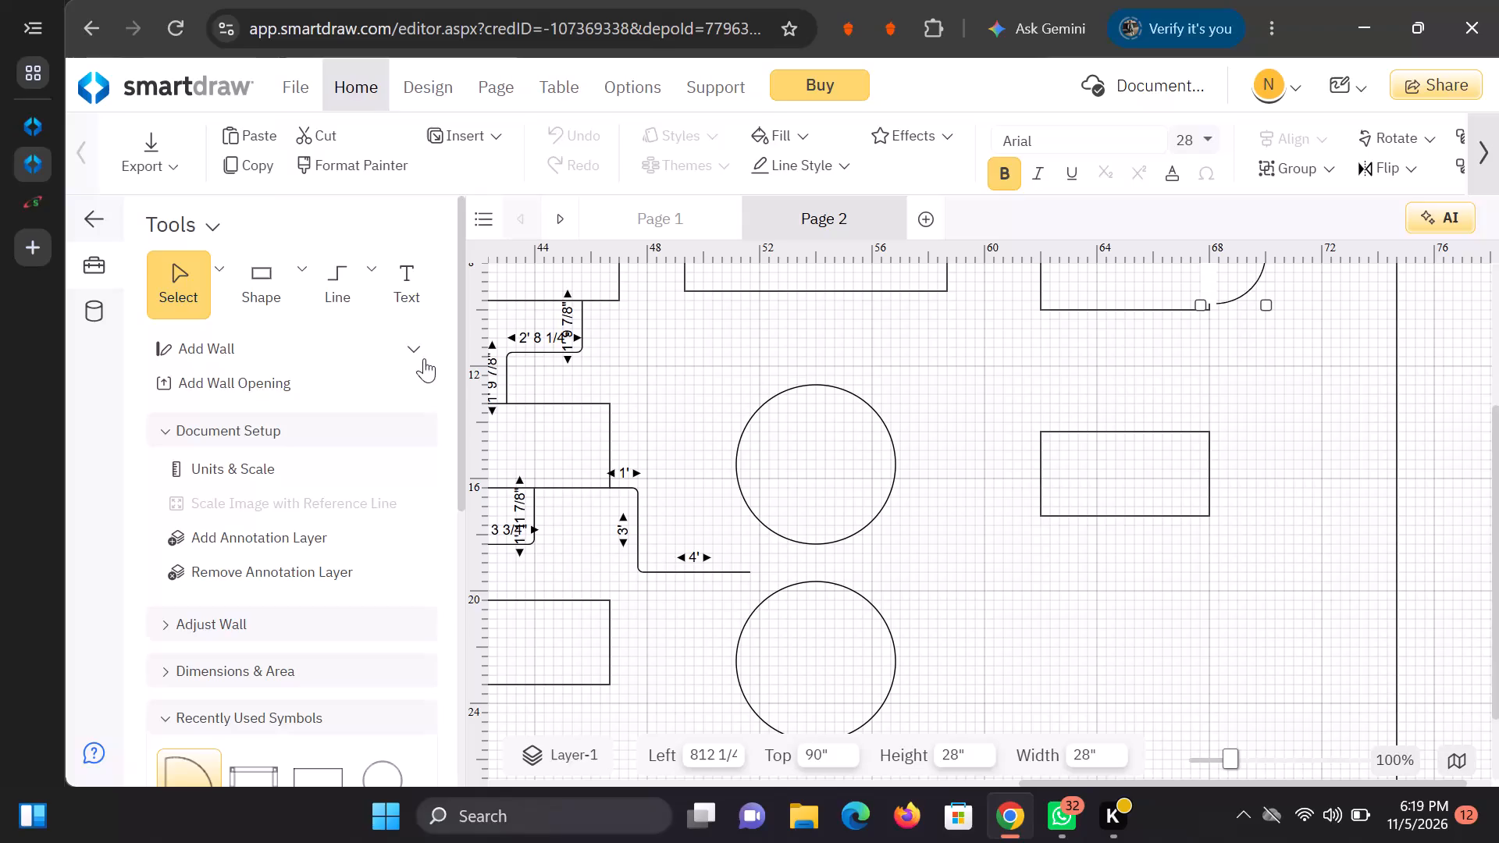
Add a 28" door from the recently used symbols and move it just outside the right wall of the right column's third rectangle.
click(308, 283)
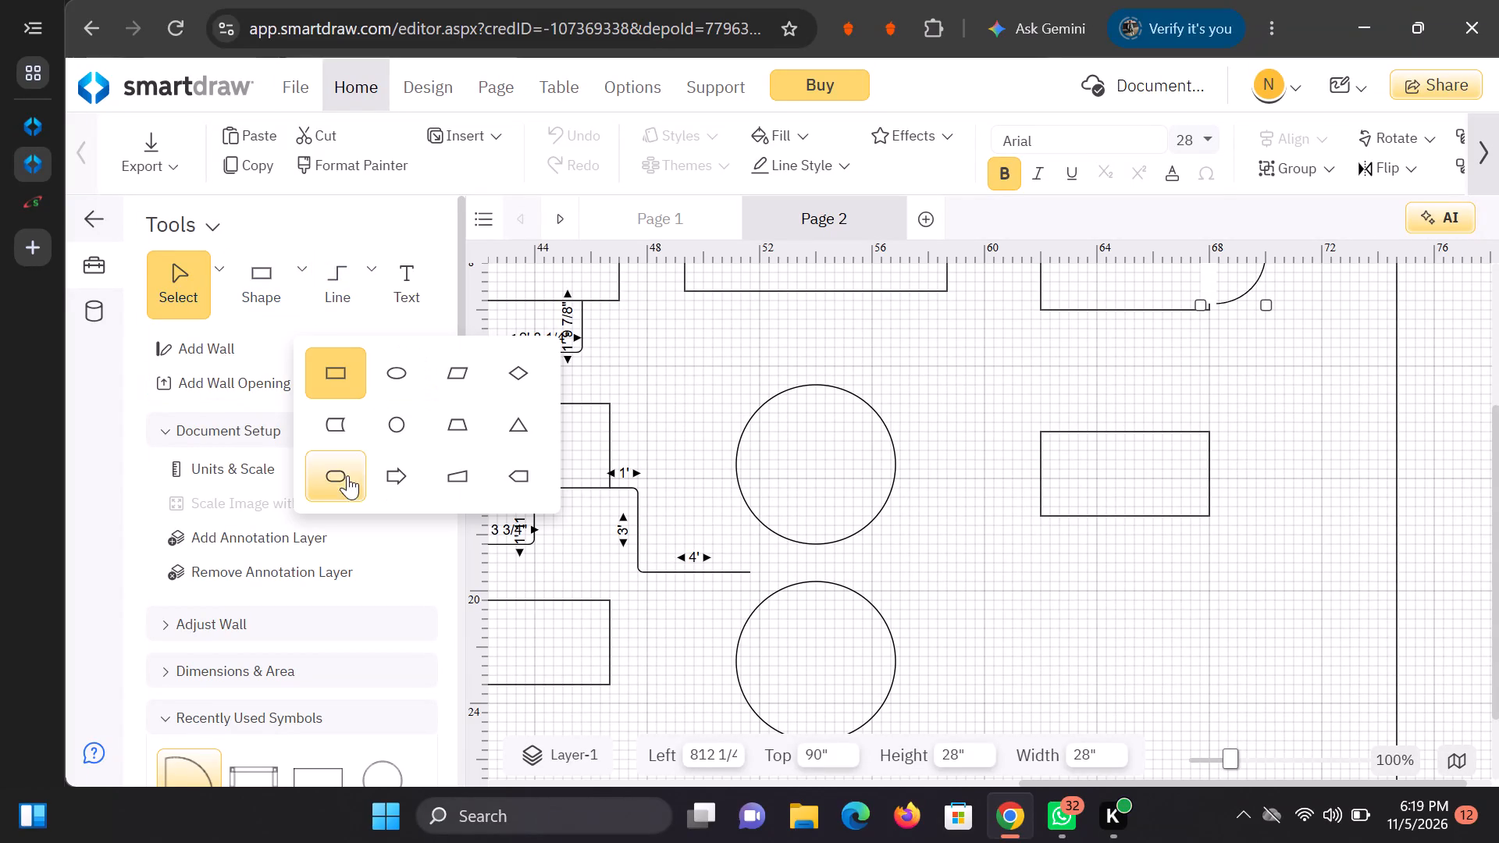
scroll(306, 713, down, 2)
click(199, 550)
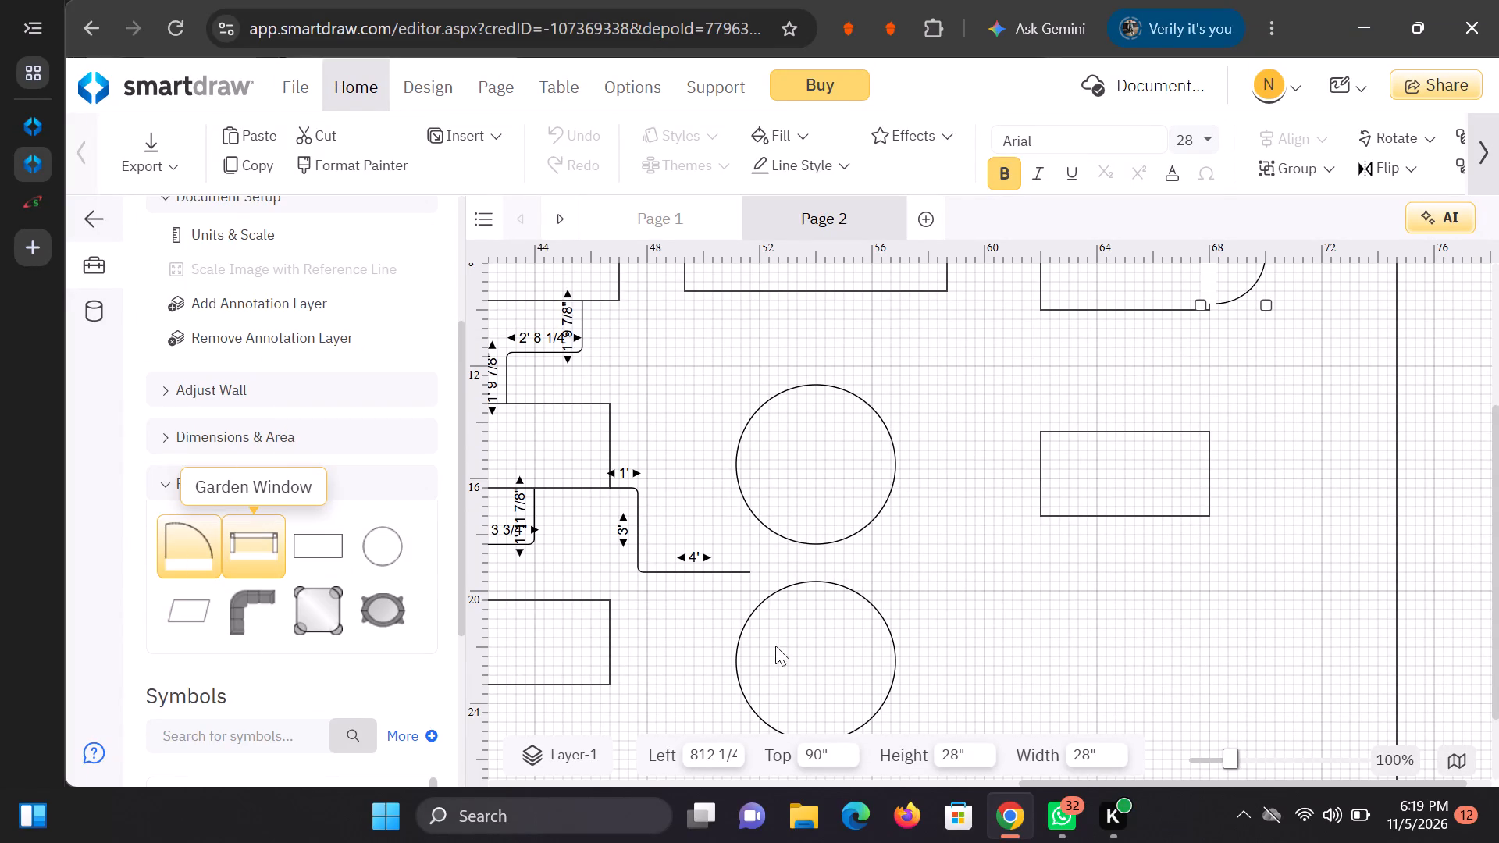
double_click(195, 550)
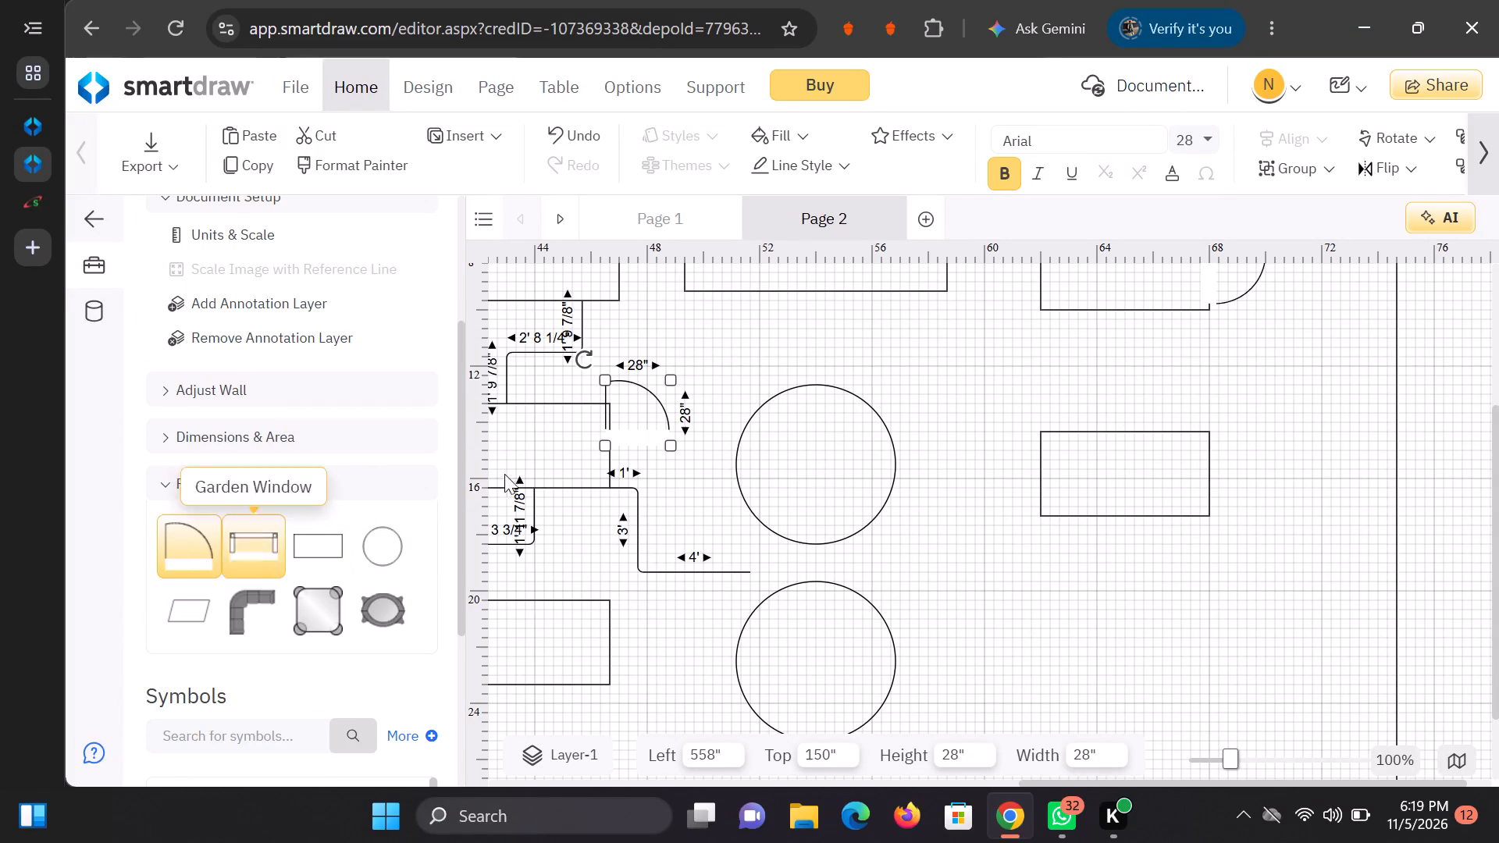
drag(648, 394, 1230, 500)
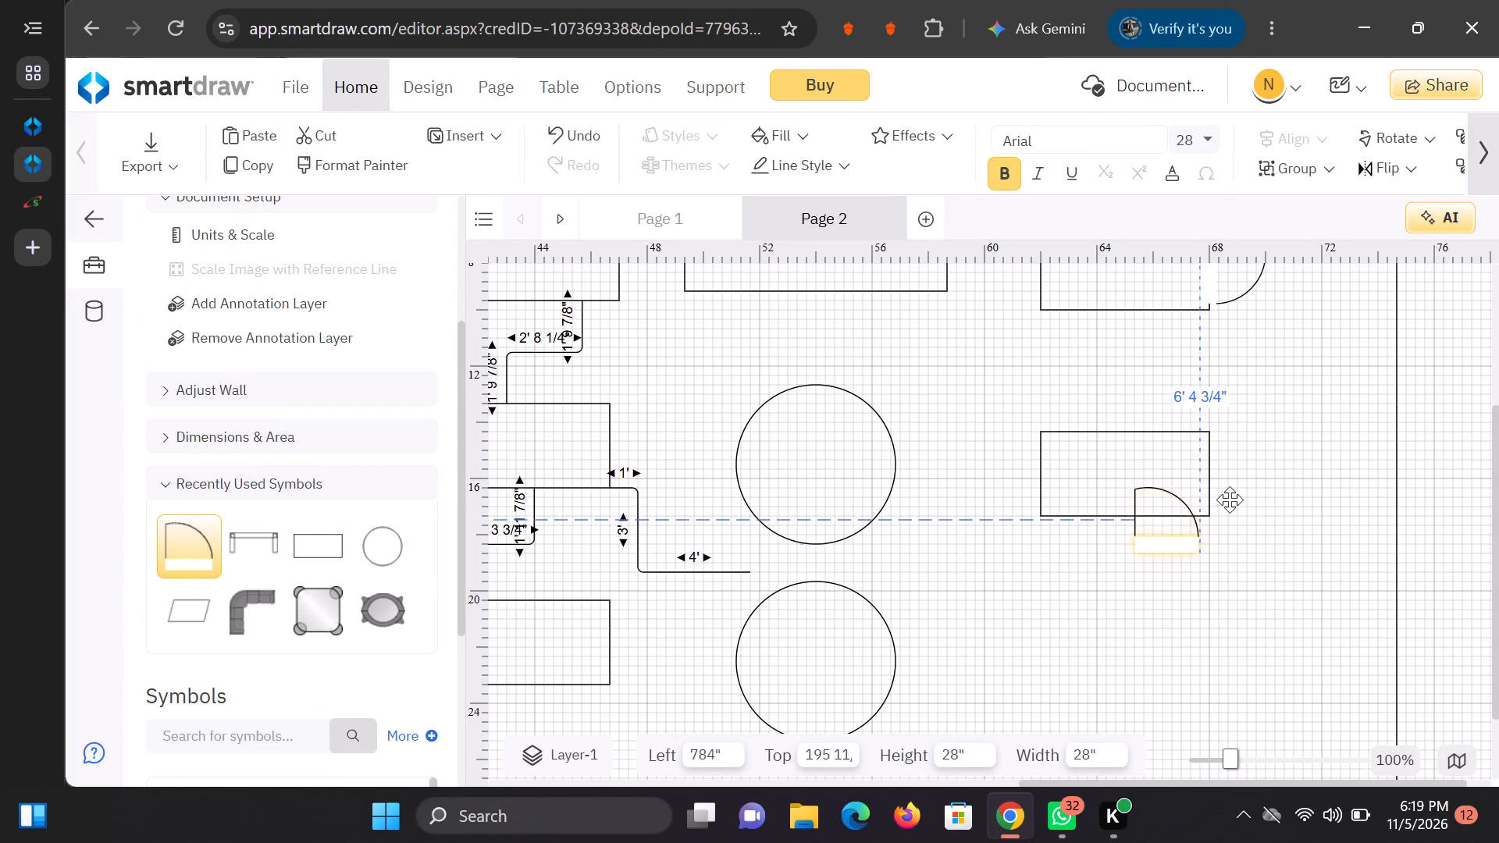
drag(1230, 500, 1255, 481)
drag(1259, 467, 1273, 445)
drag(1241, 474, 1244, 471)
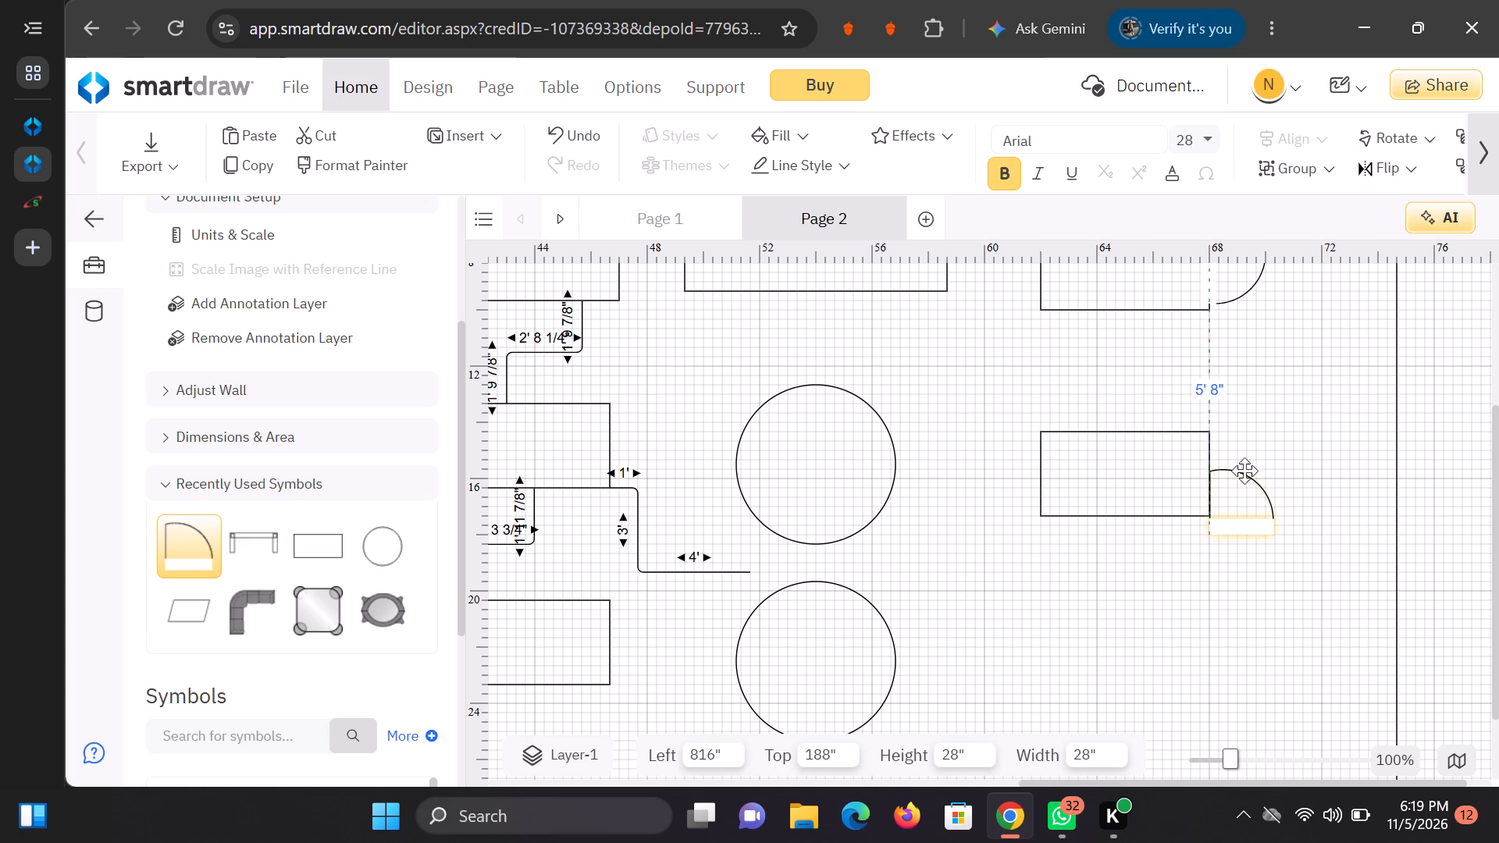
drag(1244, 471, 1270, 432)
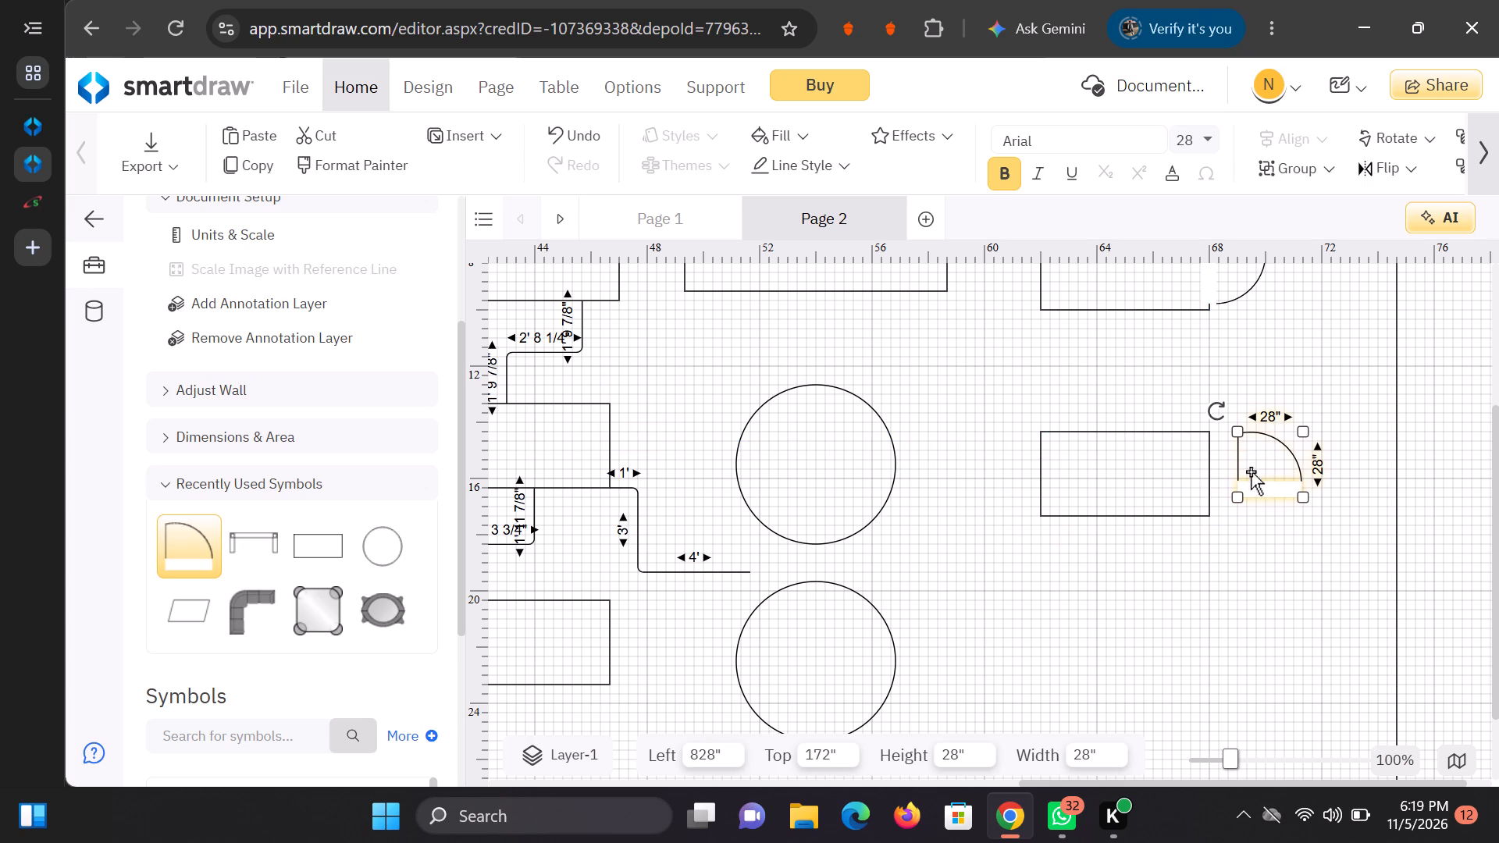
Rotate the new door a quarter turn so its opening faces the third rectangle's right wall.
drag(1222, 414, 1224, 414)
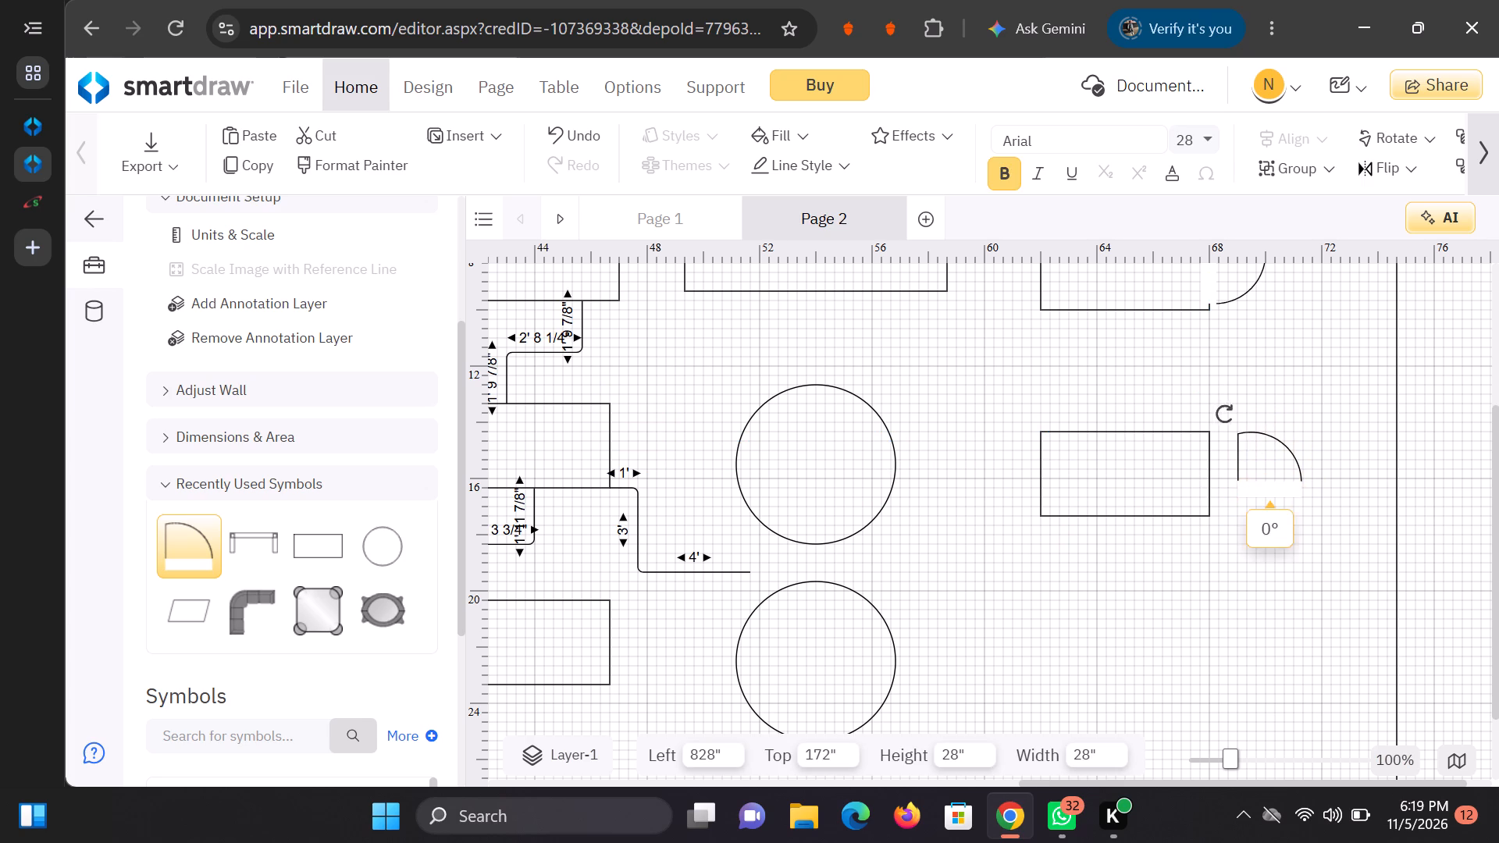
drag(1224, 414, 1311, 414)
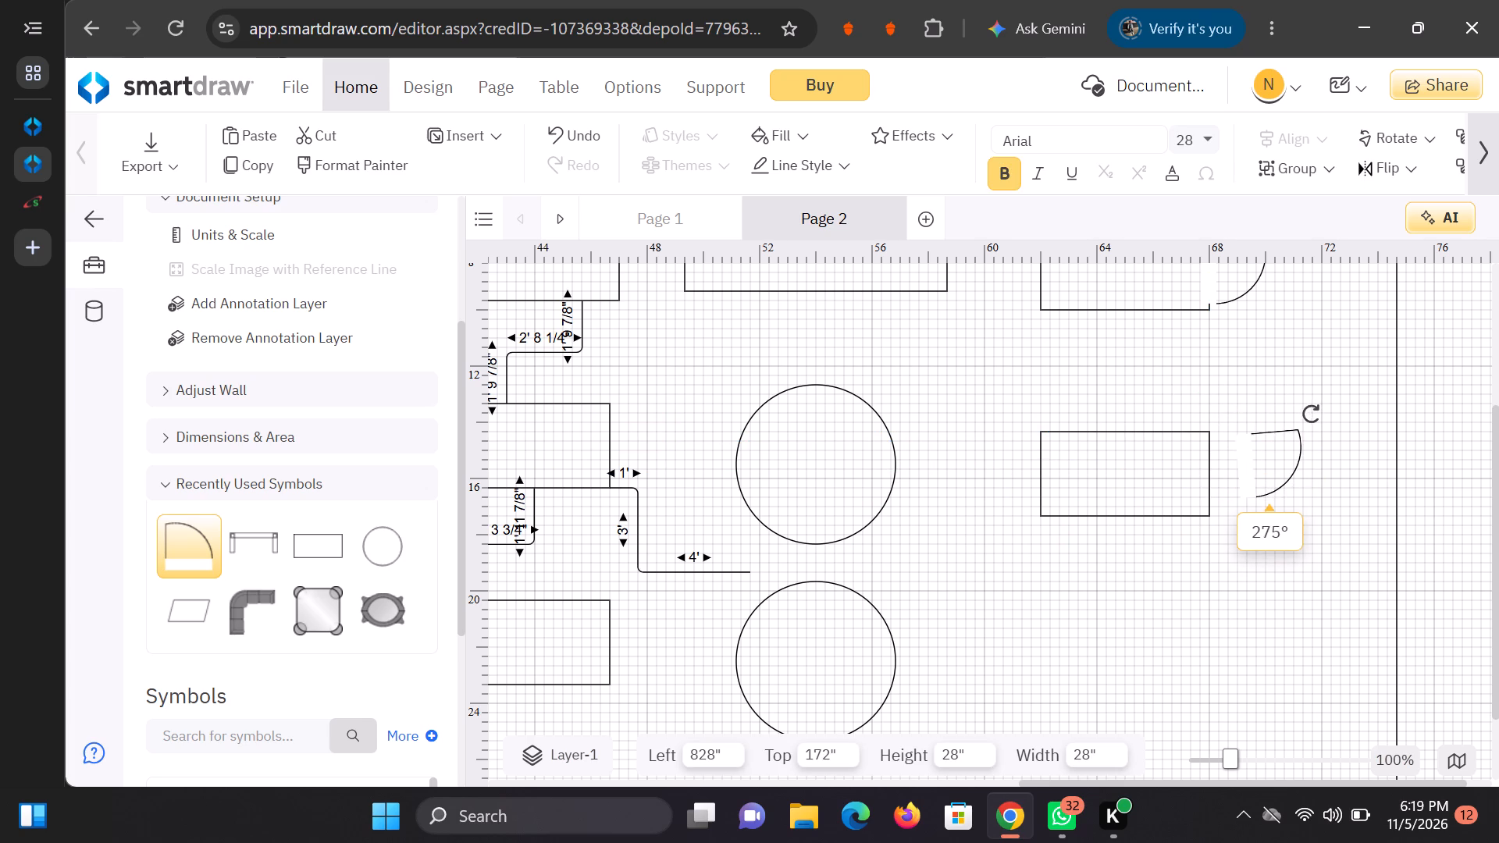
drag(1311, 414, 1319, 414)
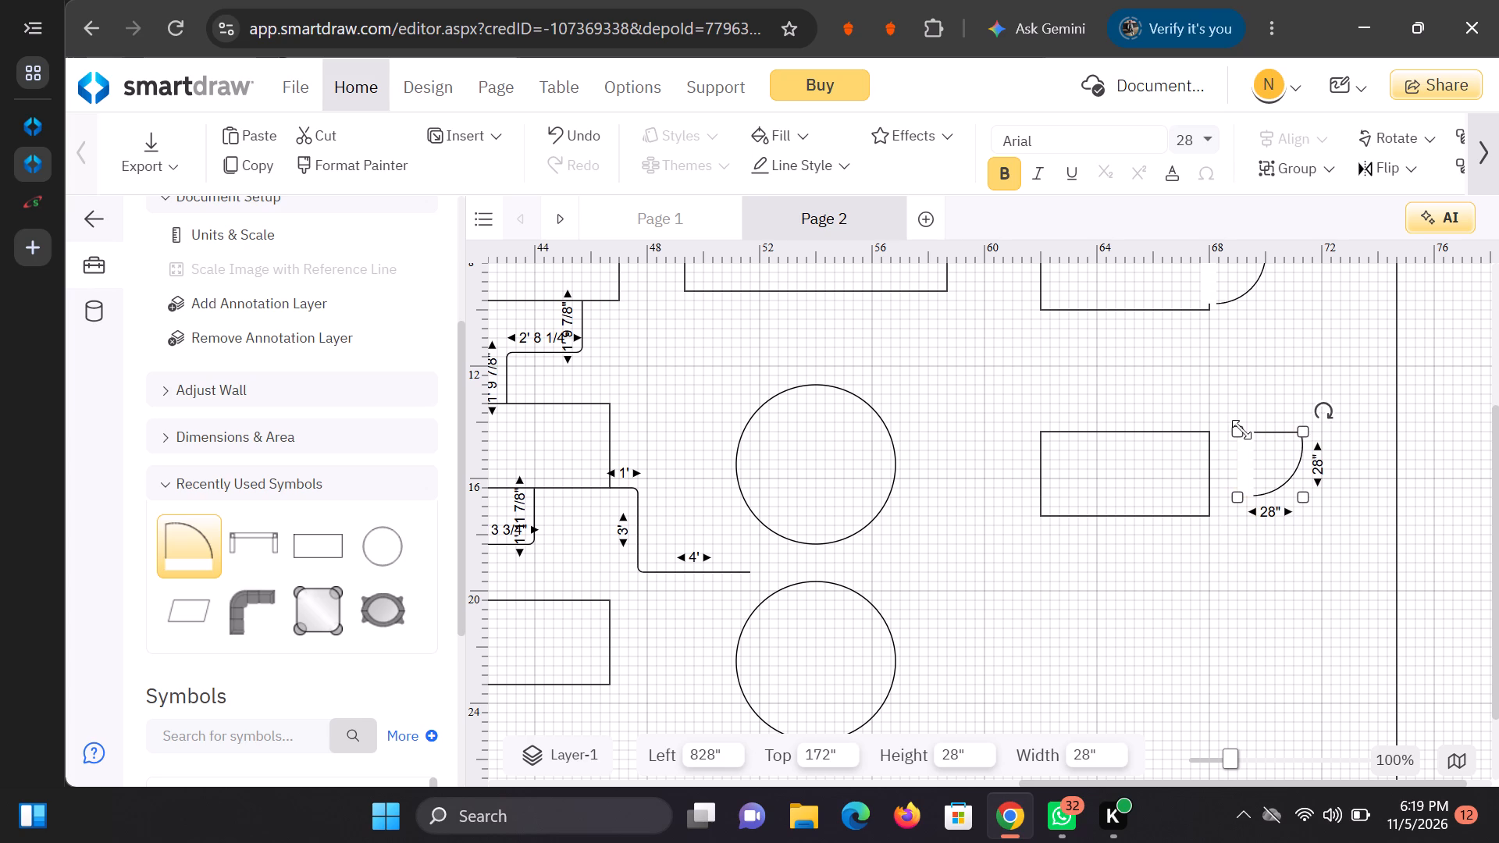
Scale the door down to 24" by 24" and fit it into the third rectangle's right wall.
drag(1241, 429, 1269, 443)
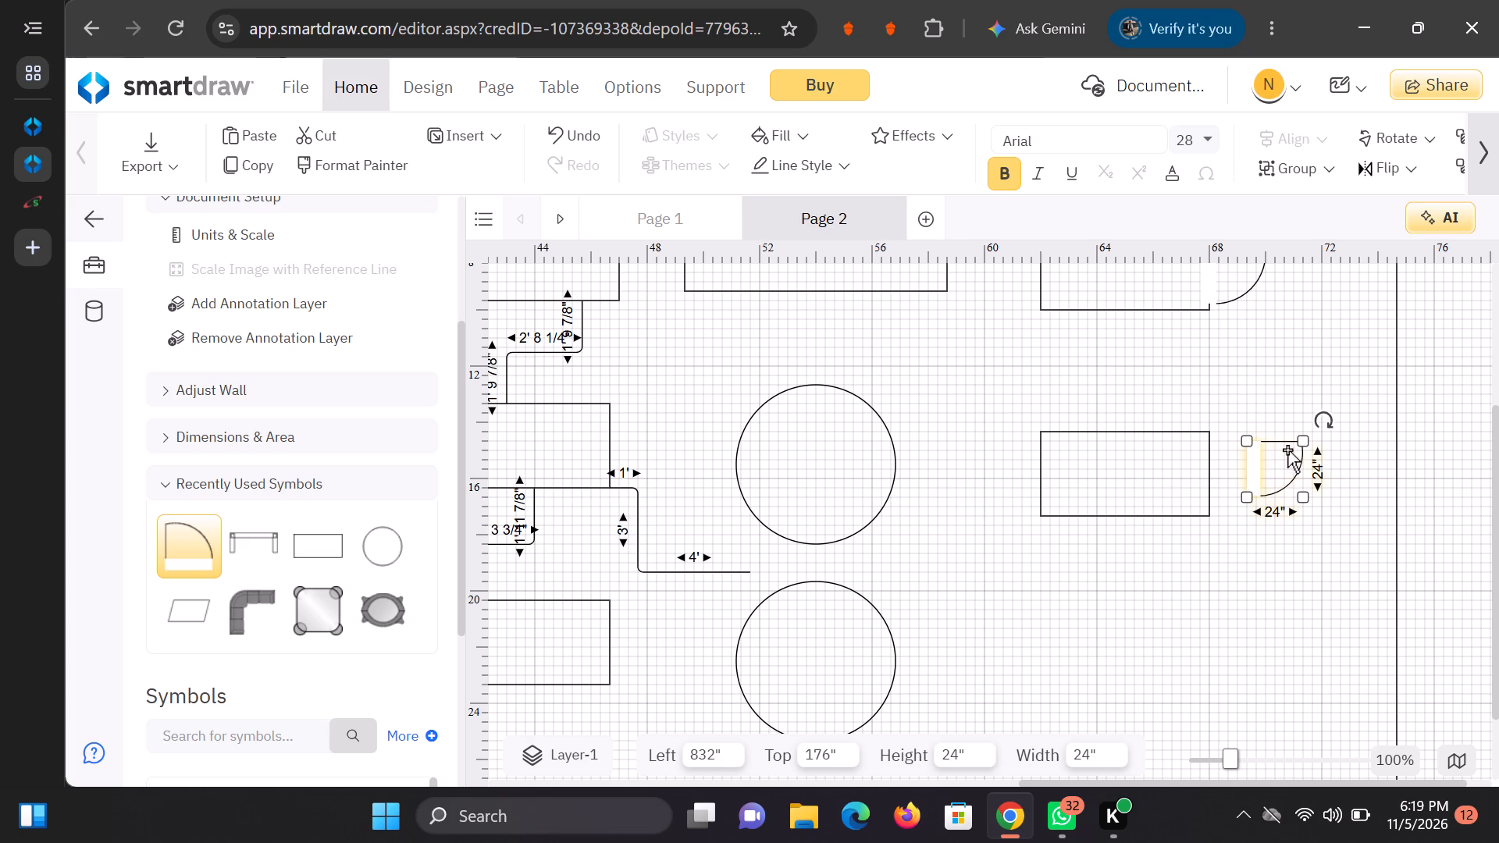
drag(1288, 461, 1252, 464)
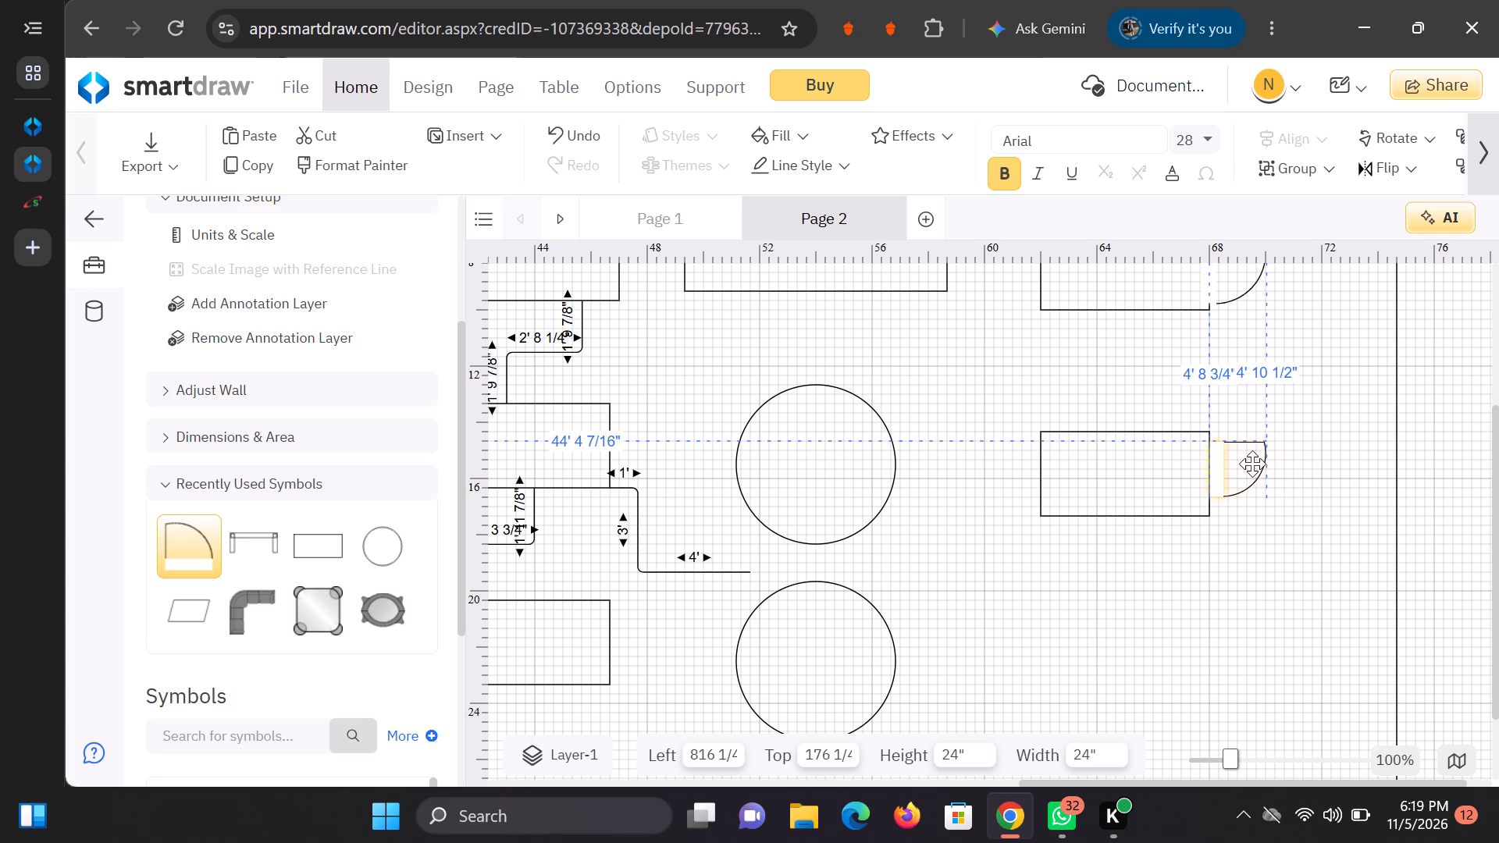
drag(1252, 464, 1244, 464)
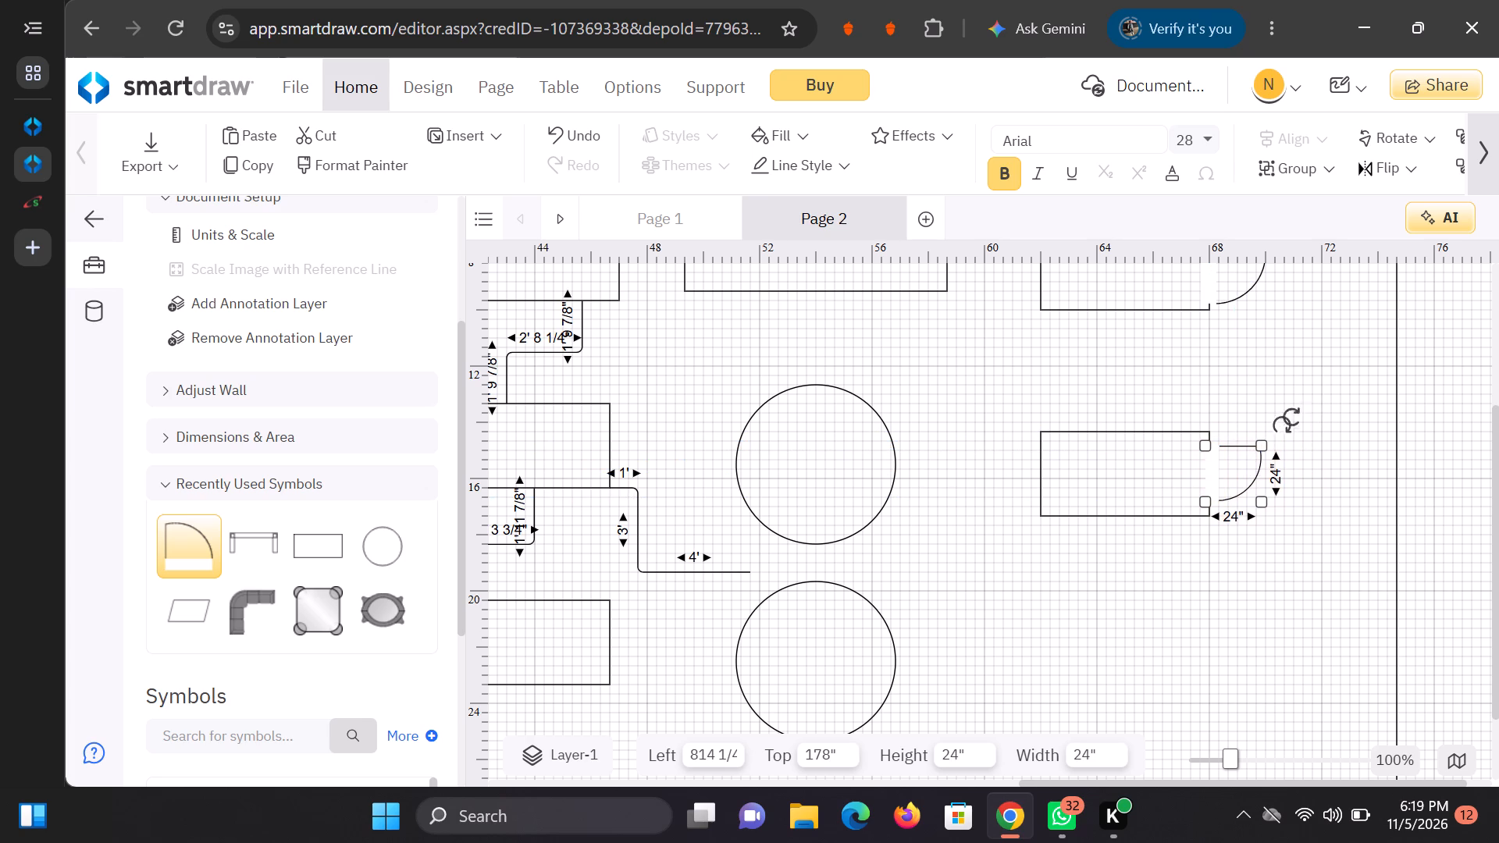
click(1329, 365)
Add a Door (28") from the Doors & Windows symbols and place it just outside the wide middle rectangle's right wall.
scroll(1048, 571, down, 1)
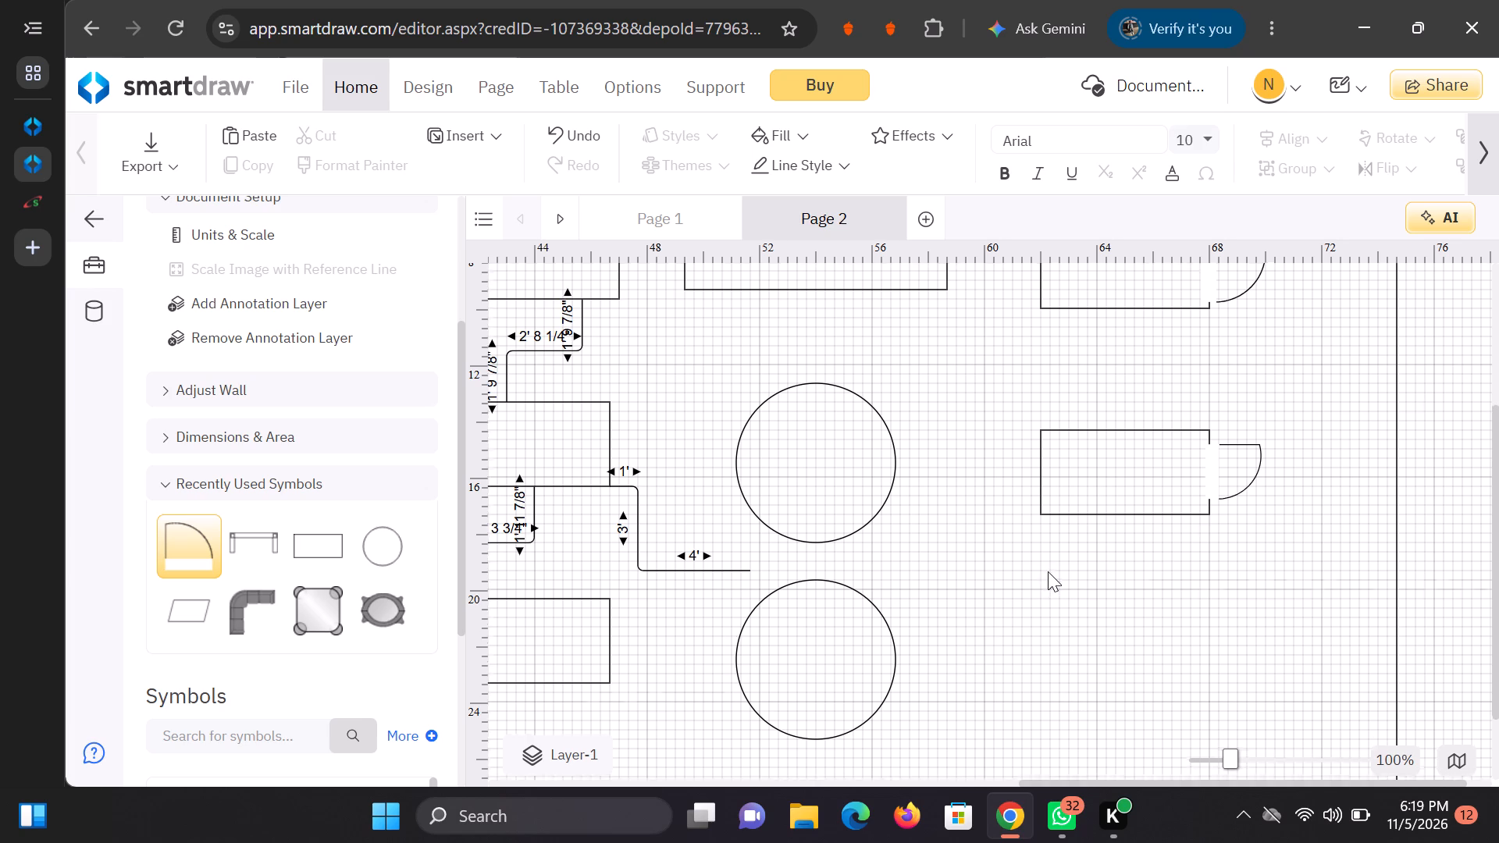
scroll(1048, 571, down, 1)
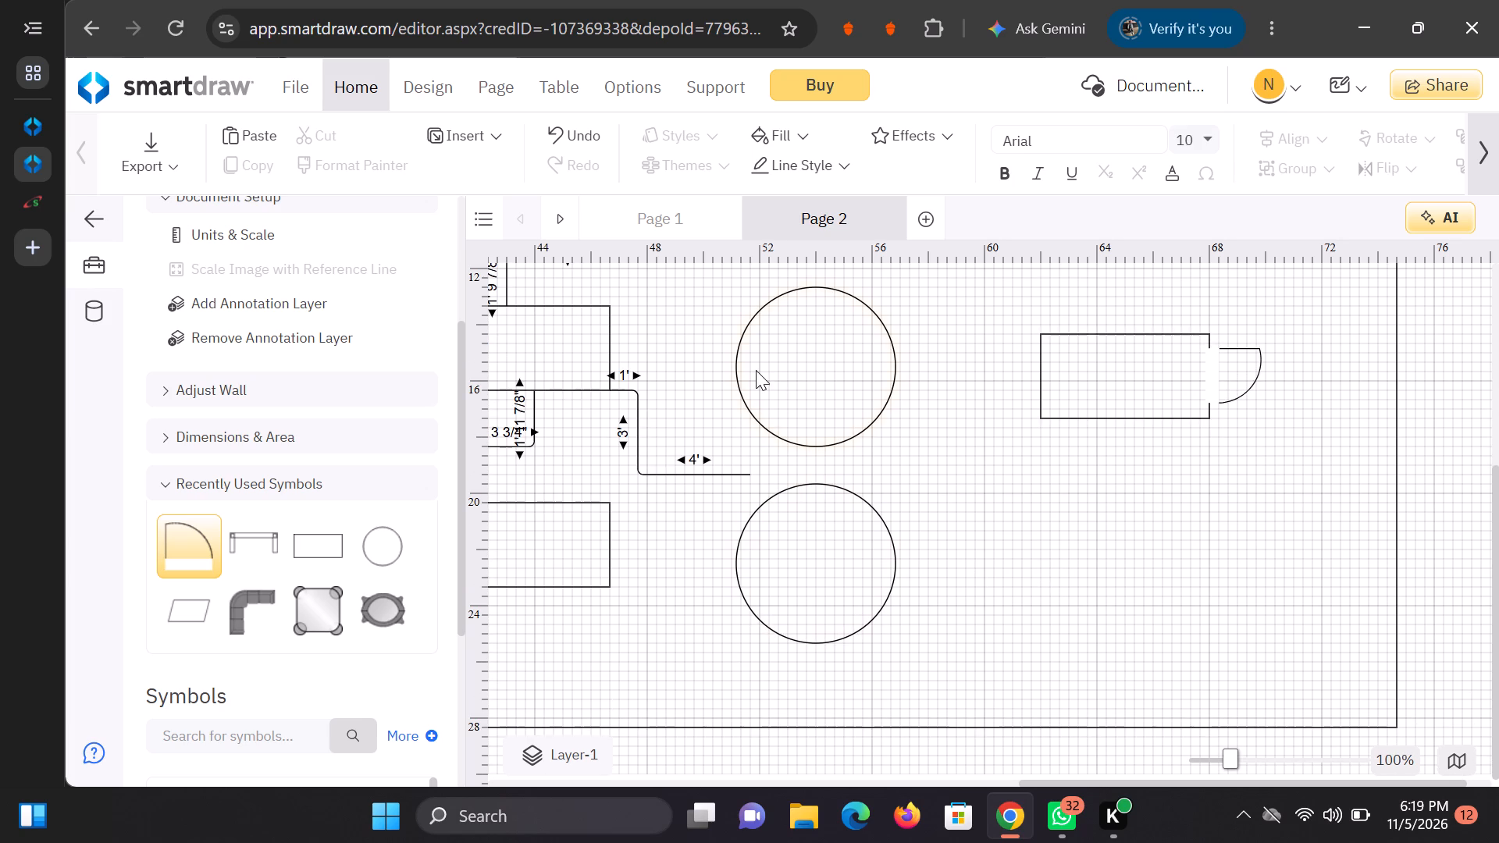
scroll(908, 436, up, 2)
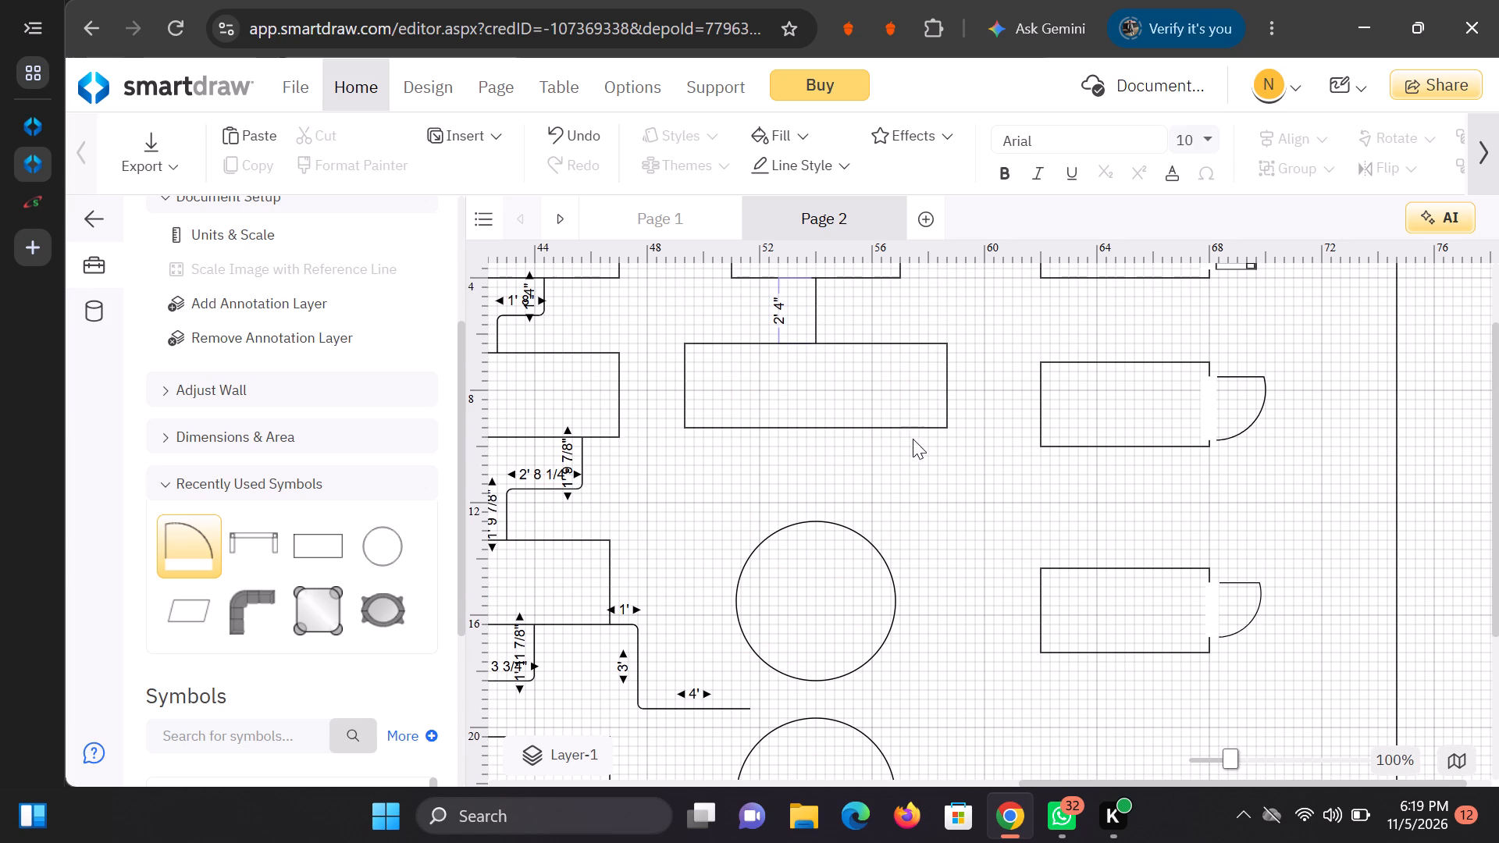
scroll(920, 446, up, 2)
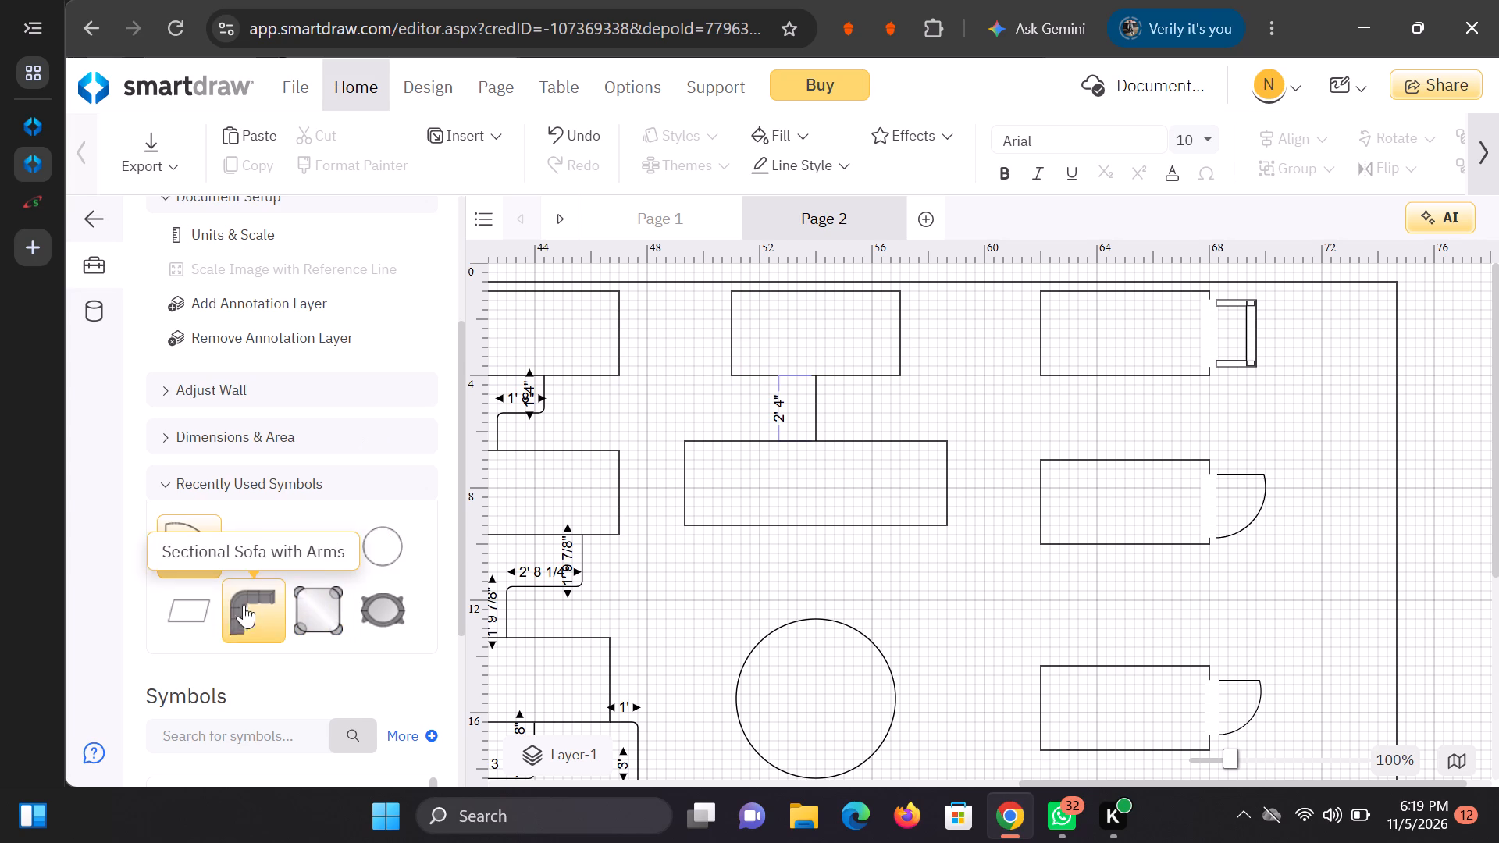
scroll(344, 600, down, 2)
scroll(344, 605, up, 1)
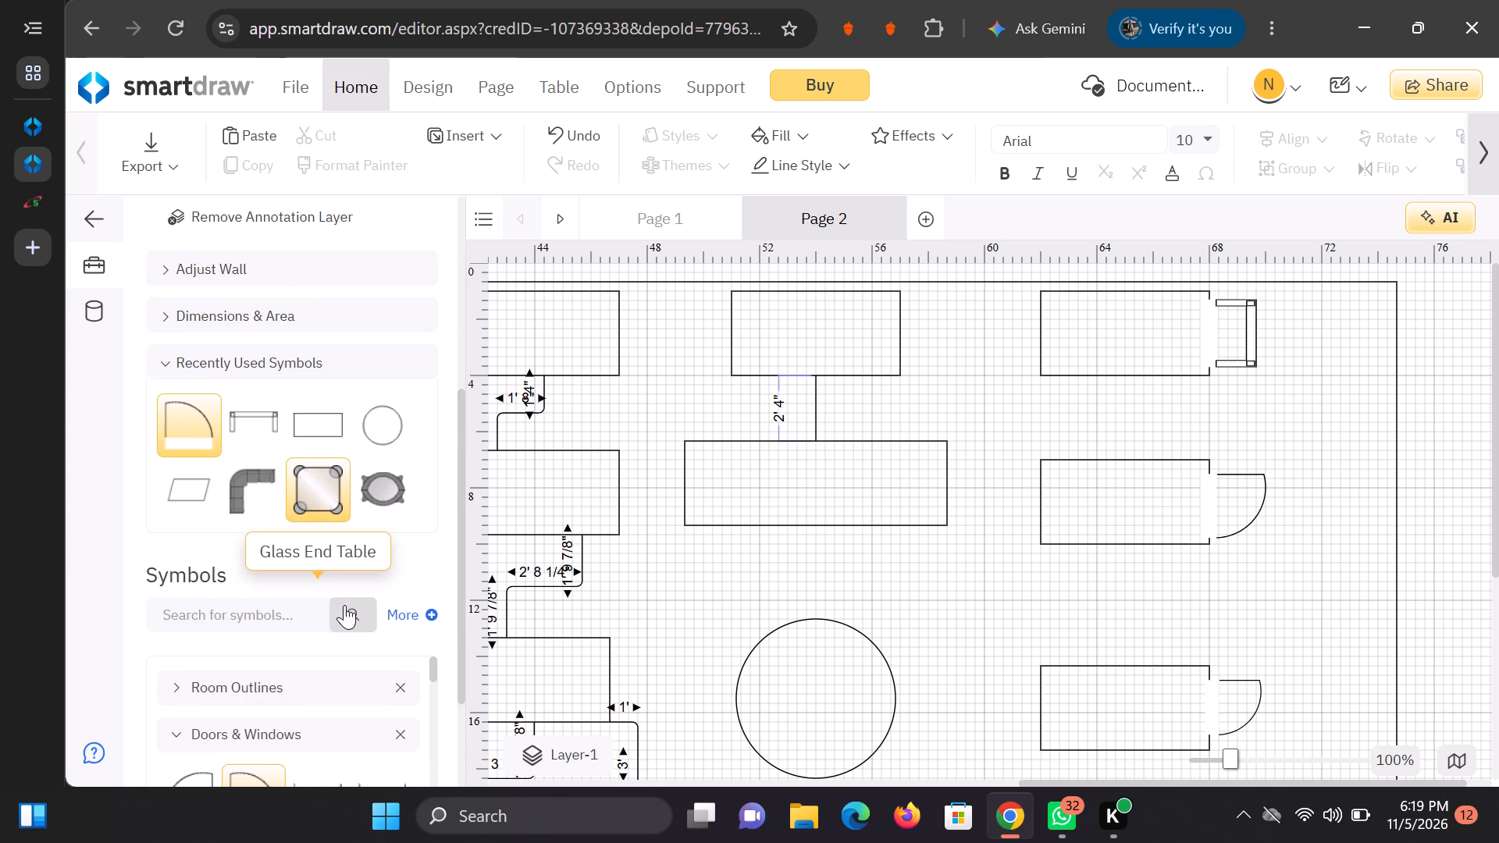
scroll(344, 605, down, 1)
double_click(191, 695)
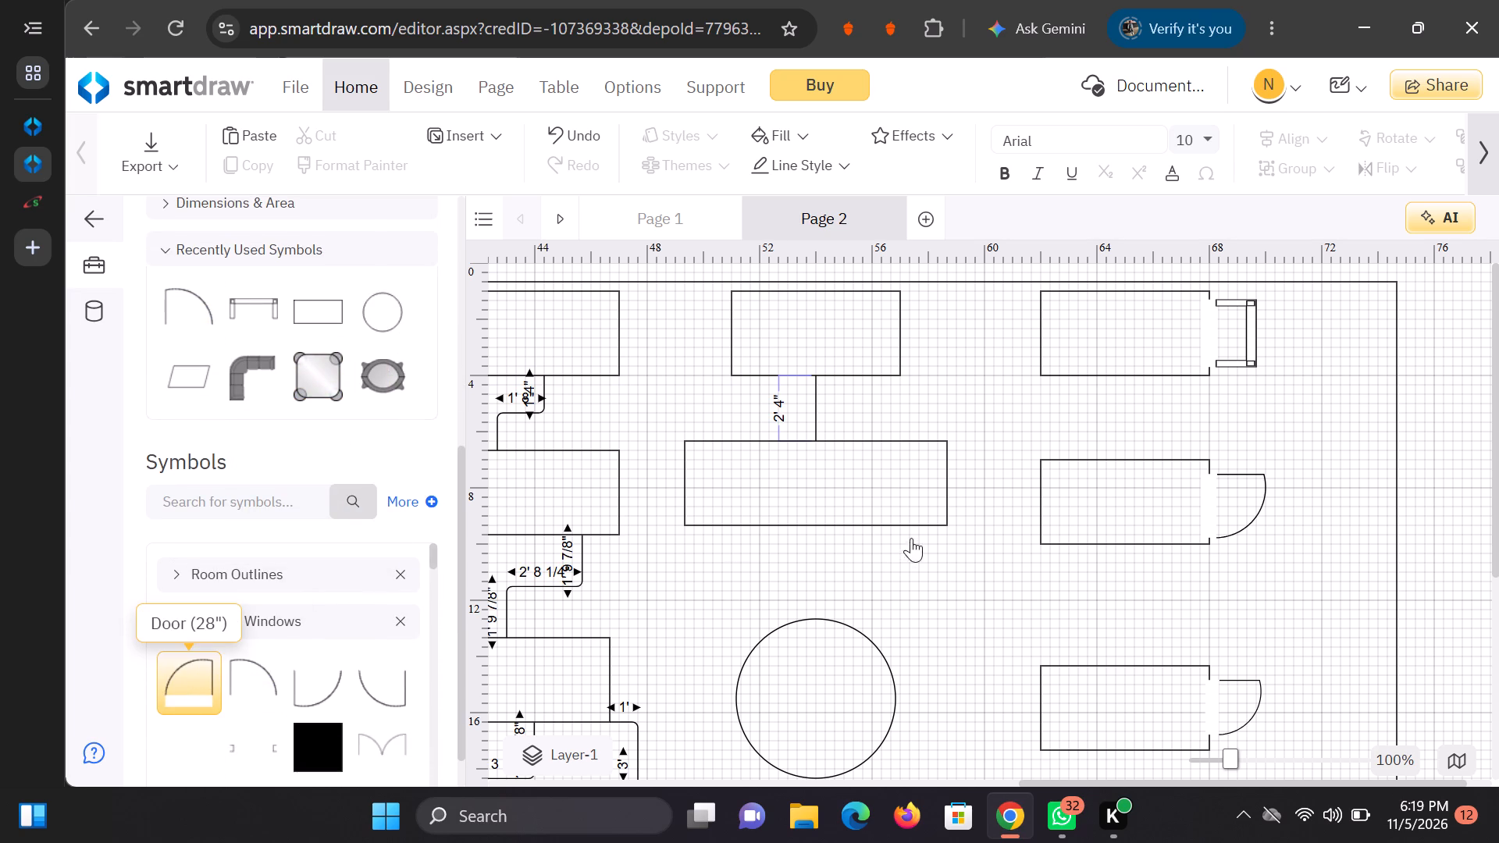
click(183, 695)
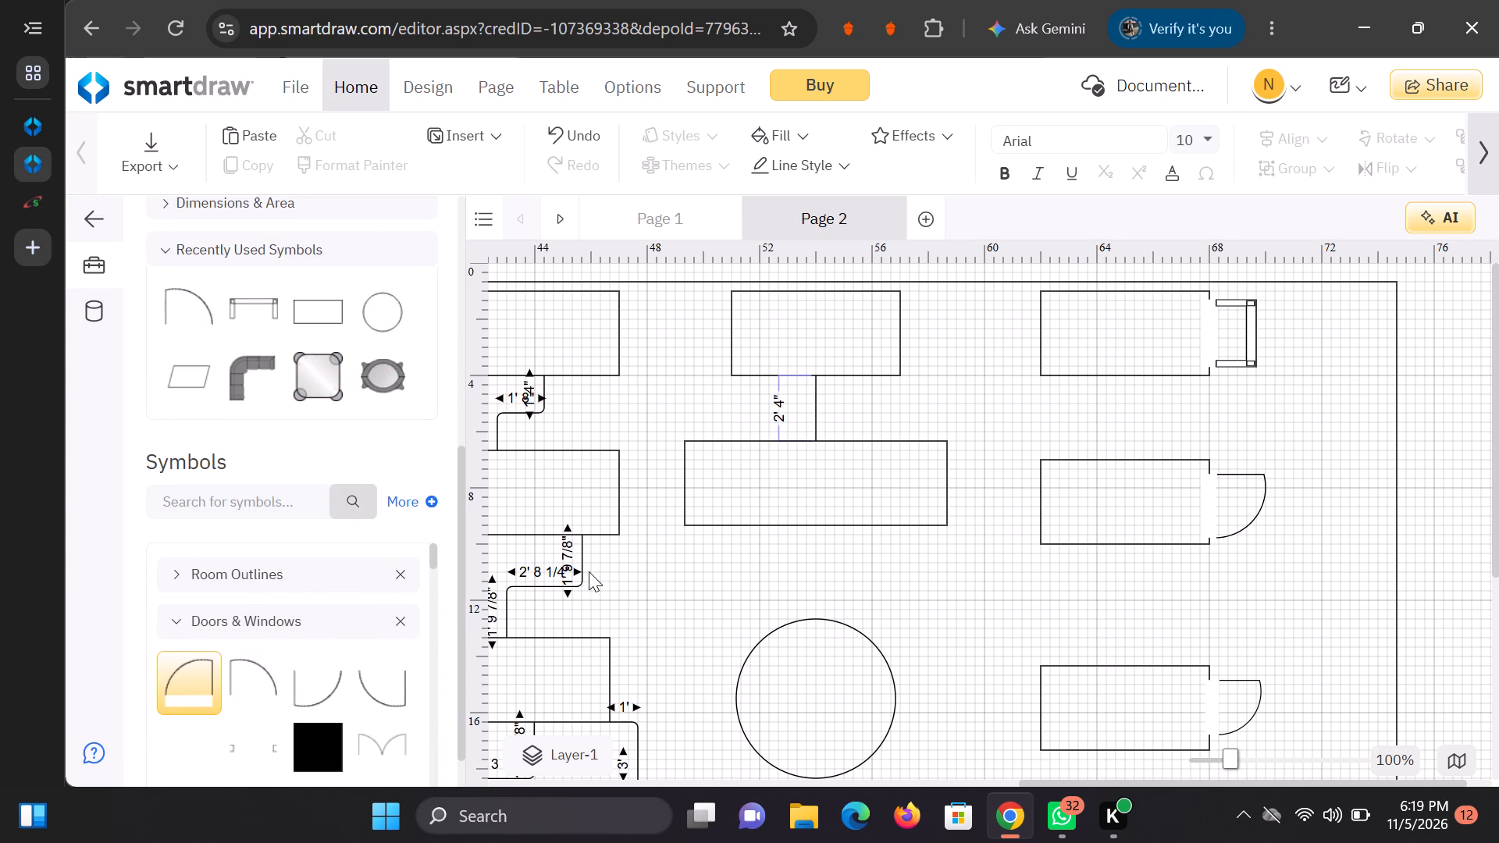
click(195, 690)
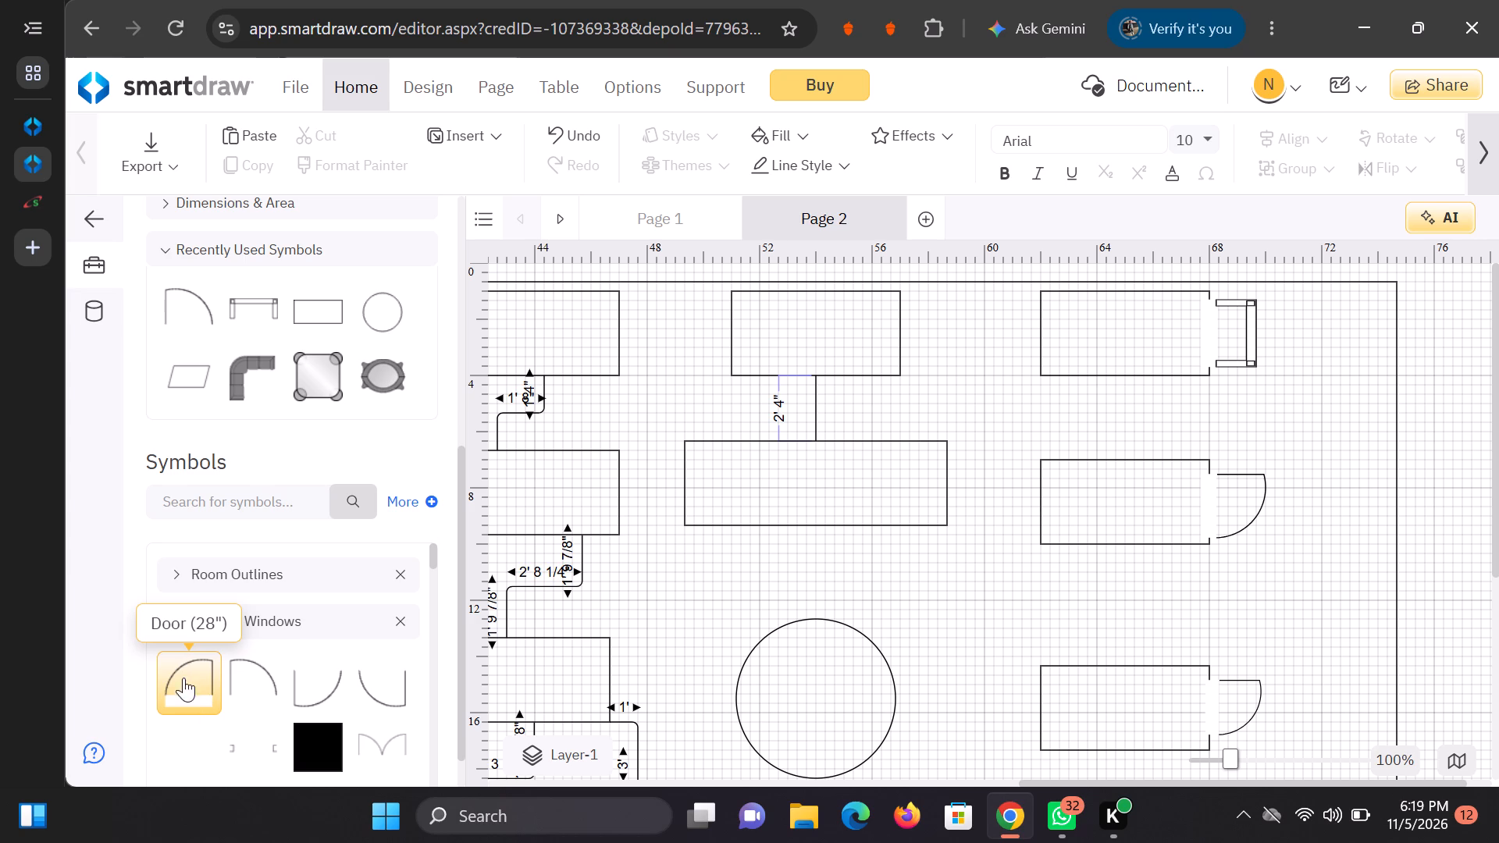
click(187, 684)
scroll(337, 664, down, 1)
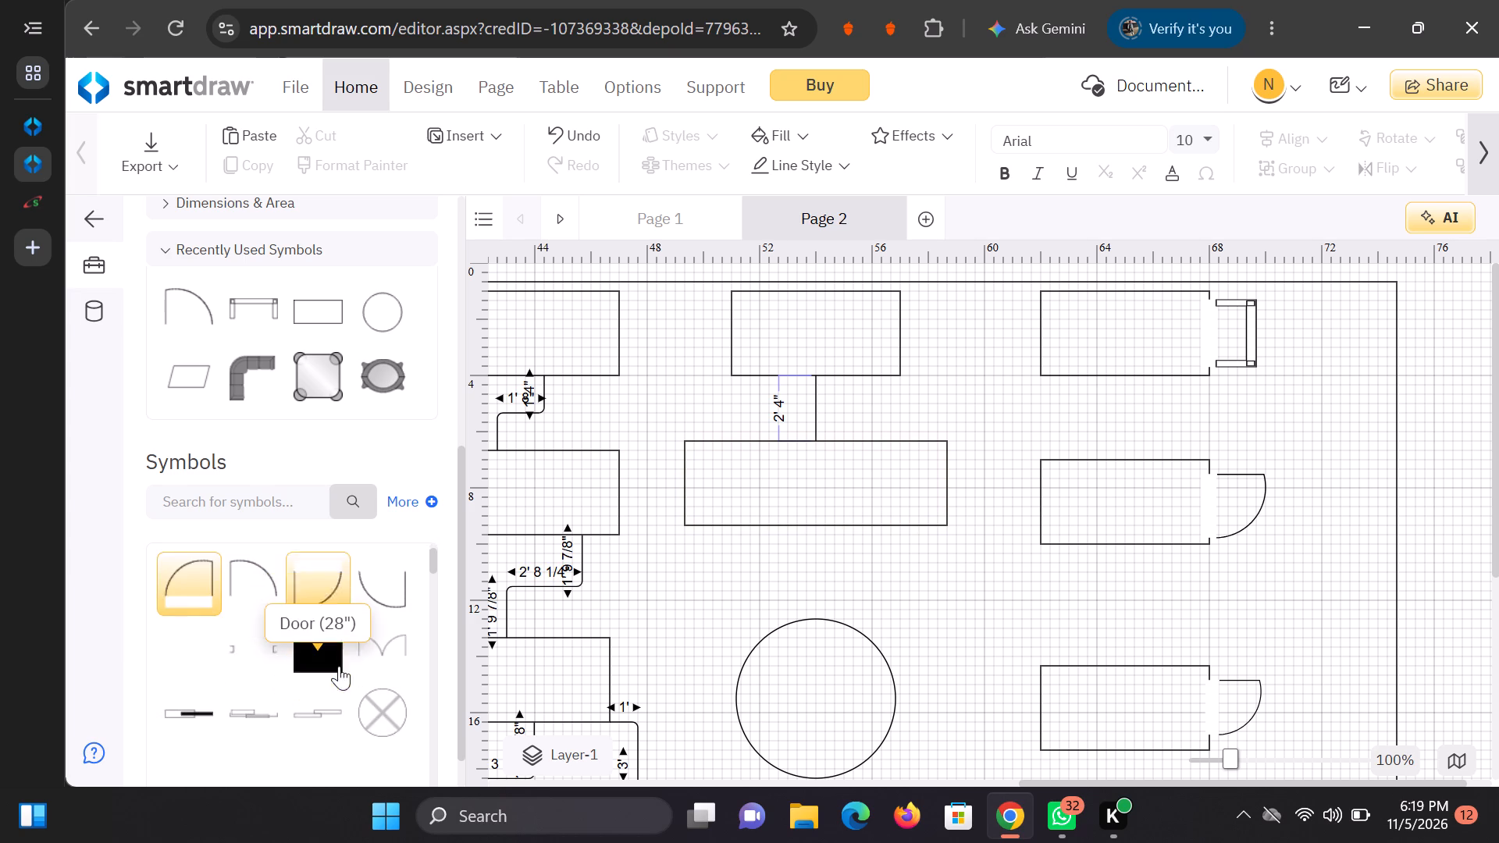
double_click(207, 588)
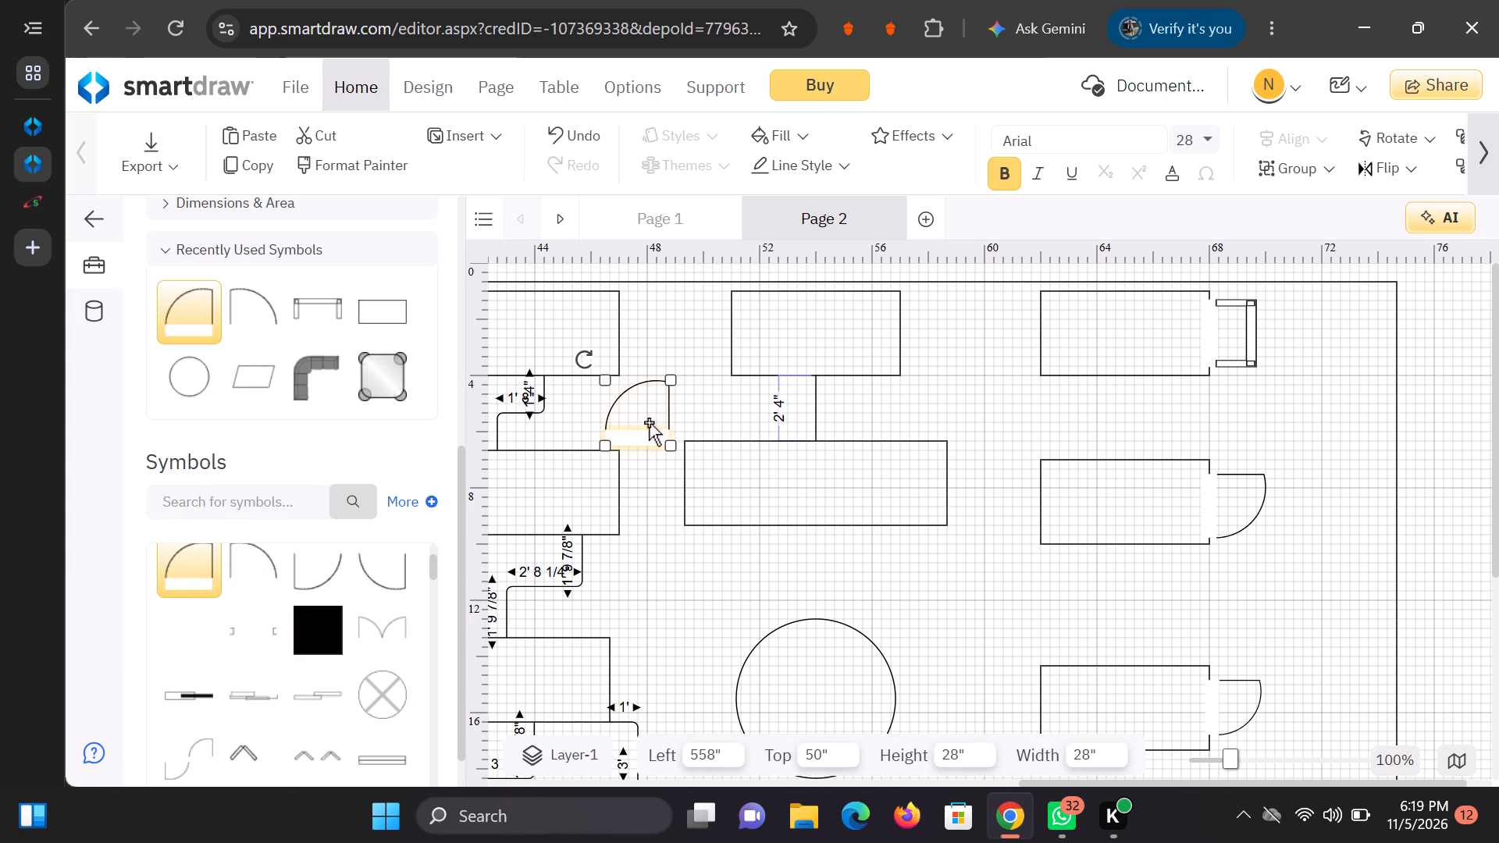
drag(668, 407, 962, 471)
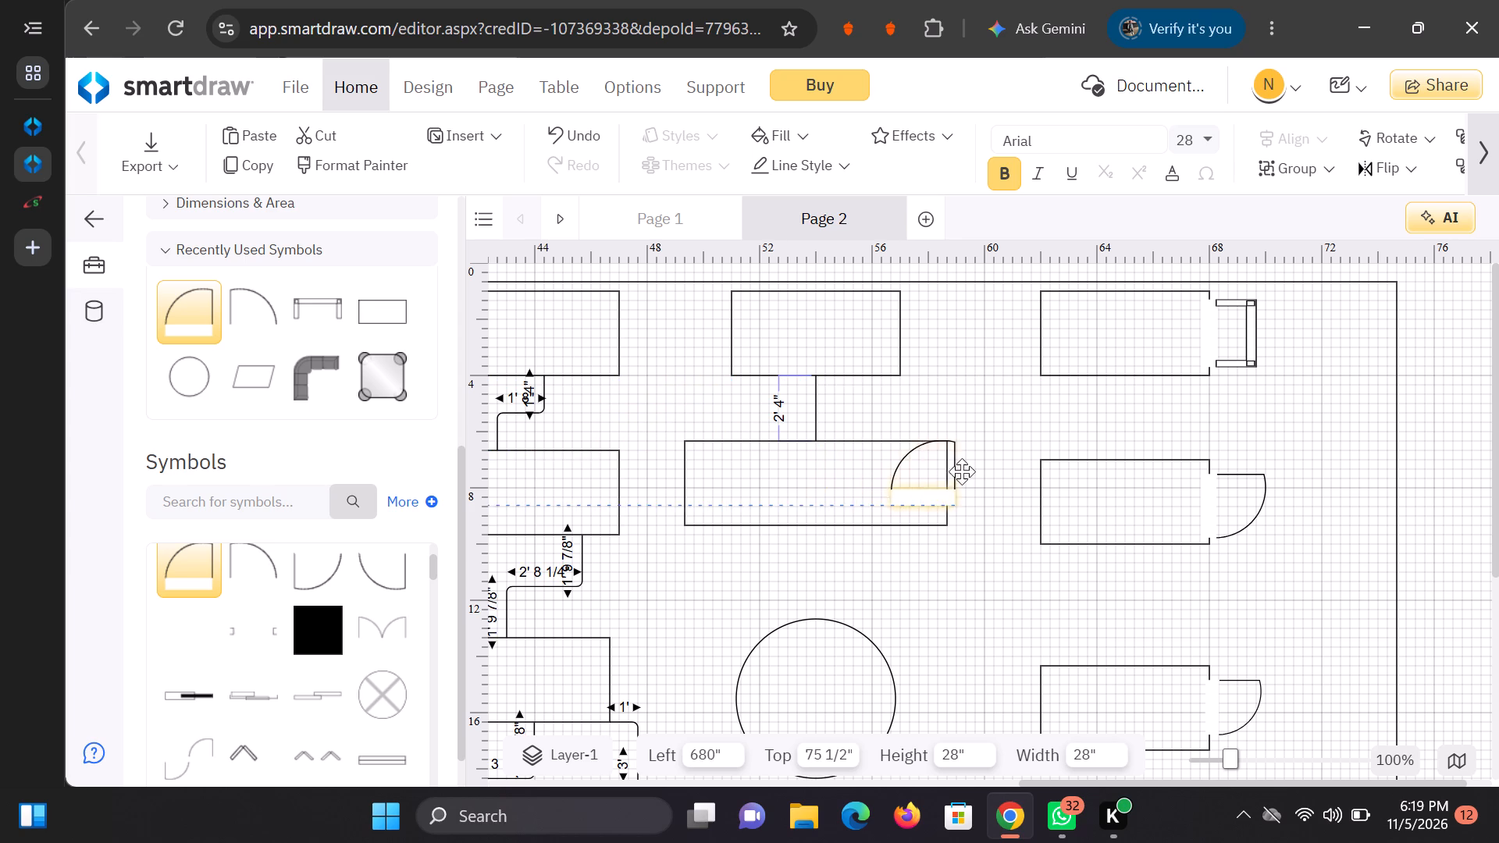
drag(962, 471, 1017, 460)
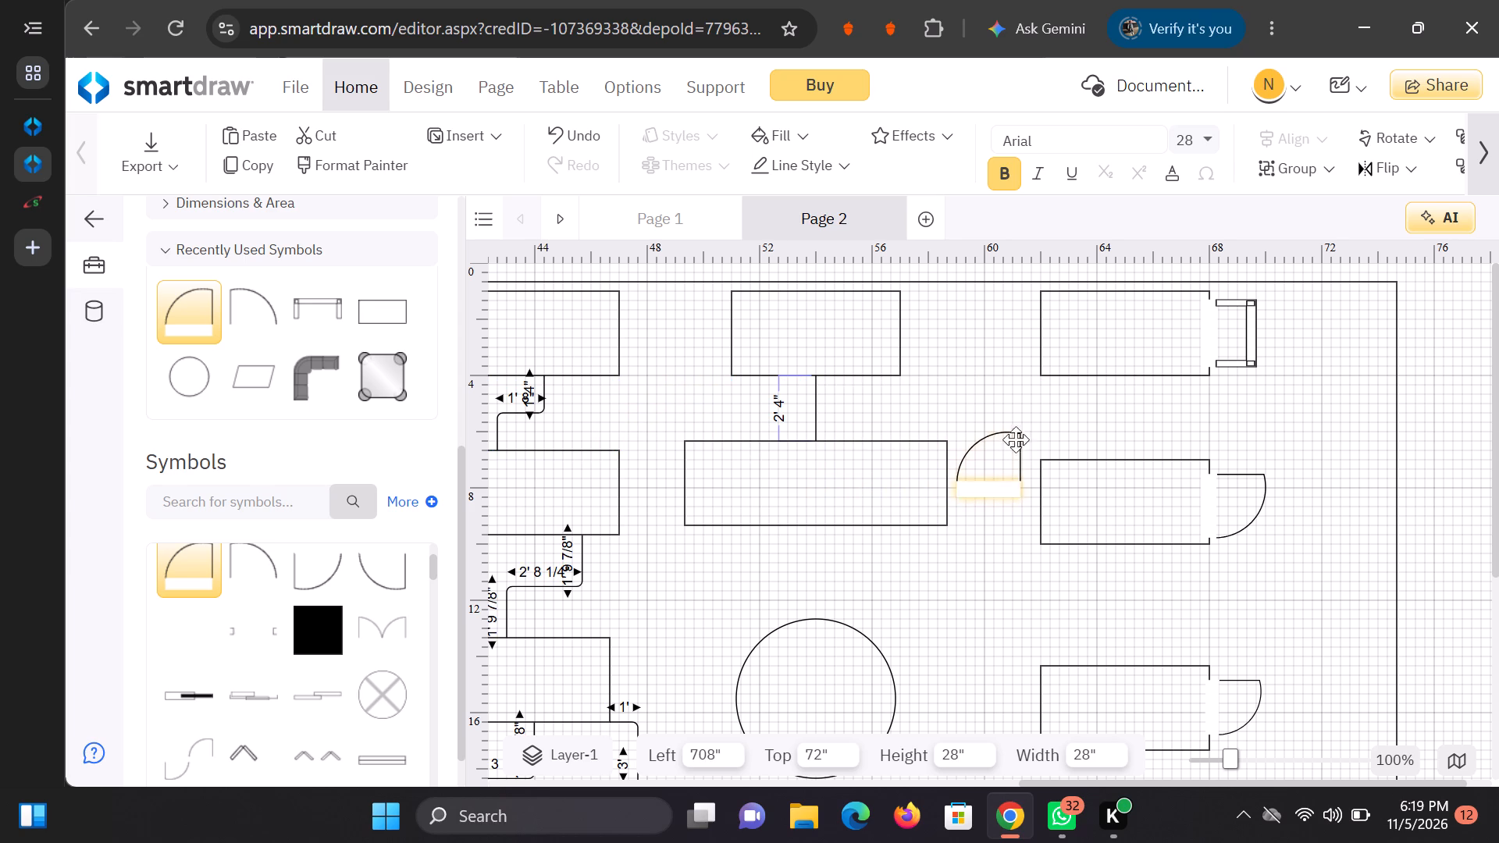
Rotate the door a quarter turn and fit it into the right wall of the wide middle rectangle.
drag(934, 411, 1030, 426)
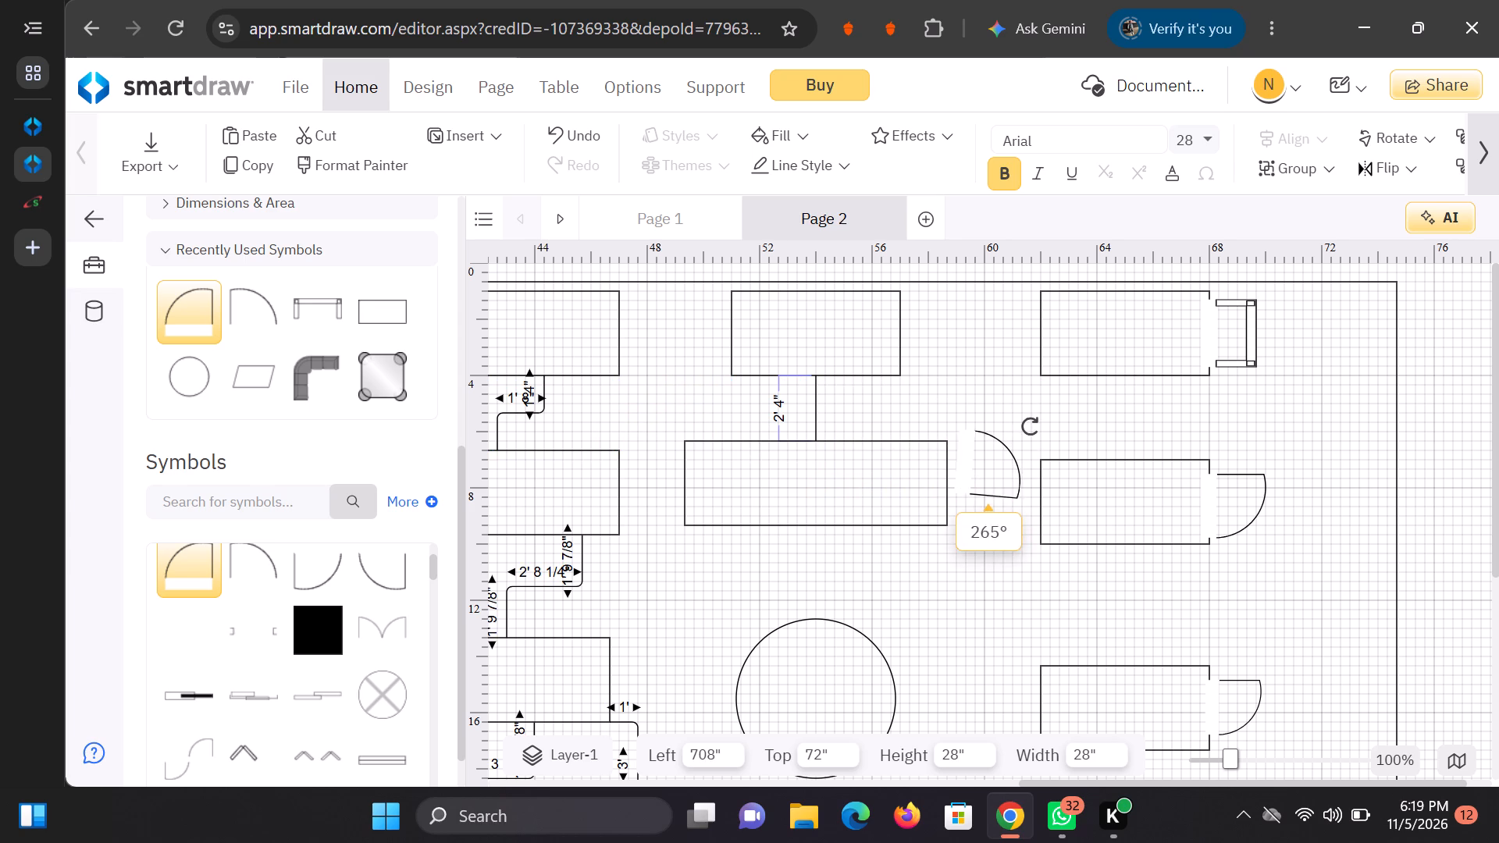
drag(1030, 426, 1020, 430)
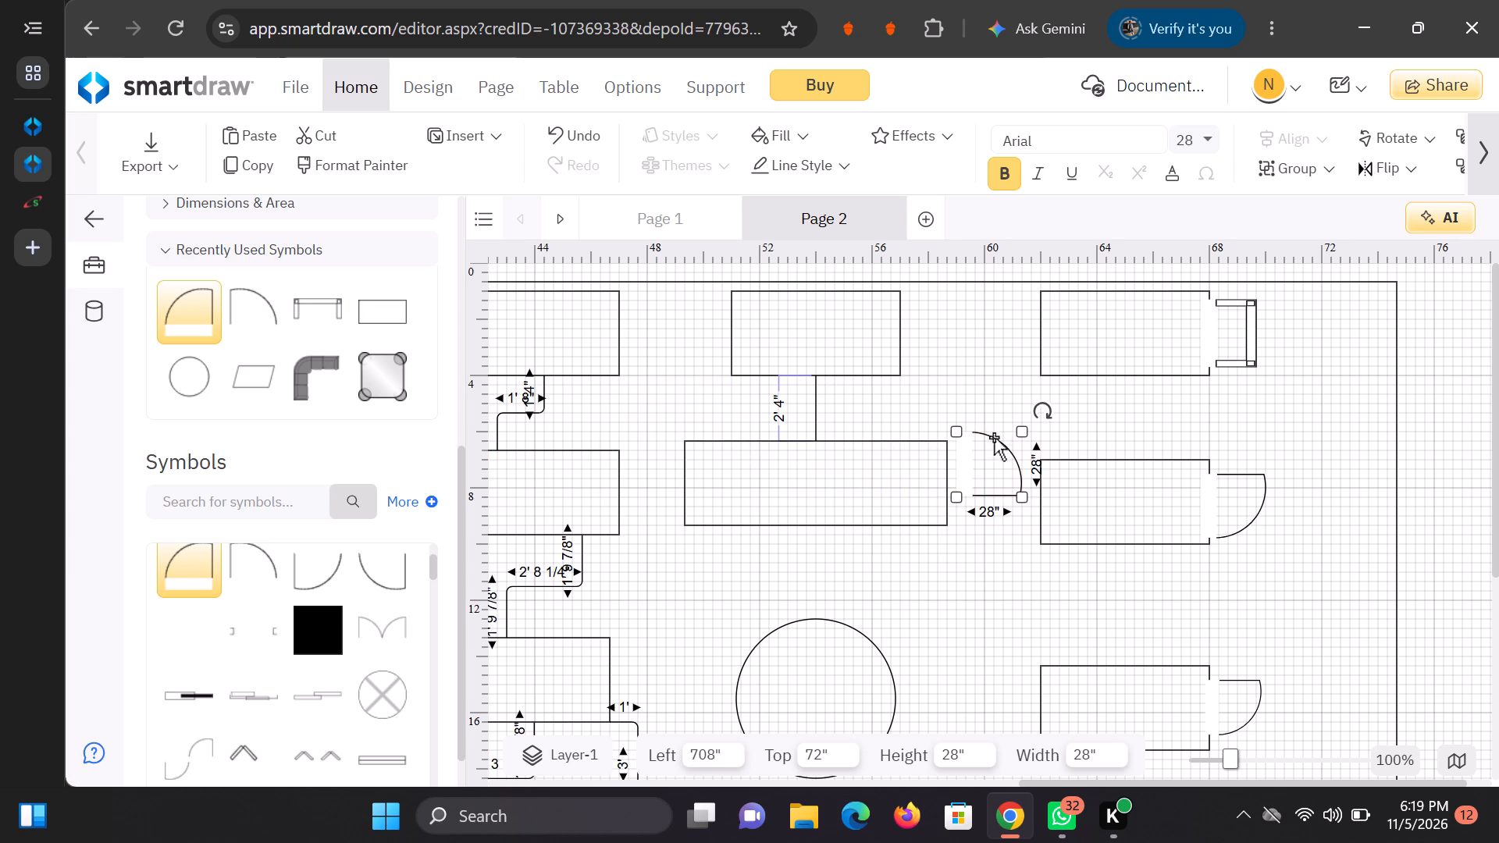
drag(988, 439, 984, 457)
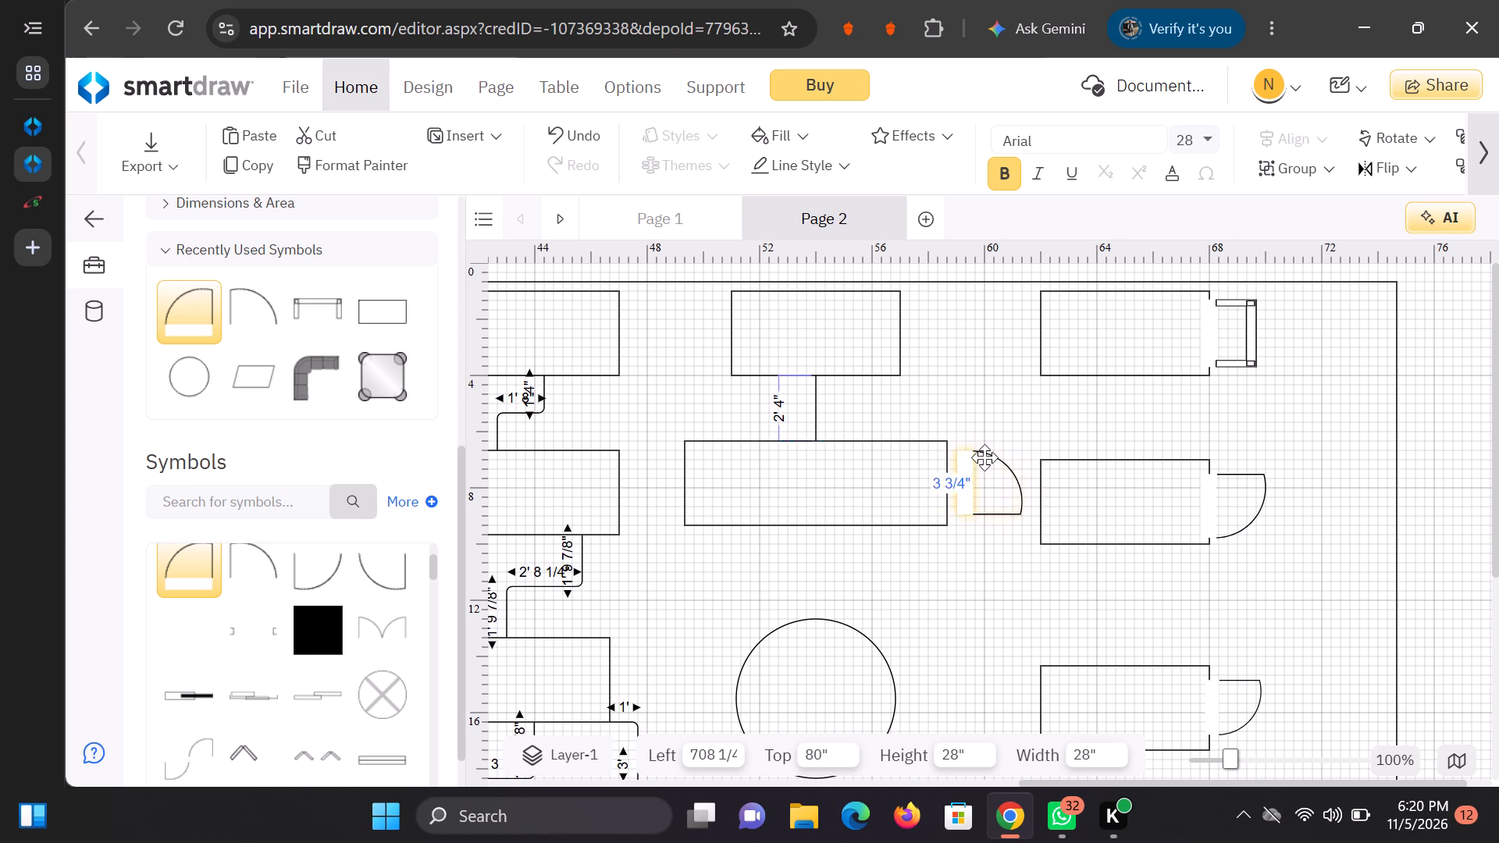
drag(984, 457, 970, 462)
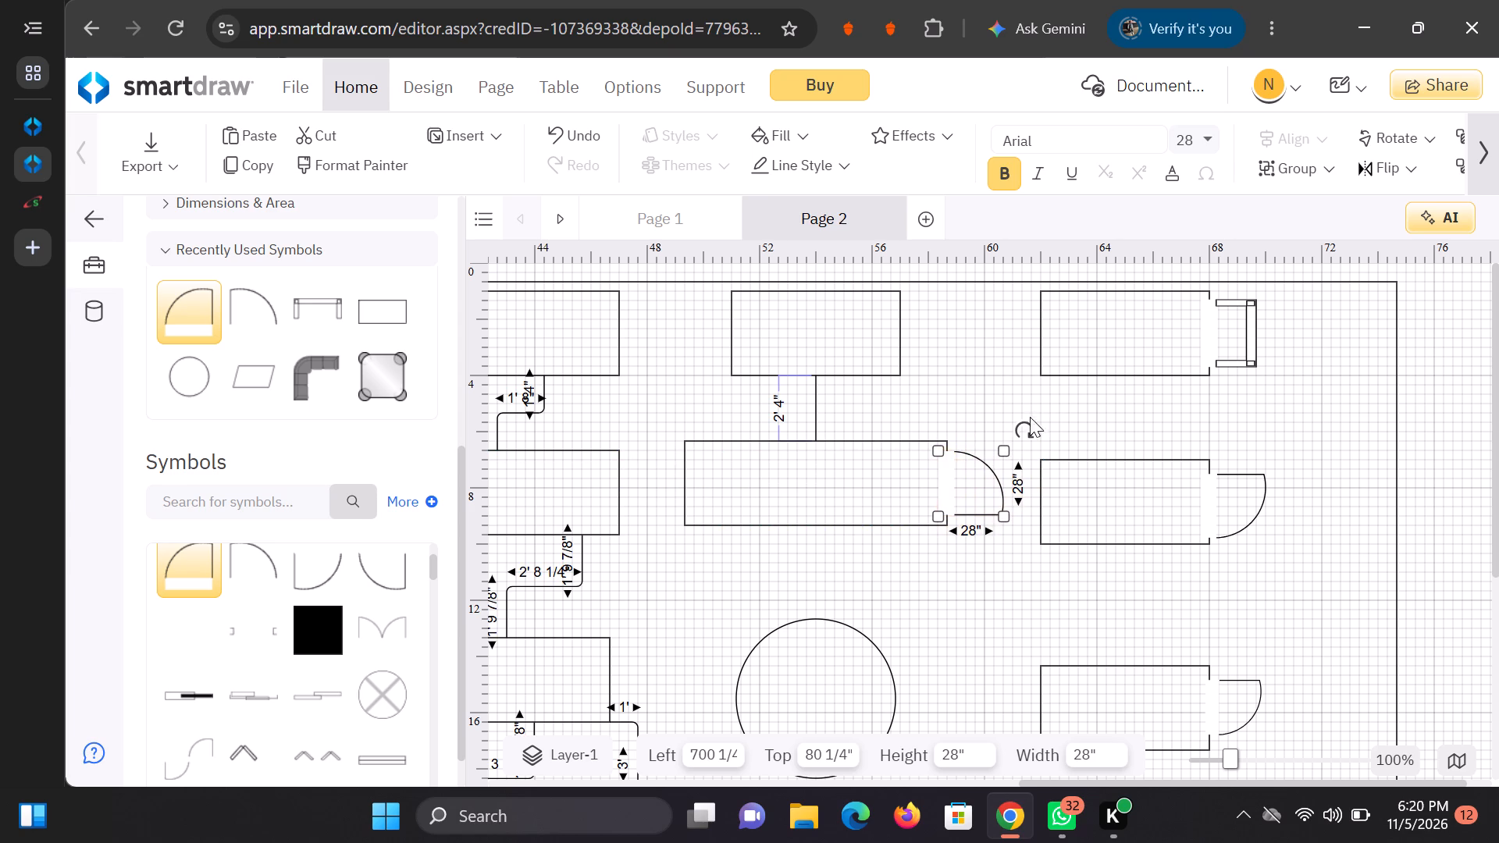
click(1039, 405)
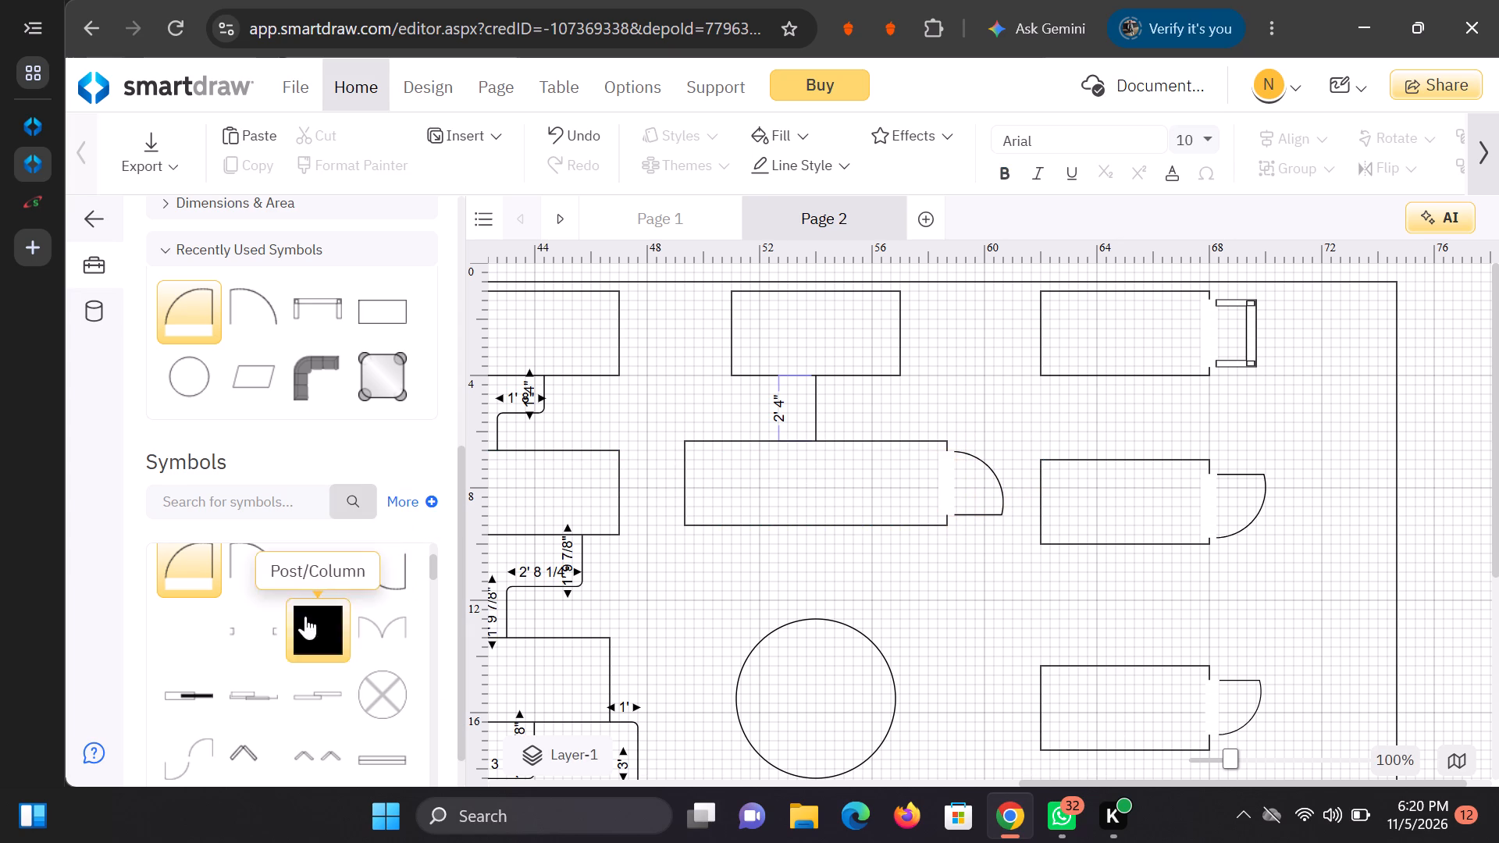
Add a straight window symbol near the wide middle rectangle and shorten its width to 1' 10".
scroll(292, 632, down, 1)
double_click(388, 645)
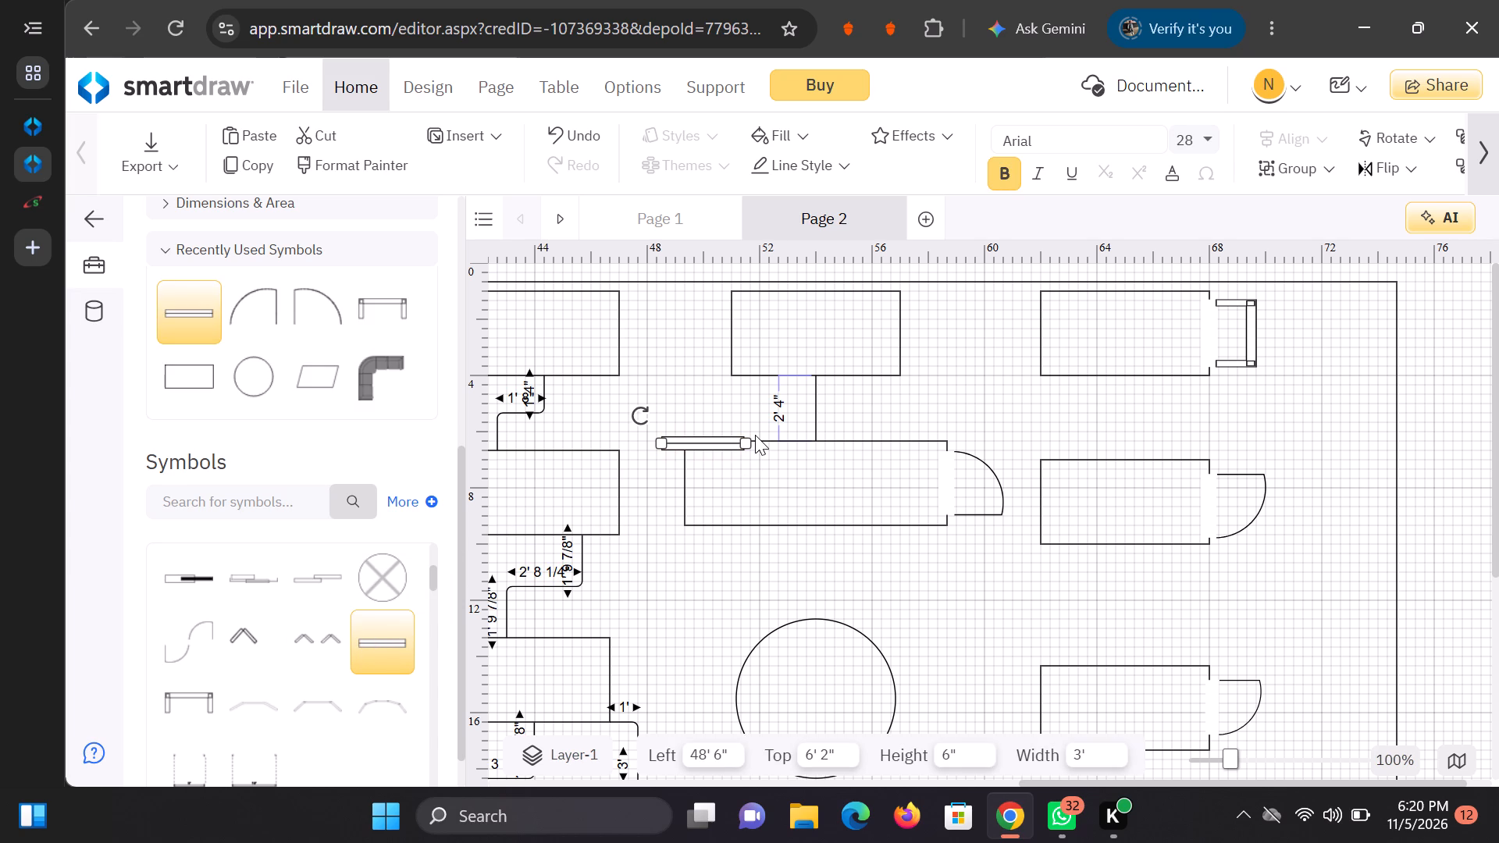
drag(747, 443, 743, 457)
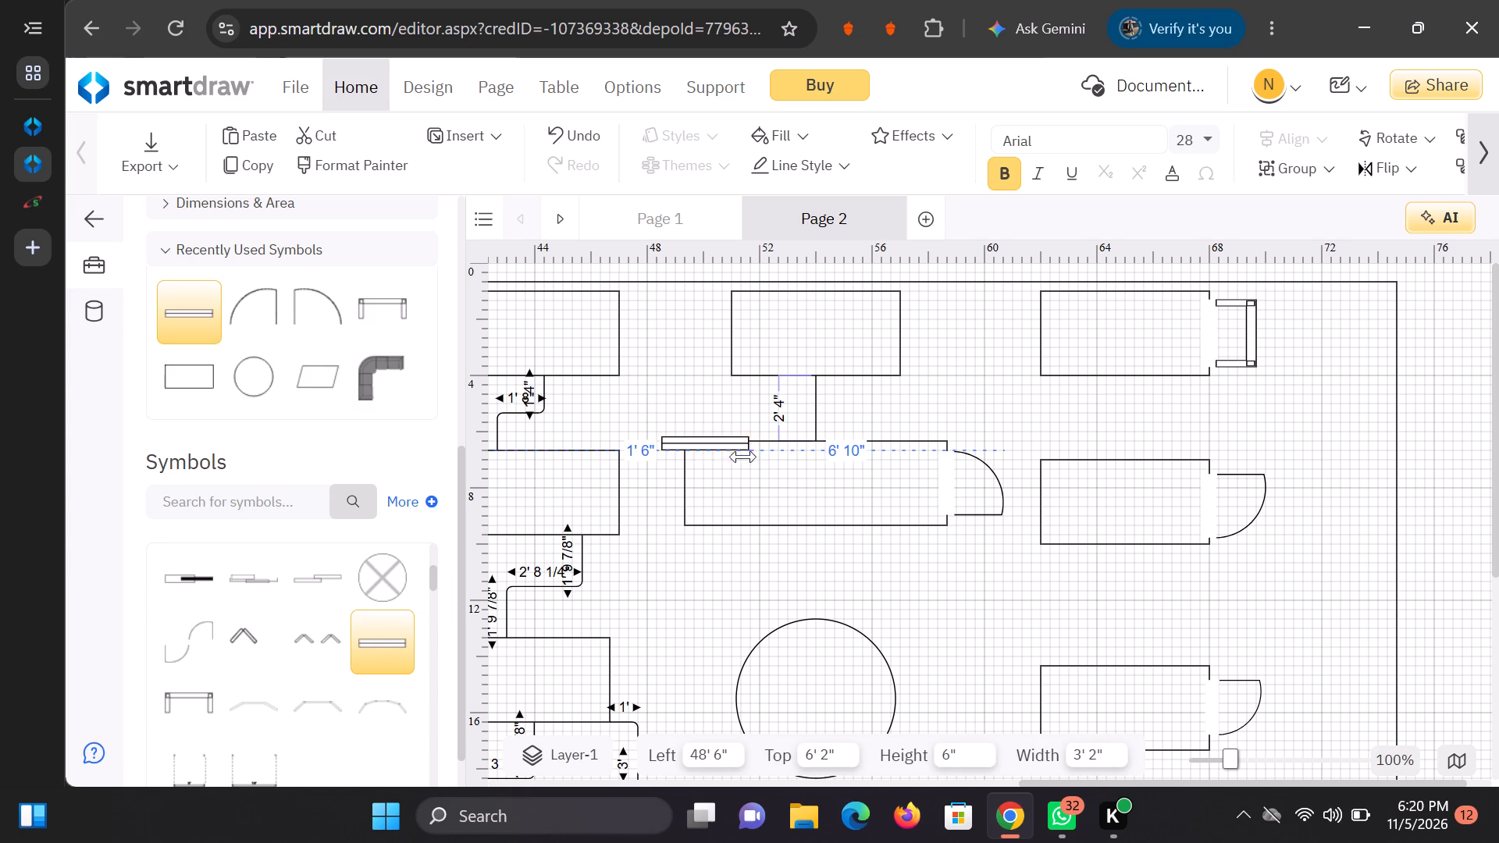
drag(743, 457, 710, 472)
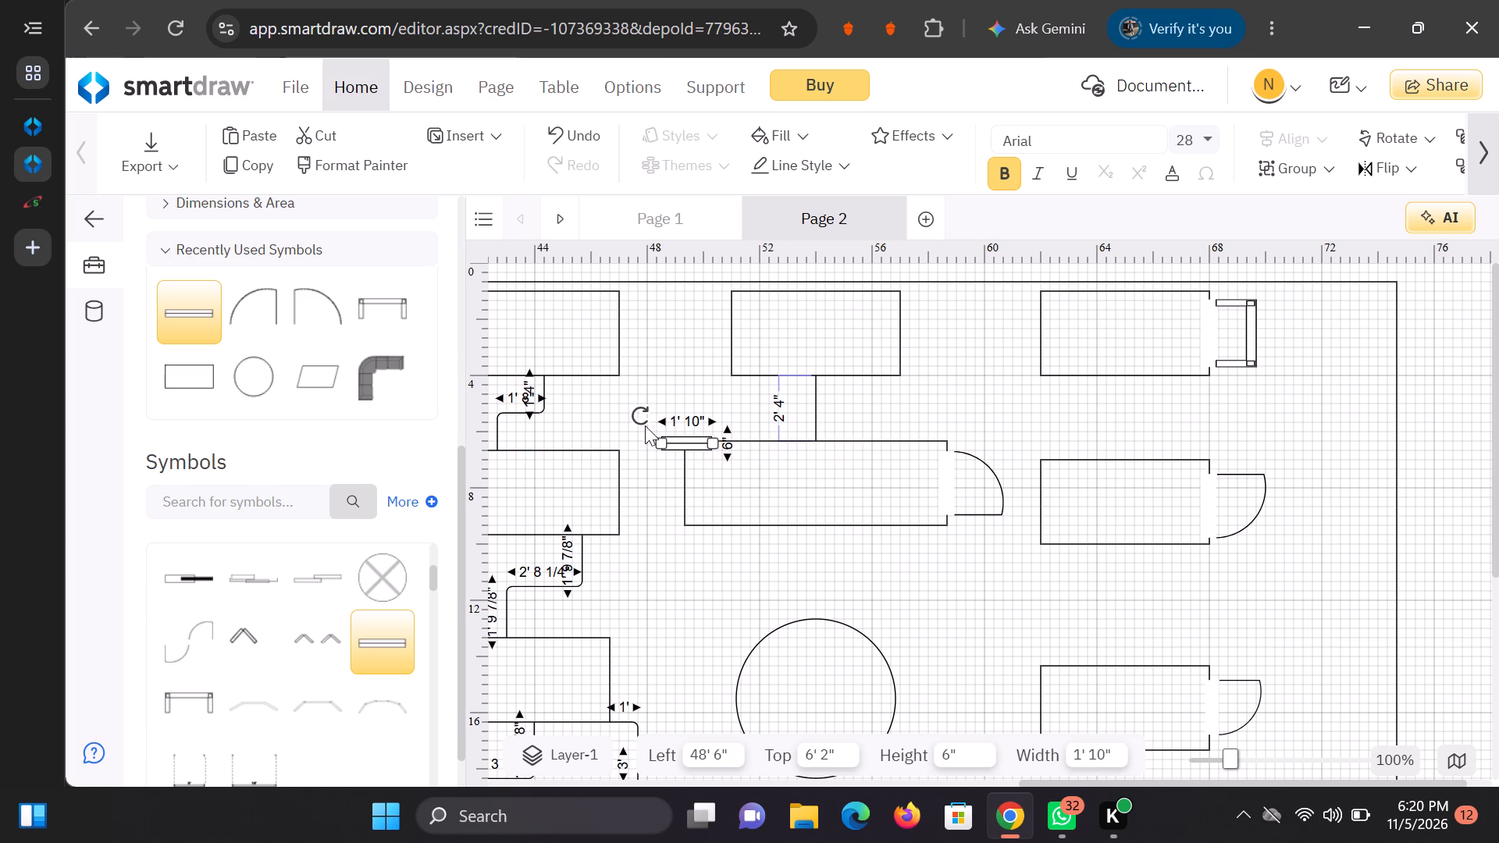
Rotate the 1' 10" window a quarter turn and fit it into the left wall of the wide middle rectangle.
drag(635, 418, 703, 400)
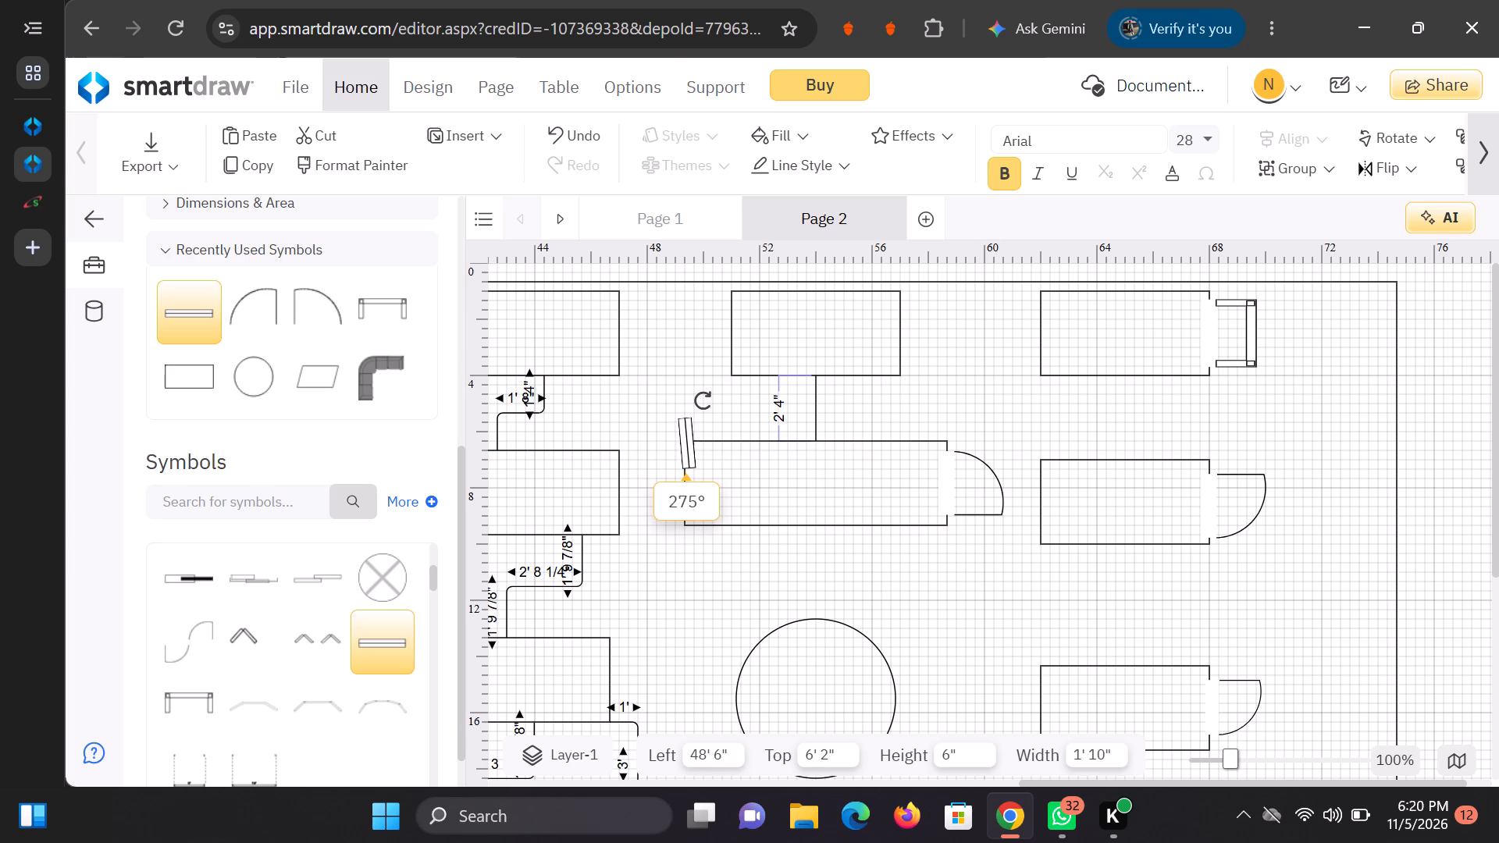
drag(703, 400, 705, 405)
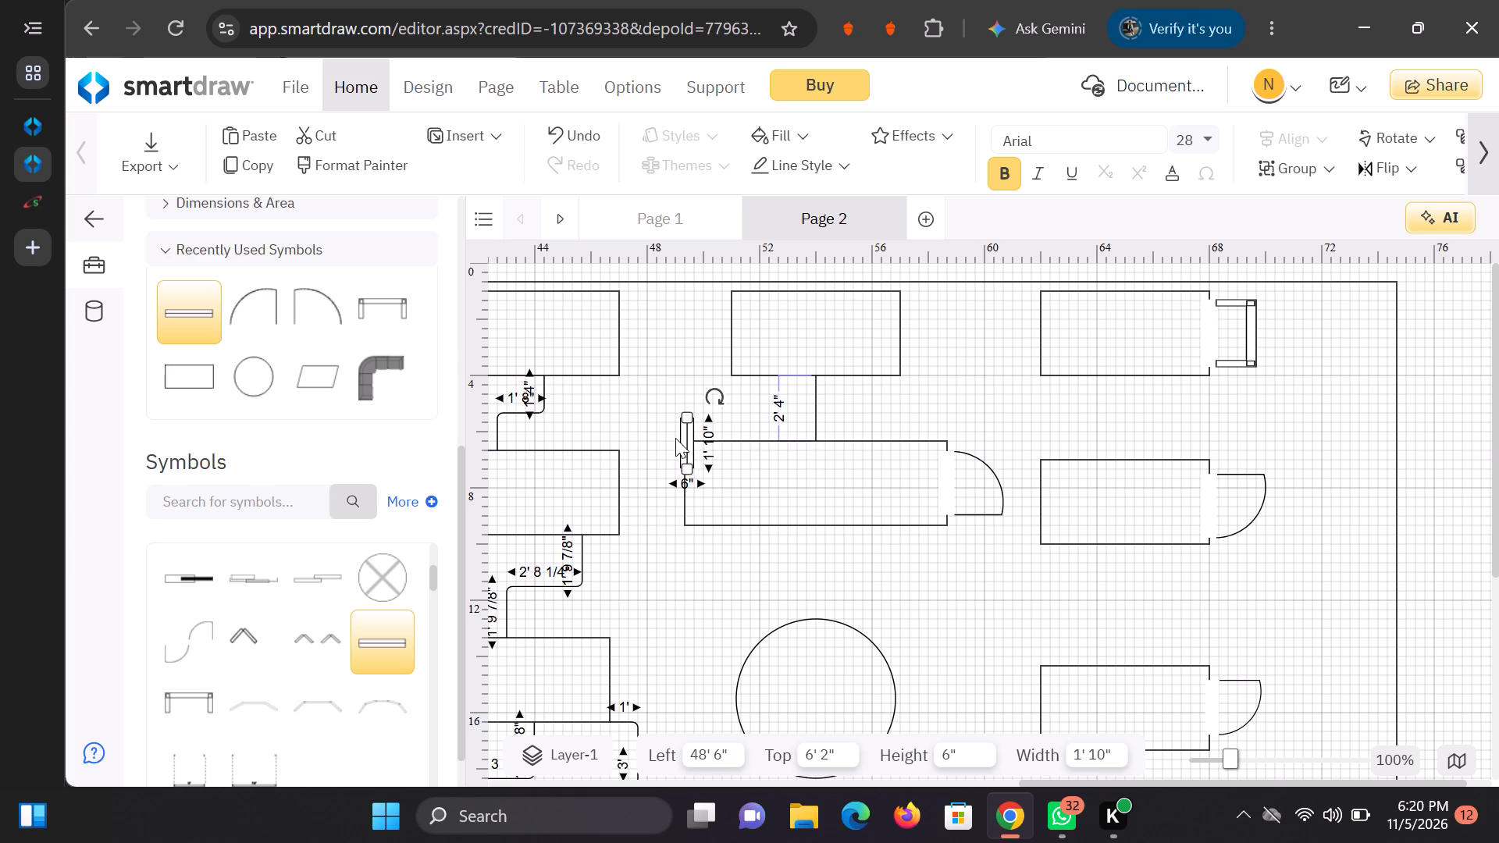
drag(683, 439, 686, 482)
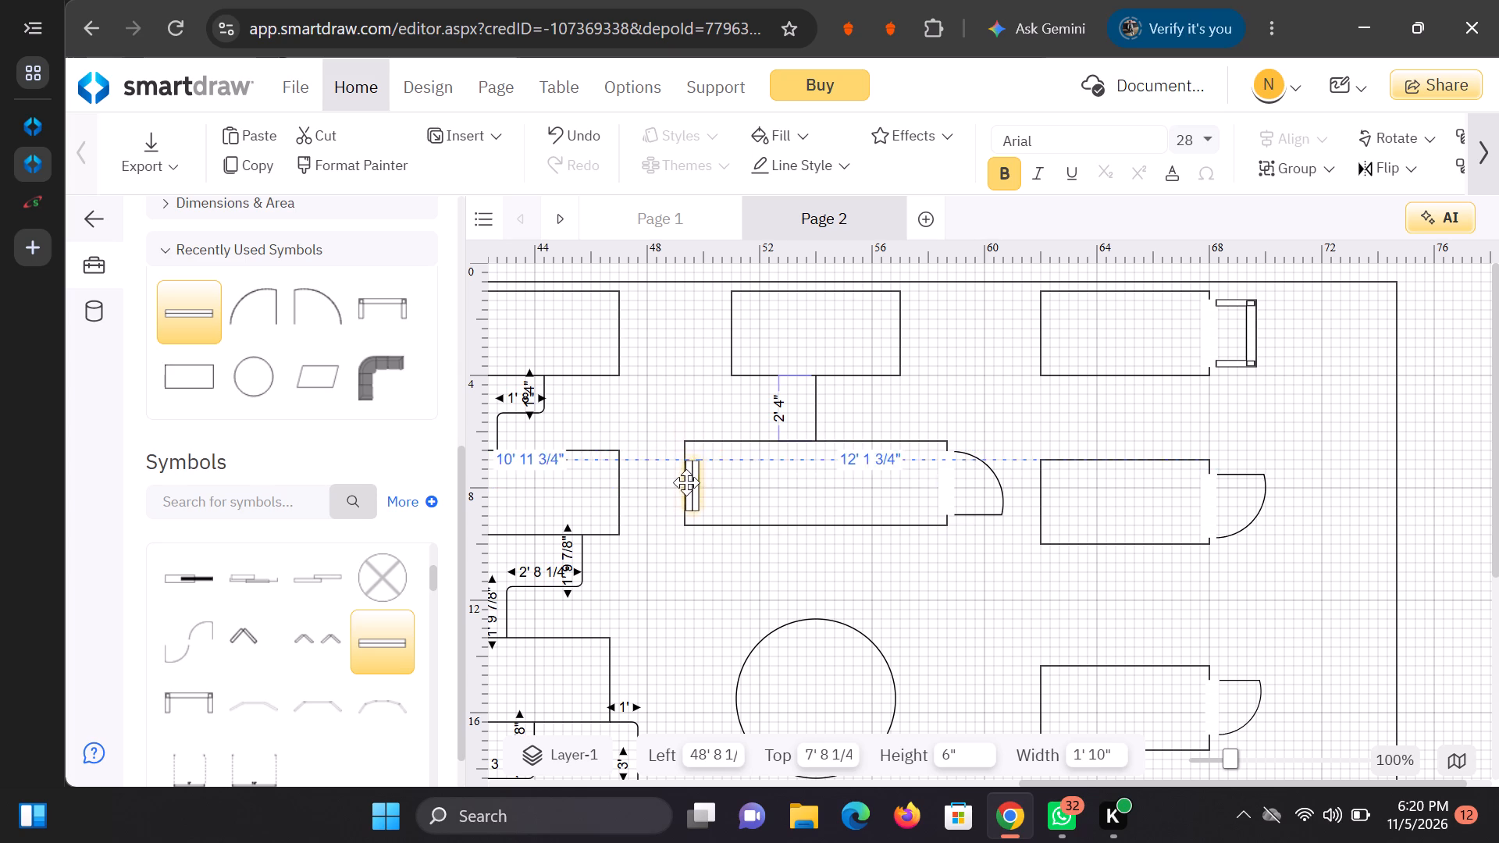
drag(686, 482, 674, 480)
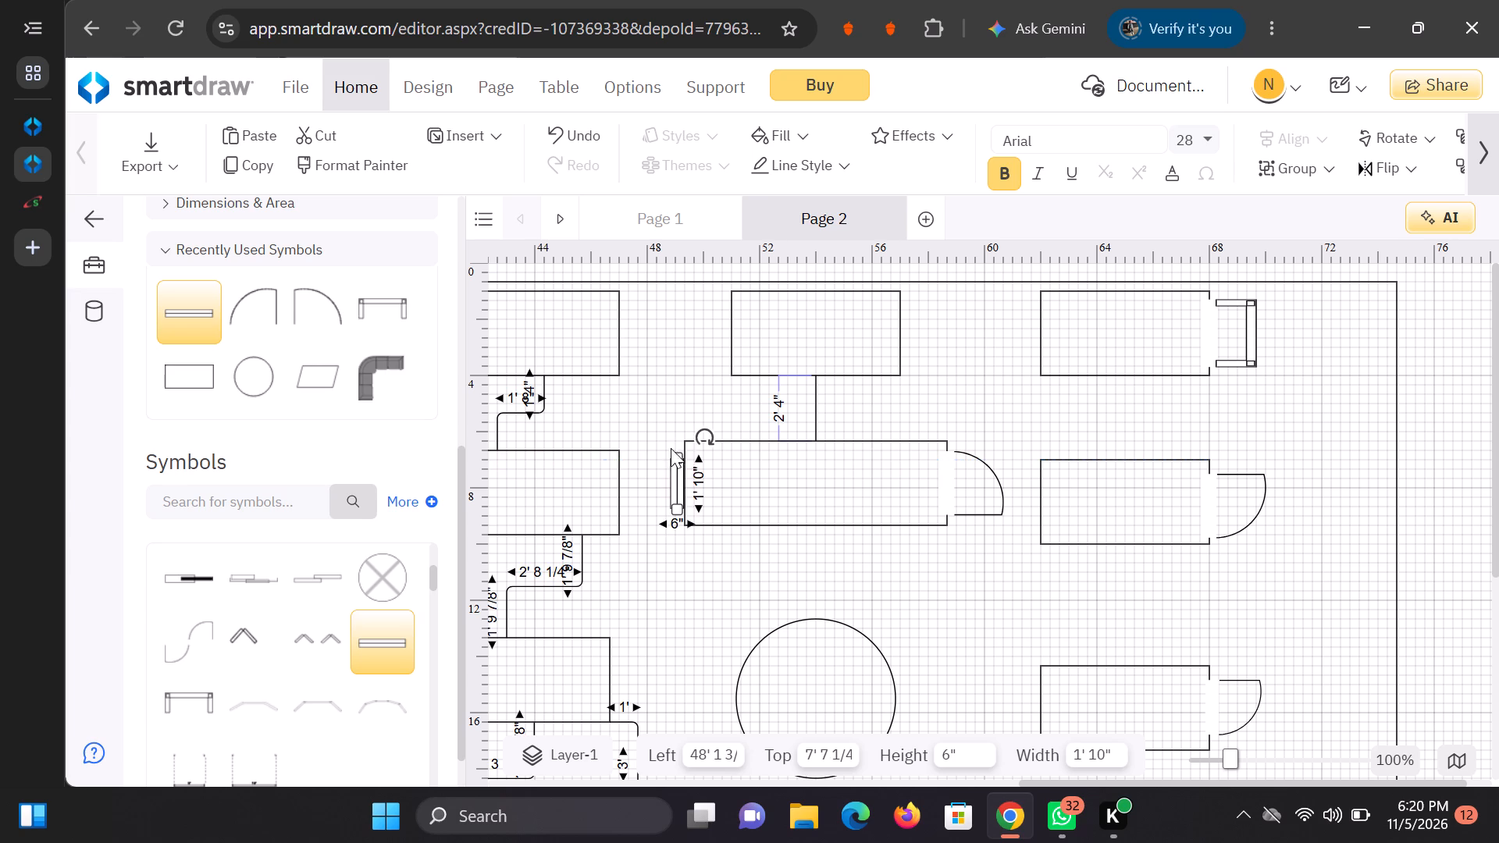
drag(675, 485, 683, 485)
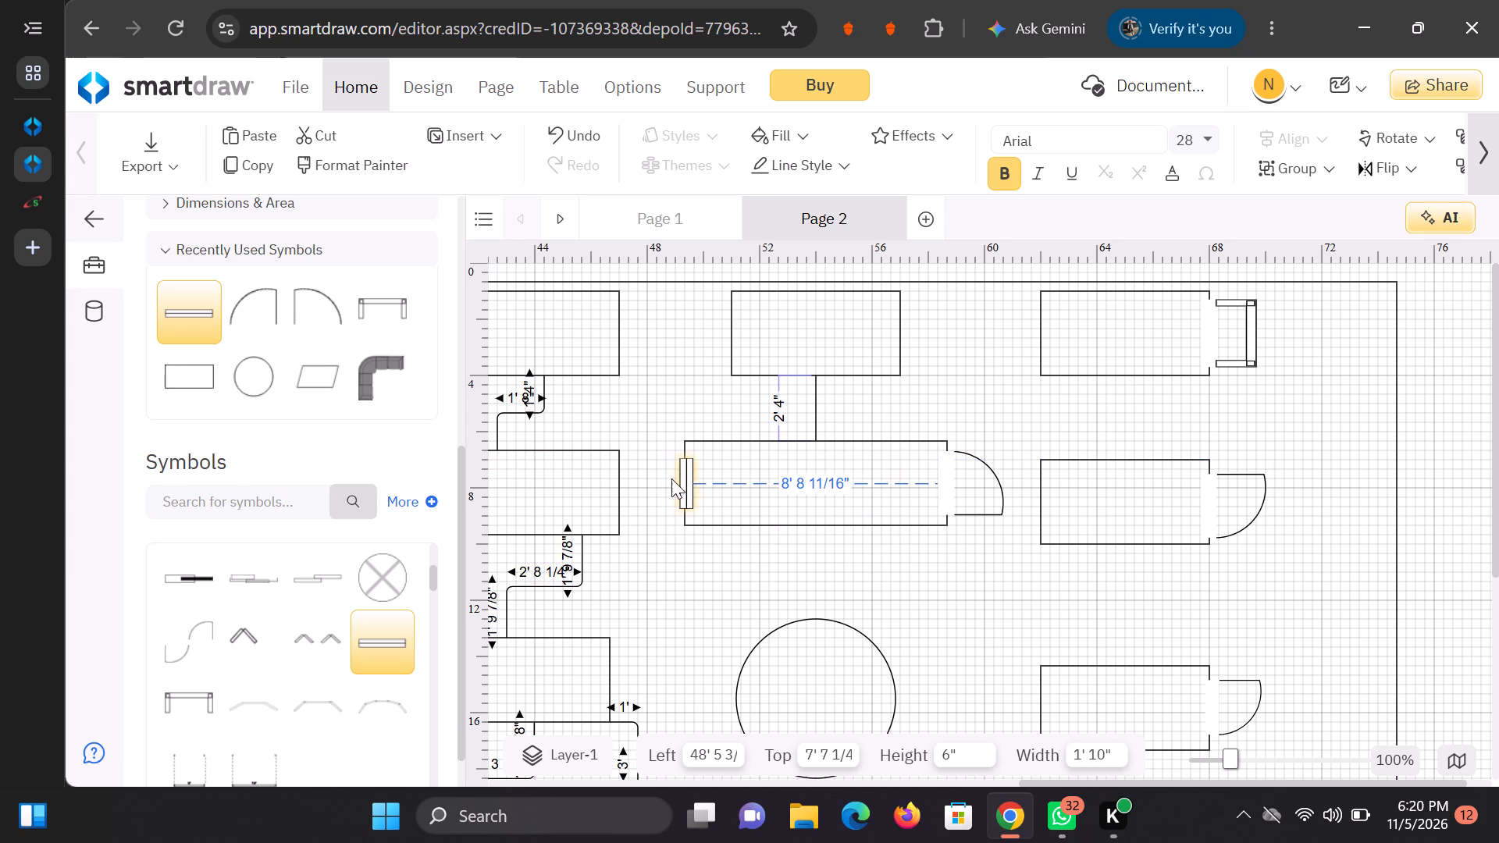
click(685, 393)
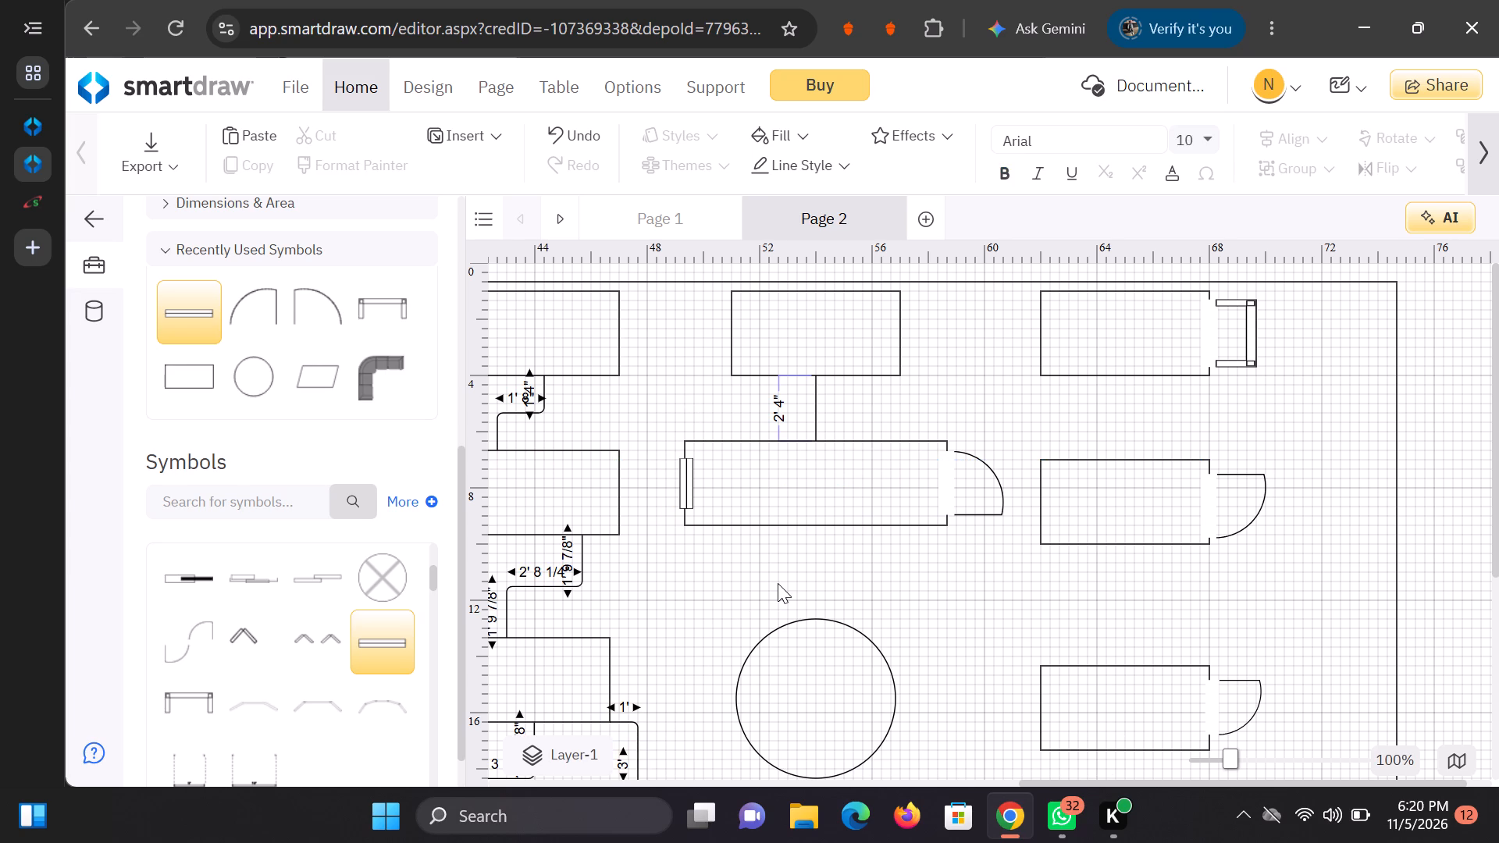
Look through the Doors & Windows symbols for another opening to add.
scroll(760, 575, up, 1)
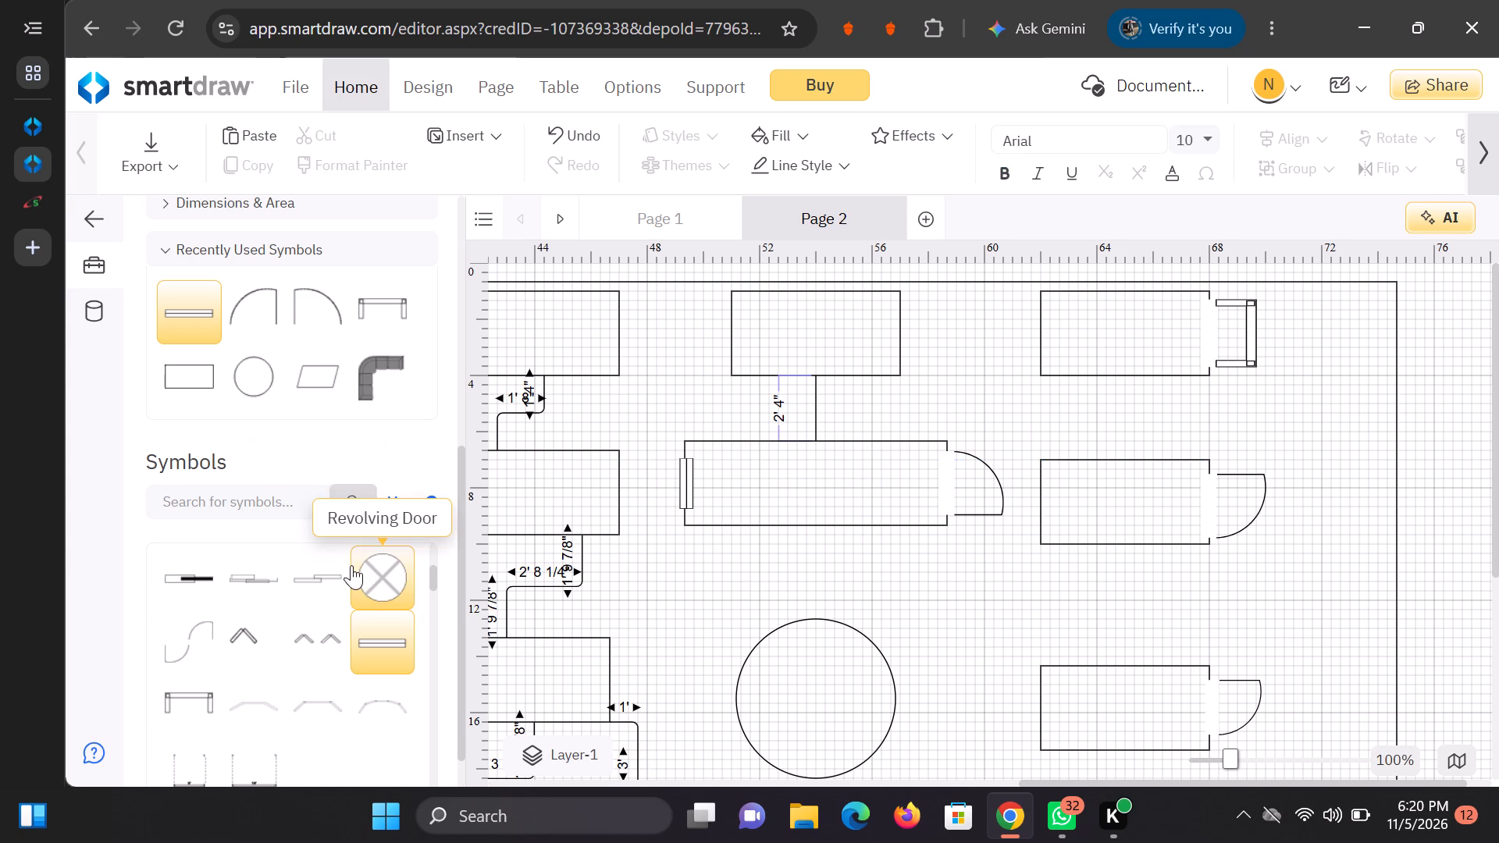
scroll(266, 572, down, 1)
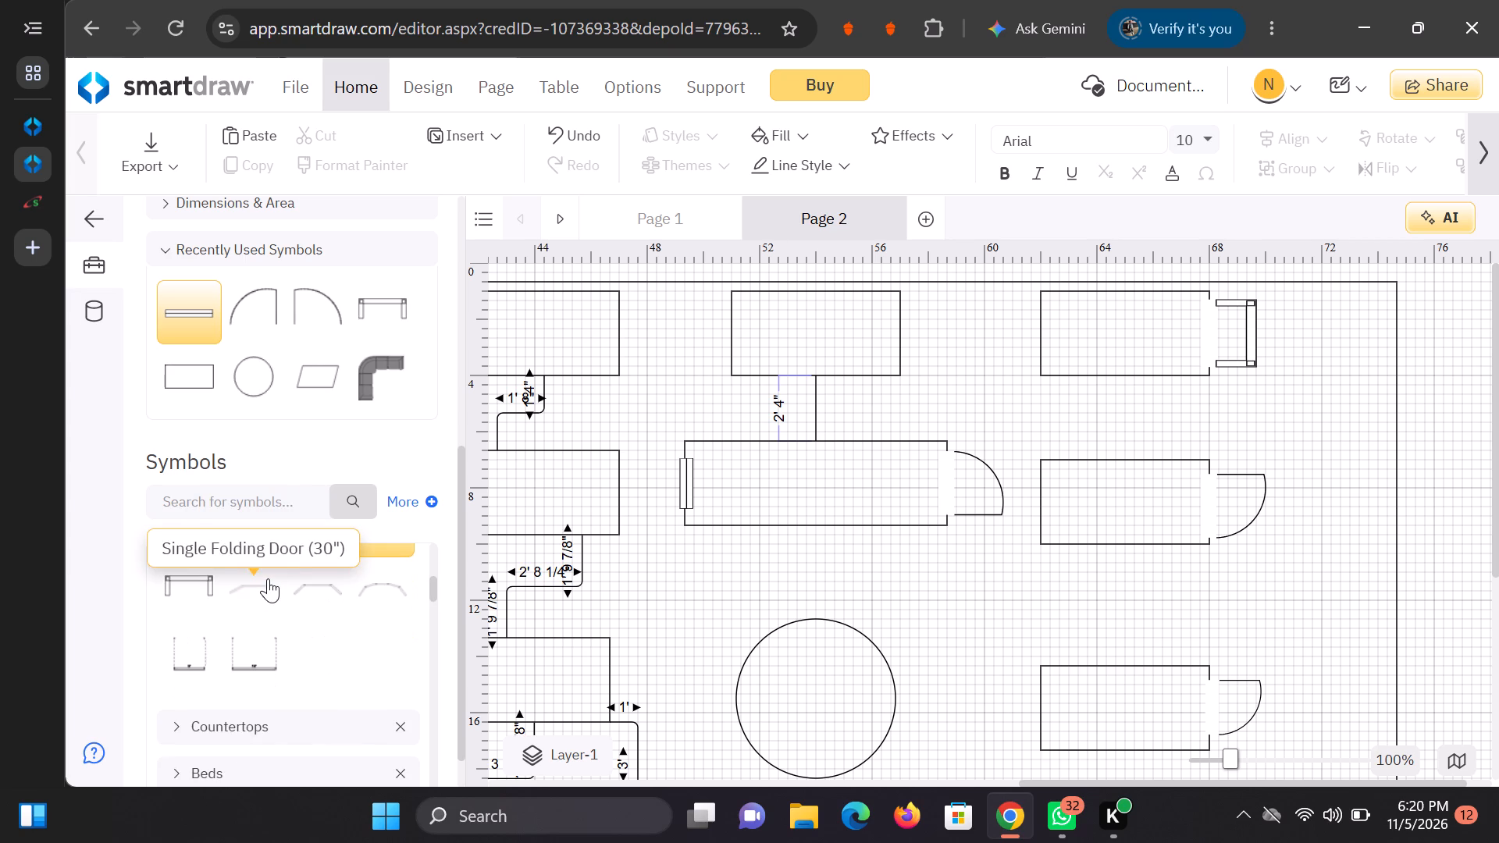
scroll(299, 576, up, 1)
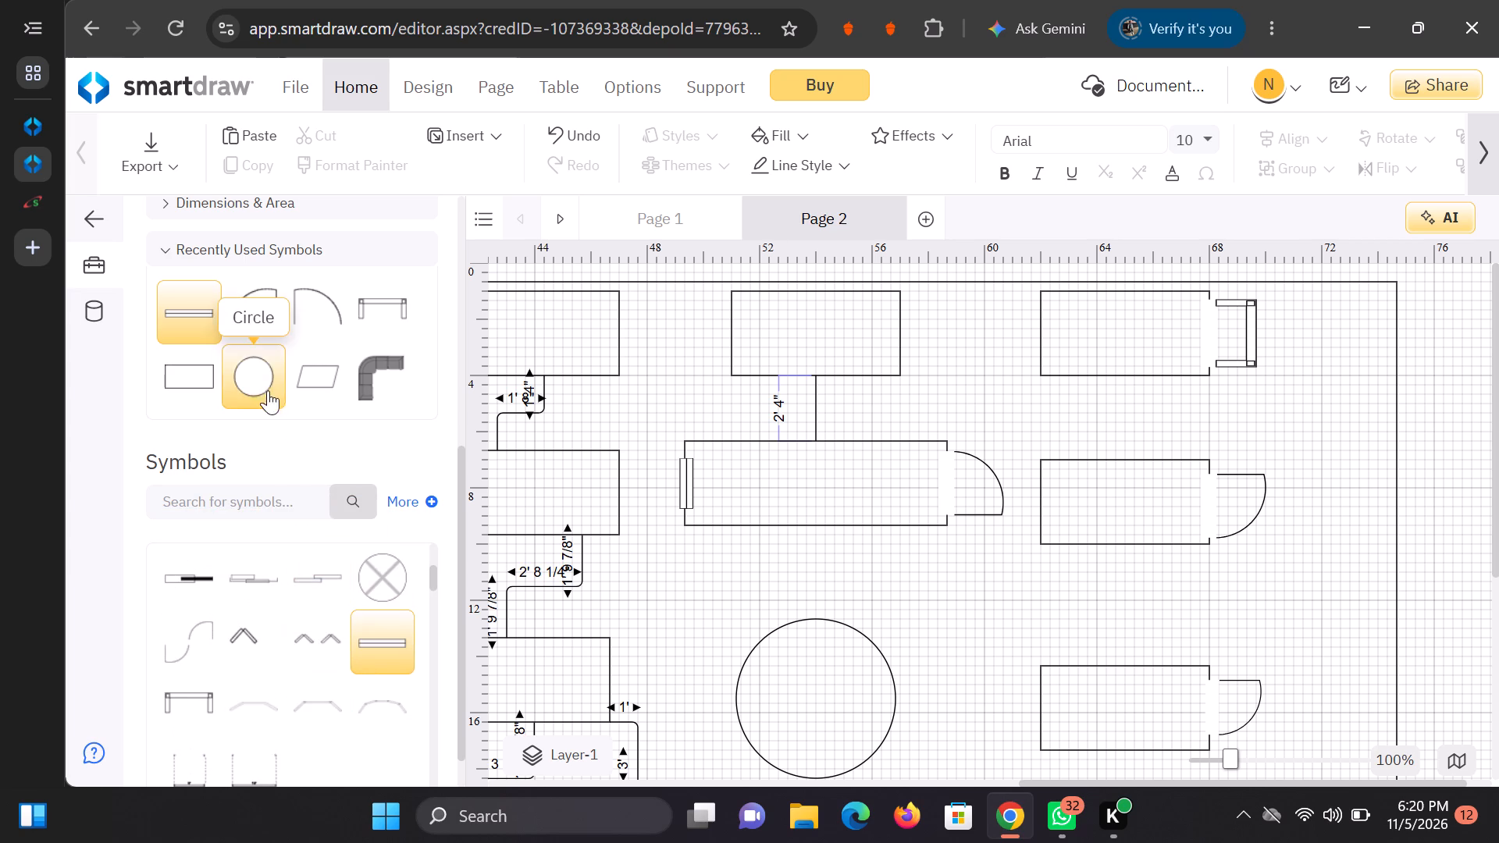
scroll(247, 596, down, 2)
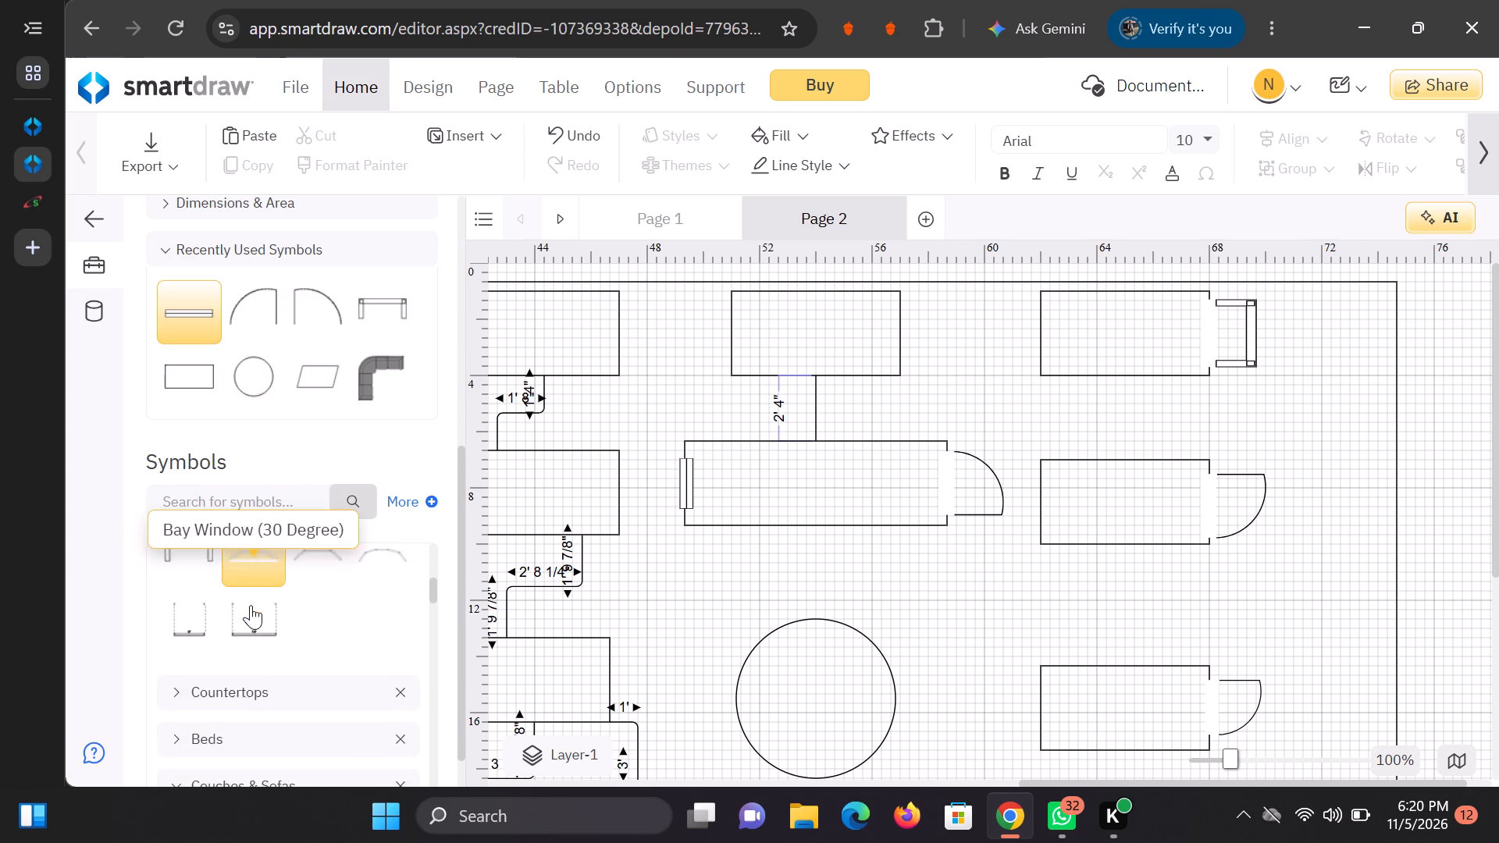
scroll(252, 611, down, 2)
scroll(252, 617, up, 3)
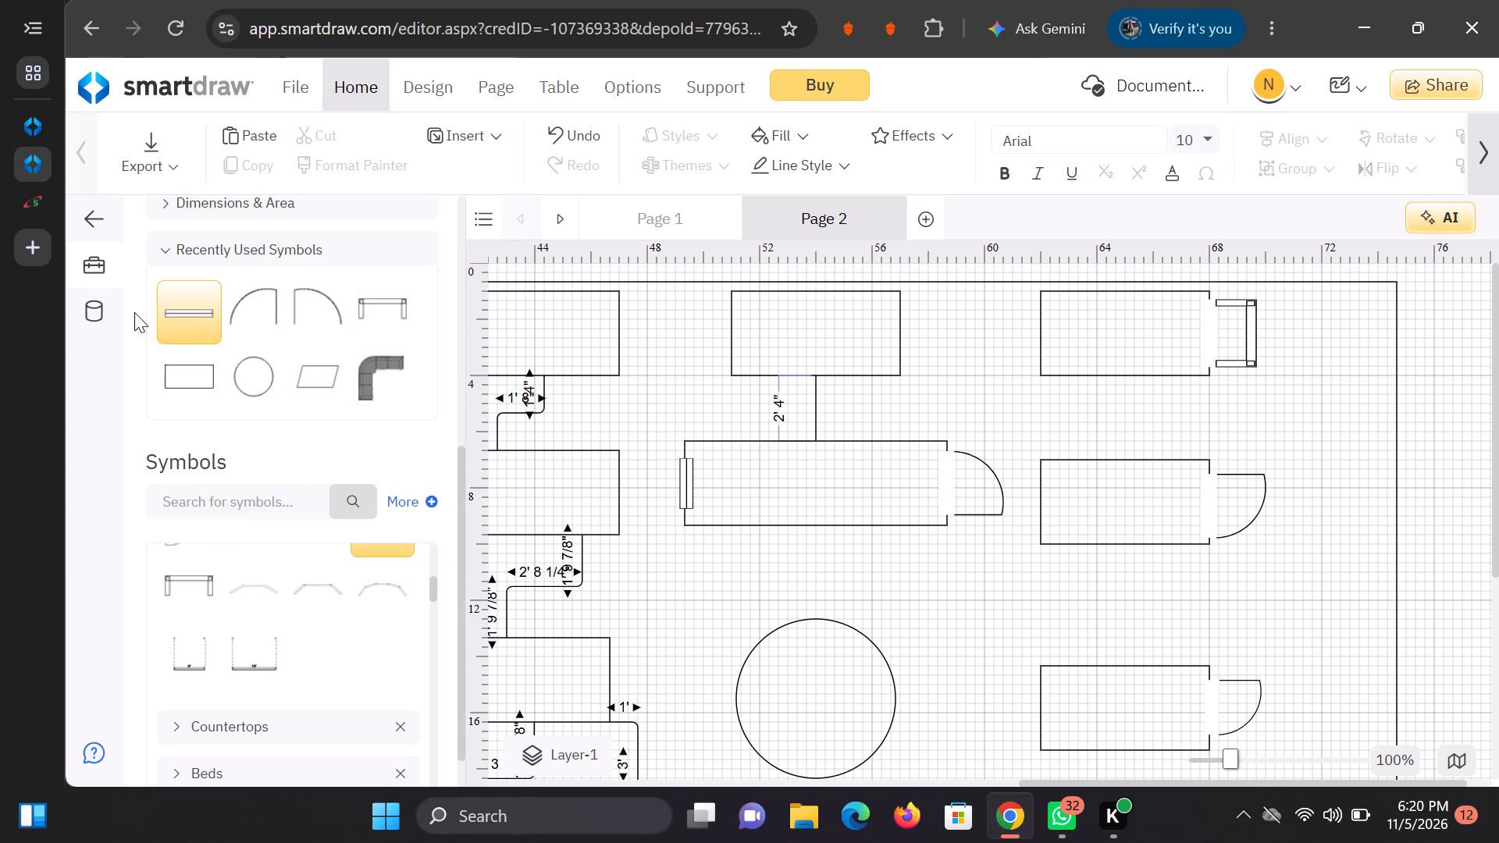
Add a Window (36") and fit it into the bottom wall of the wide middle rectangle, slightly left of its centre.
double_click(178, 320)
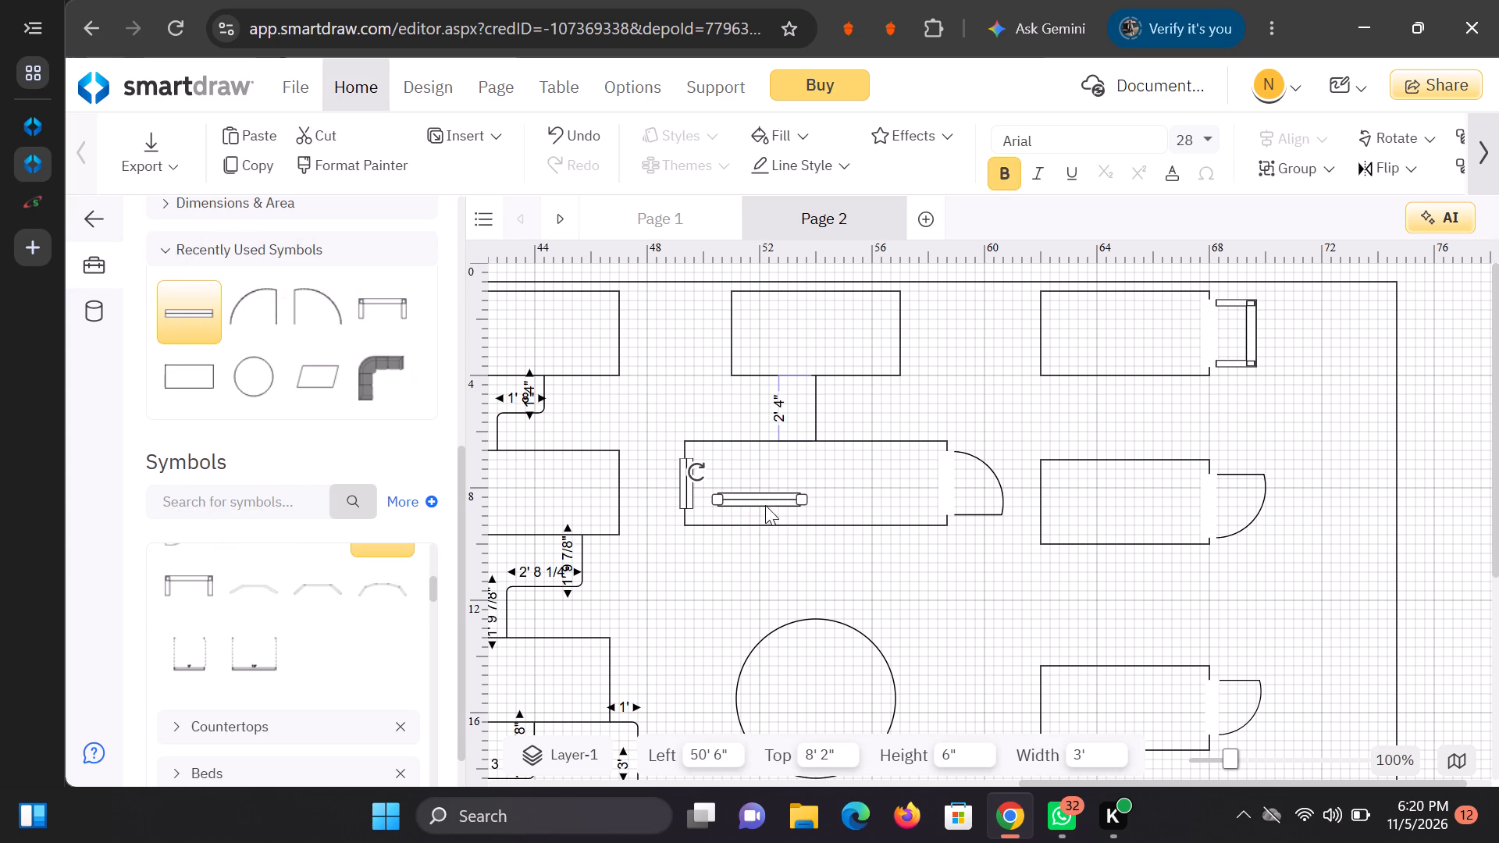
drag(785, 500, 802, 526)
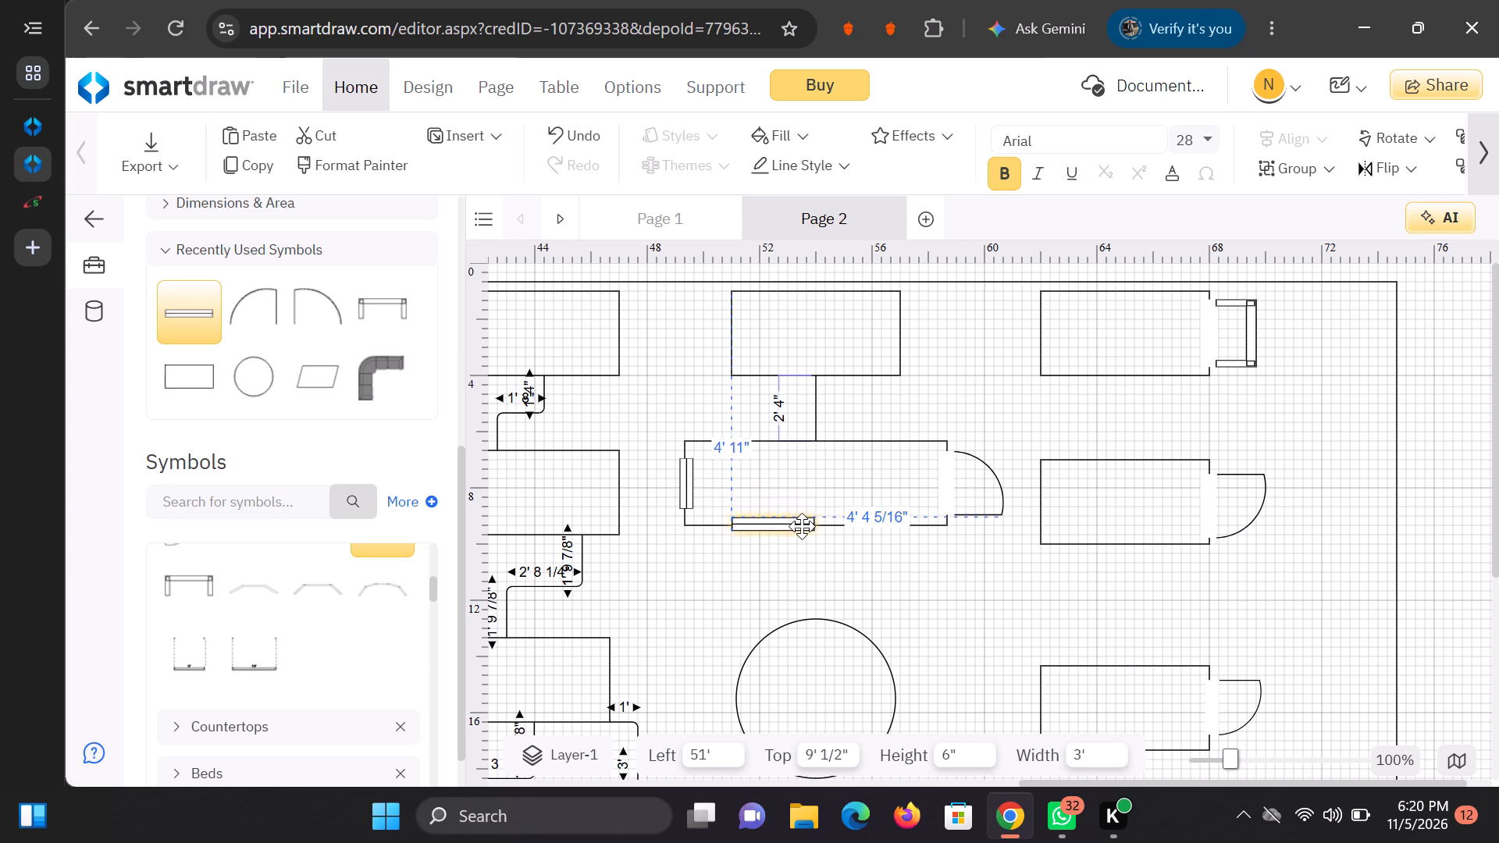
drag(802, 526, 815, 528)
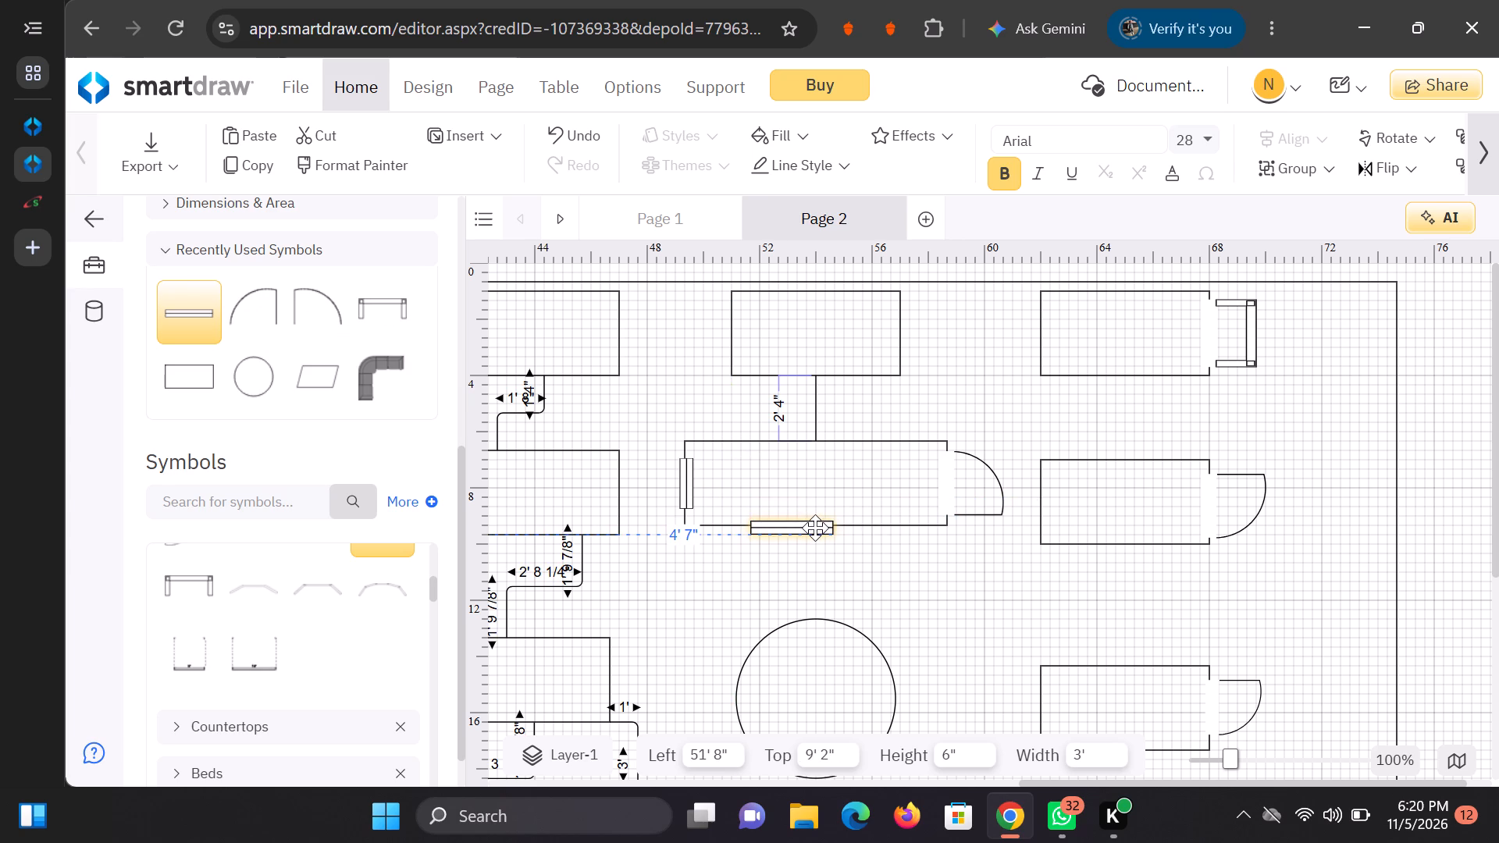
drag(815, 528, 815, 525)
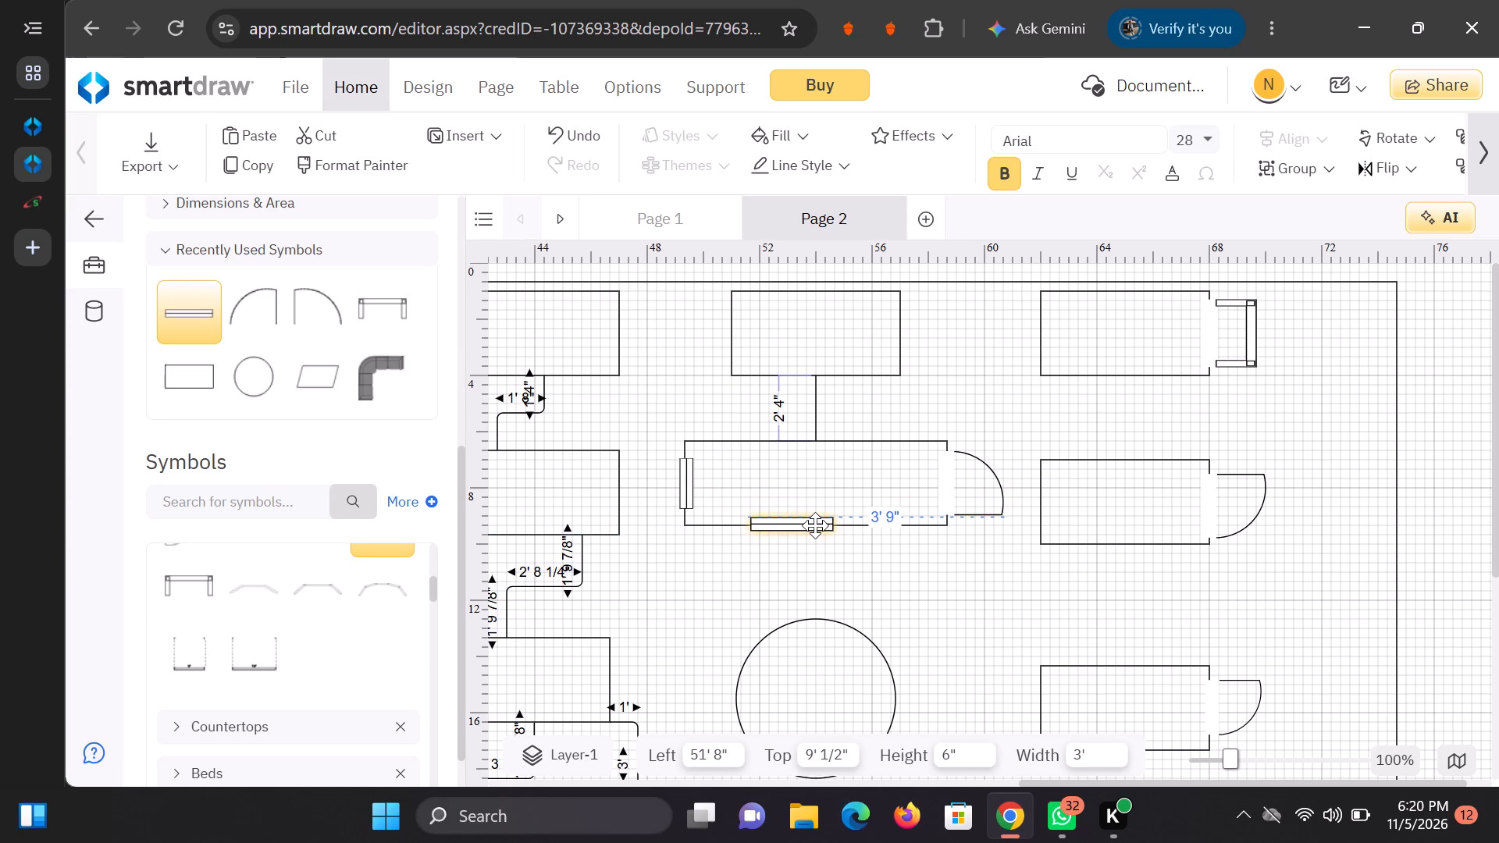
drag(815, 525, 821, 525)
click(846, 464)
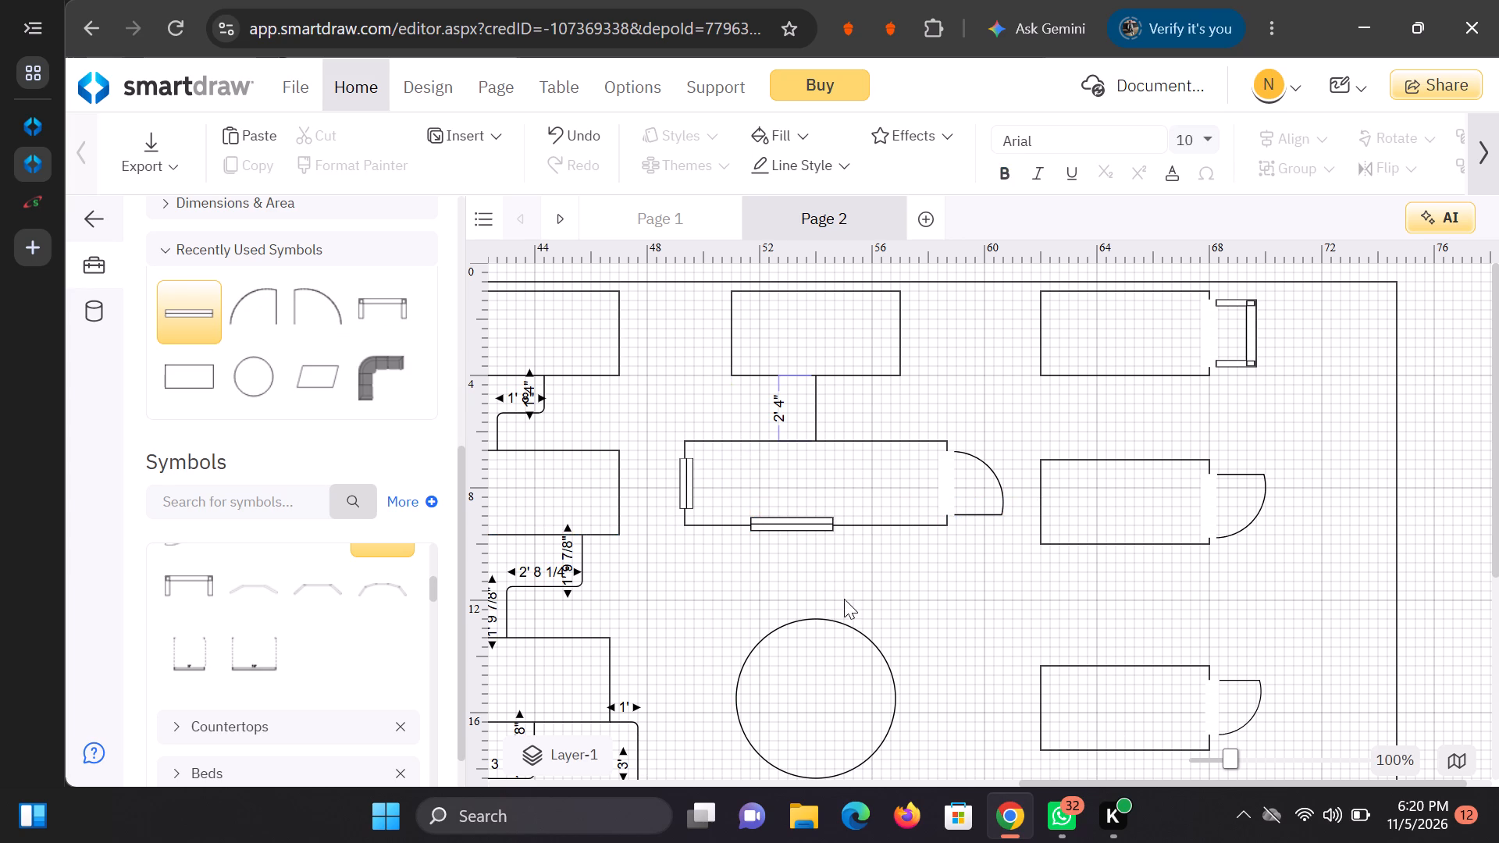
Add a Door (28") in the free space below the wide middle rectangle and rotate it to 270°.
scroll(906, 617, up, 3)
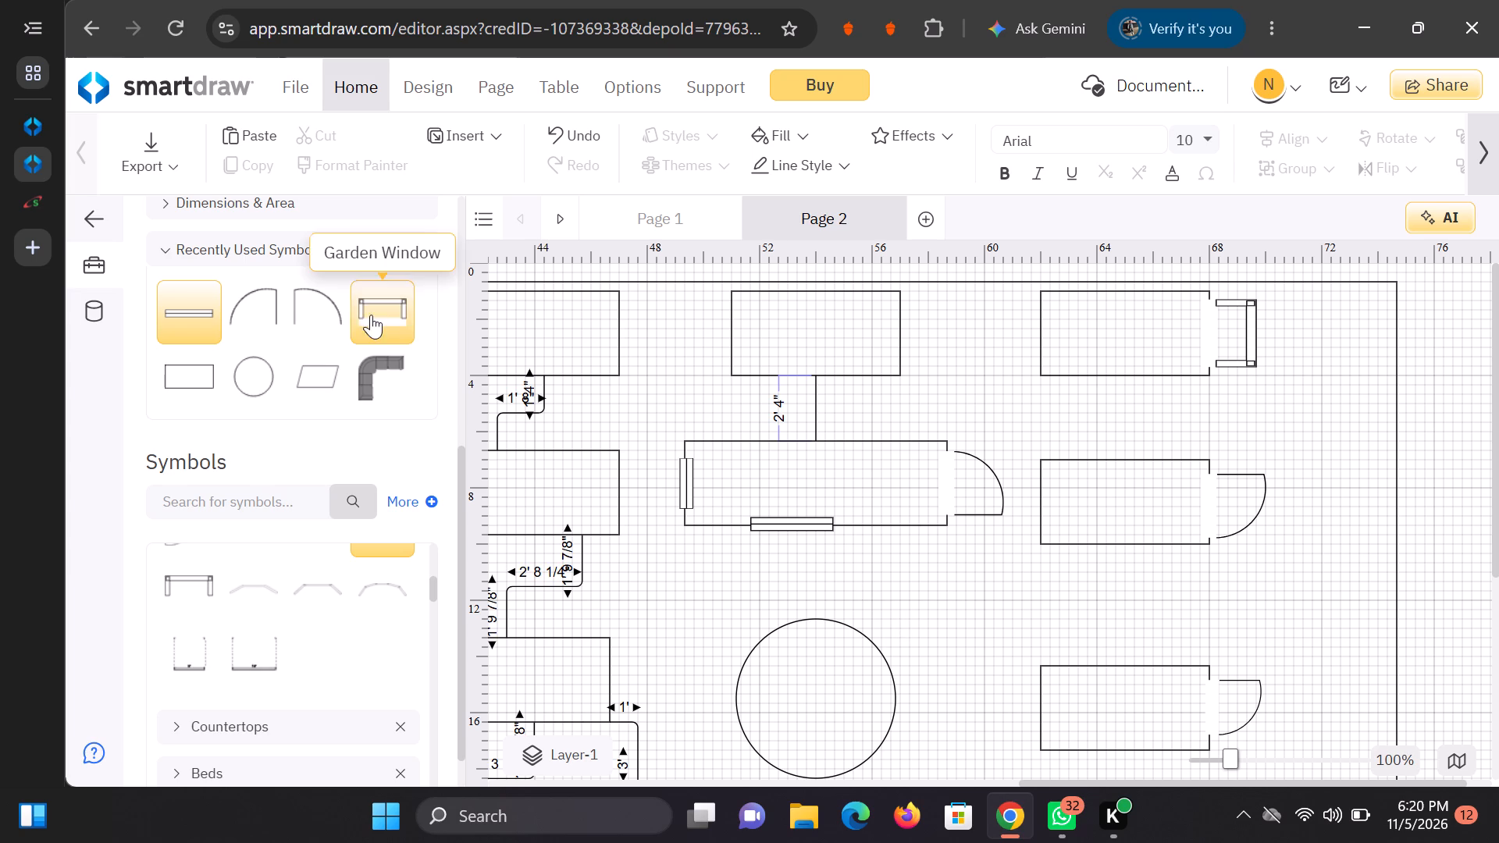
click(323, 307)
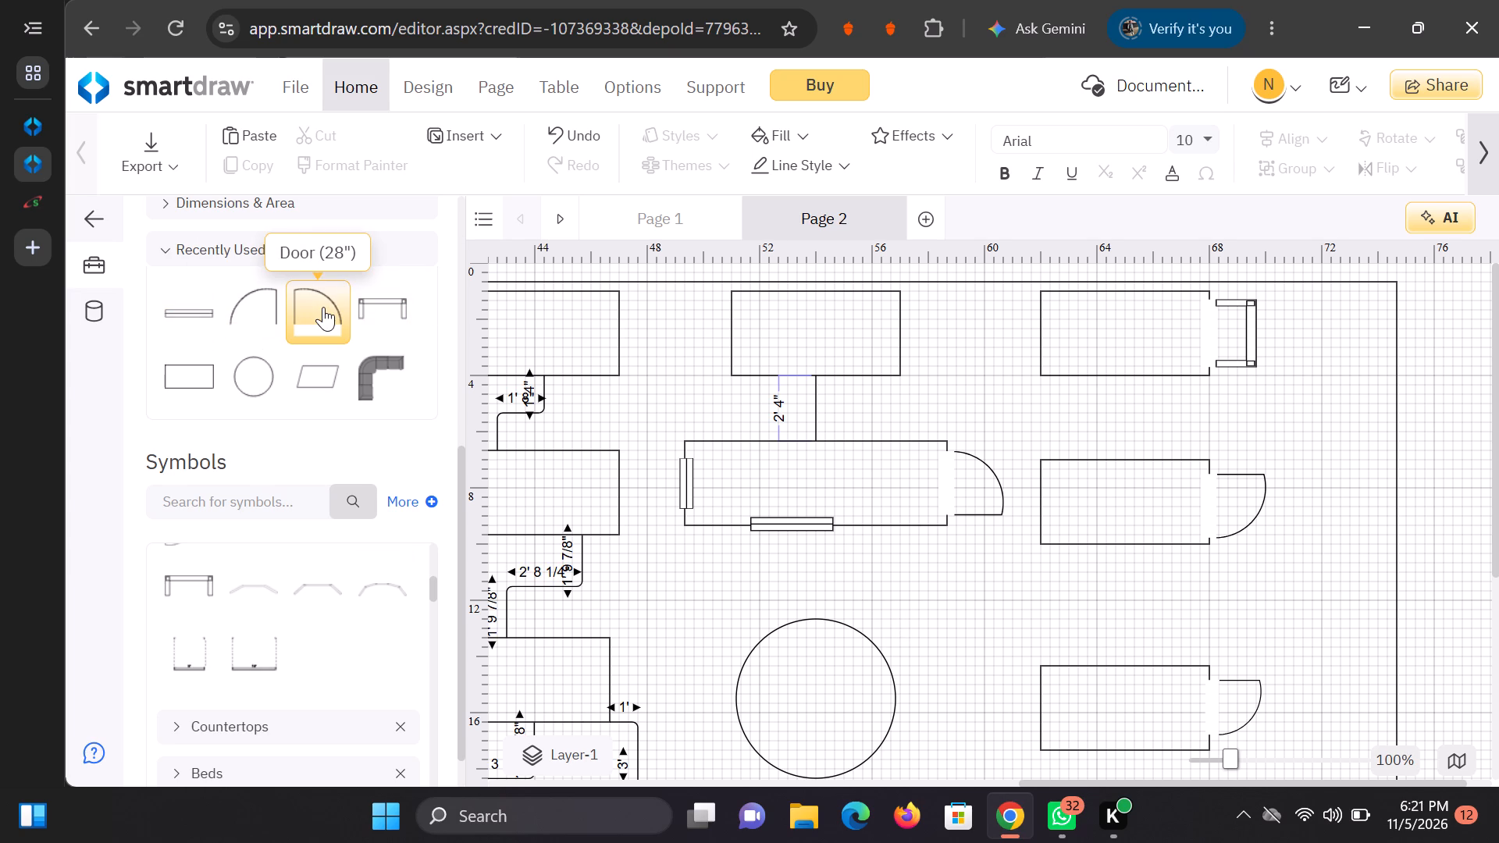
click(330, 326)
double_click(321, 336)
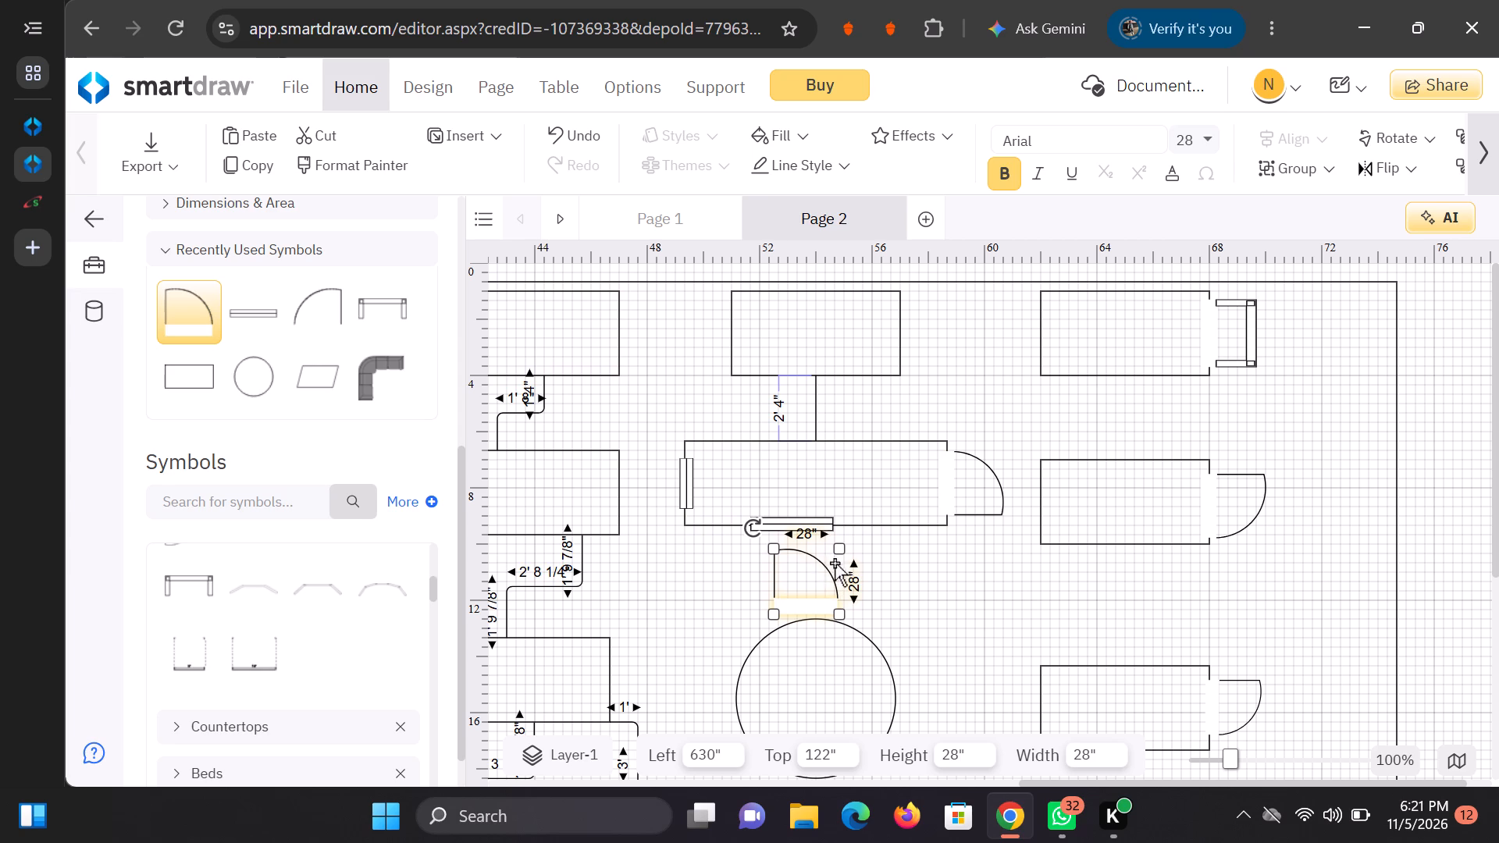
drag(830, 569, 938, 590)
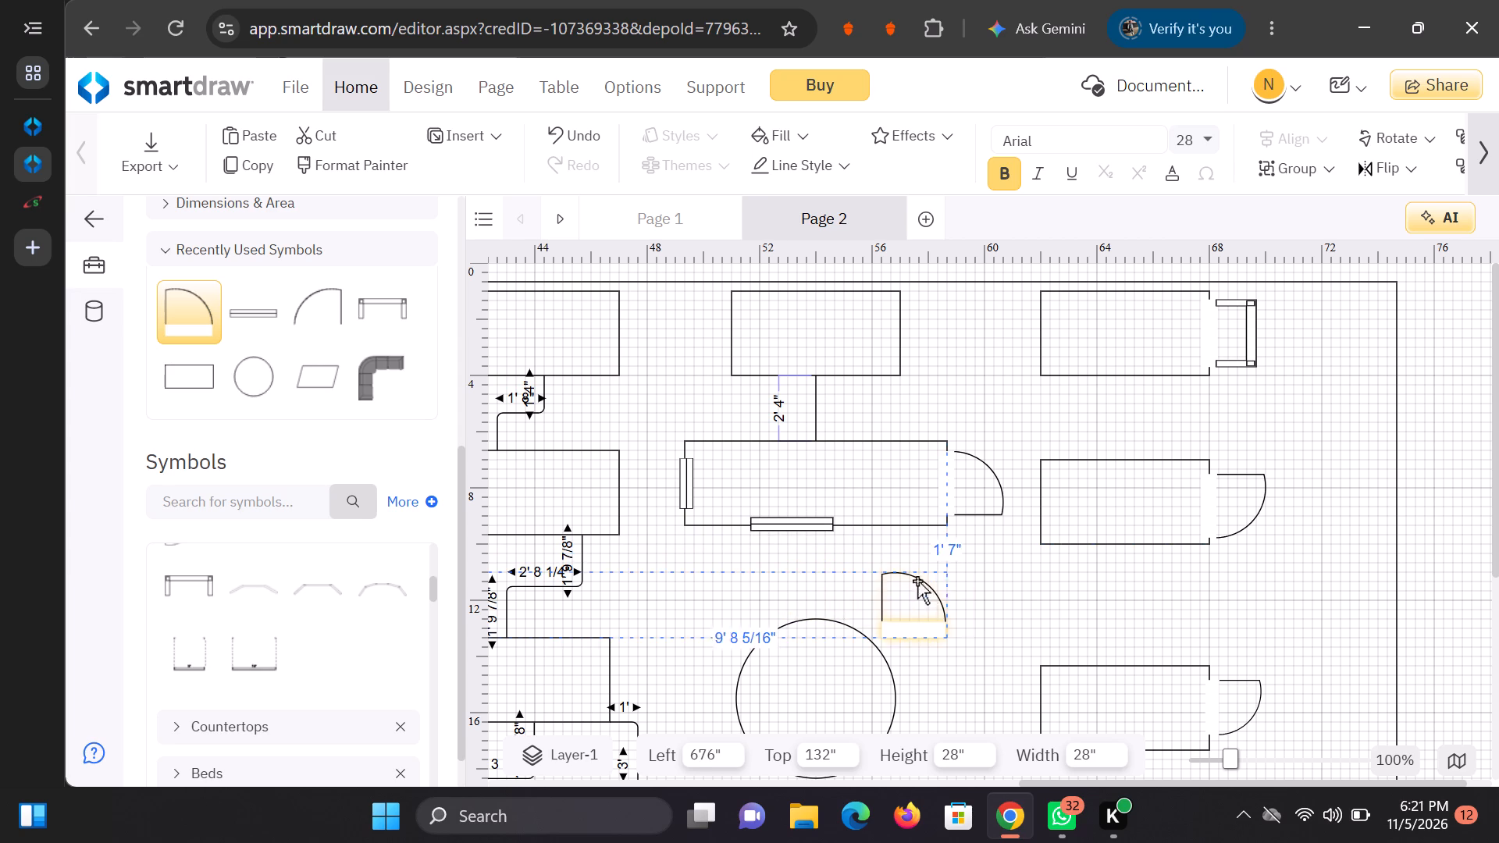
drag(861, 554, 941, 592)
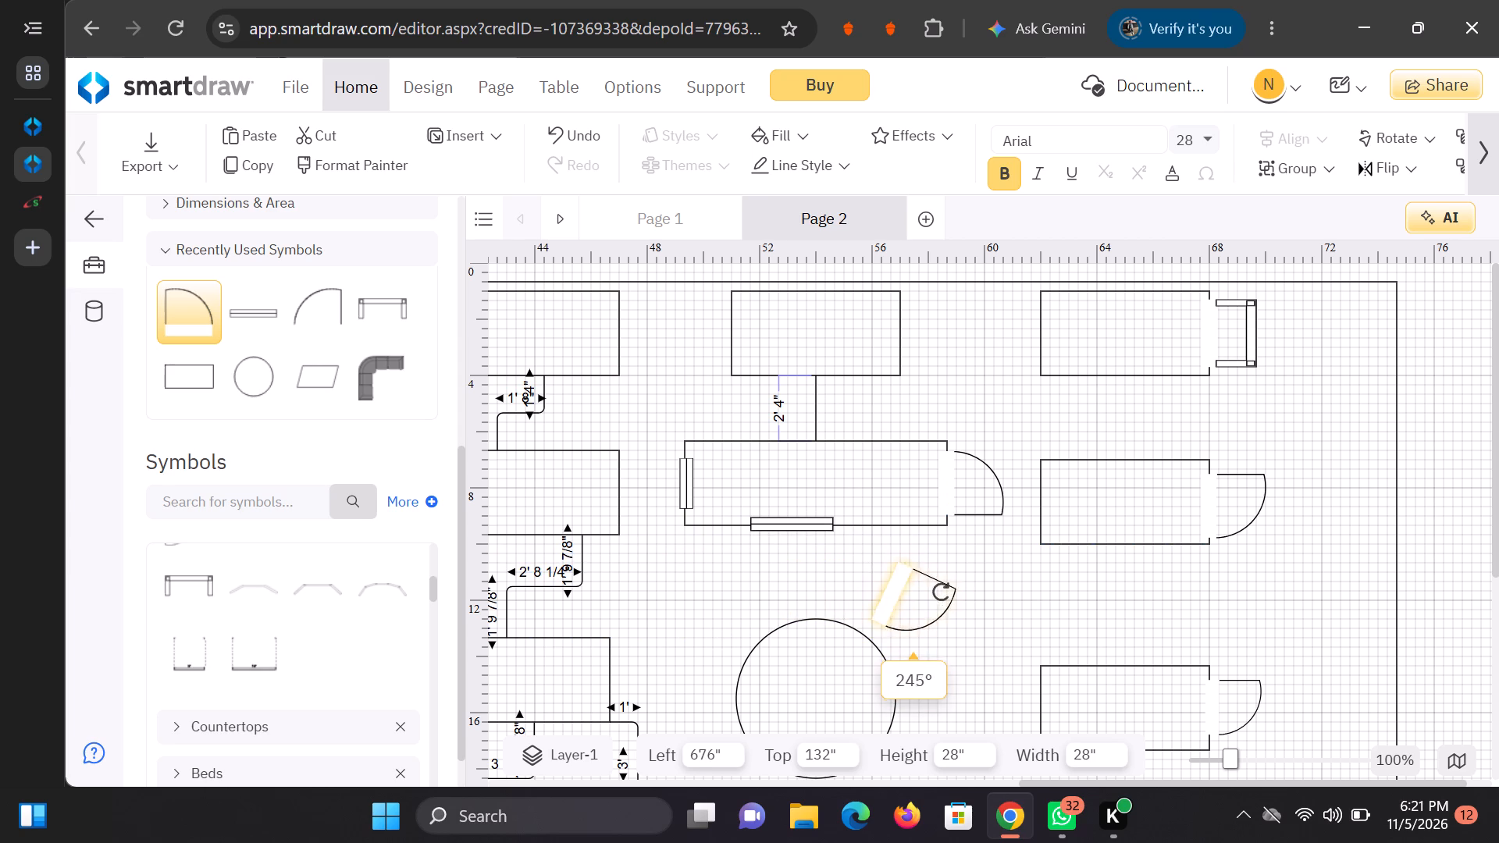
drag(941, 592, 935, 582)
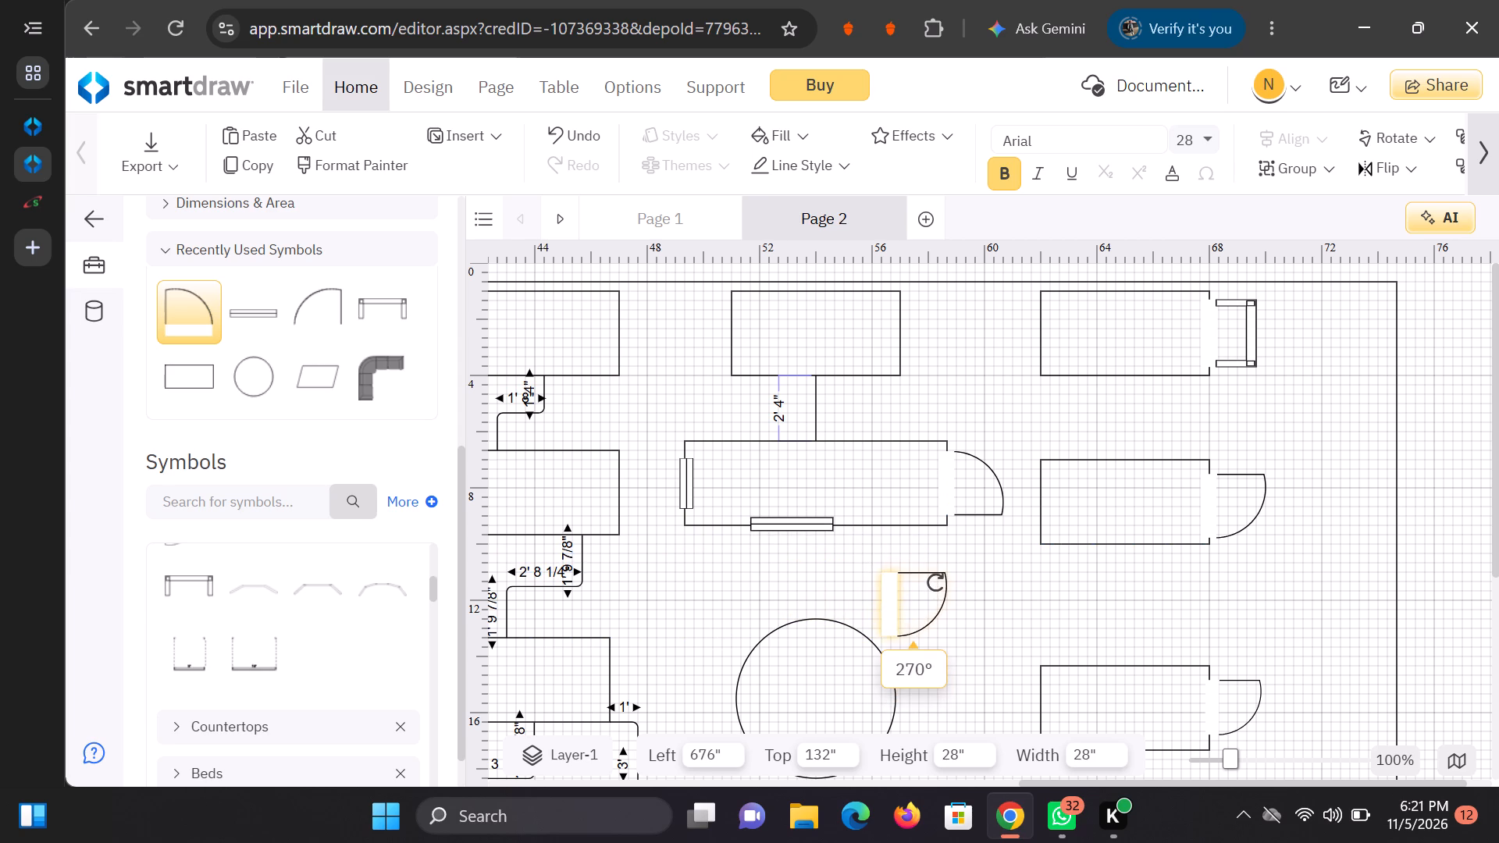
drag(935, 582, 935, 581)
Scale the door down to 20" by 20" and fit it into the right wall of the top middle rectangle.
drag(920, 600, 942, 595)
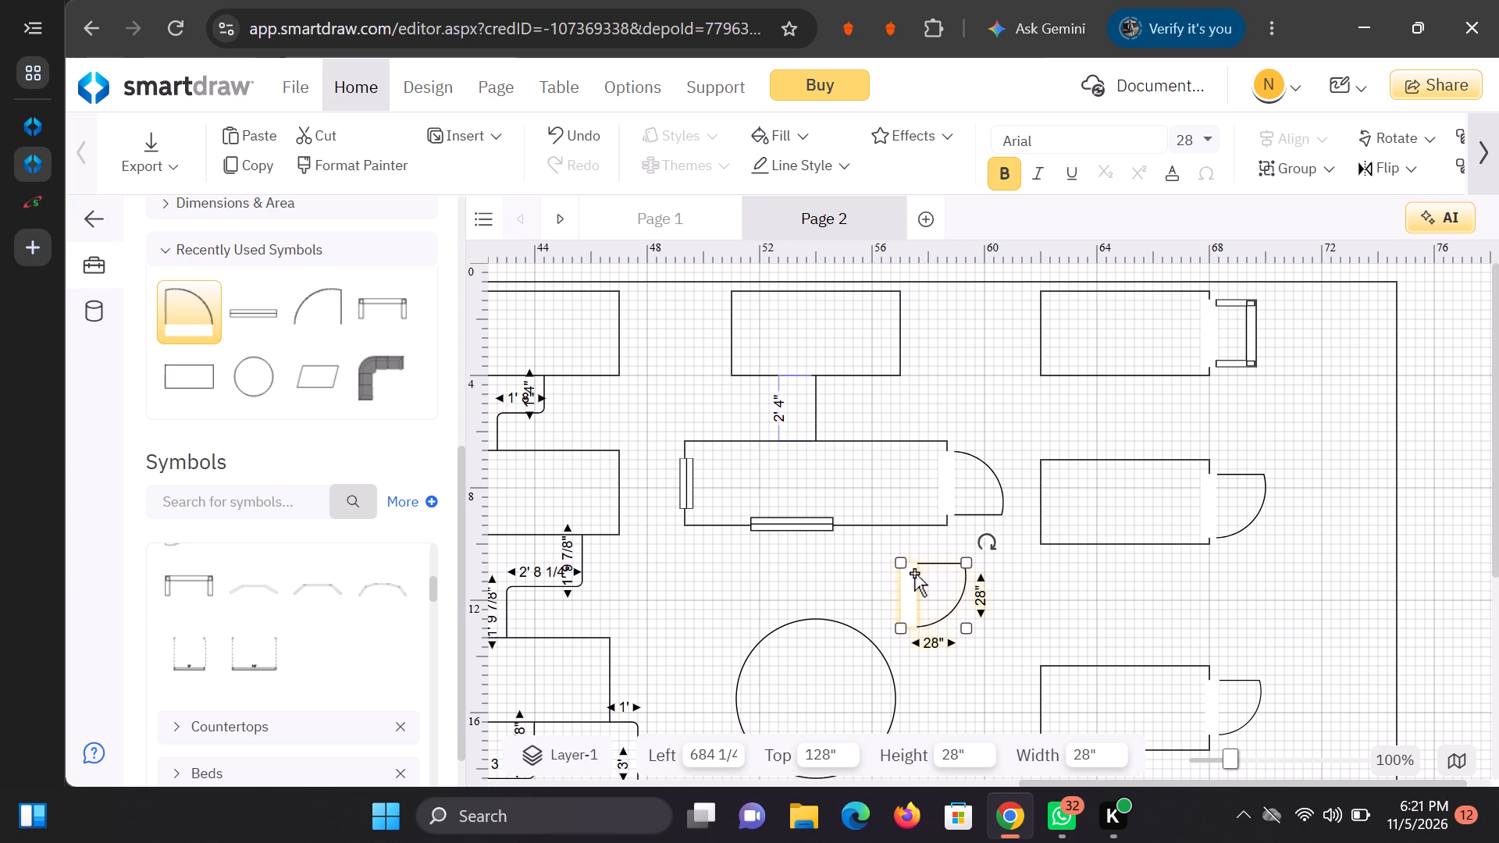
drag(903, 560, 918, 578)
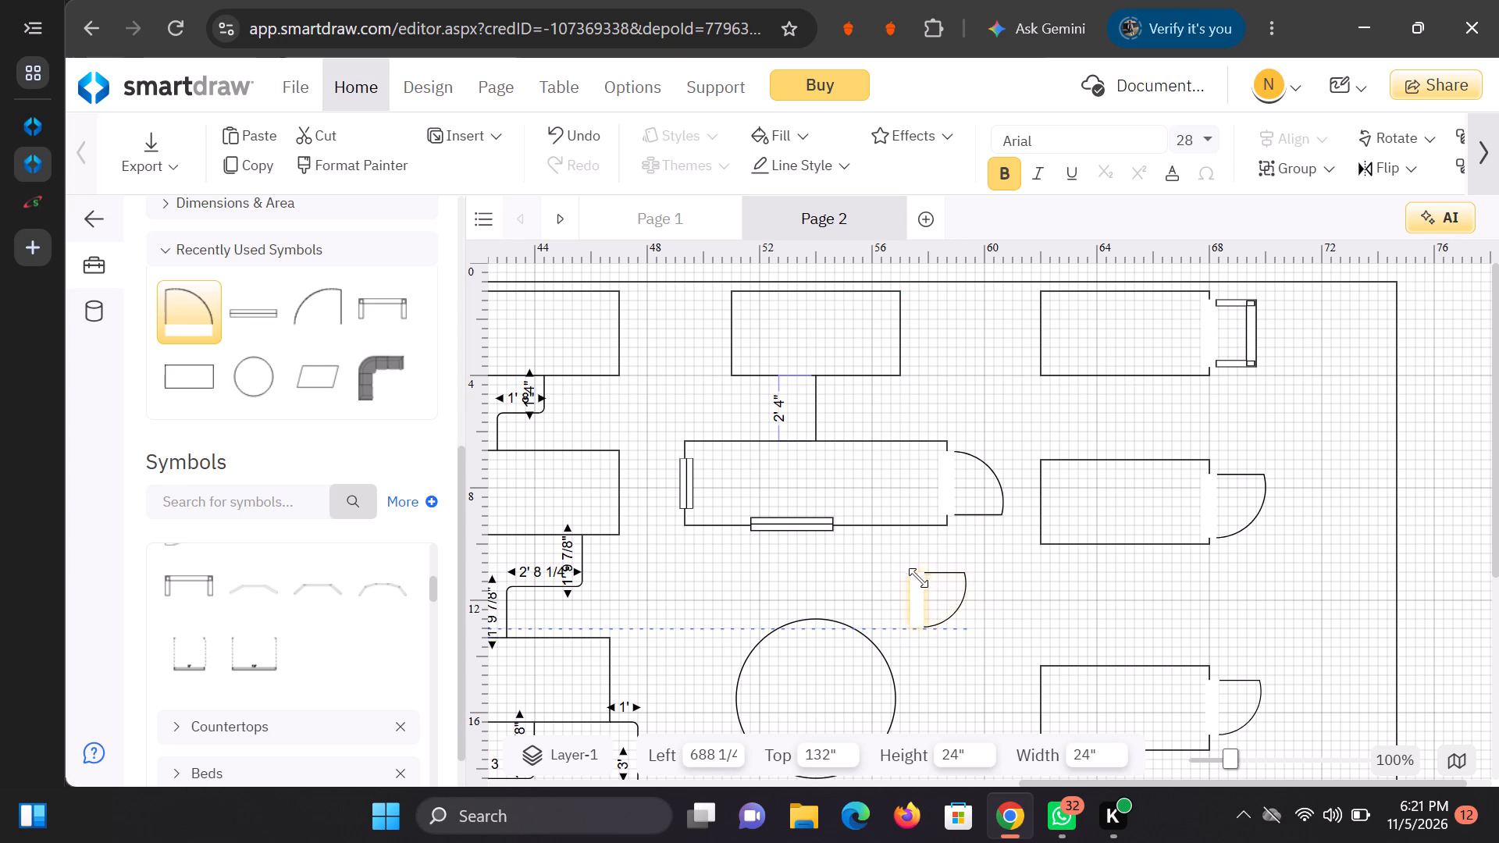
drag(918, 578, 921, 584)
drag(950, 607, 931, 339)
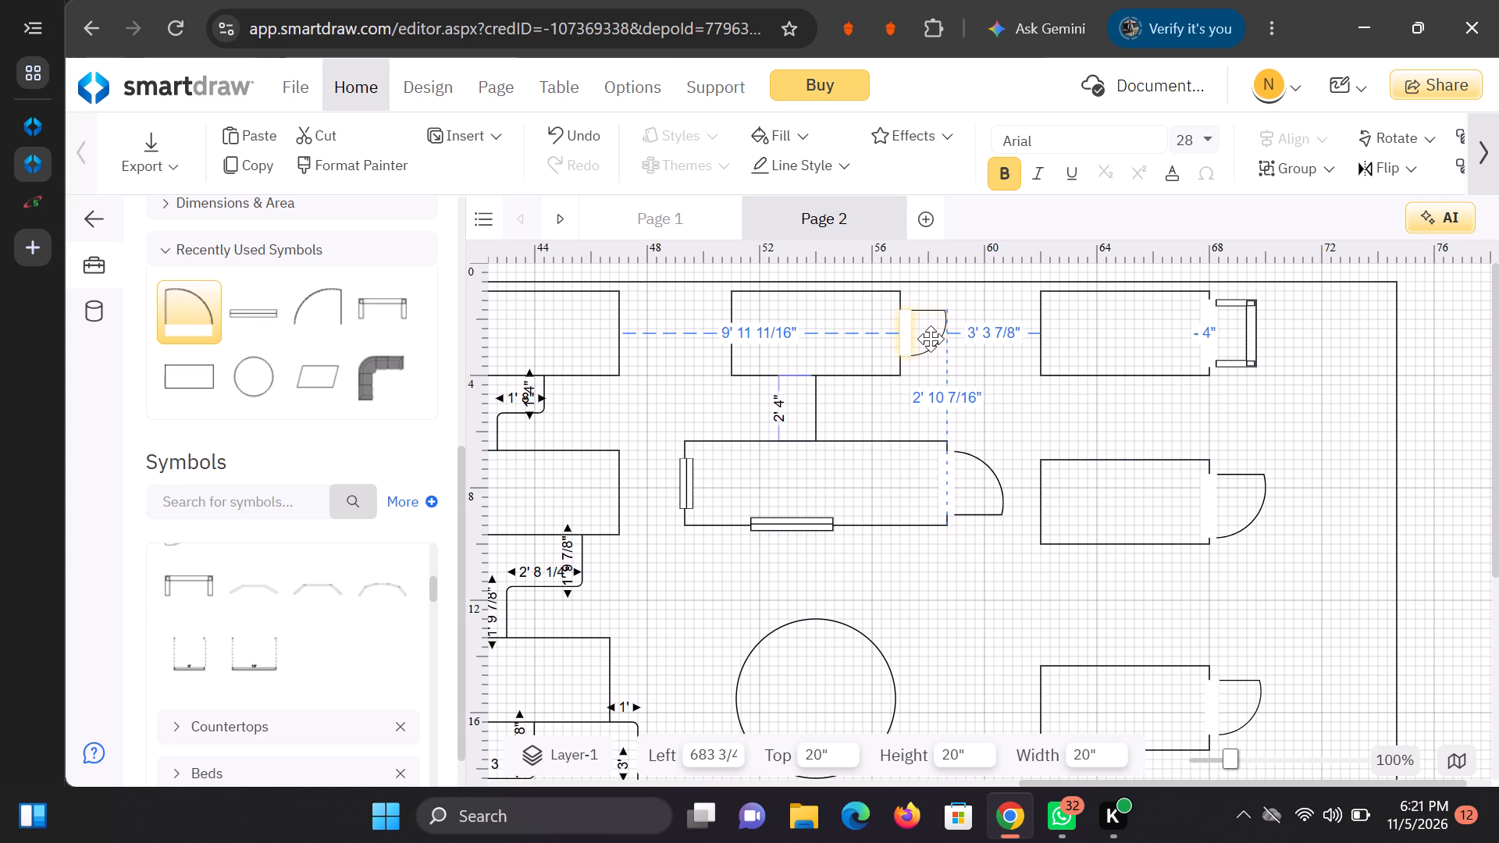
drag(931, 339, 922, 339)
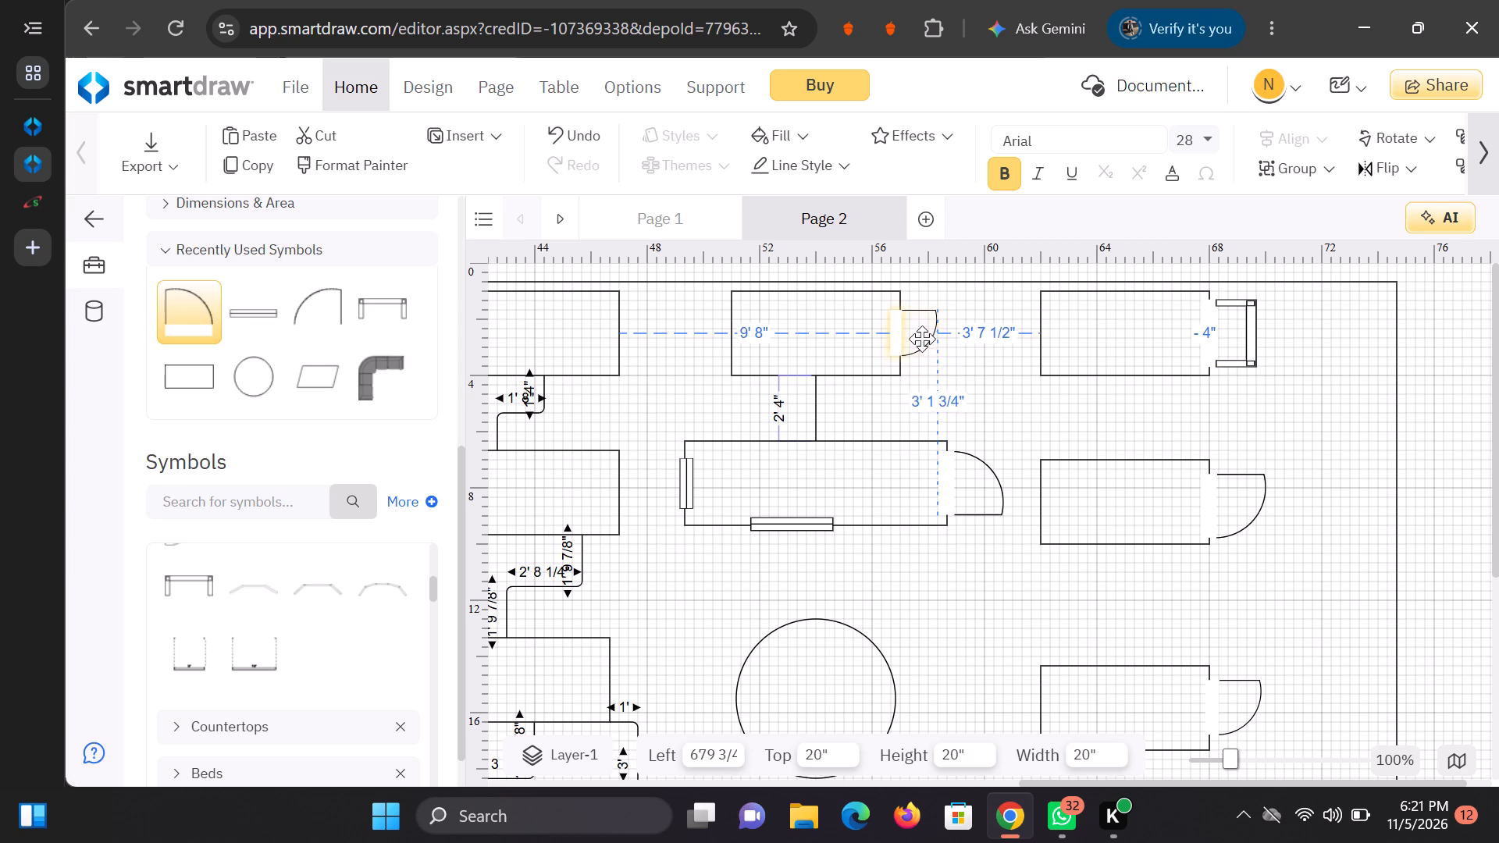
drag(922, 339, 928, 333)
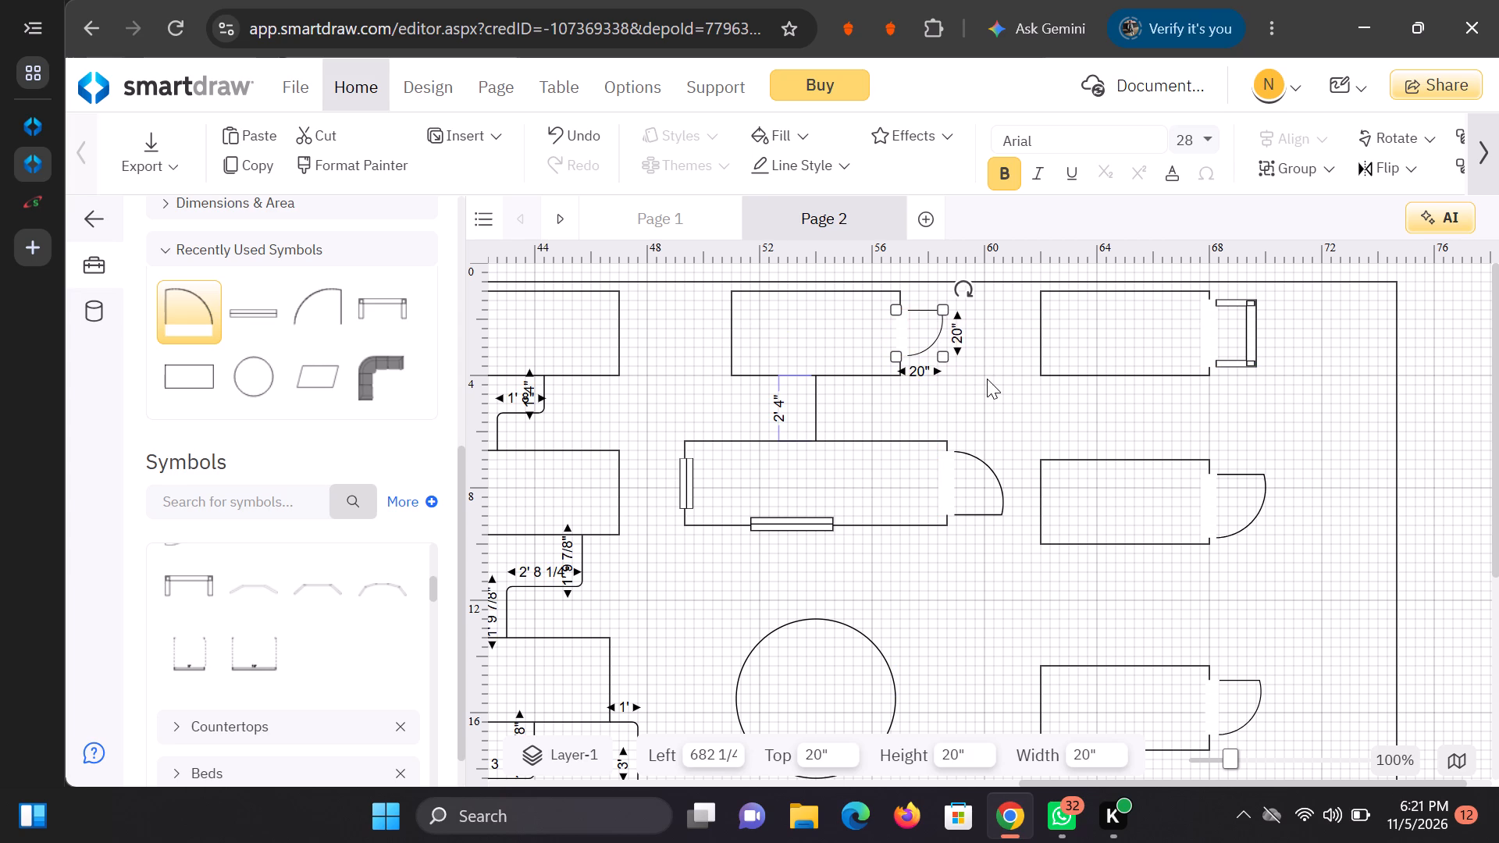
click(974, 397)
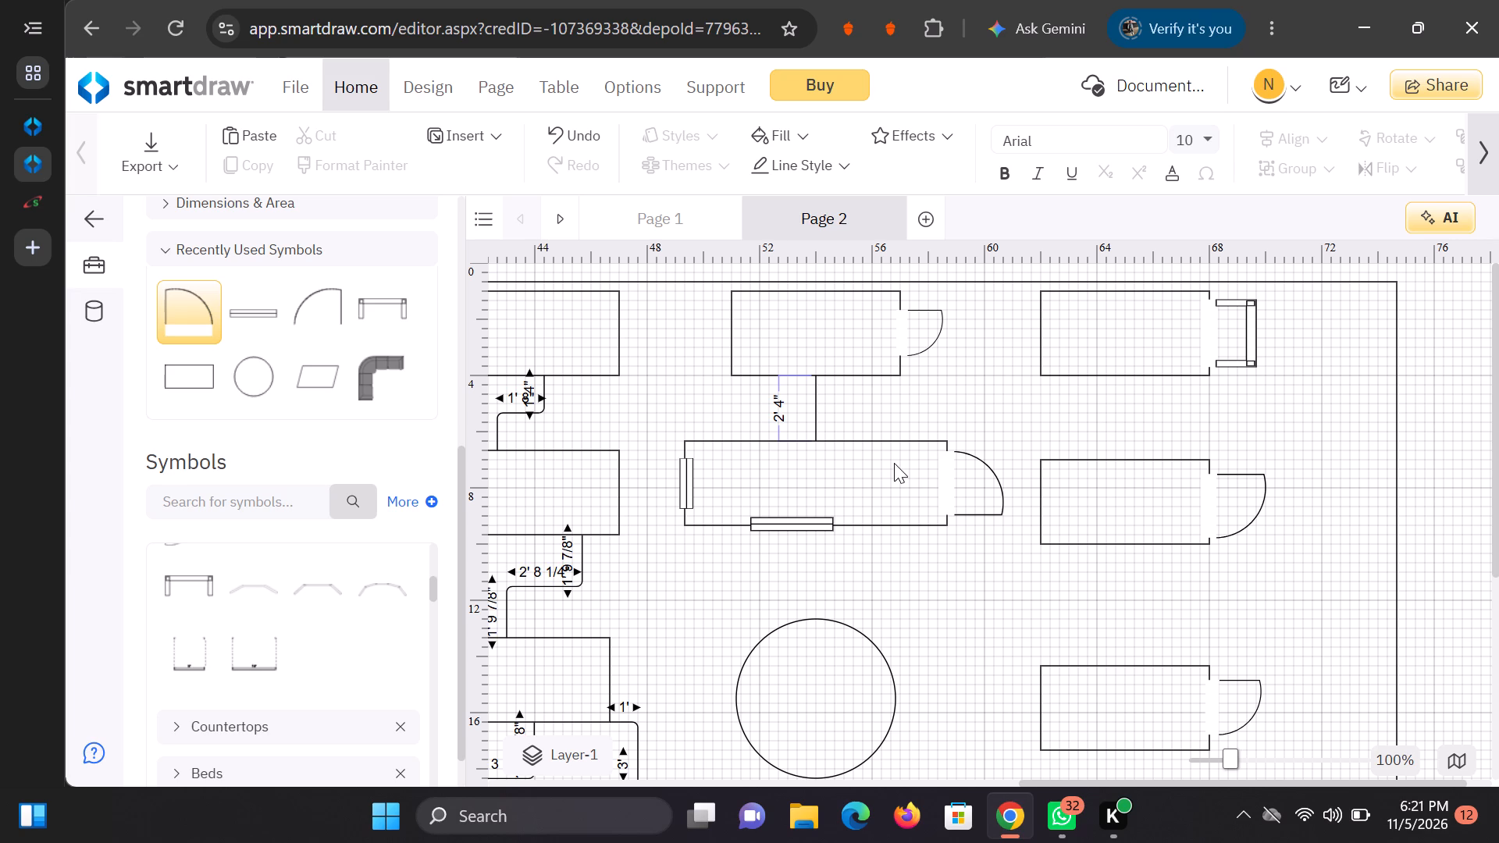
Add the mirrored Door (28"), with its straight leaf on the right, and fit it onto the top of the upper circle.
scroll(892, 466, down, 1)
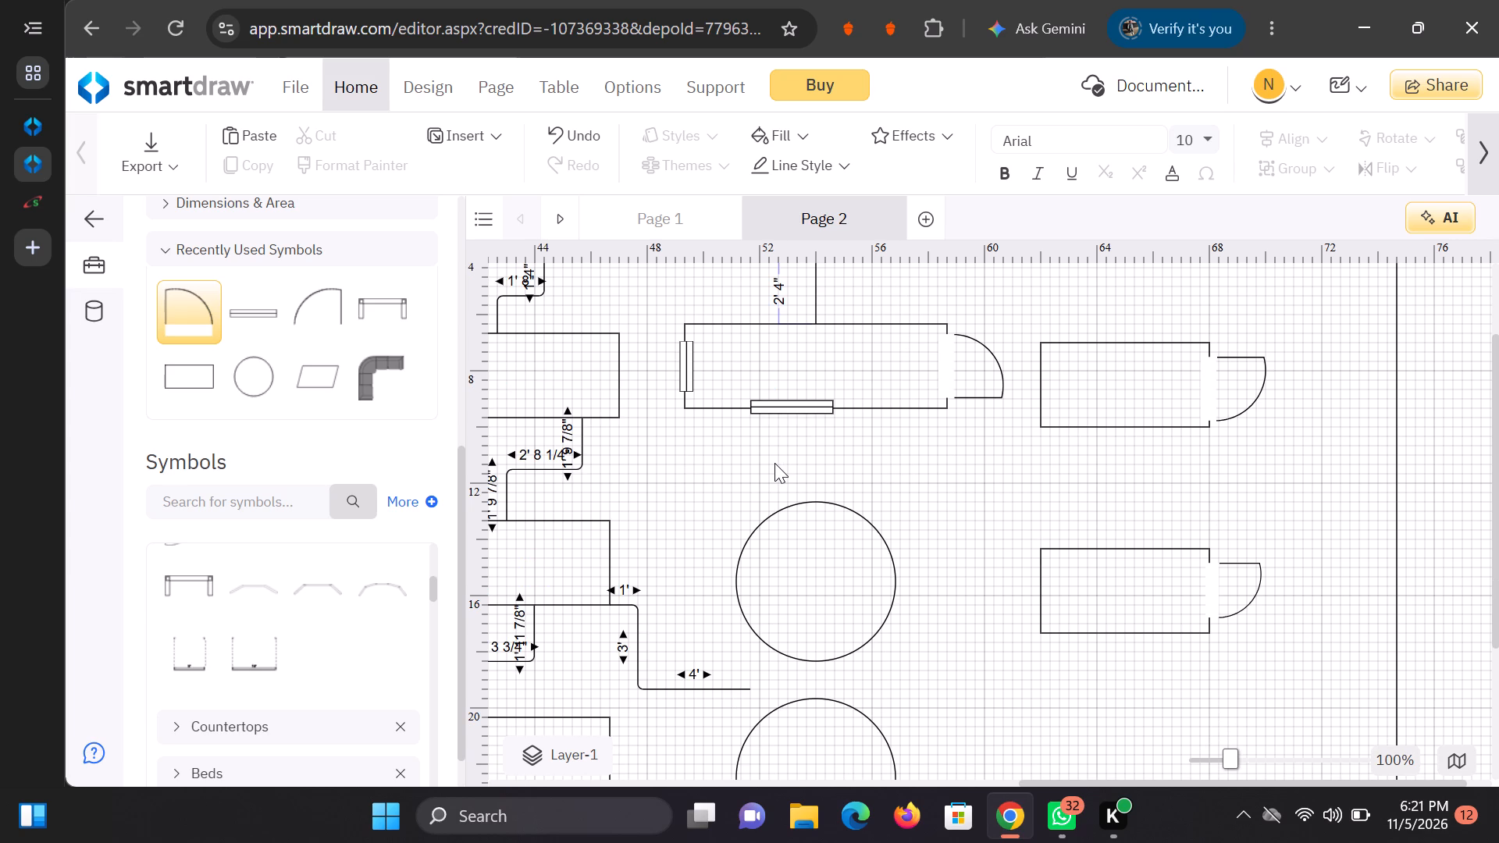
double_click(322, 301)
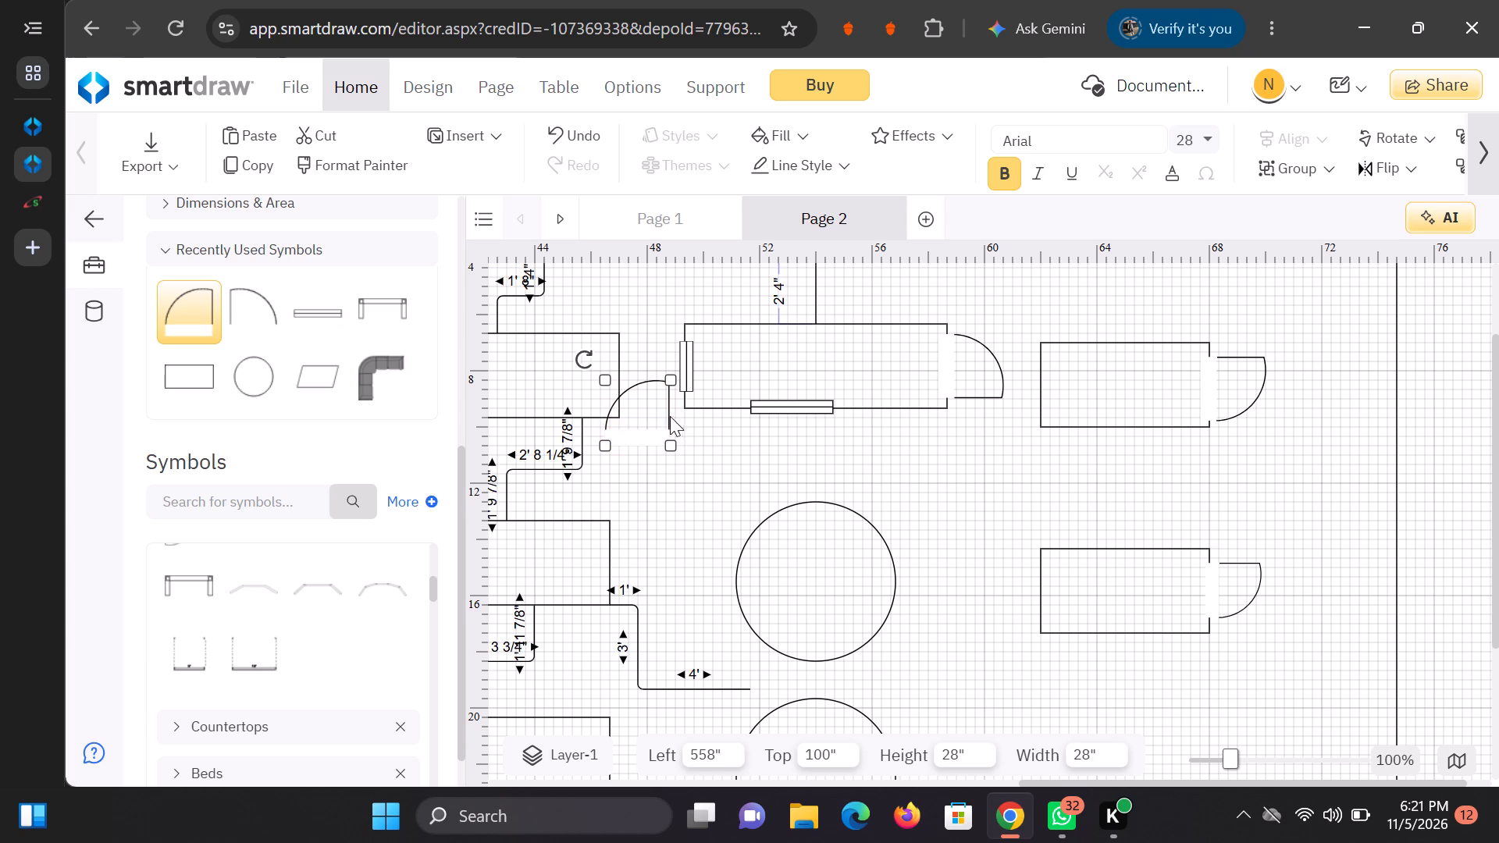
drag(664, 412, 826, 490)
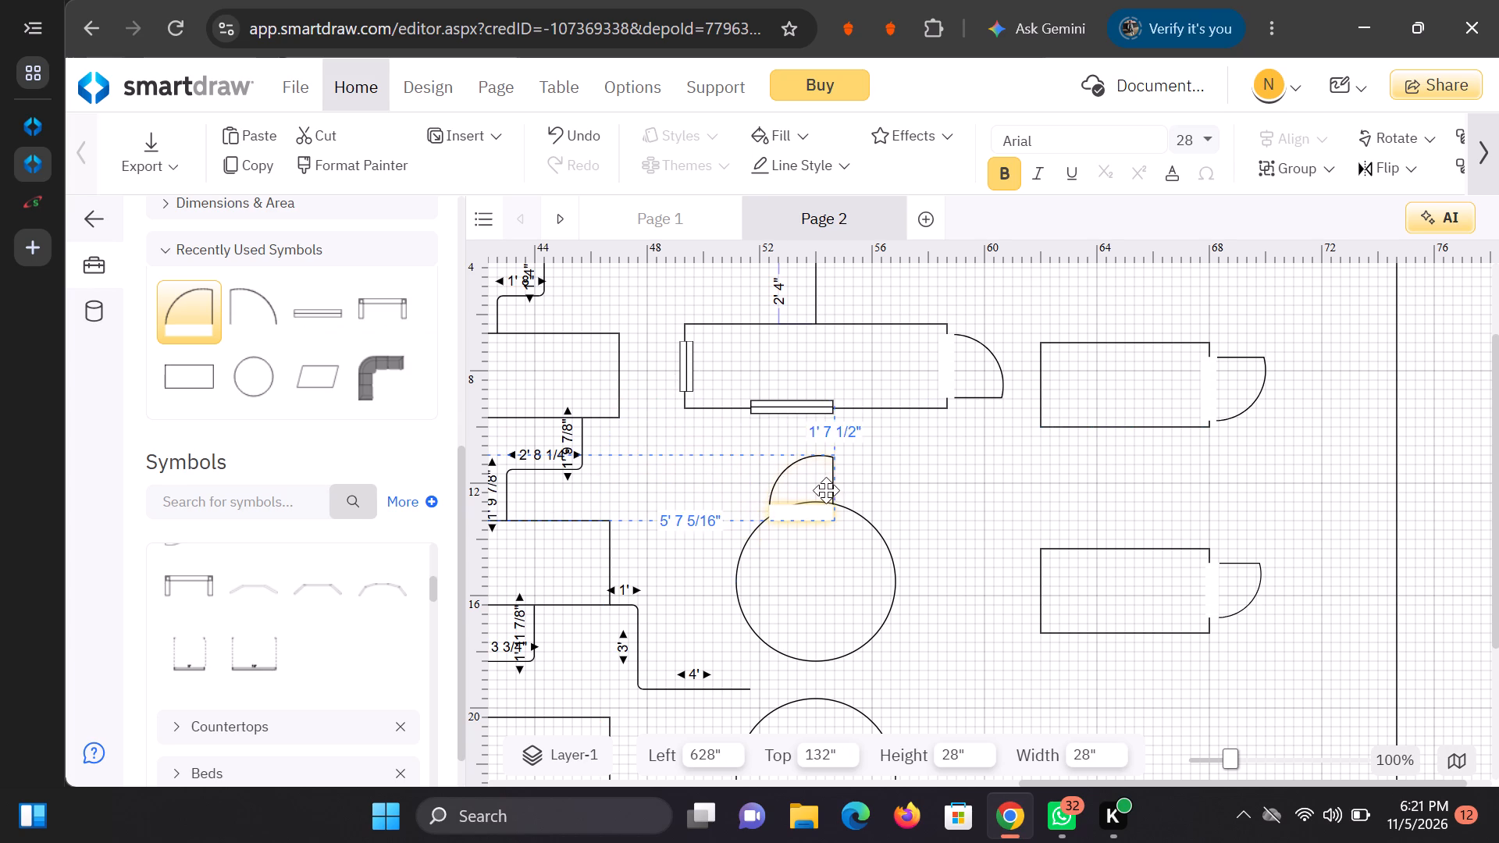
drag(826, 490, 849, 478)
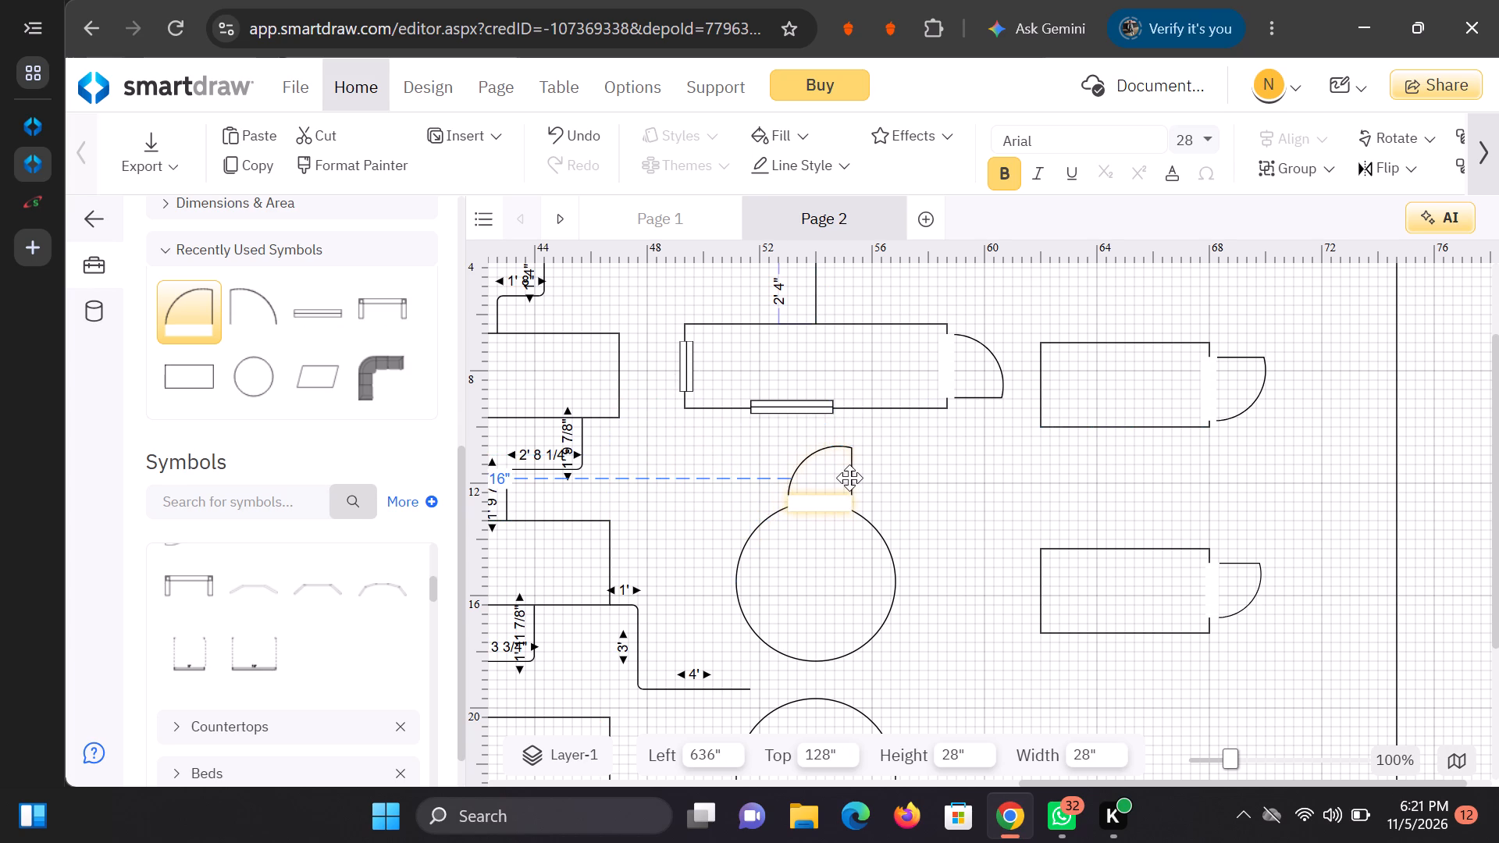
drag(849, 478, 847, 478)
click(894, 454)
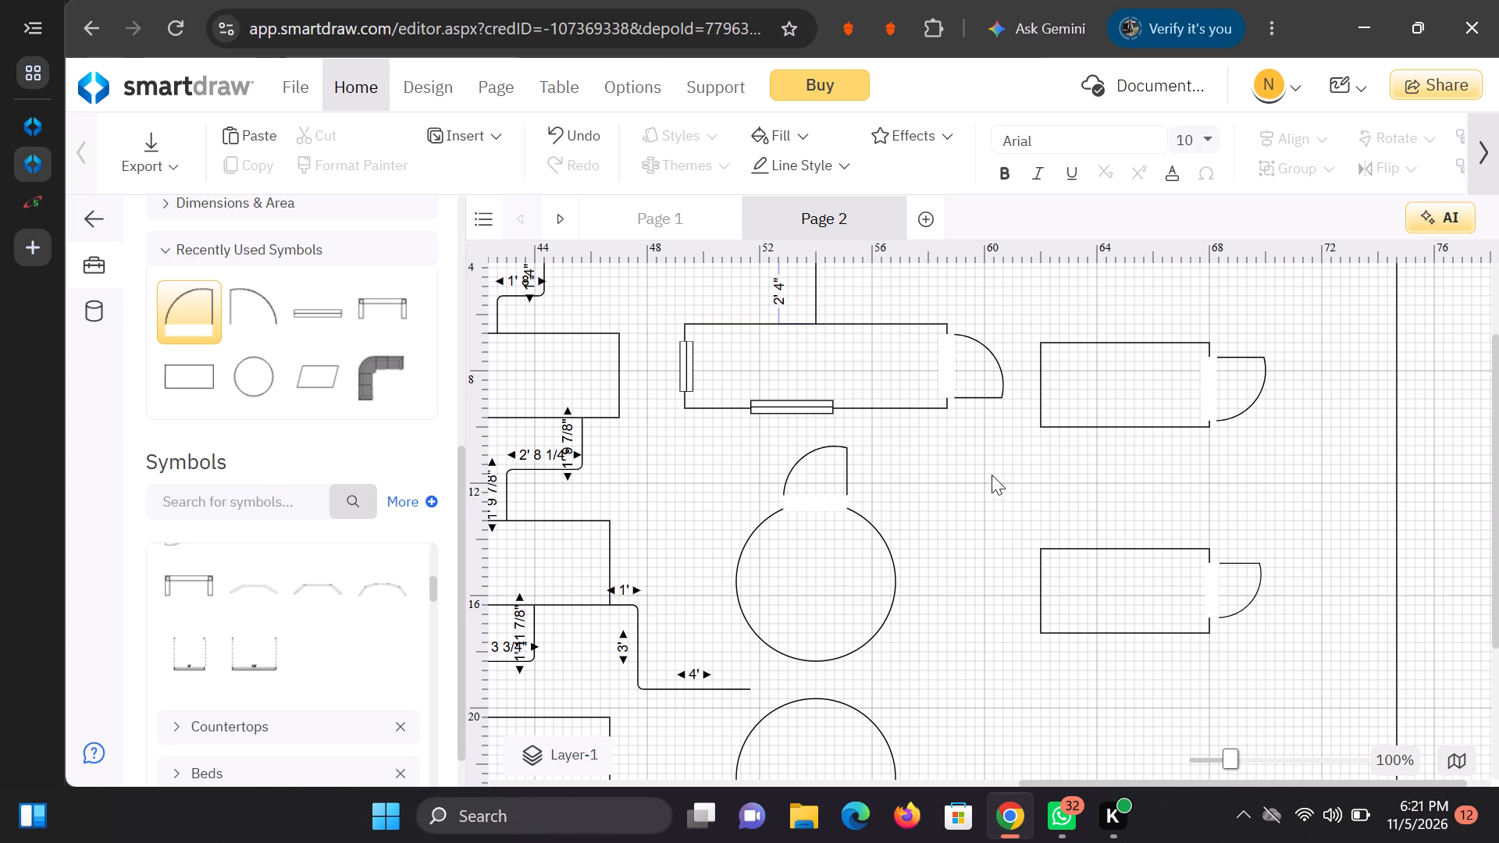
scroll(985, 520, down, 1)
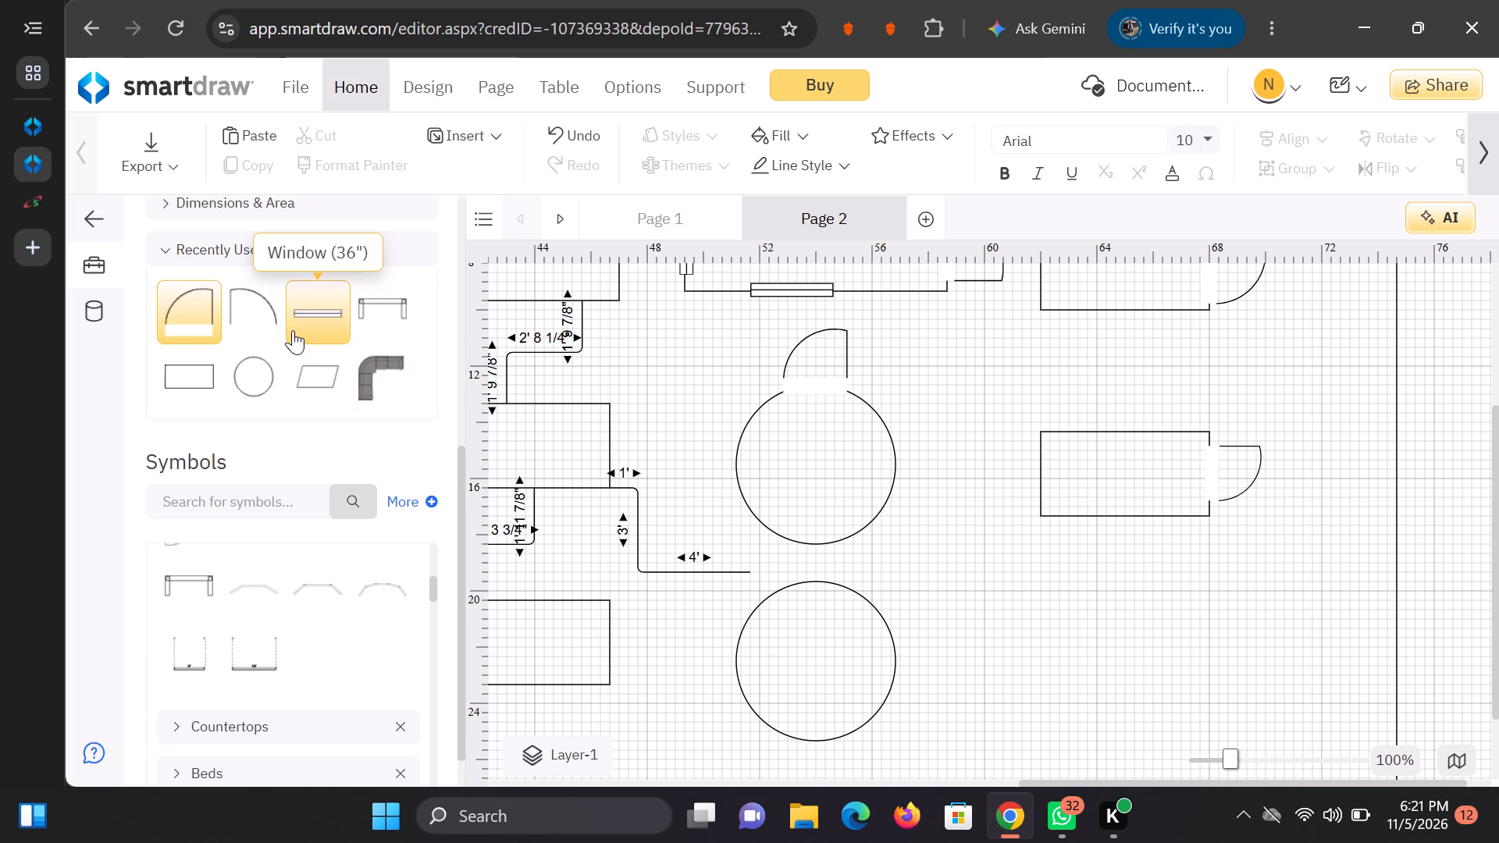
Add a Door (28"), rotate it to 270° and fit it into the right side of the lower circle.
click(276, 320)
double_click(276, 334)
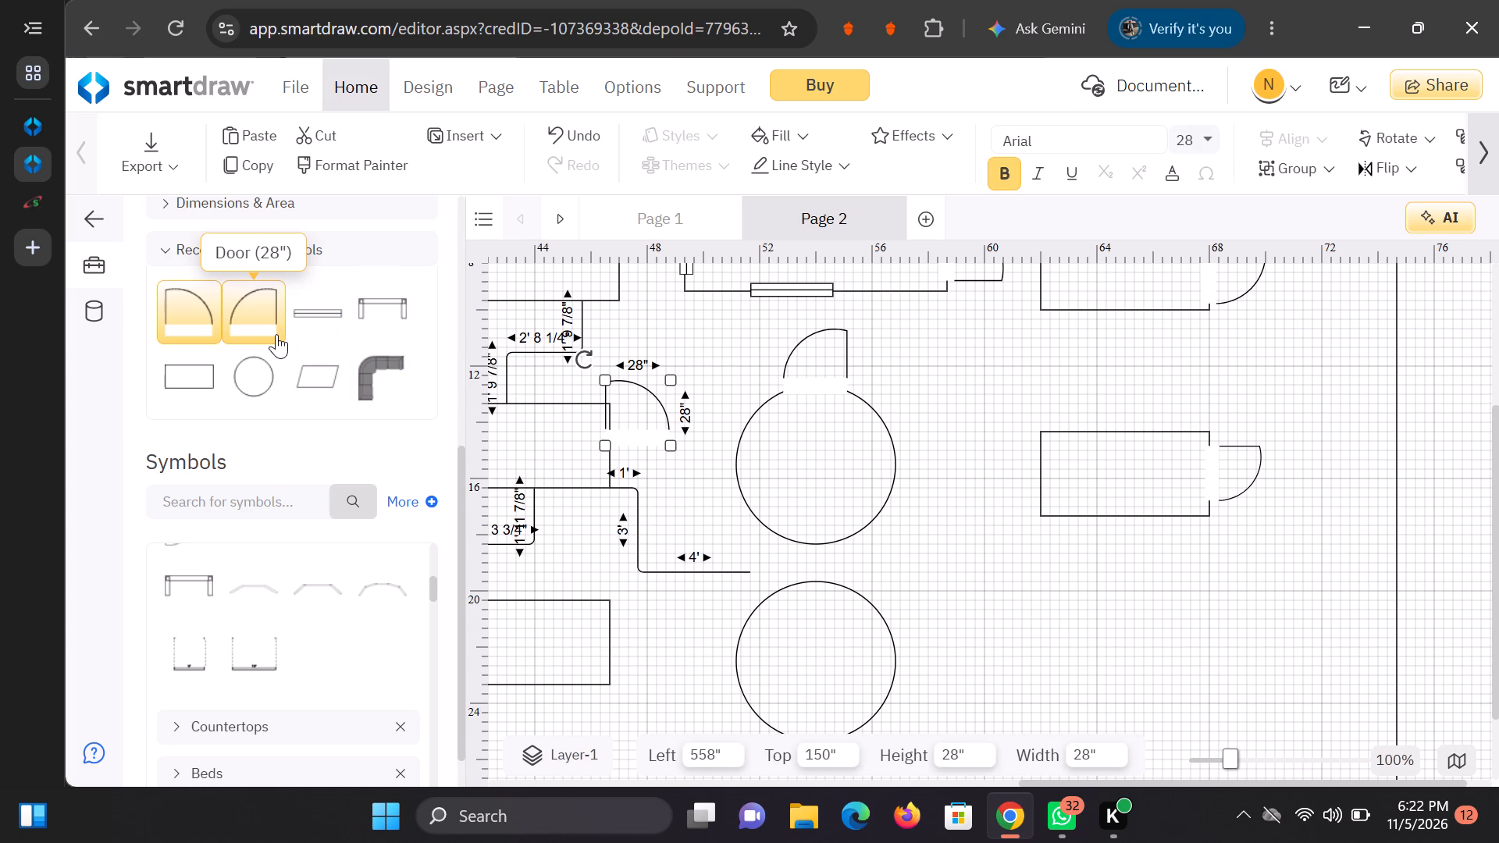
drag(649, 389, 658, 388)
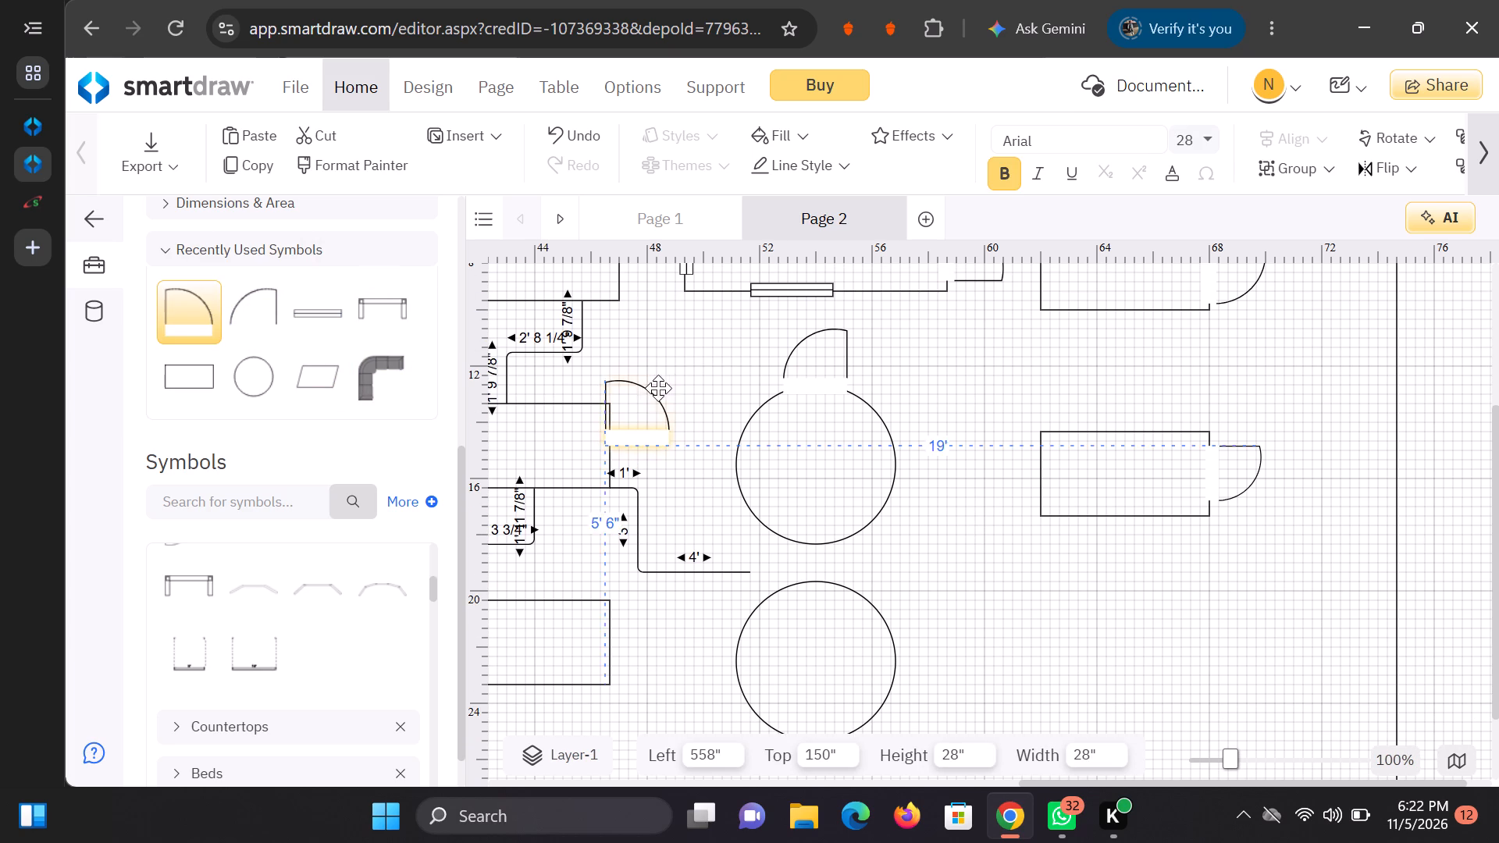
drag(658, 388, 967, 555)
drag(901, 524, 928, 529)
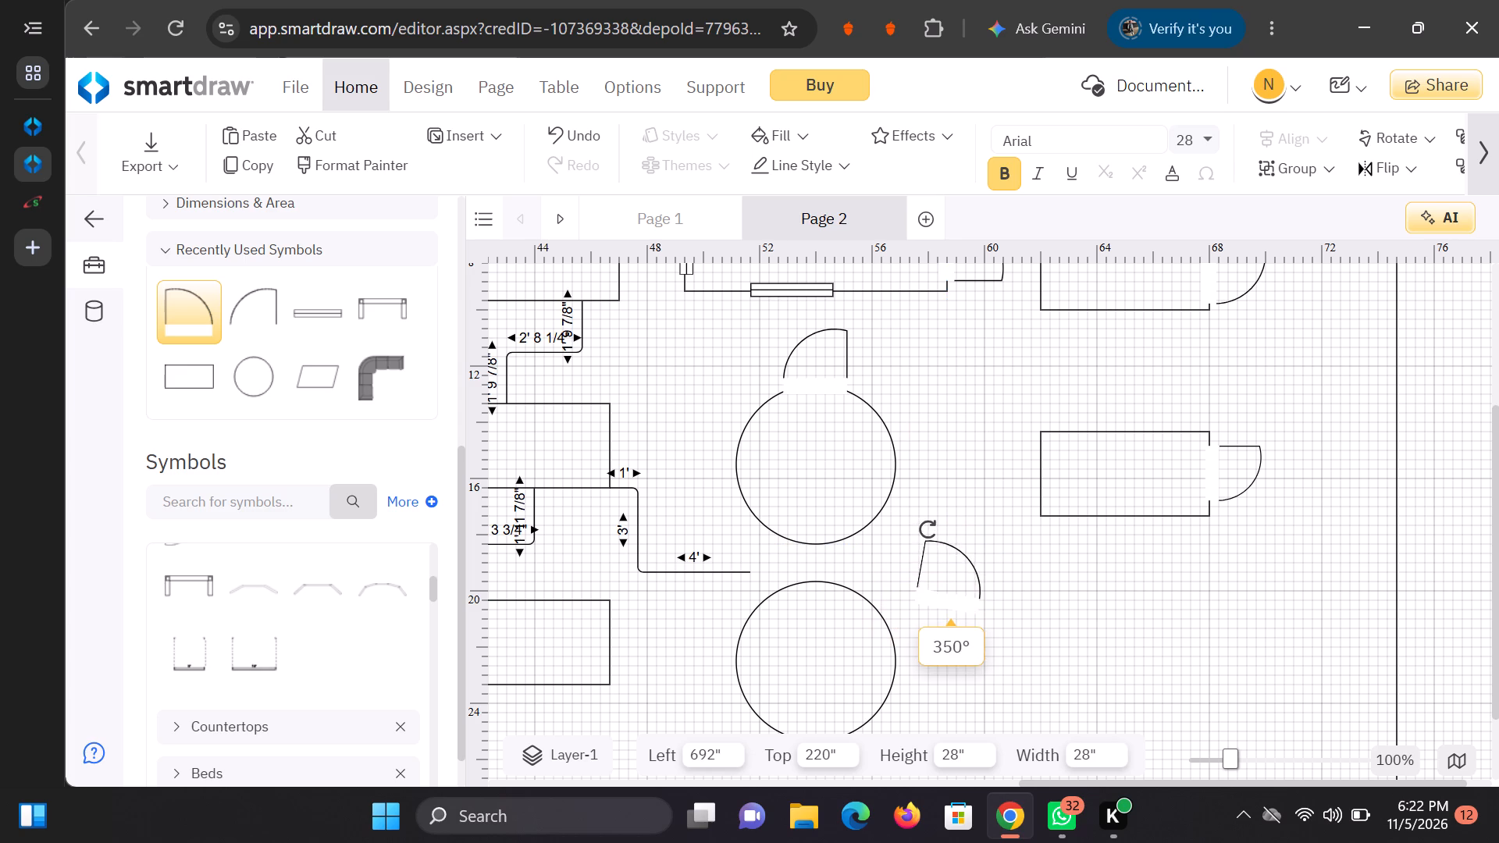
drag(928, 529, 973, 551)
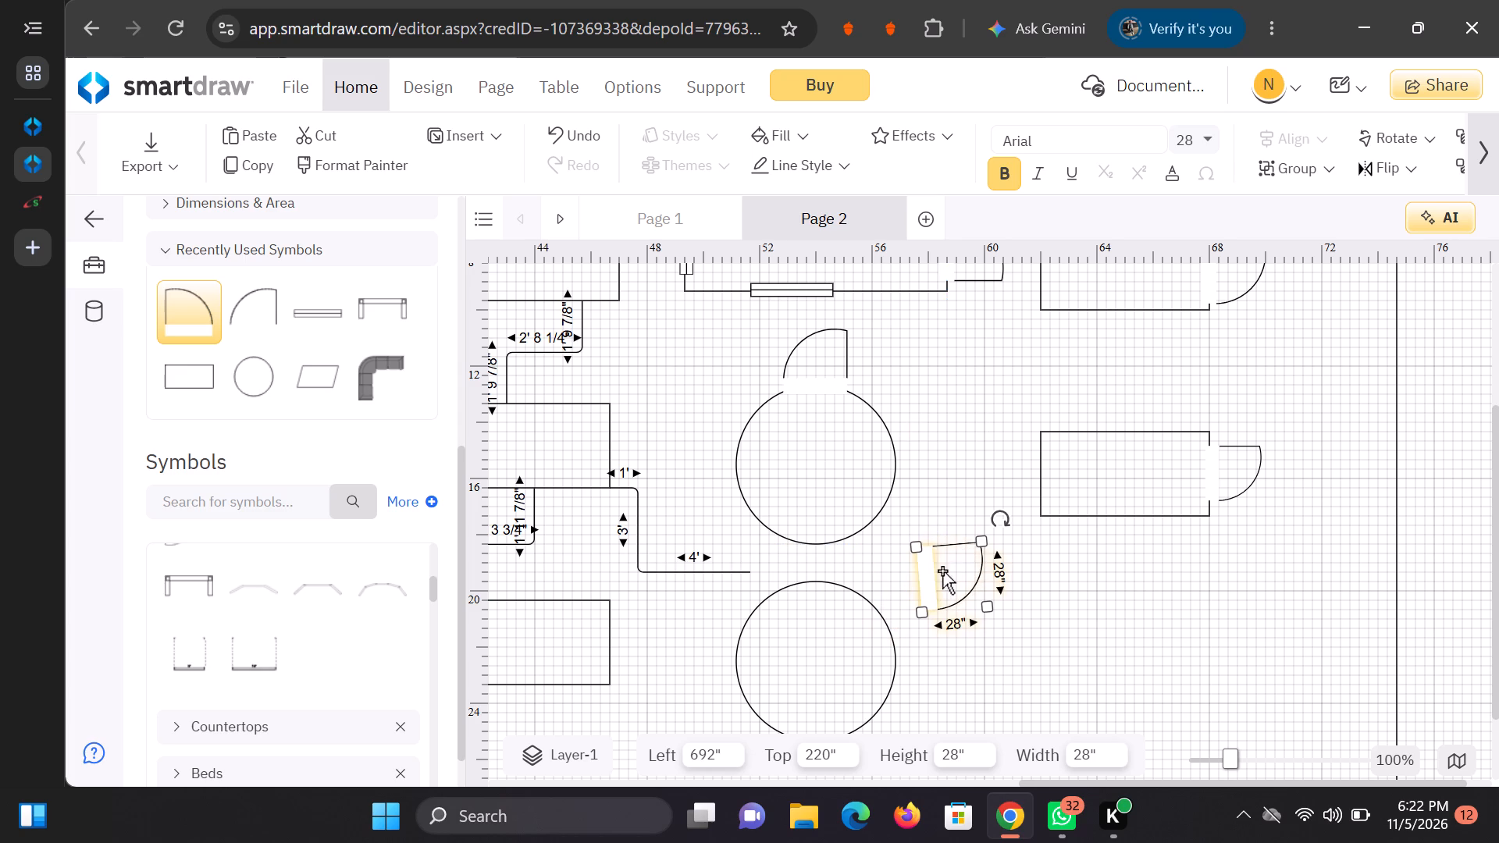
click(994, 521)
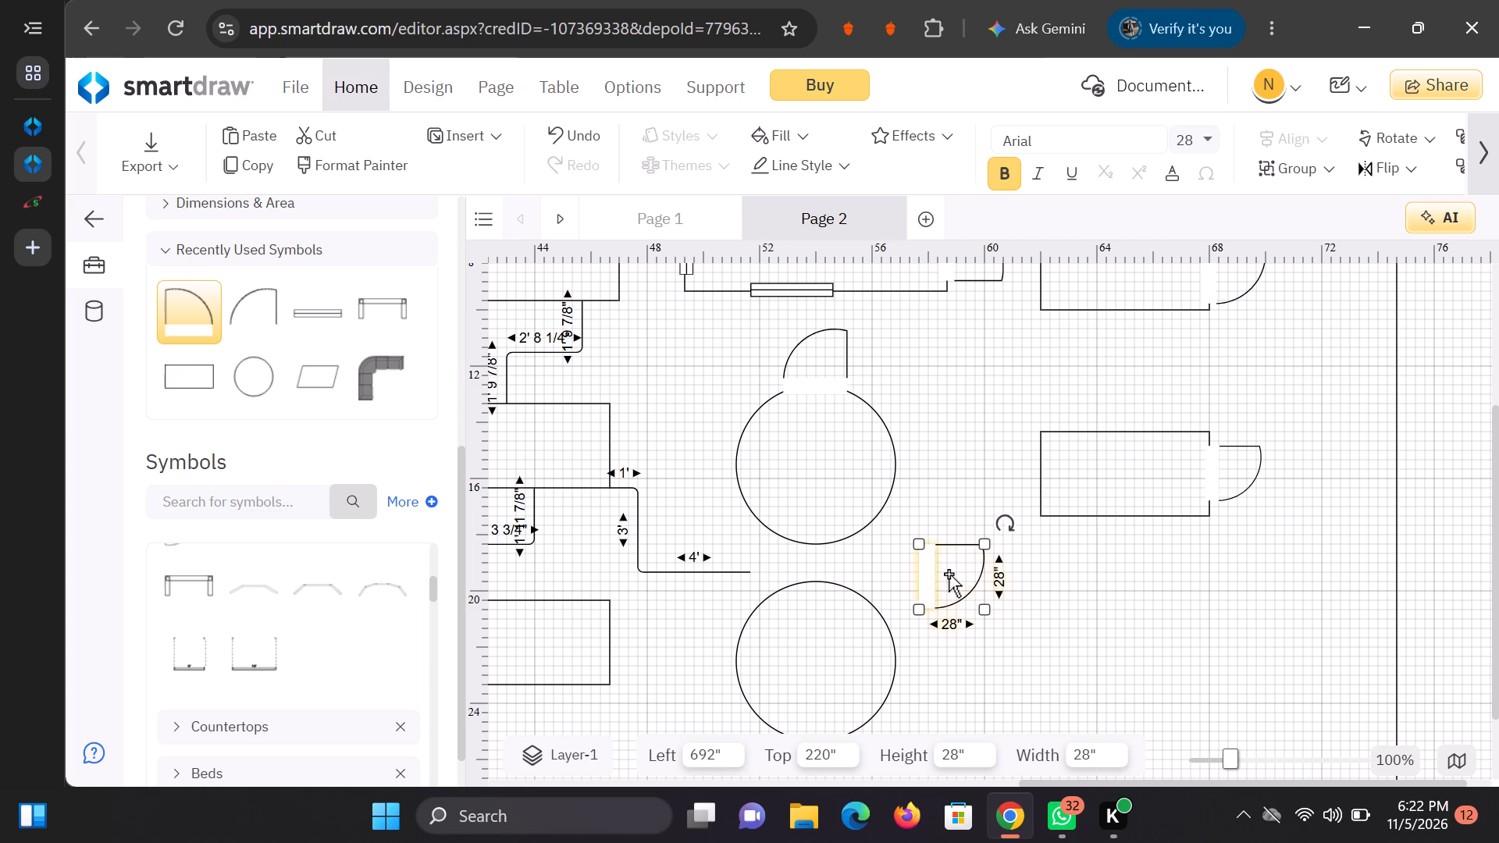
drag(949, 568, 931, 631)
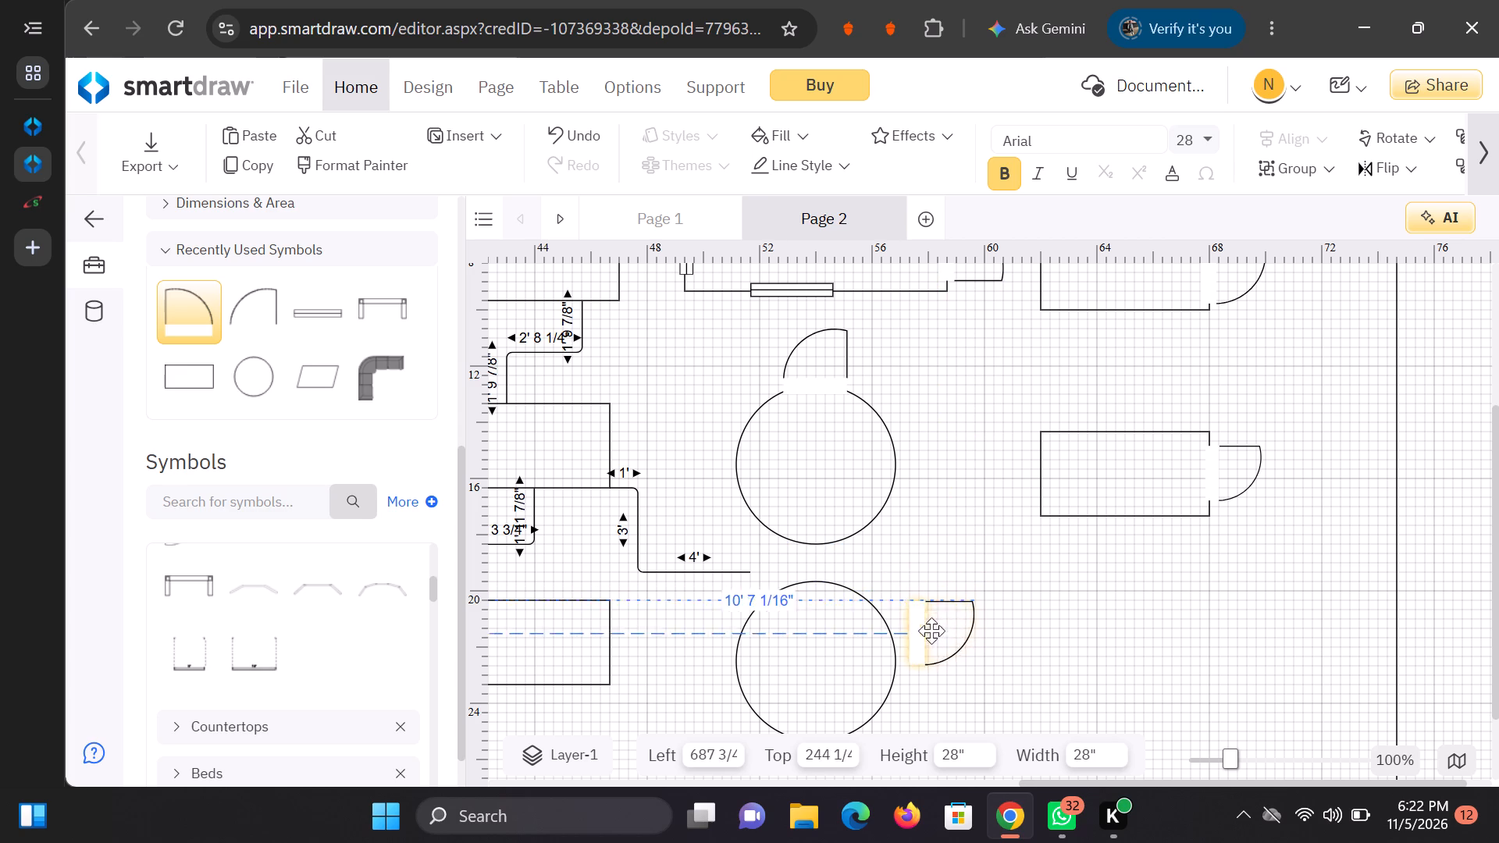
drag(931, 631, 911, 648)
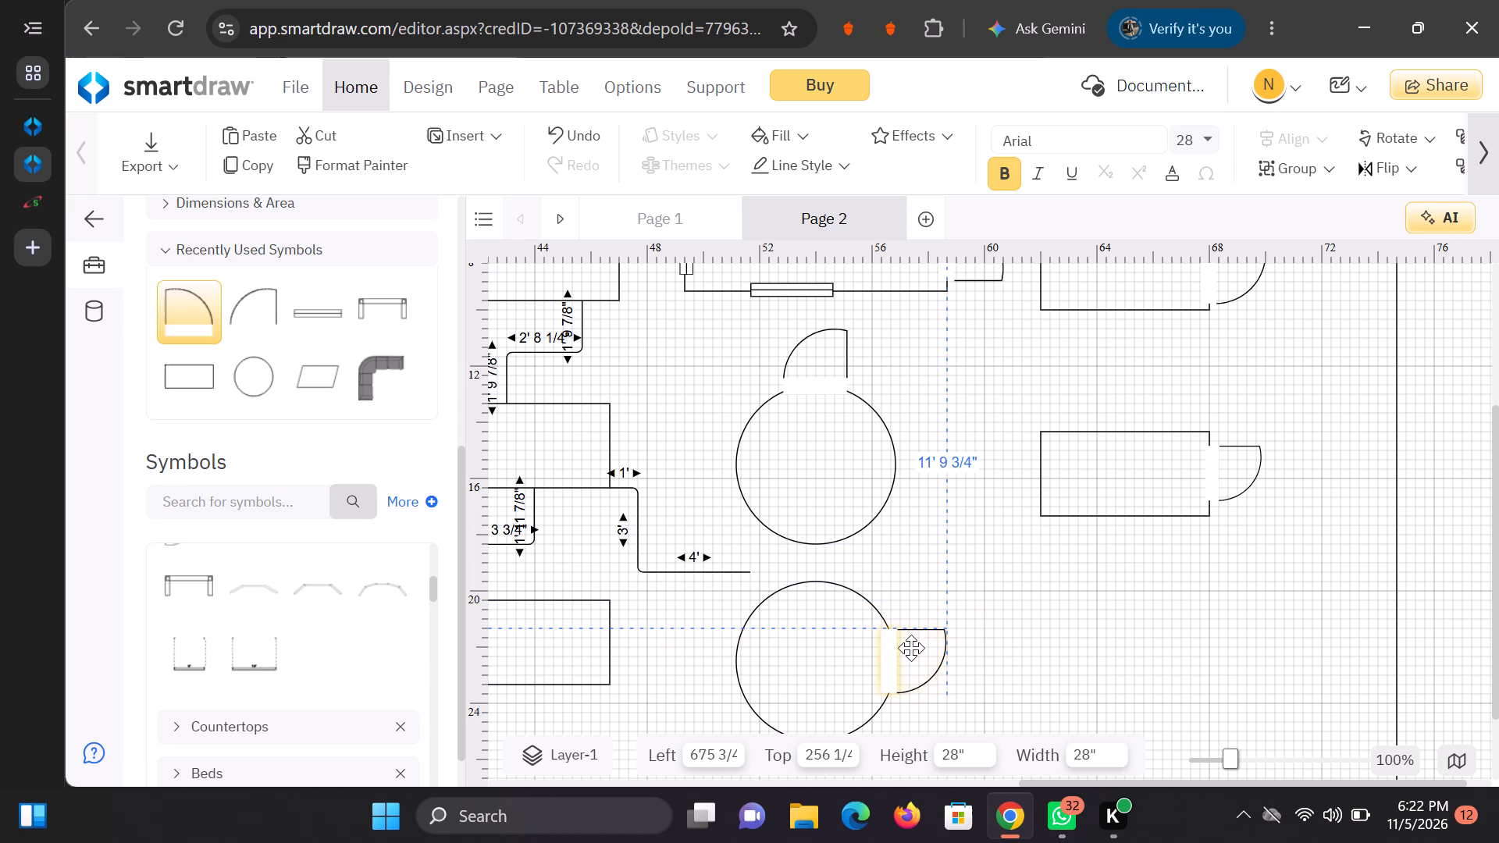
drag(911, 648, 910, 650)
click(1109, 547)
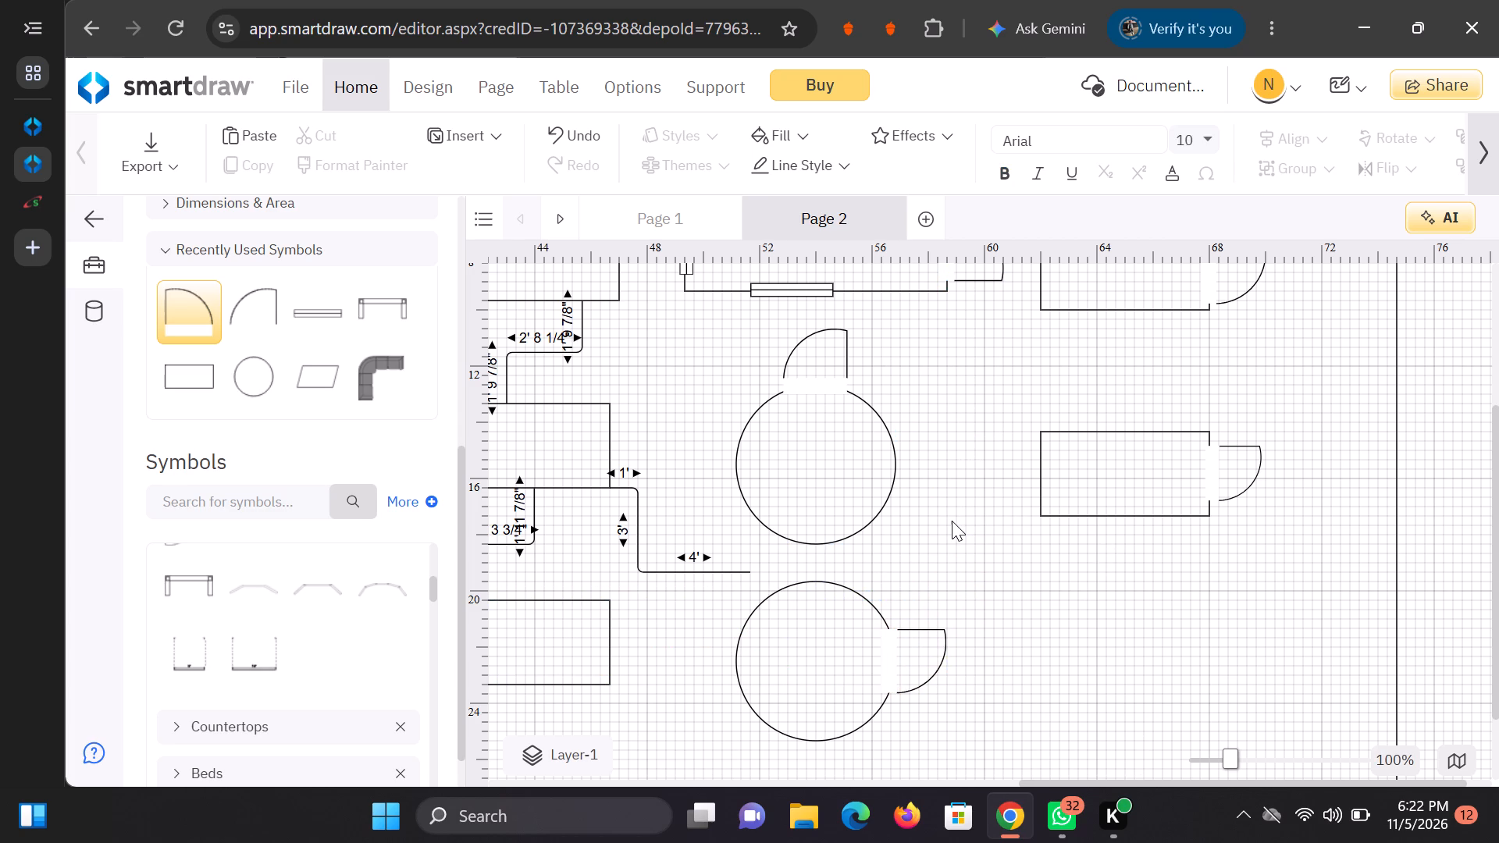
Add a Window (36") in the free space beside the bottom rectangle left of the lower circle and shorten it to 2' 4".
scroll(952, 521, up, 1)
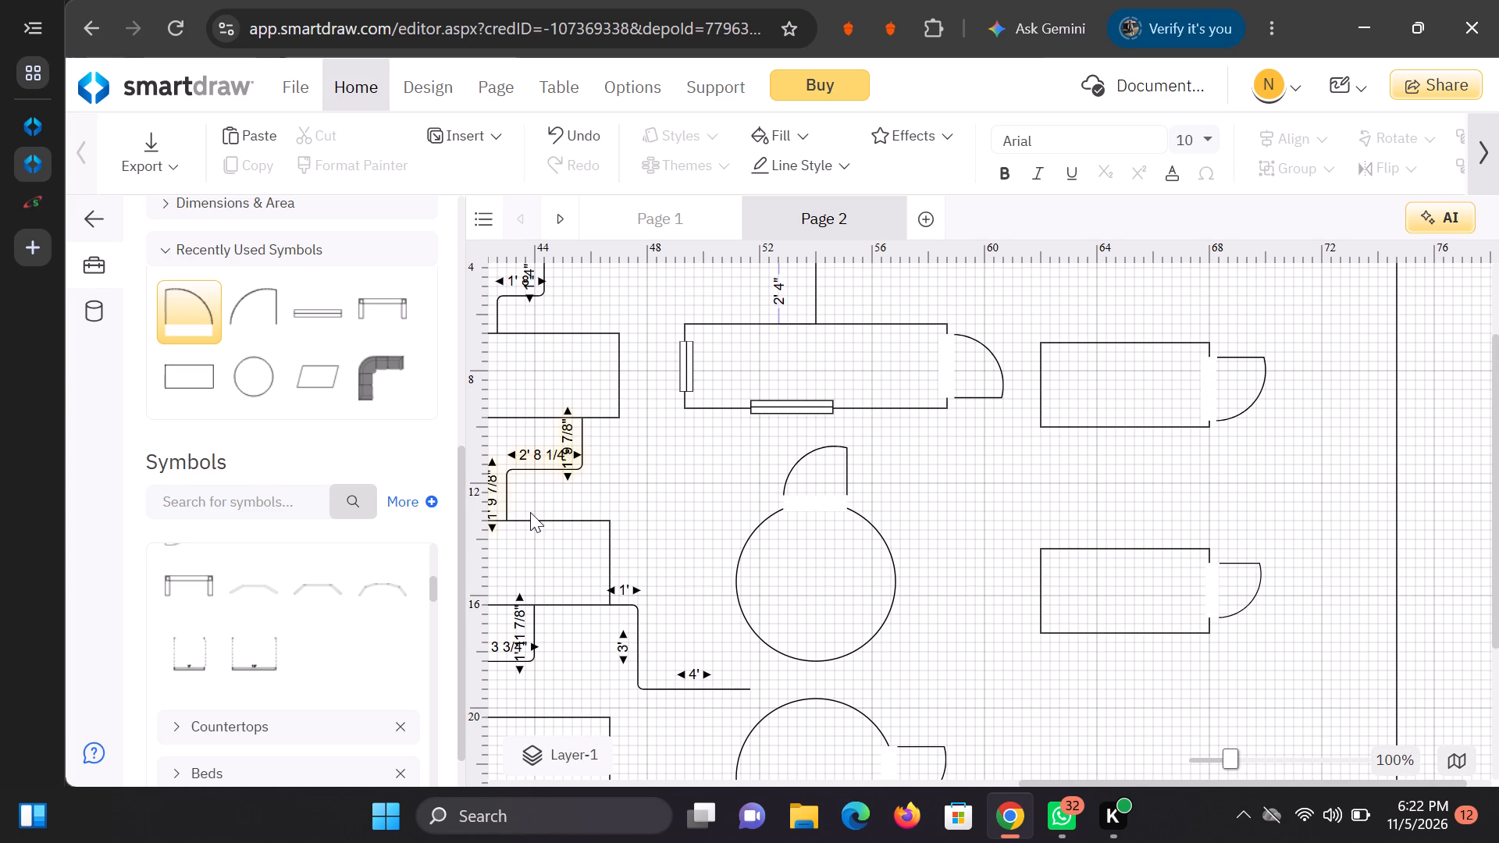
drag(535, 560, 485, 572)
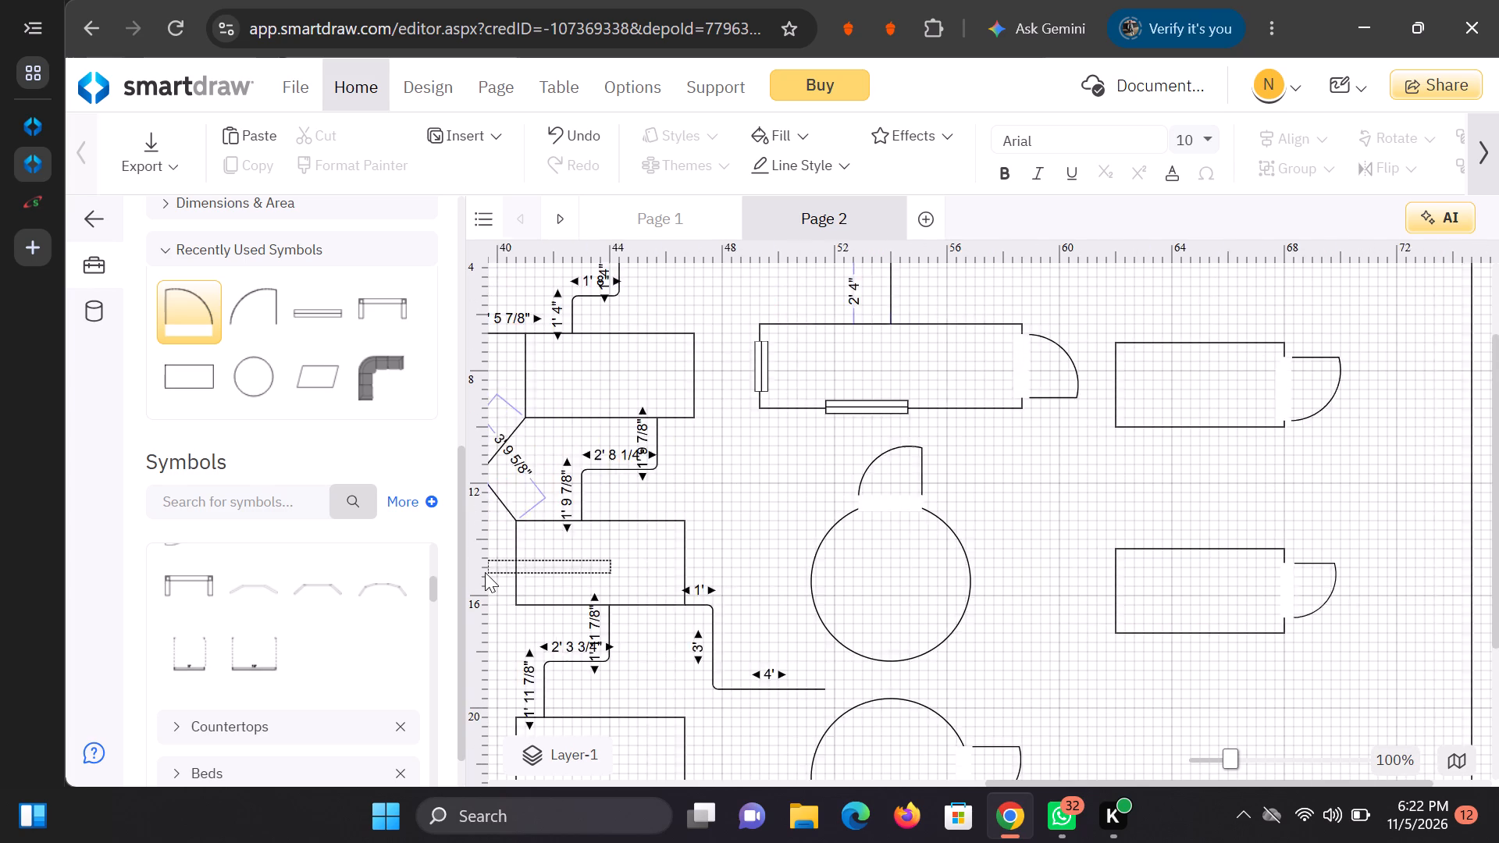
drag(485, 572, 493, 573)
scroll(895, 468, down, 1)
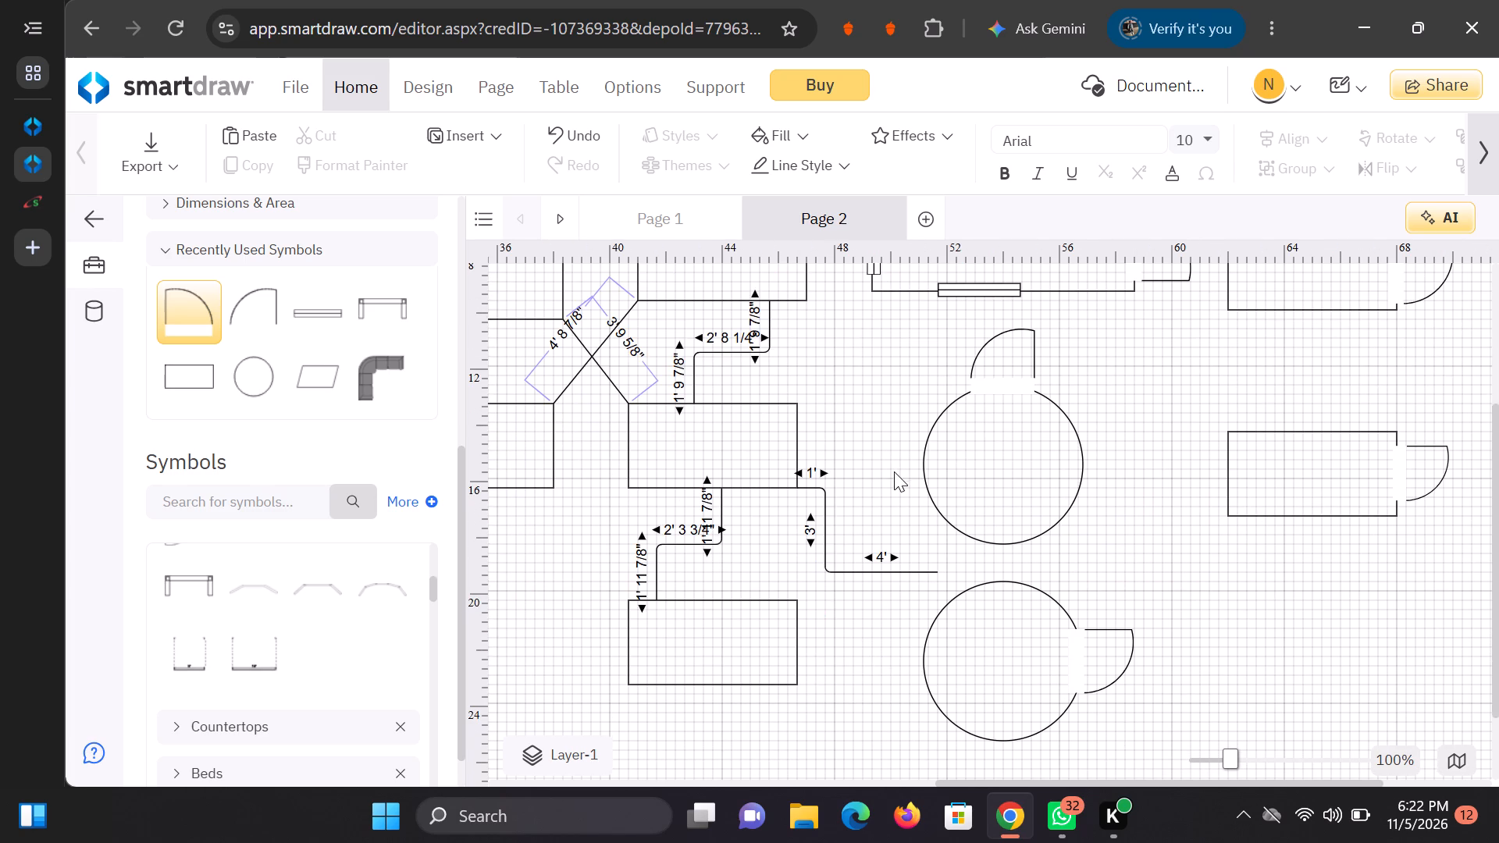
click(312, 314)
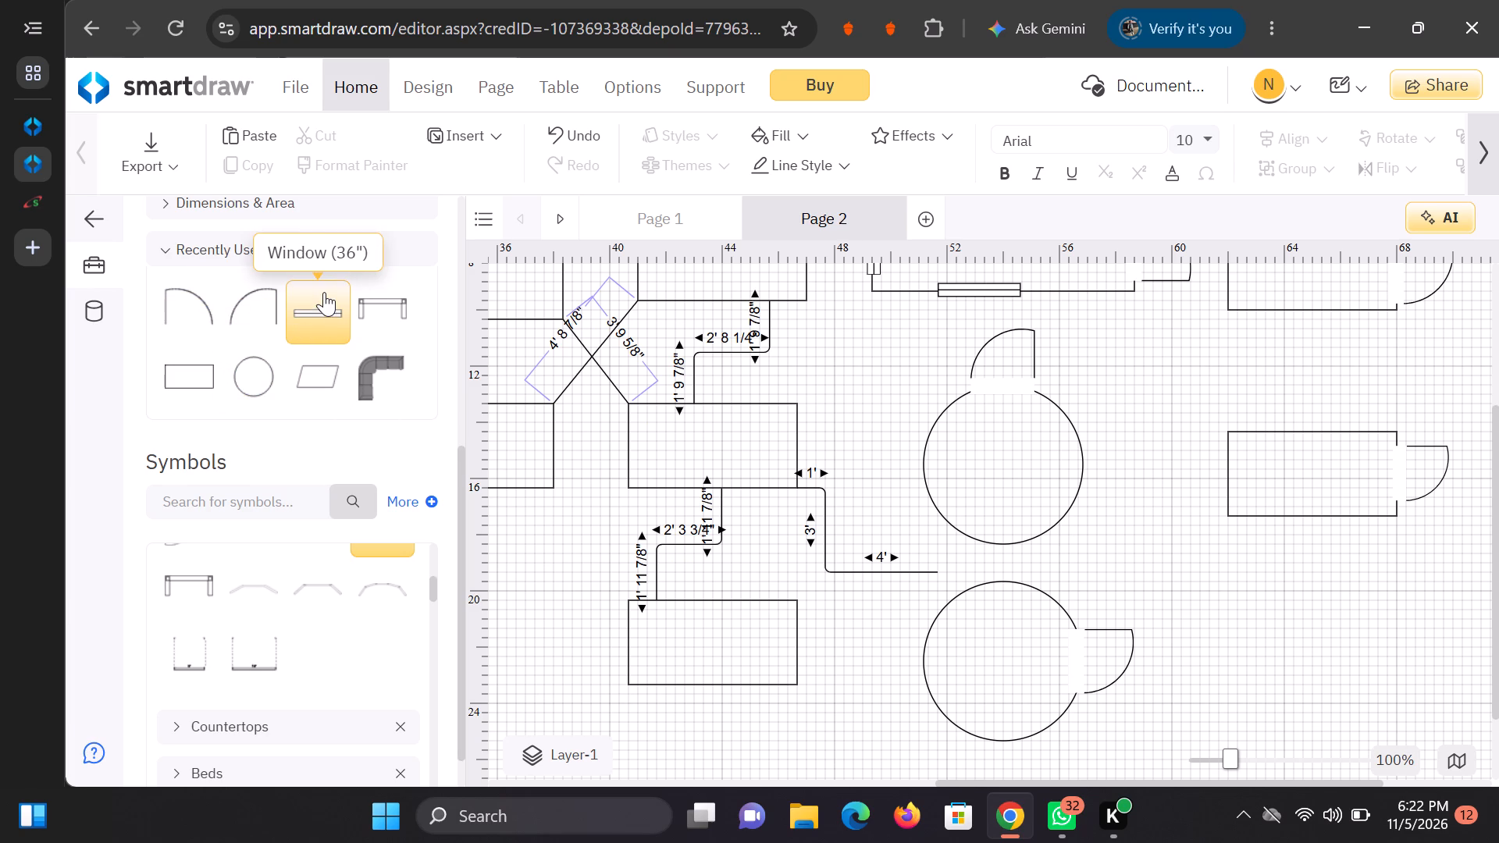
click(314, 301)
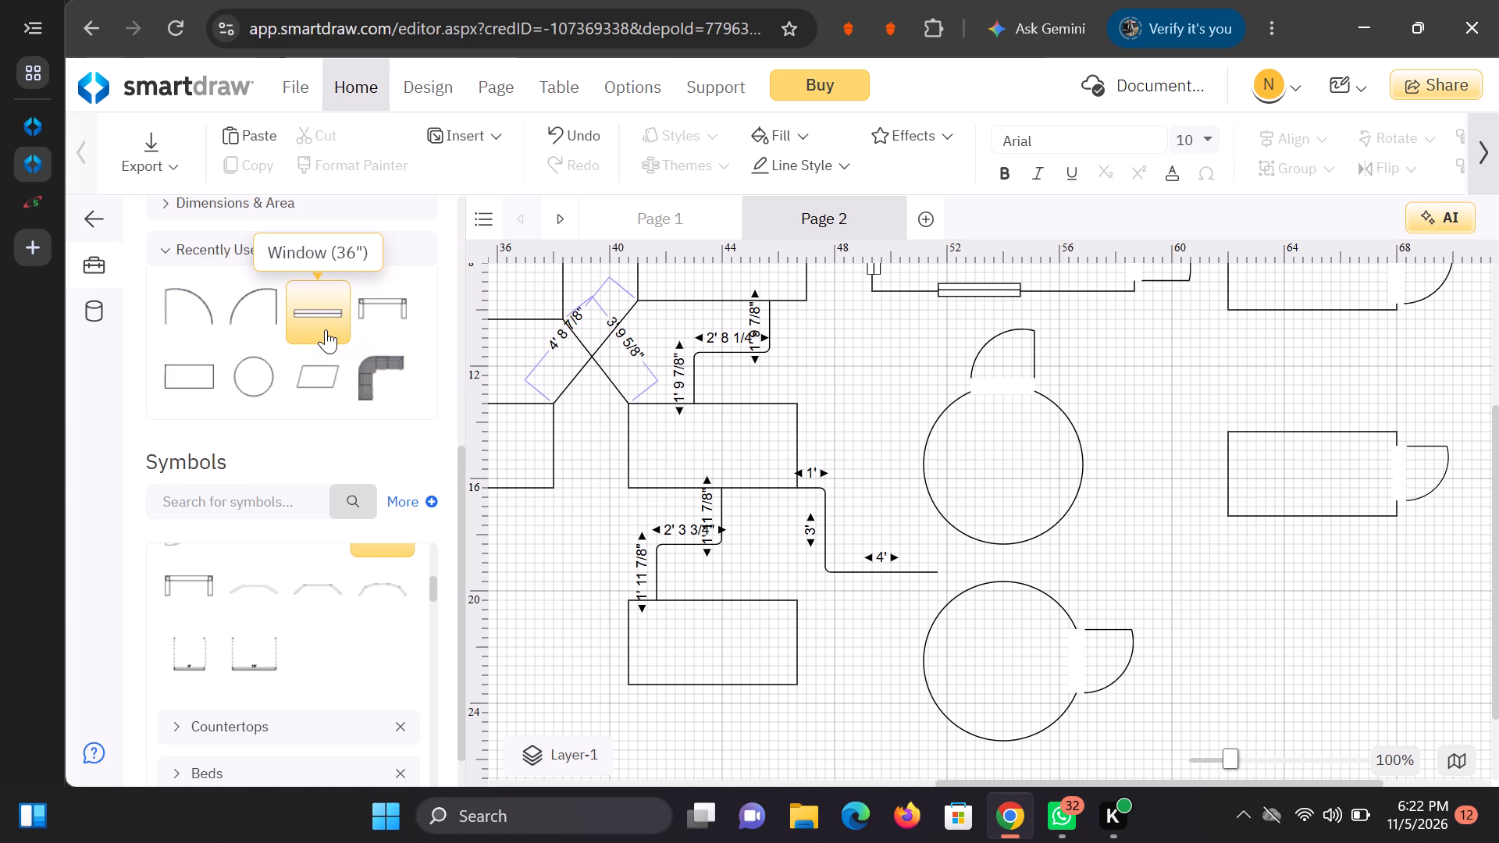
double_click(326, 329)
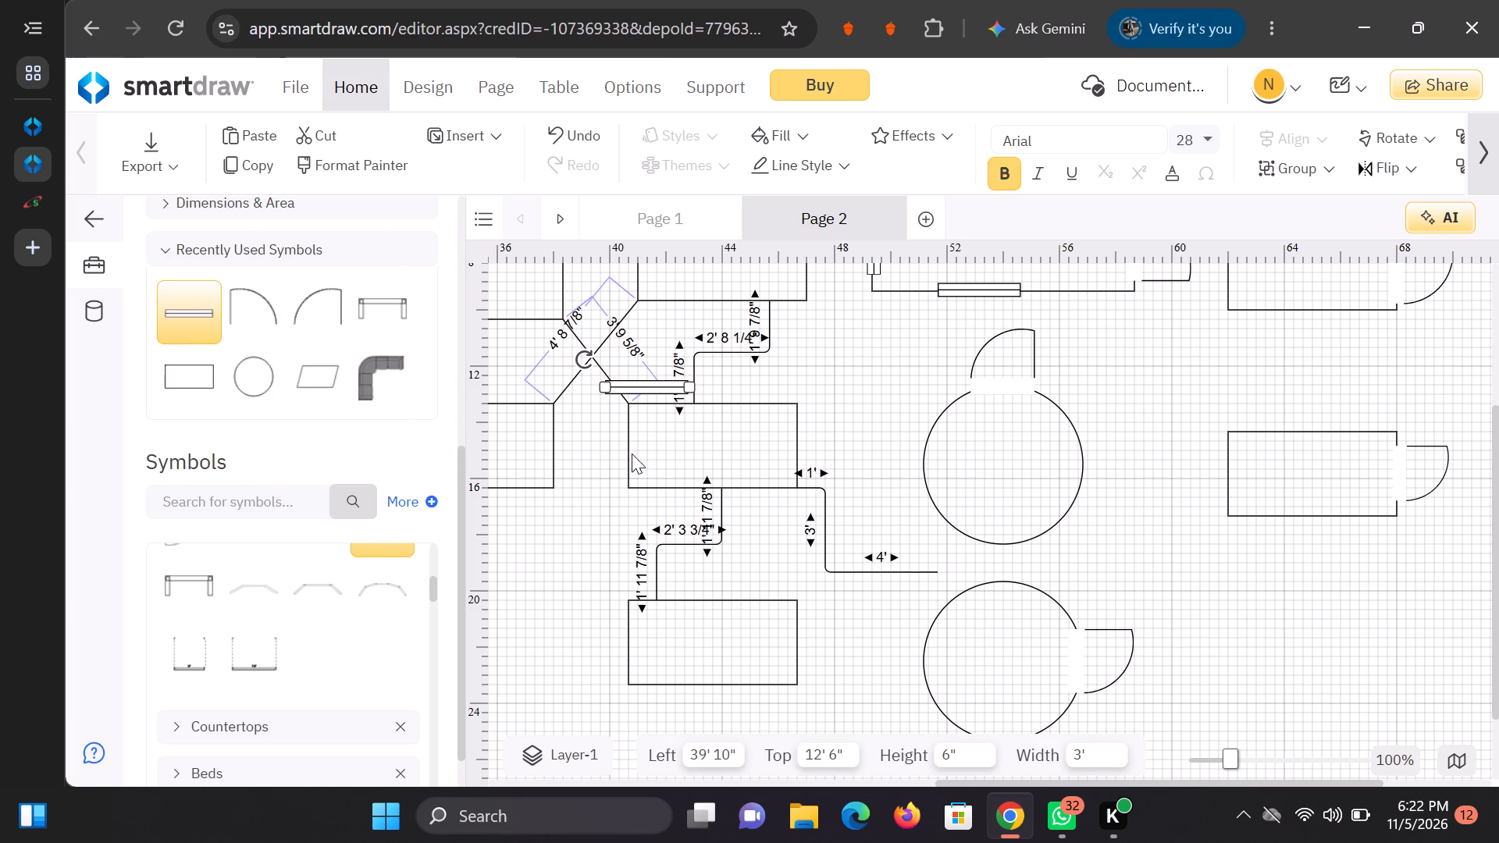
drag(637, 387, 600, 464)
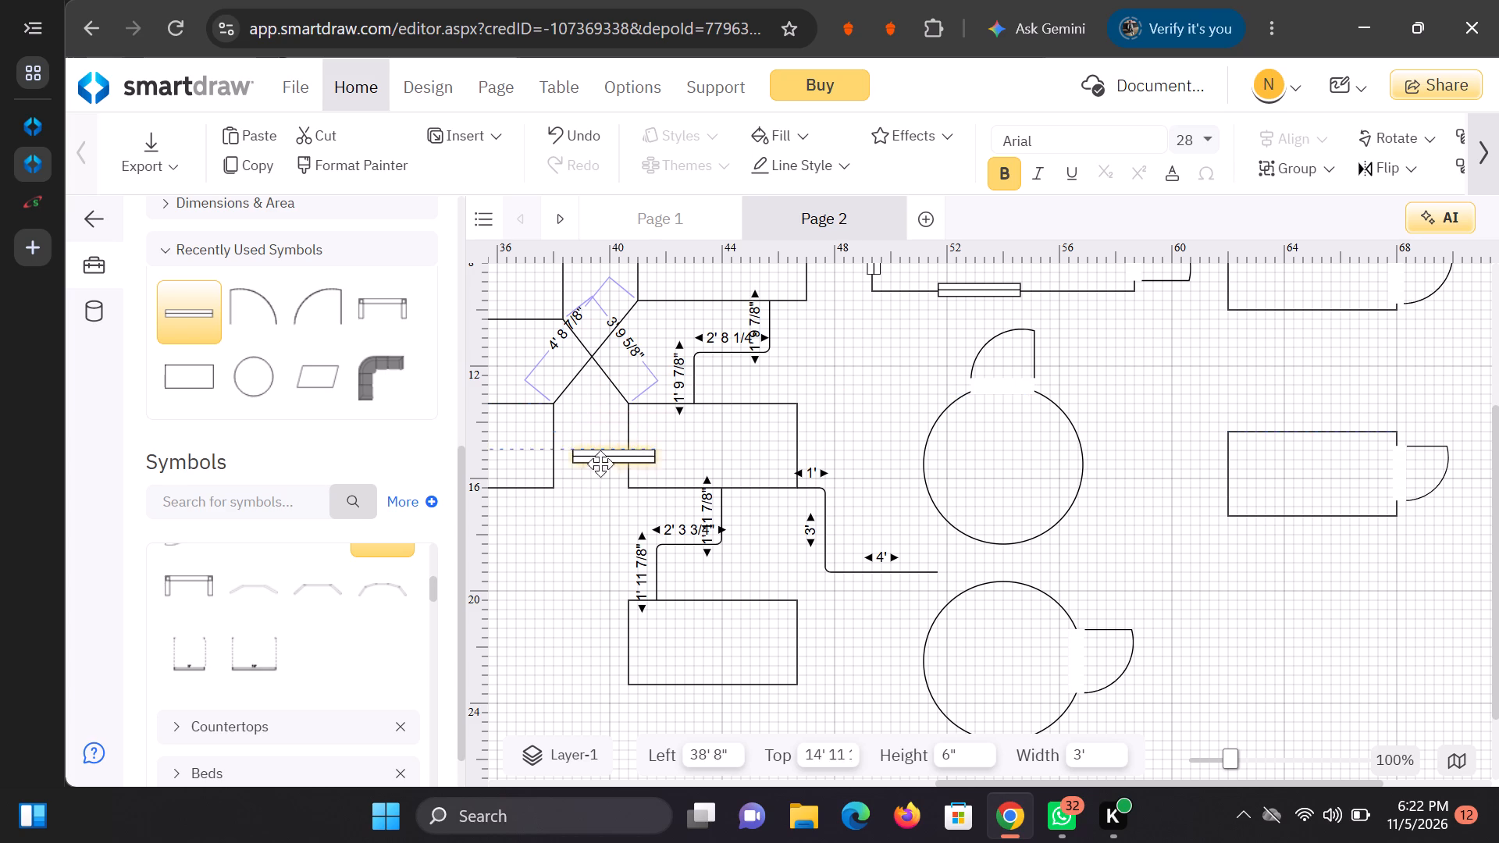
drag(600, 464, 543, 574)
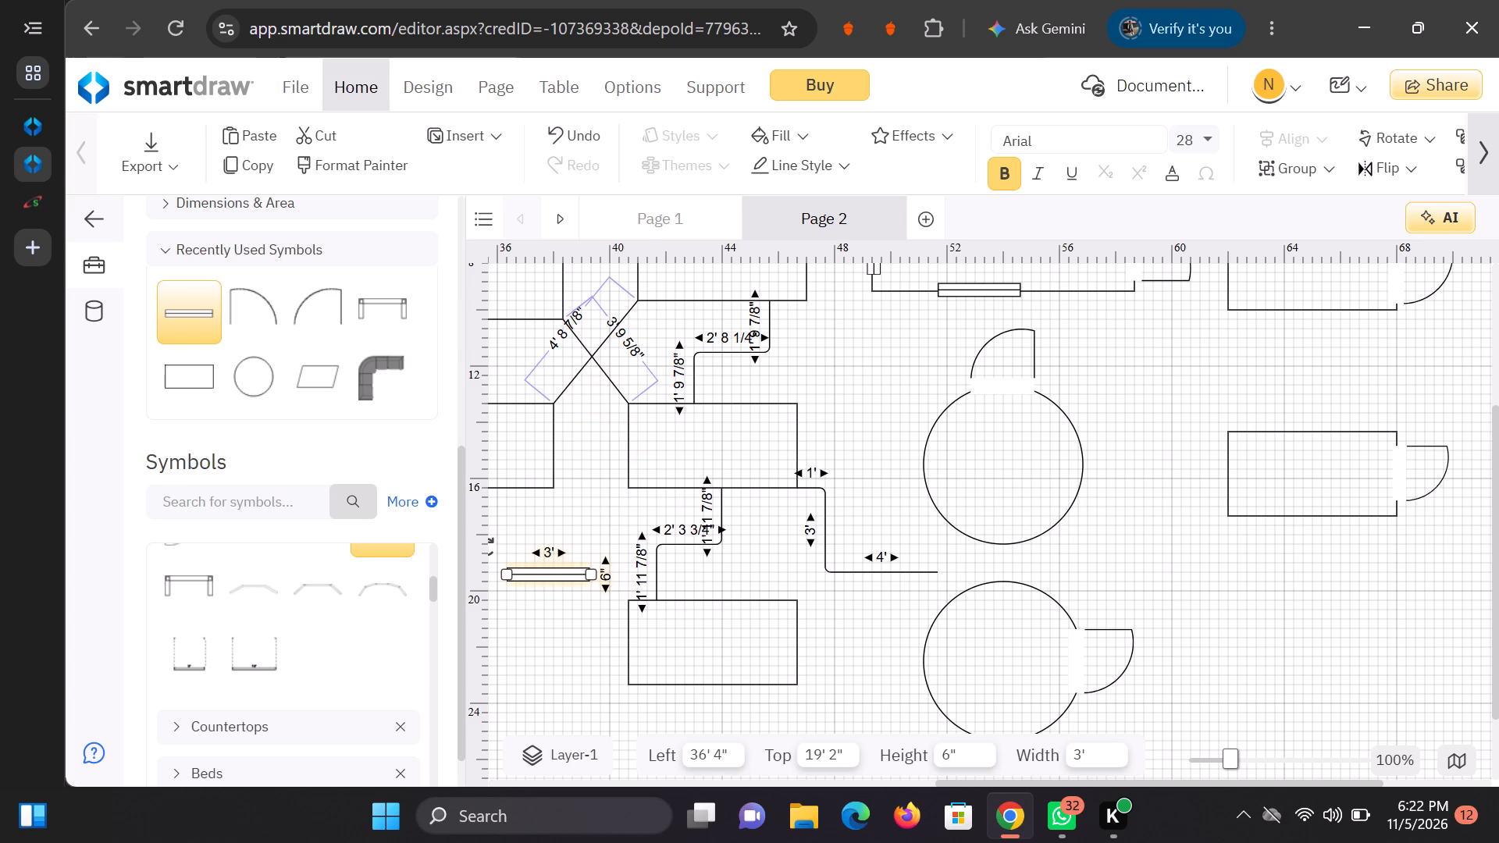
drag(597, 570, 574, 568)
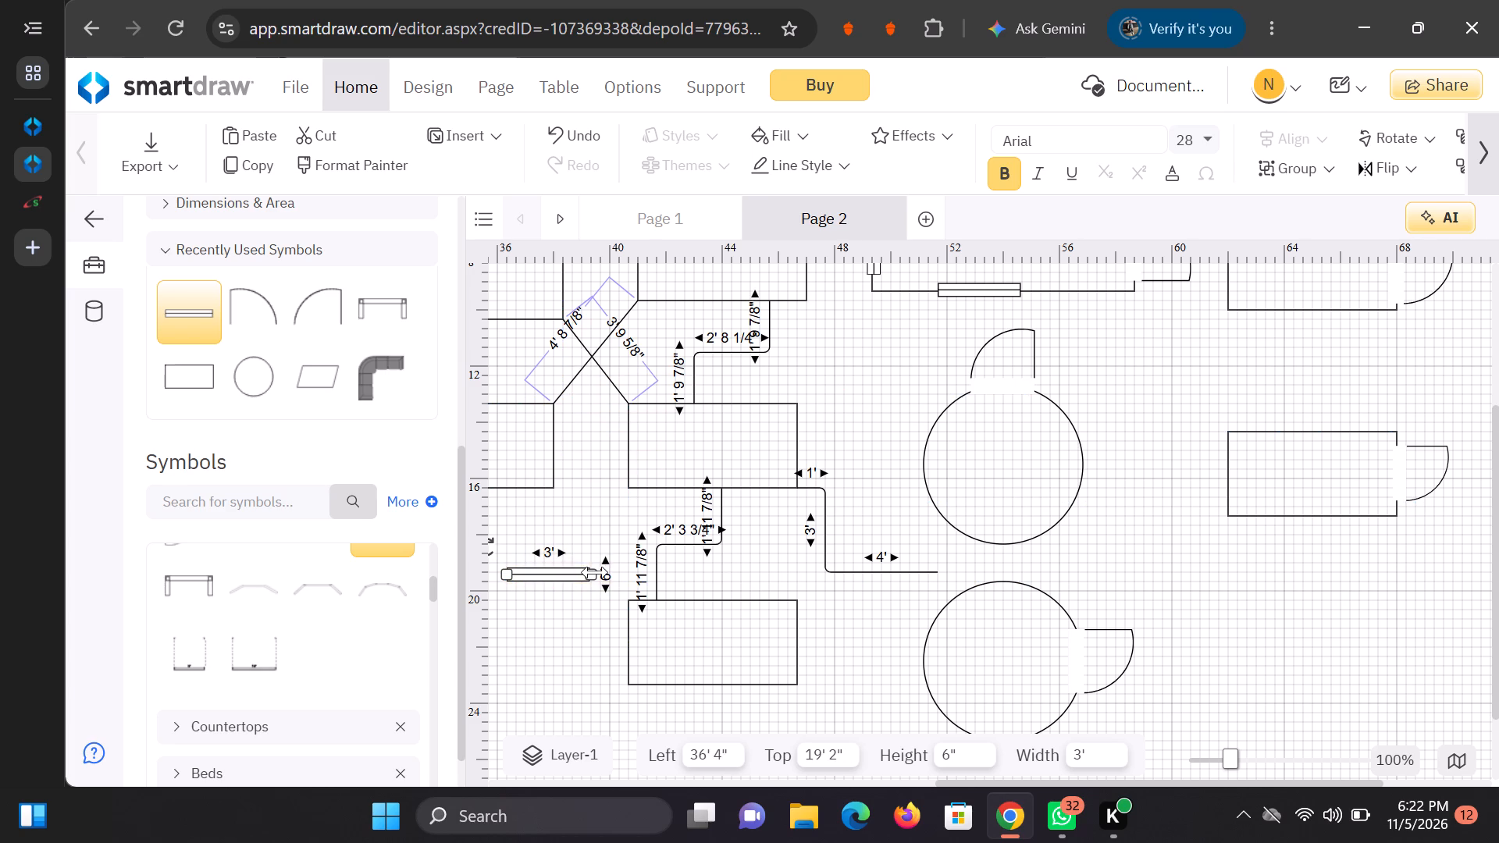
drag(595, 572, 569, 577)
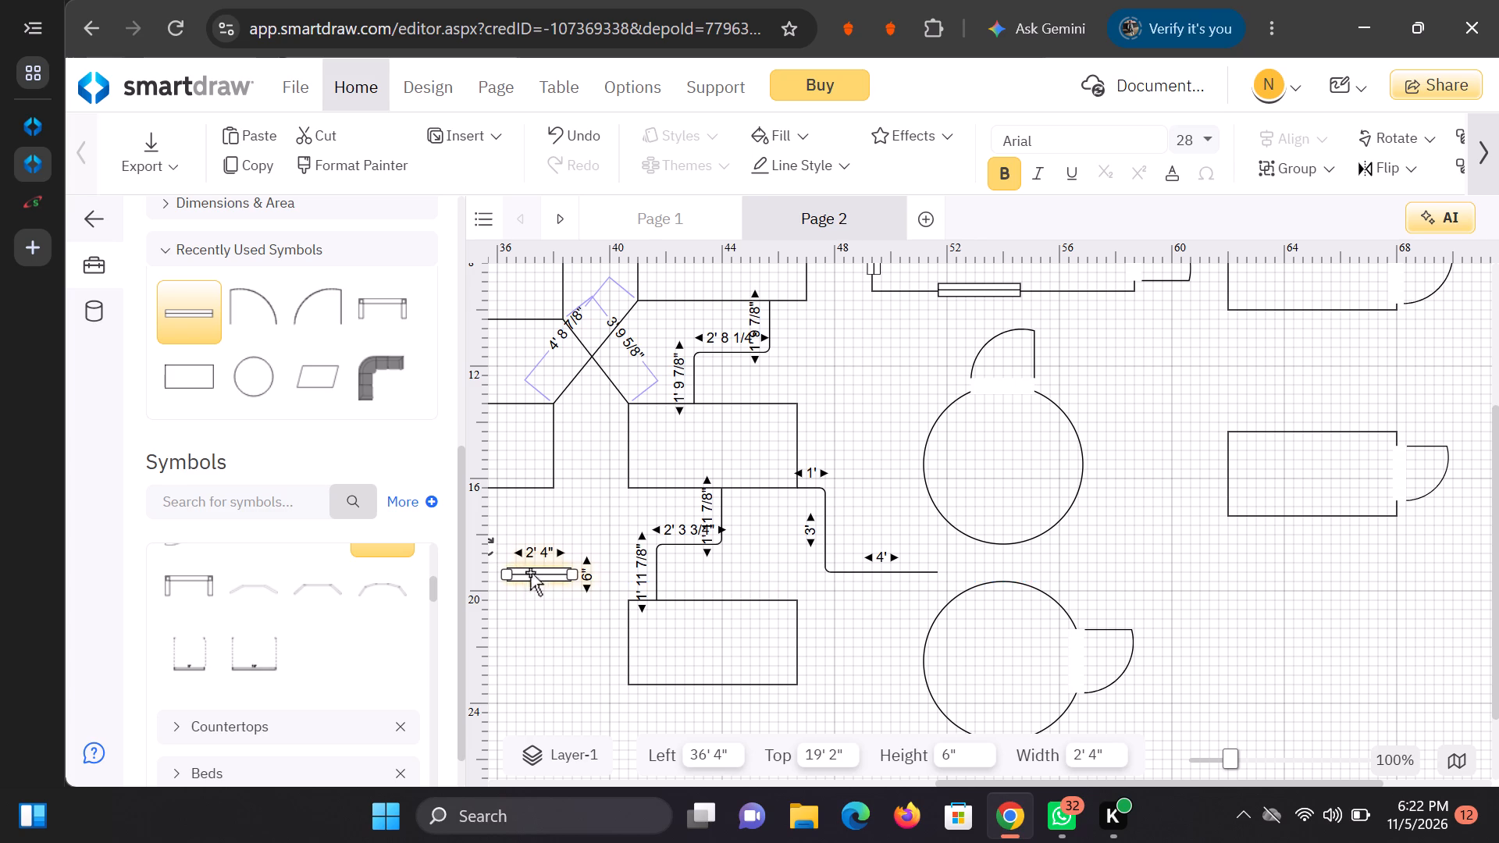
drag(535, 579, 543, 579)
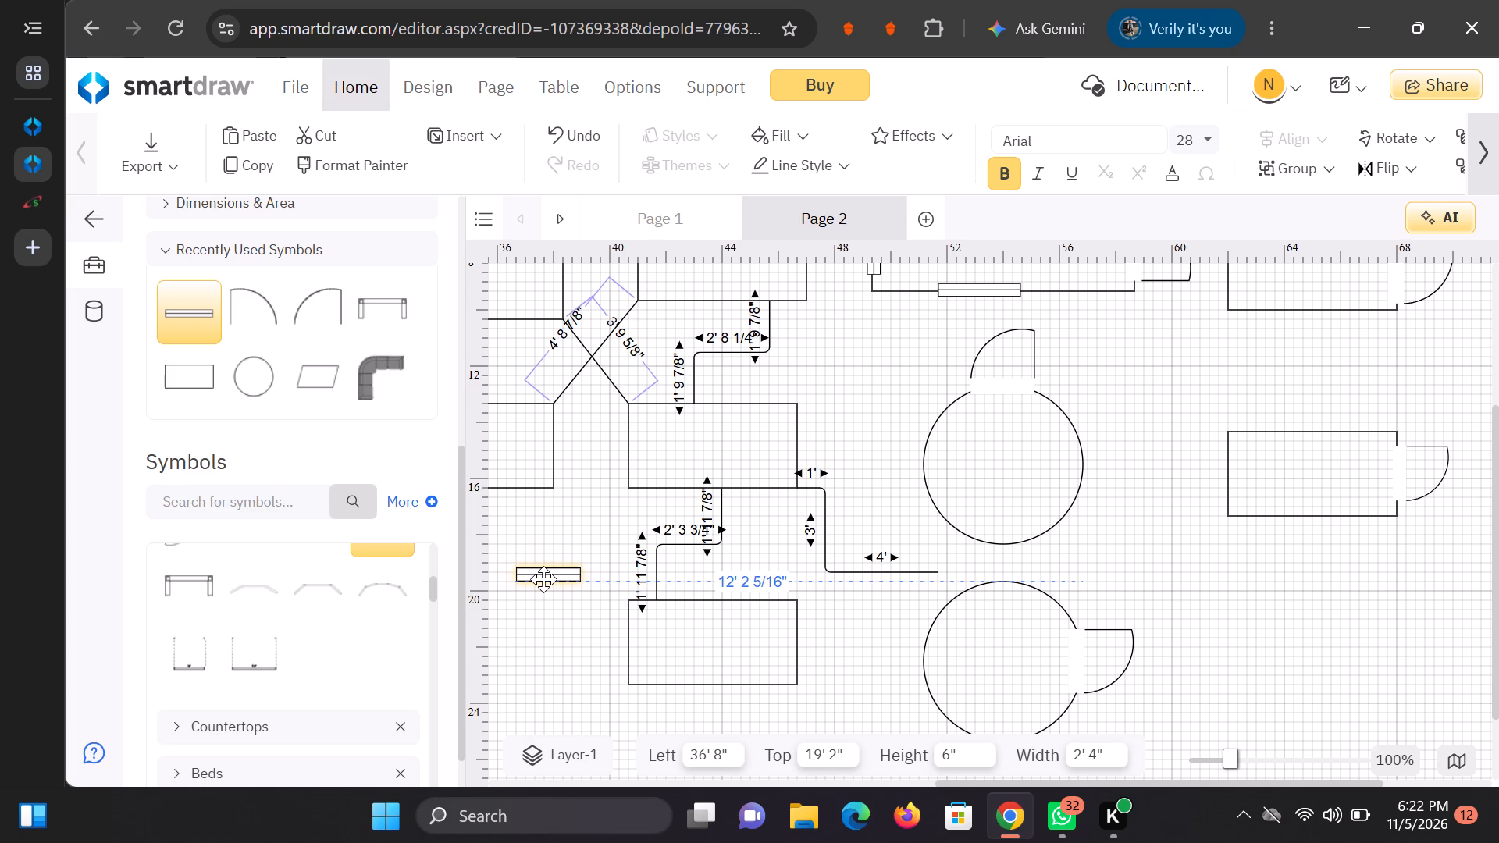
drag(543, 579, 547, 580)
Rotate the new window to 270° so that it stands vertically.
drag(499, 545, 525, 539)
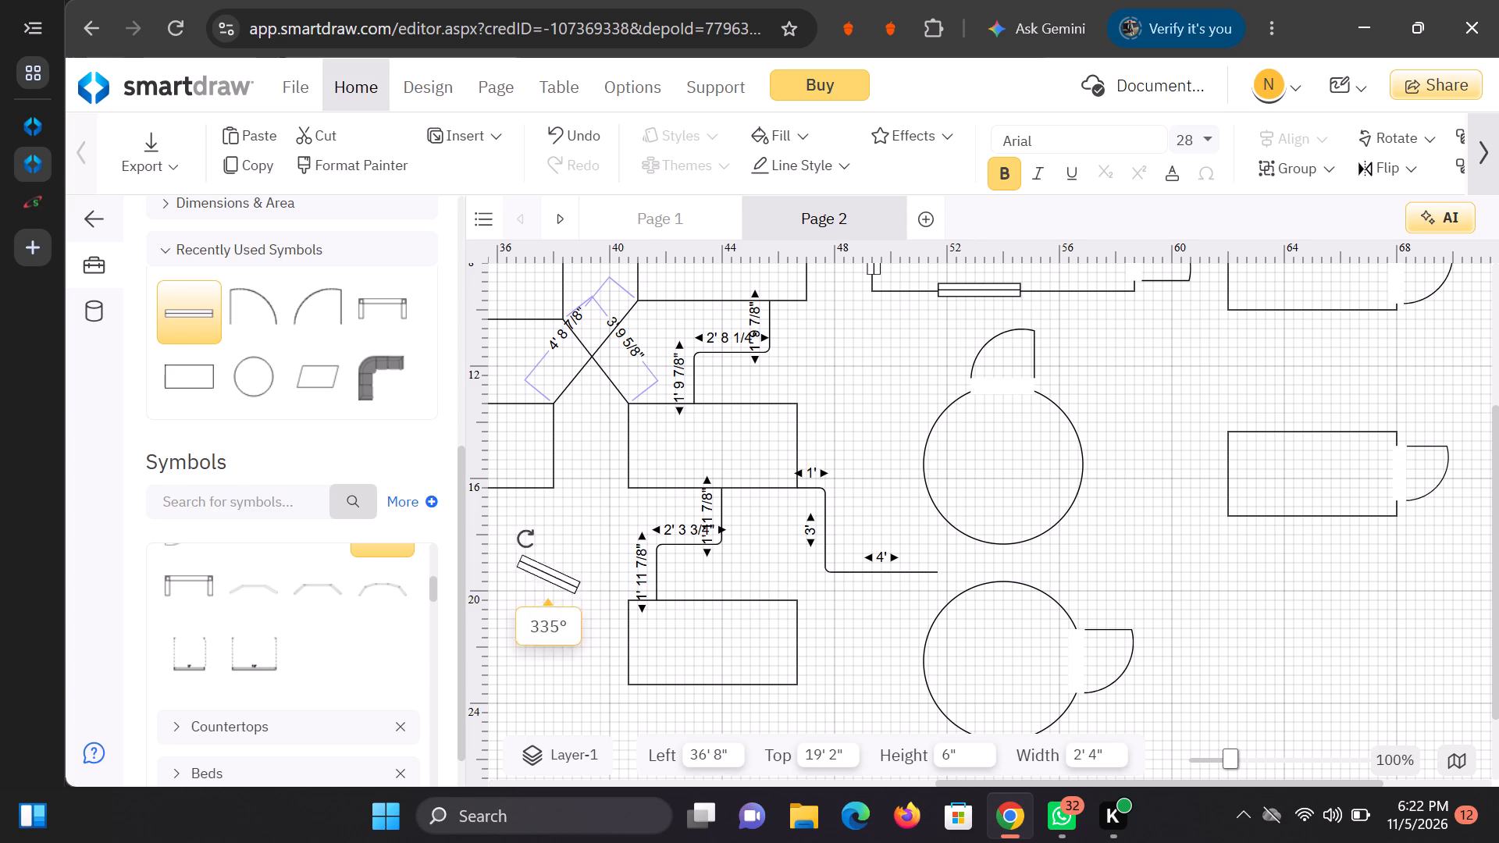
drag(525, 539, 558, 553)
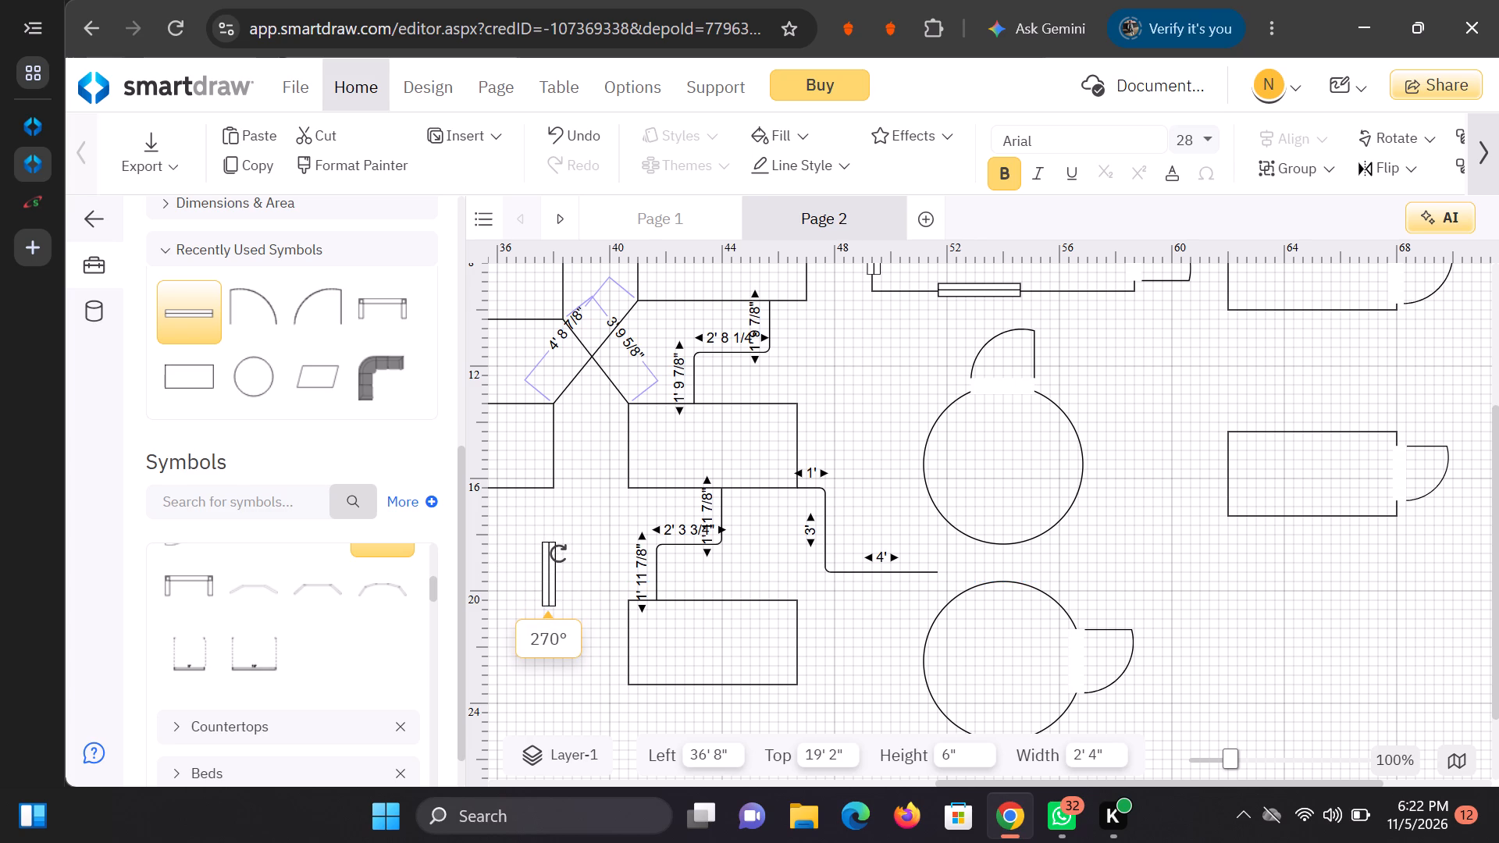
drag(558, 553, 565, 551)
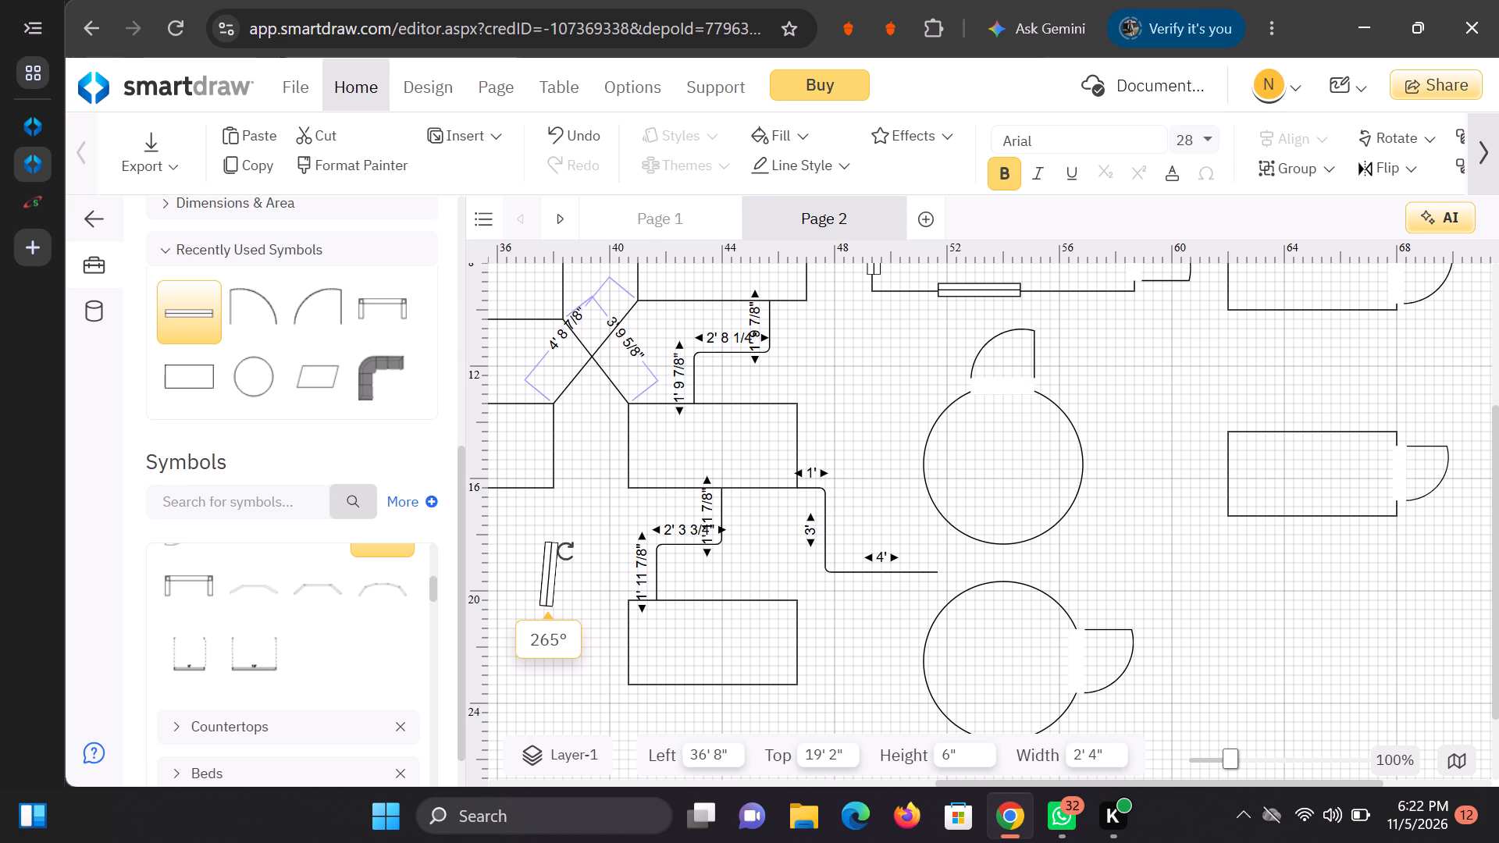
drag(565, 551, 563, 546)
click(544, 547)
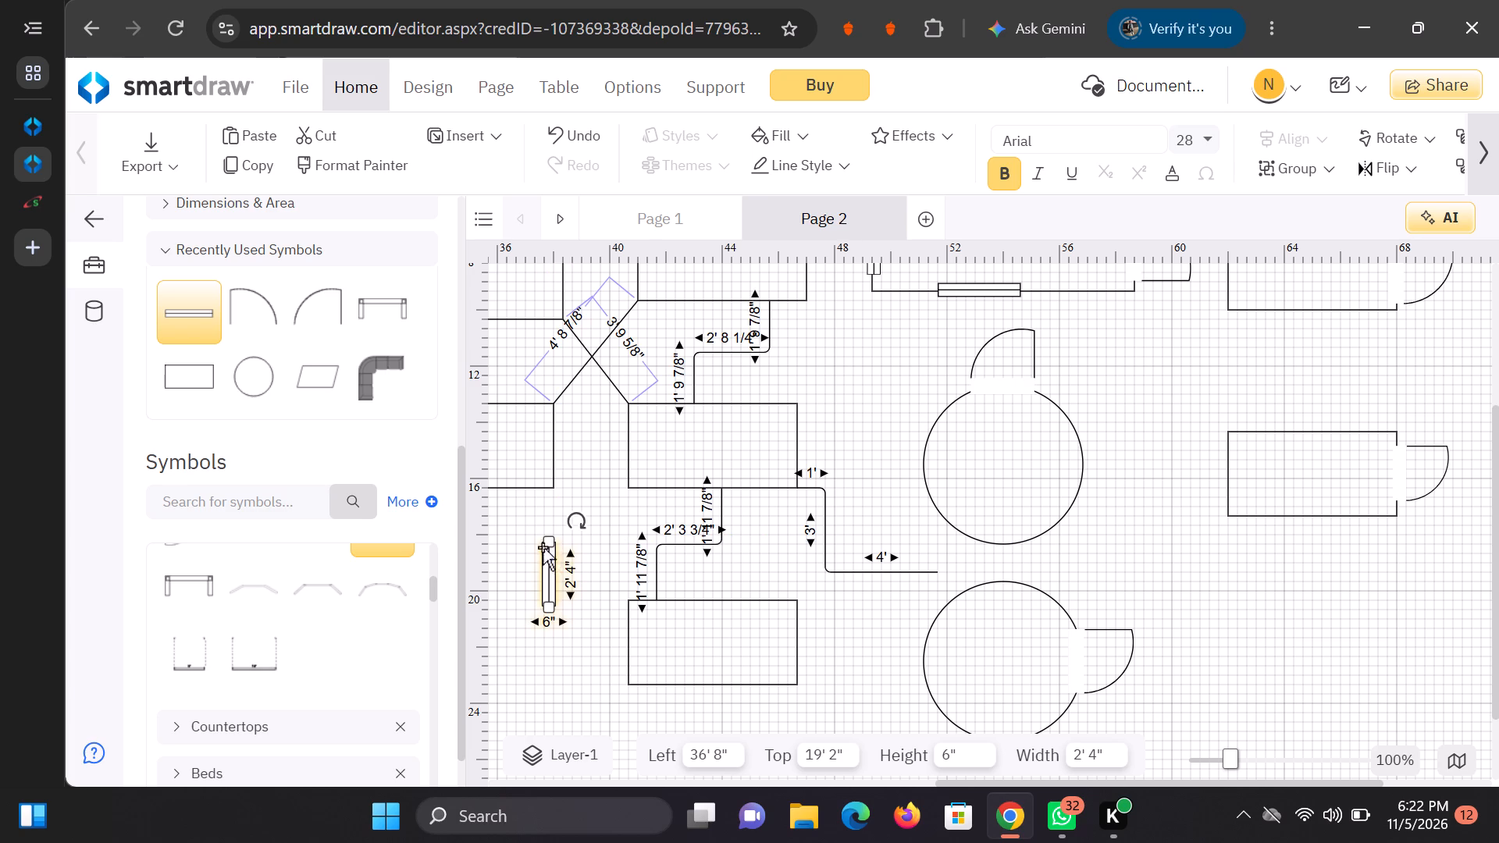
Shorten the vertical window to 1' 11" and fit it into the left wall of the bottom rectangle.
click(549, 535)
drag(549, 539, 554, 555)
drag(550, 582, 604, 653)
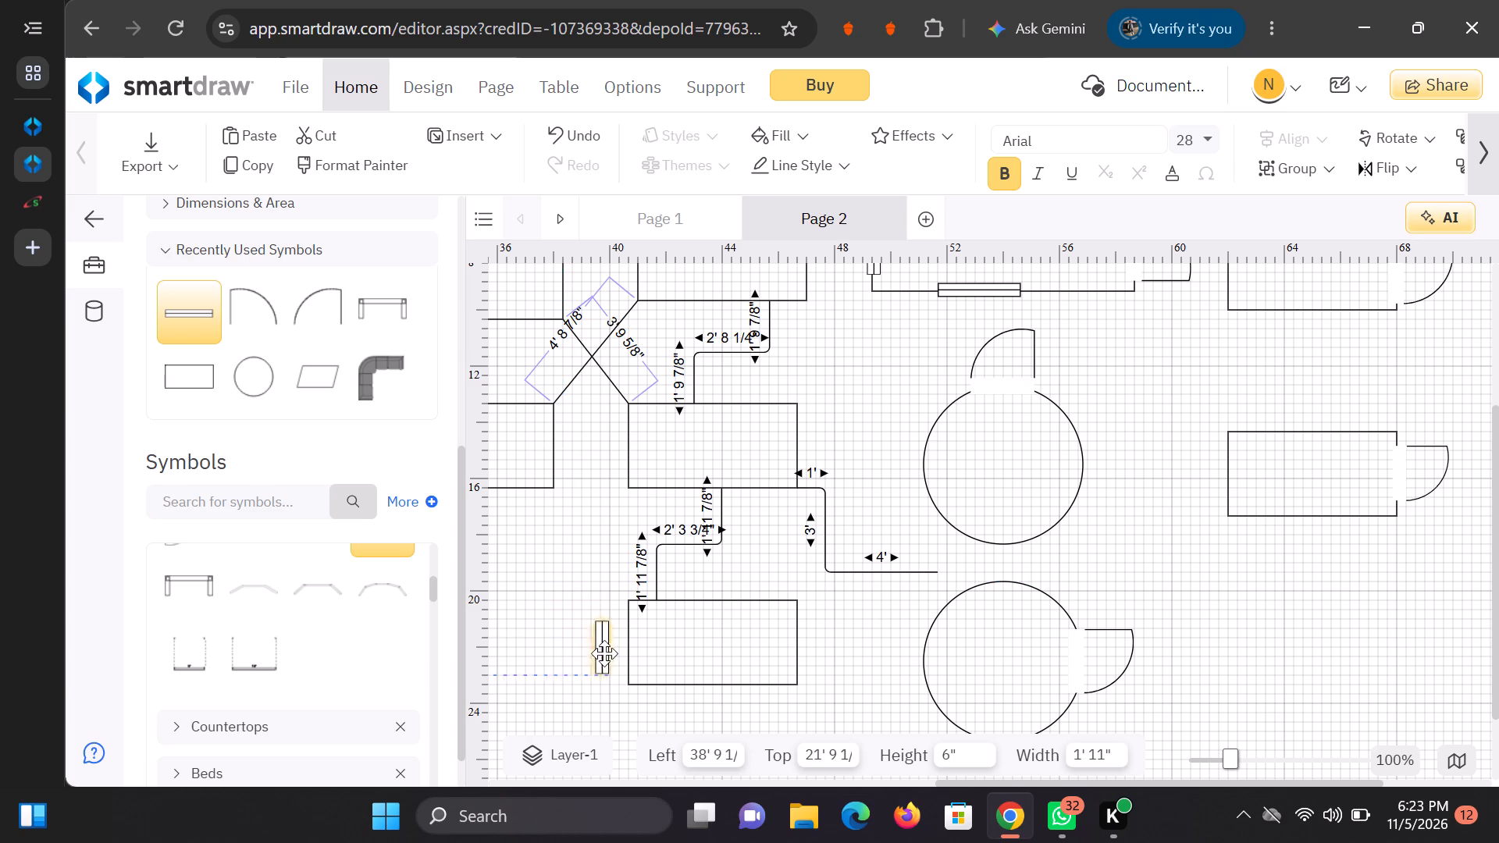
drag(604, 653, 626, 645)
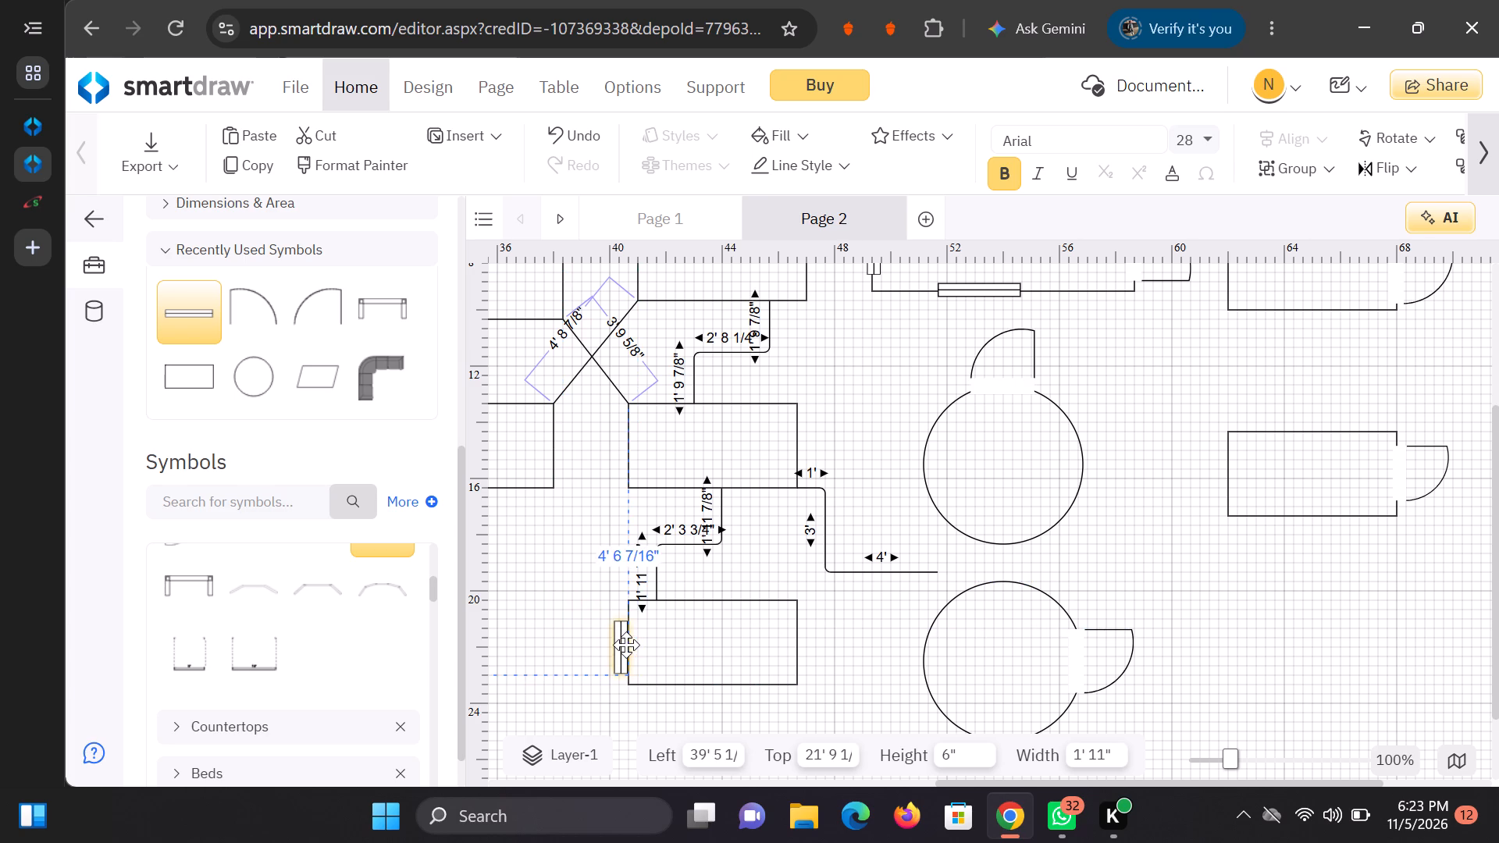
drag(626, 645, 631, 639)
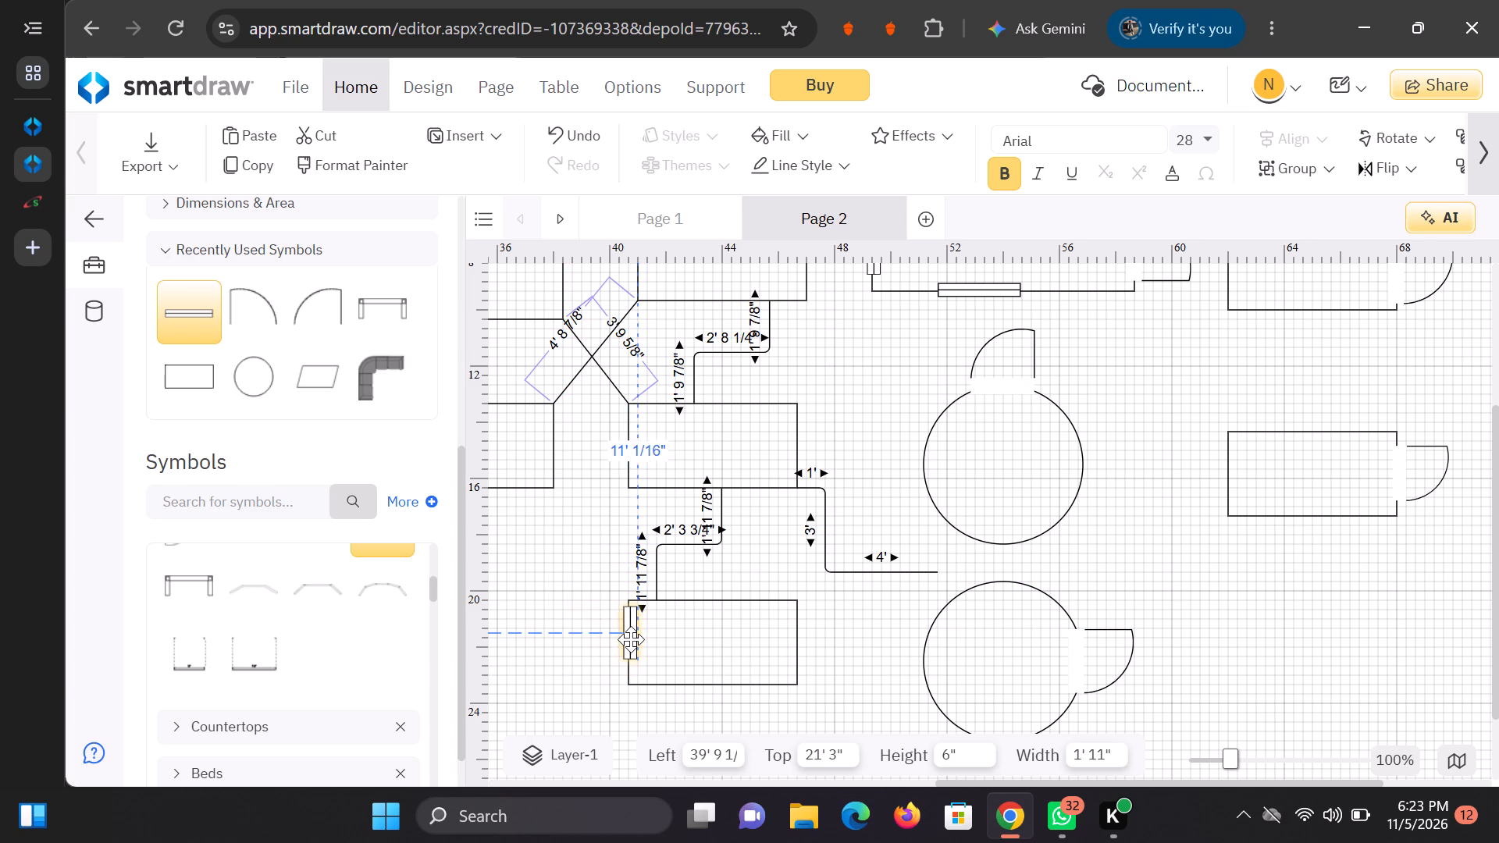
drag(631, 639, 628, 642)
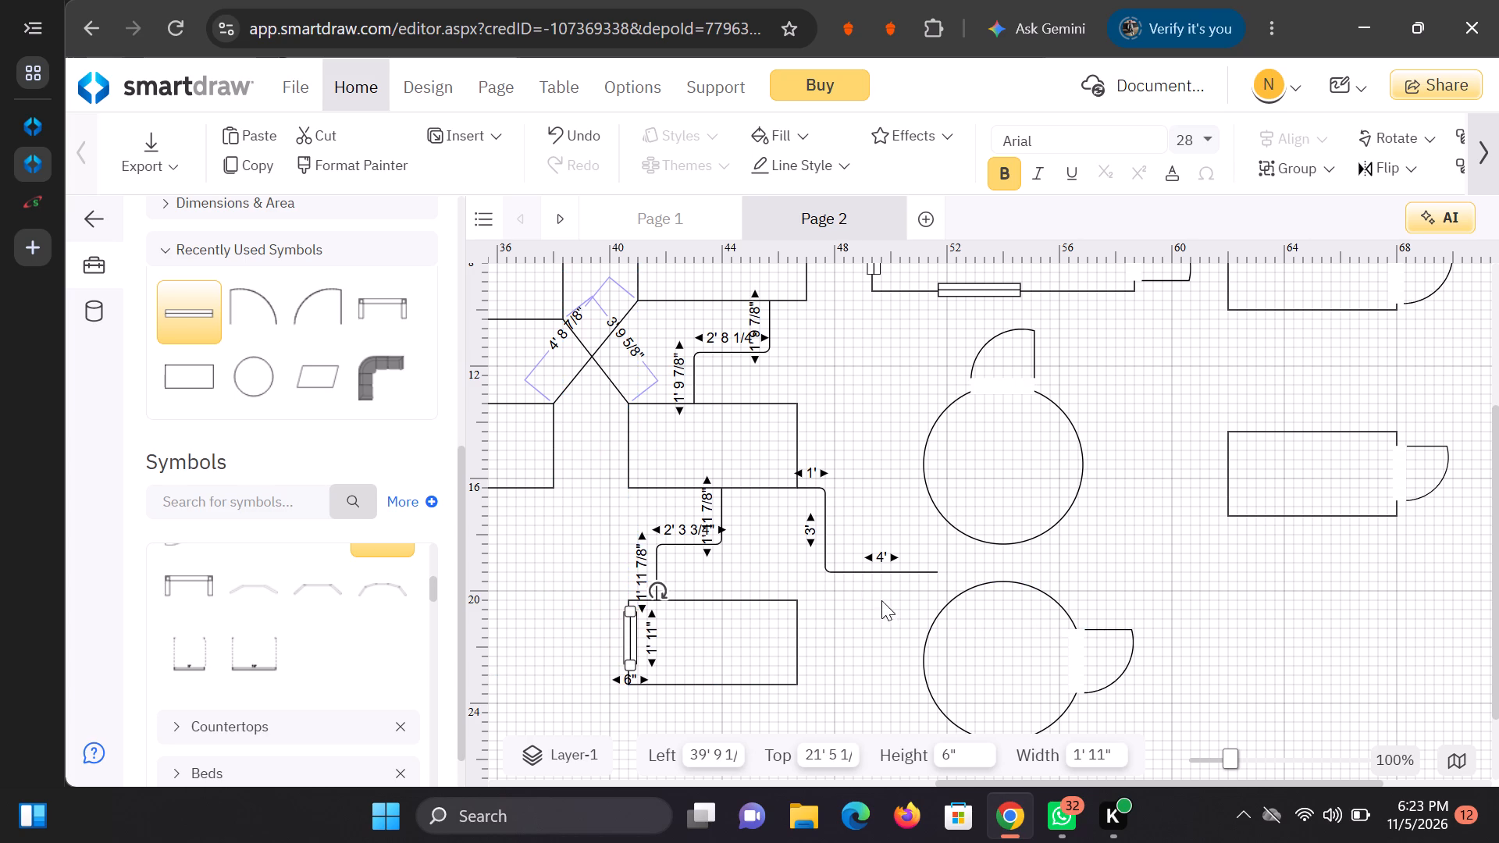
click(874, 628)
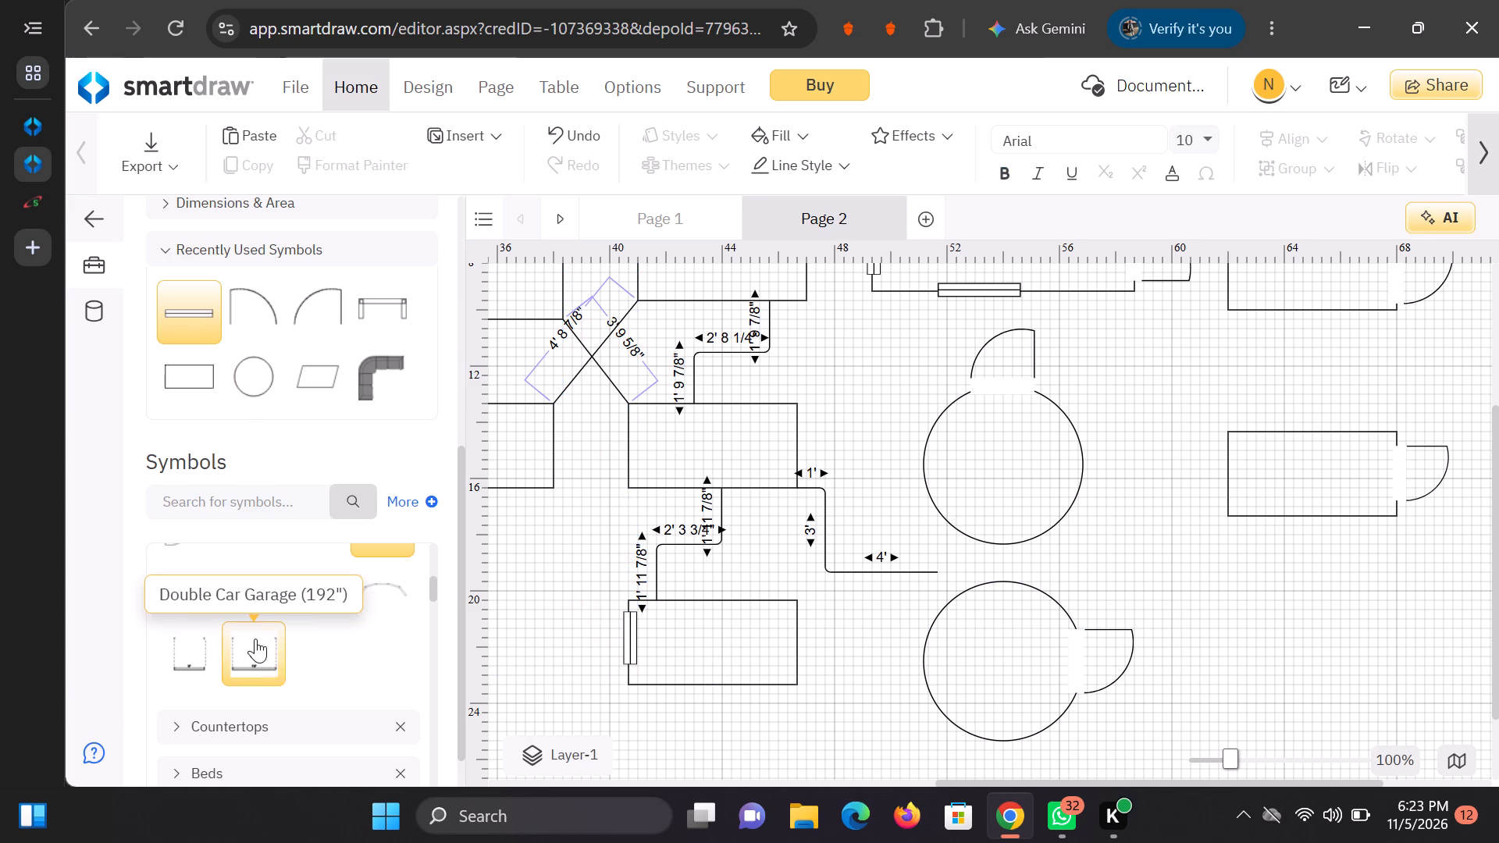
Add a Window (36") inside the rectangle directly above the bottom one and shorten it to 2'.
scroll(252, 617, up, 1)
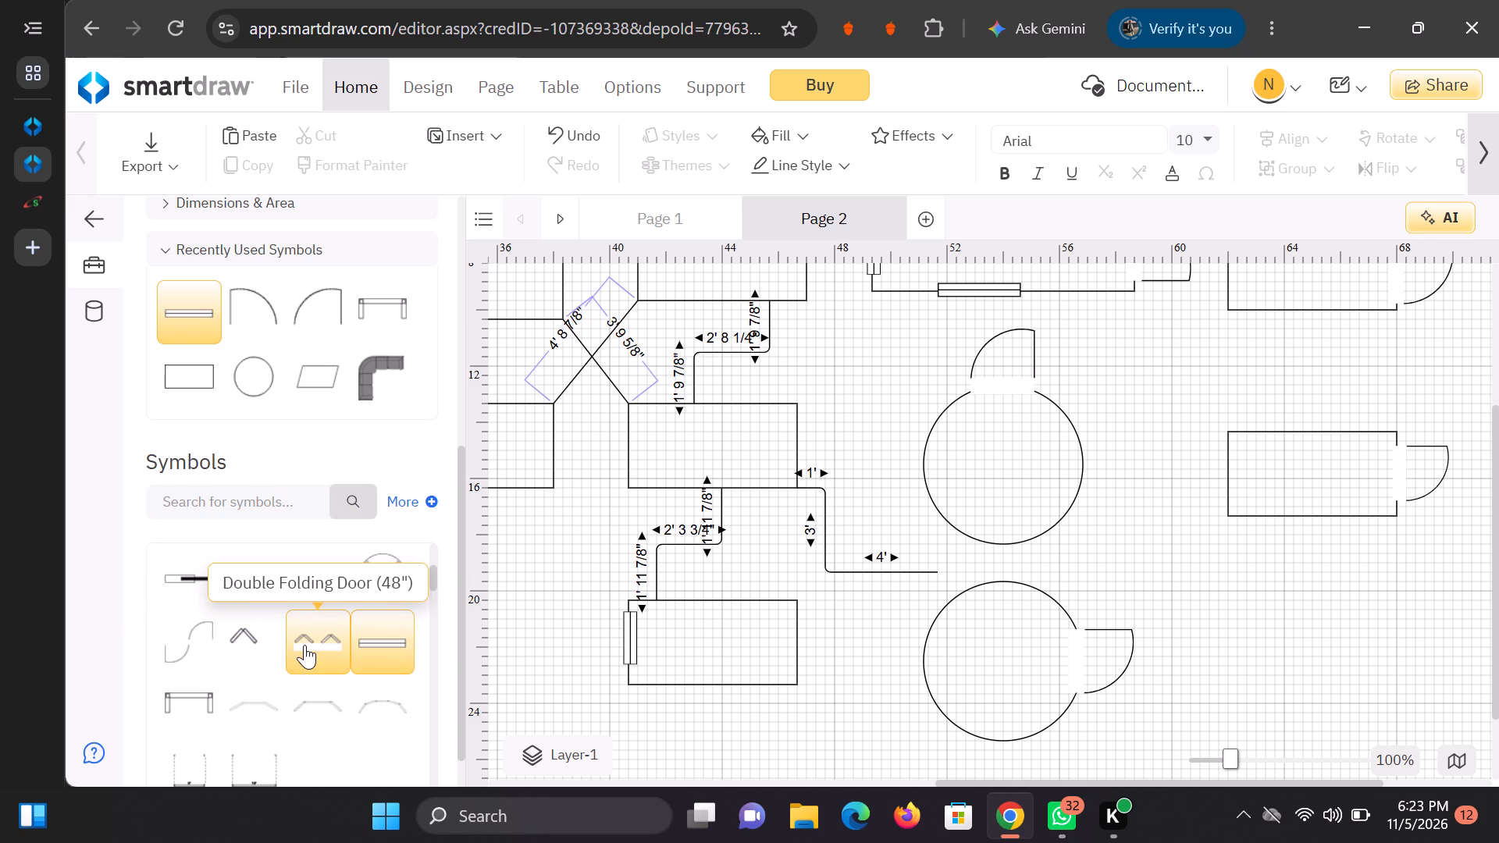
double_click(383, 655)
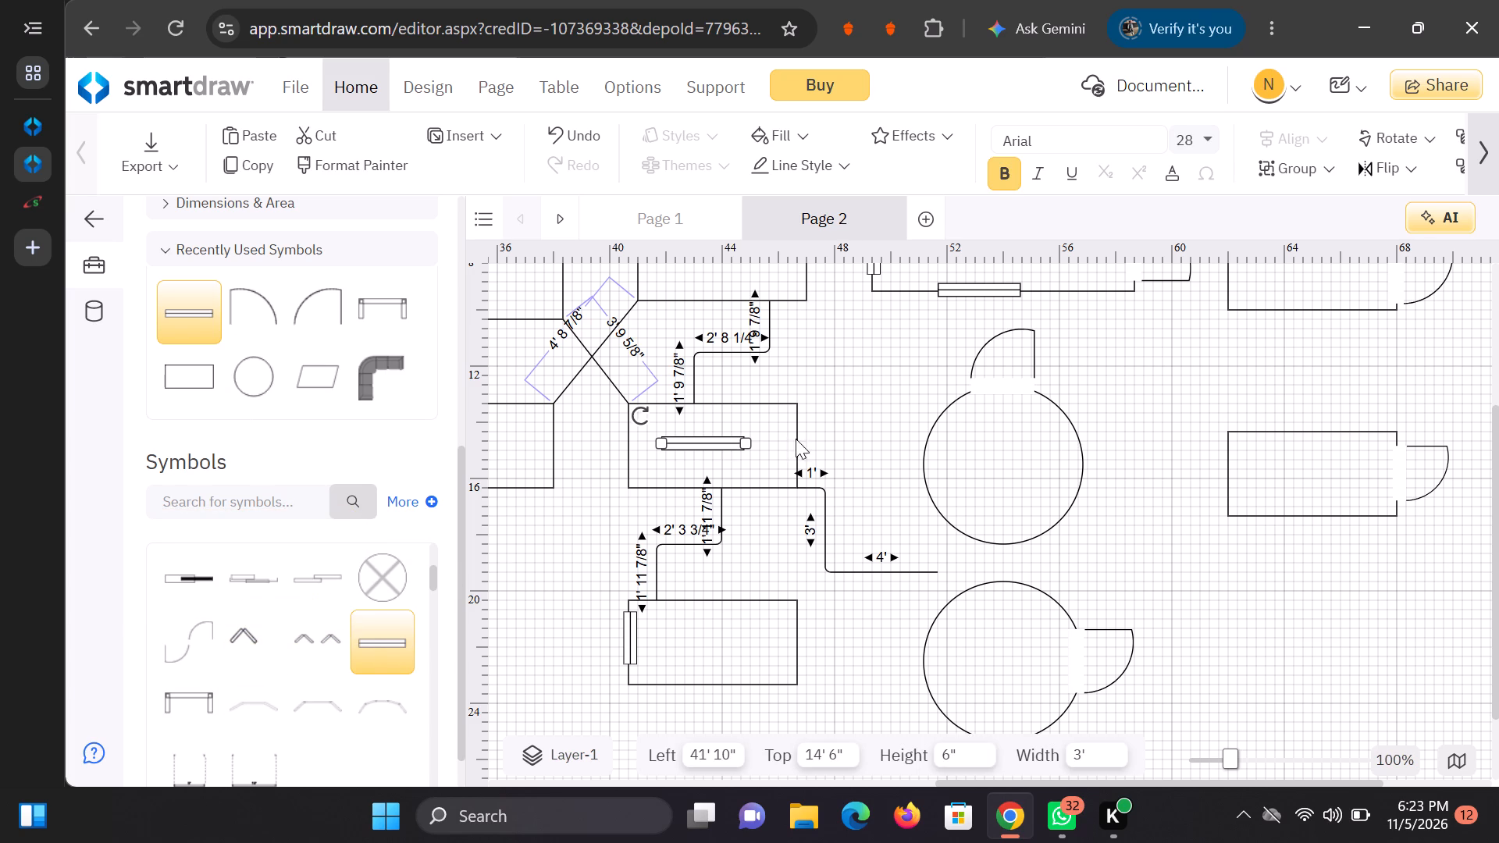
click(734, 445)
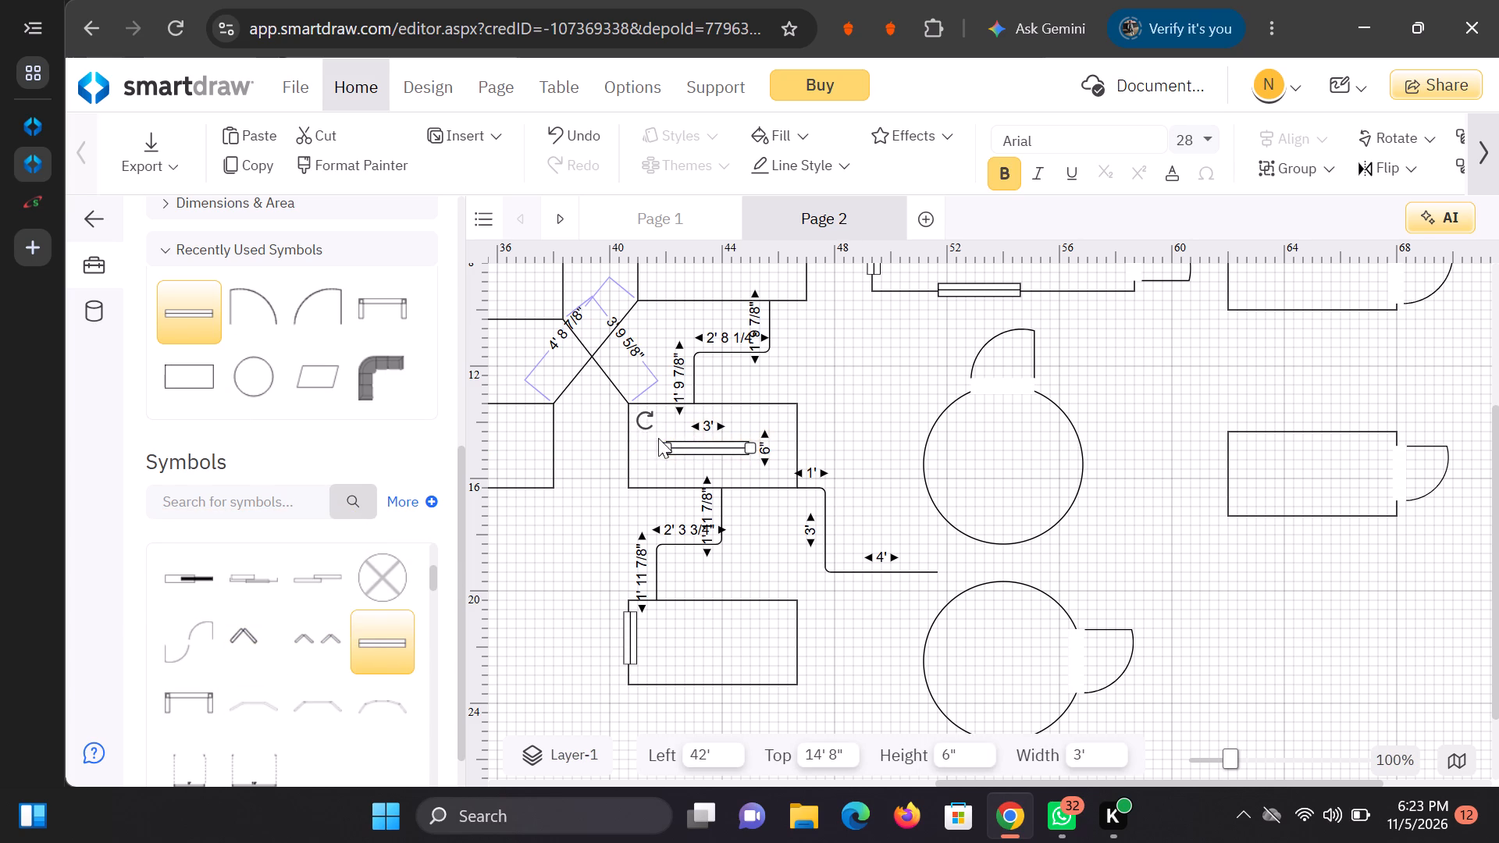
drag(660, 444, 685, 457)
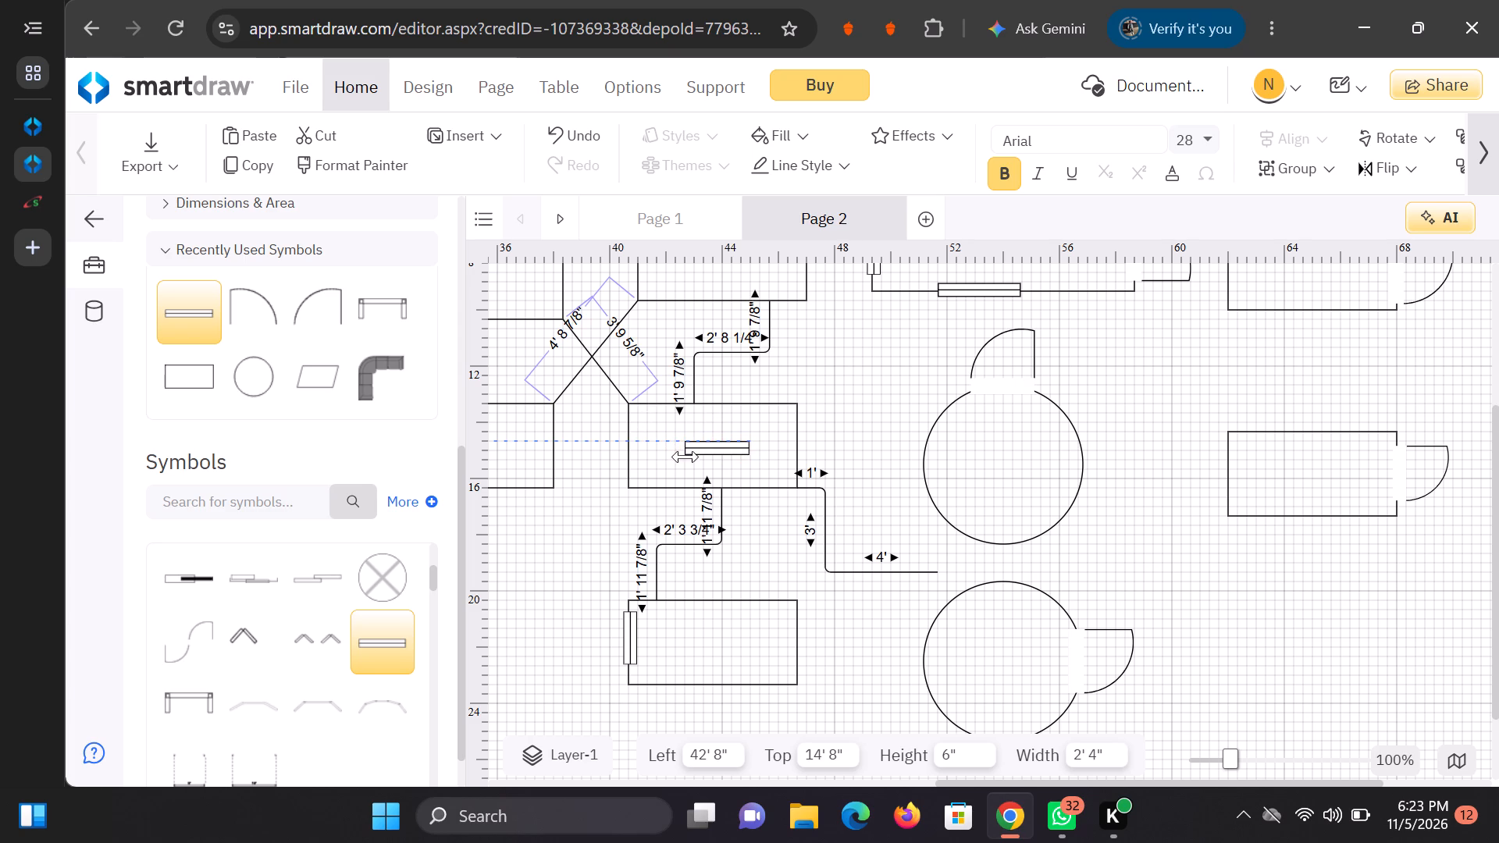
drag(685, 457, 692, 461)
Rotate the new window to 270° and fit it into the left wall of the rectangle around it.
drag(676, 425, 689, 426)
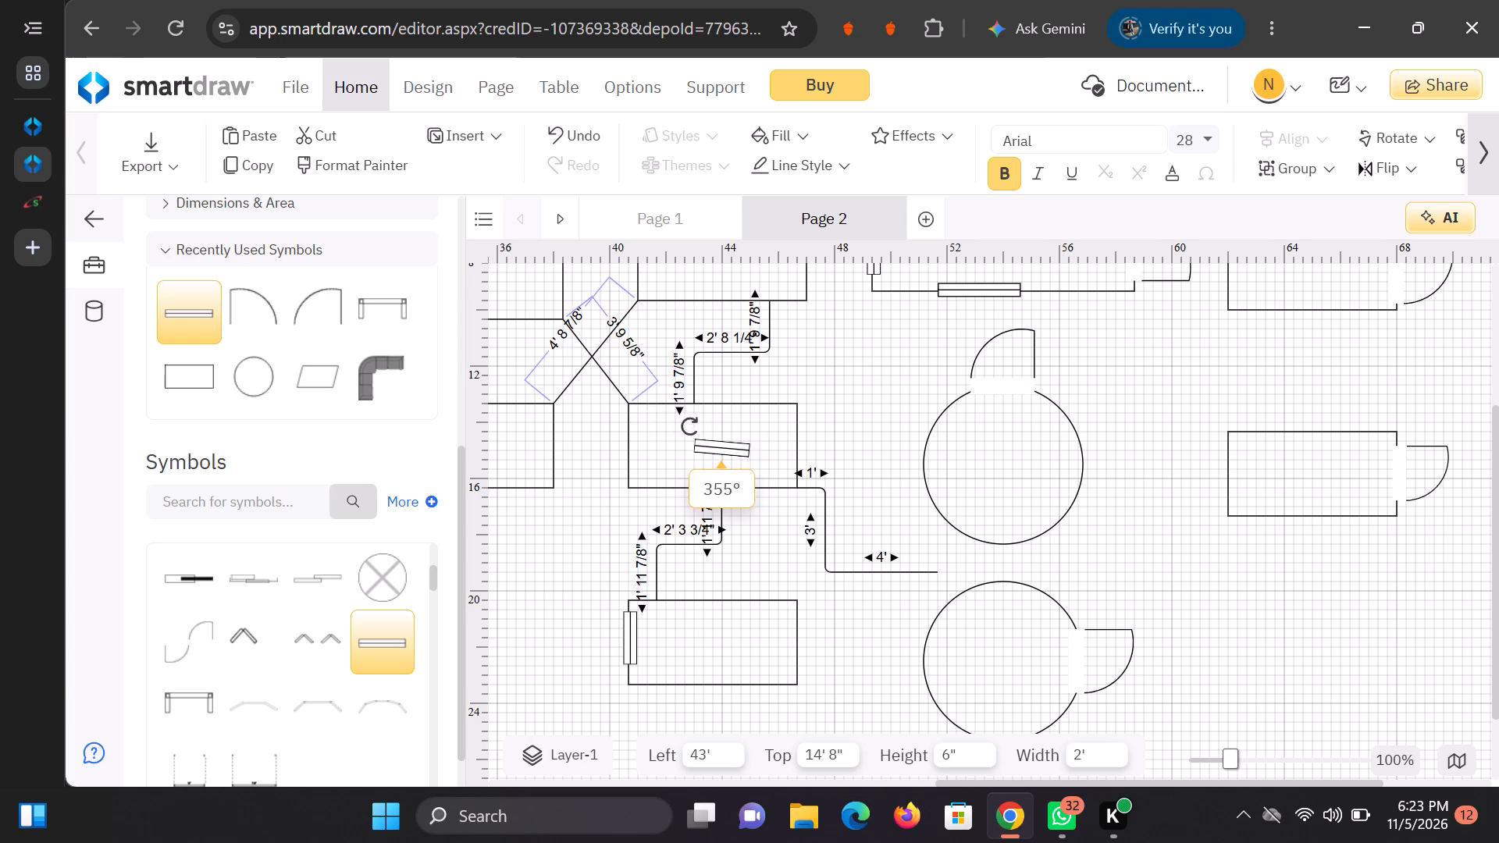
drag(689, 426, 728, 435)
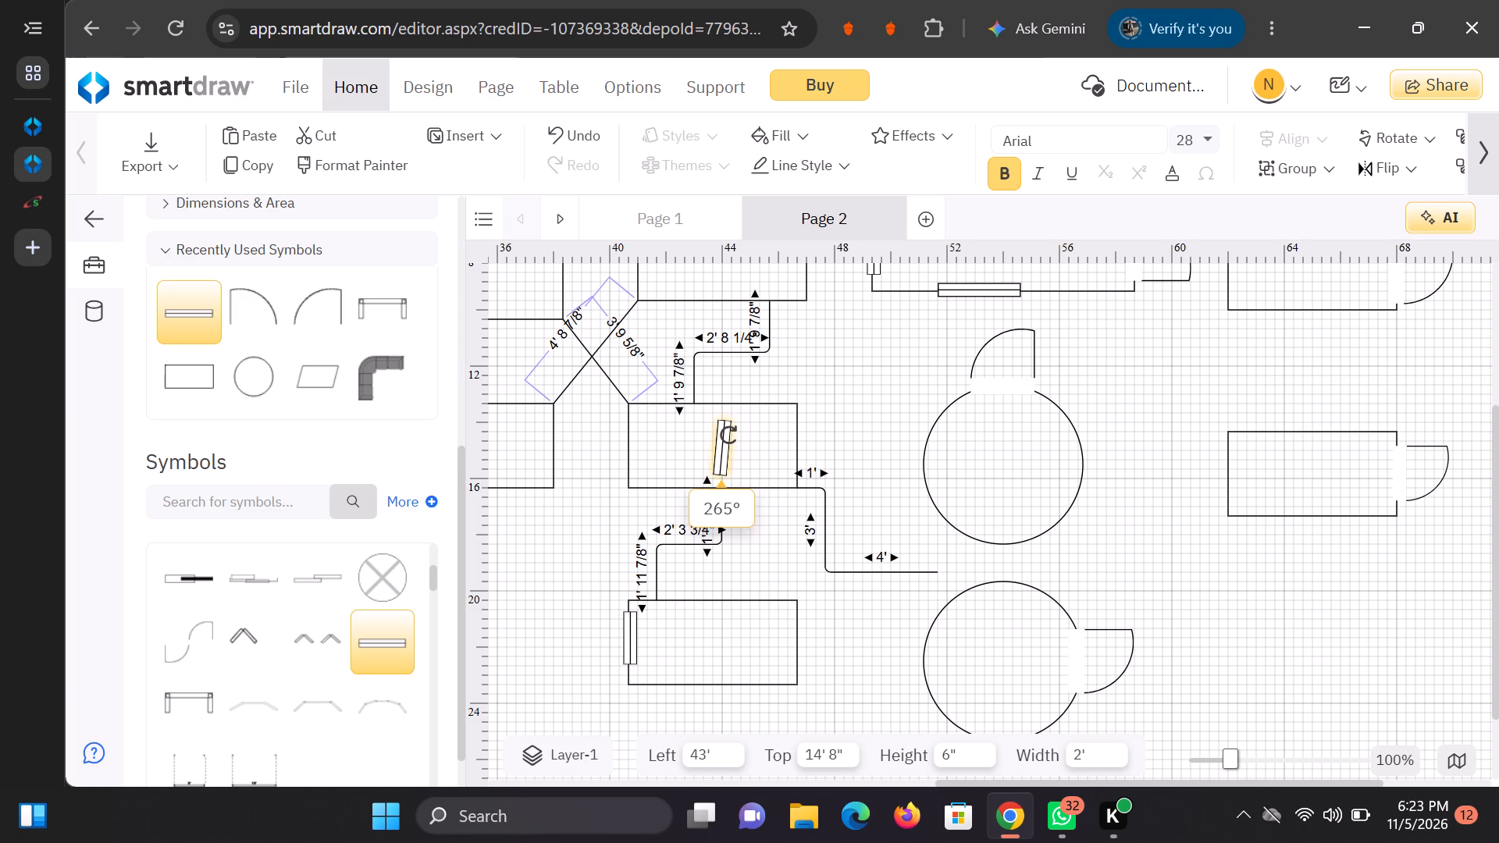
drag(728, 435, 726, 439)
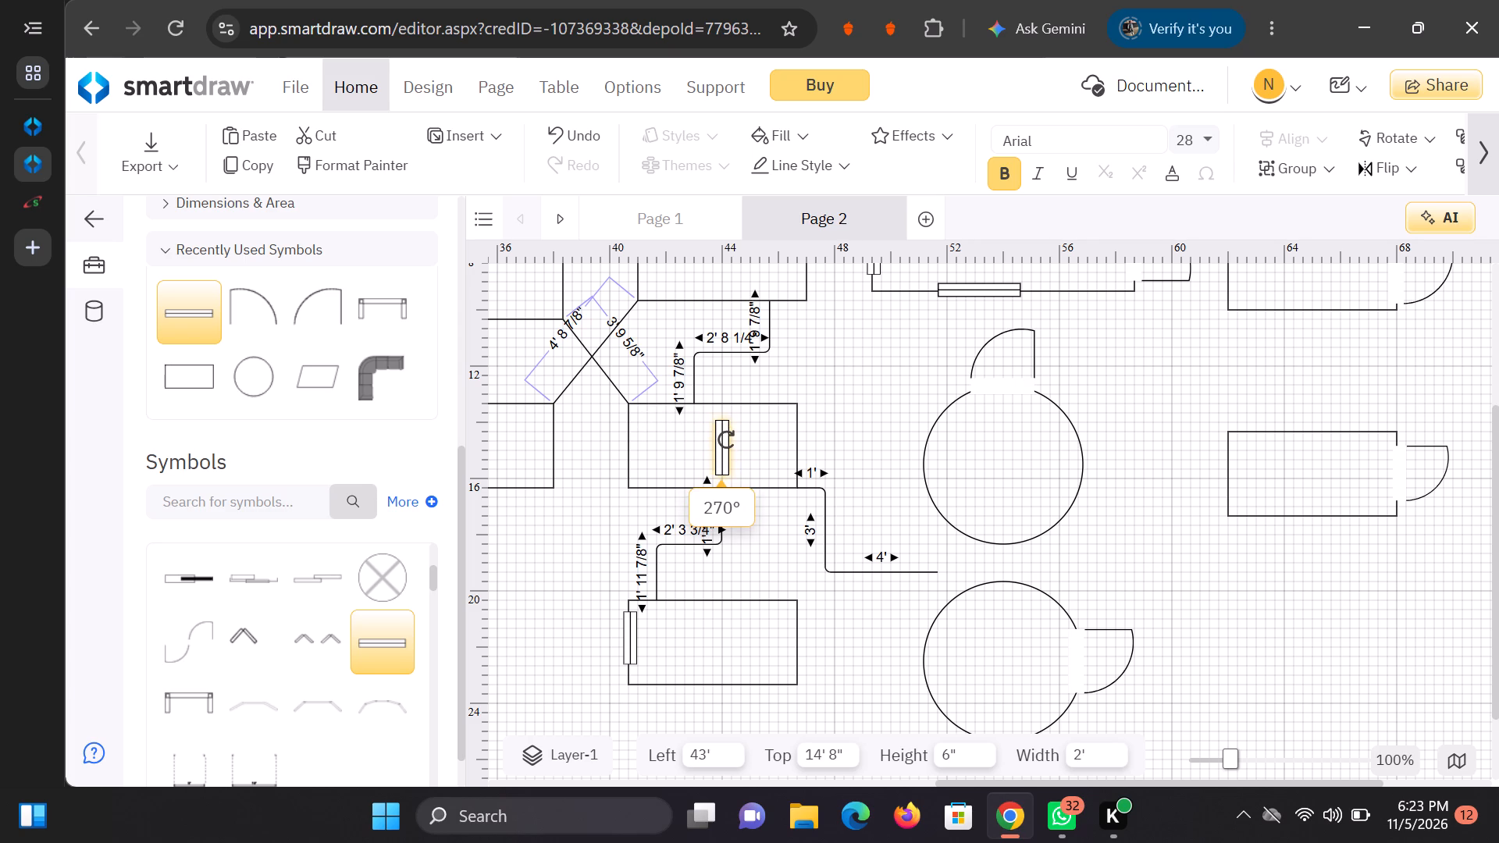
drag(726, 439, 739, 447)
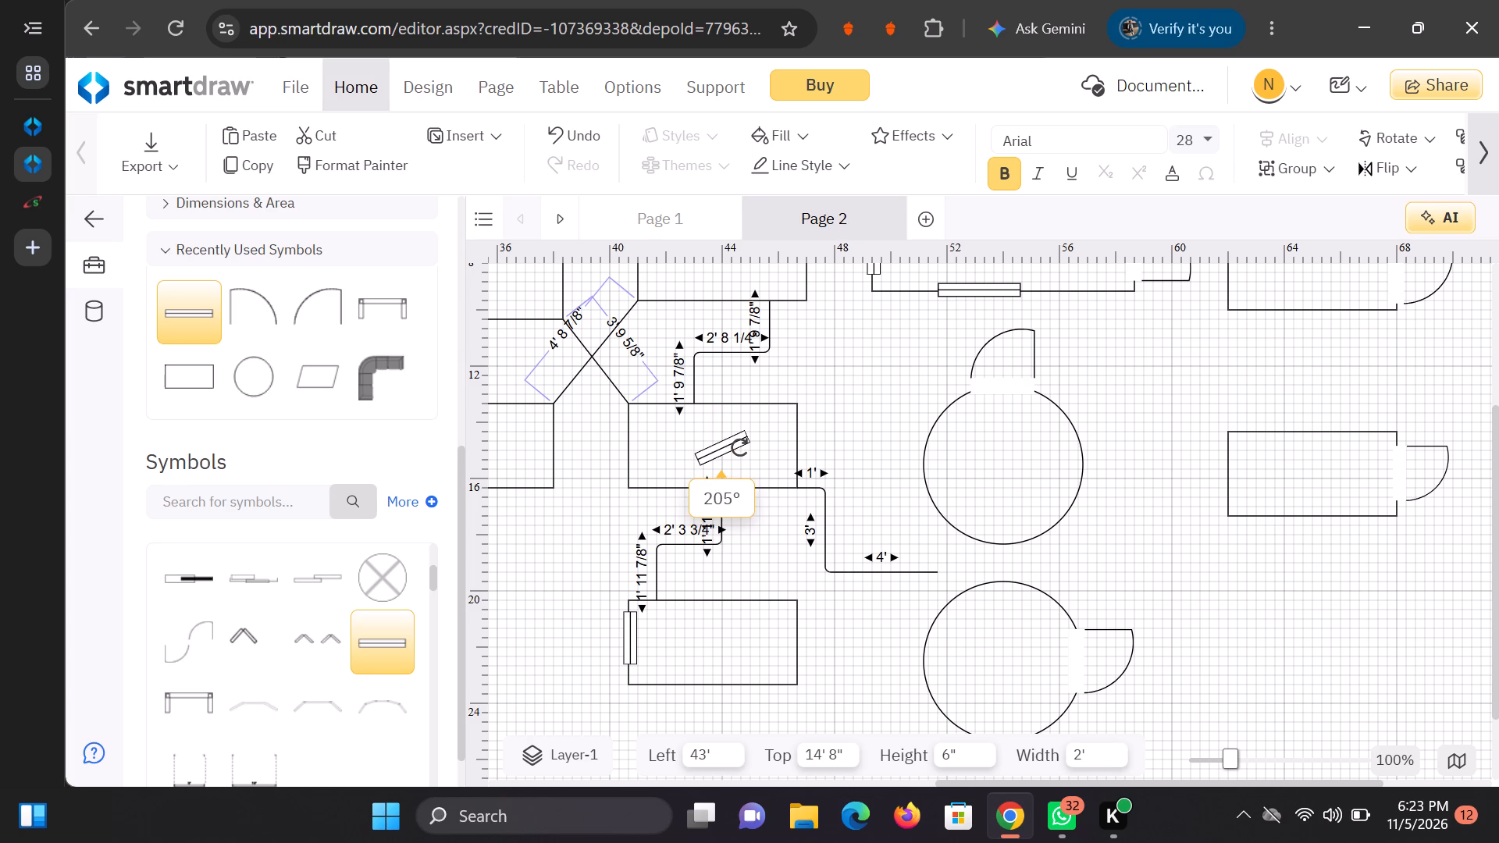
drag(739, 447, 726, 435)
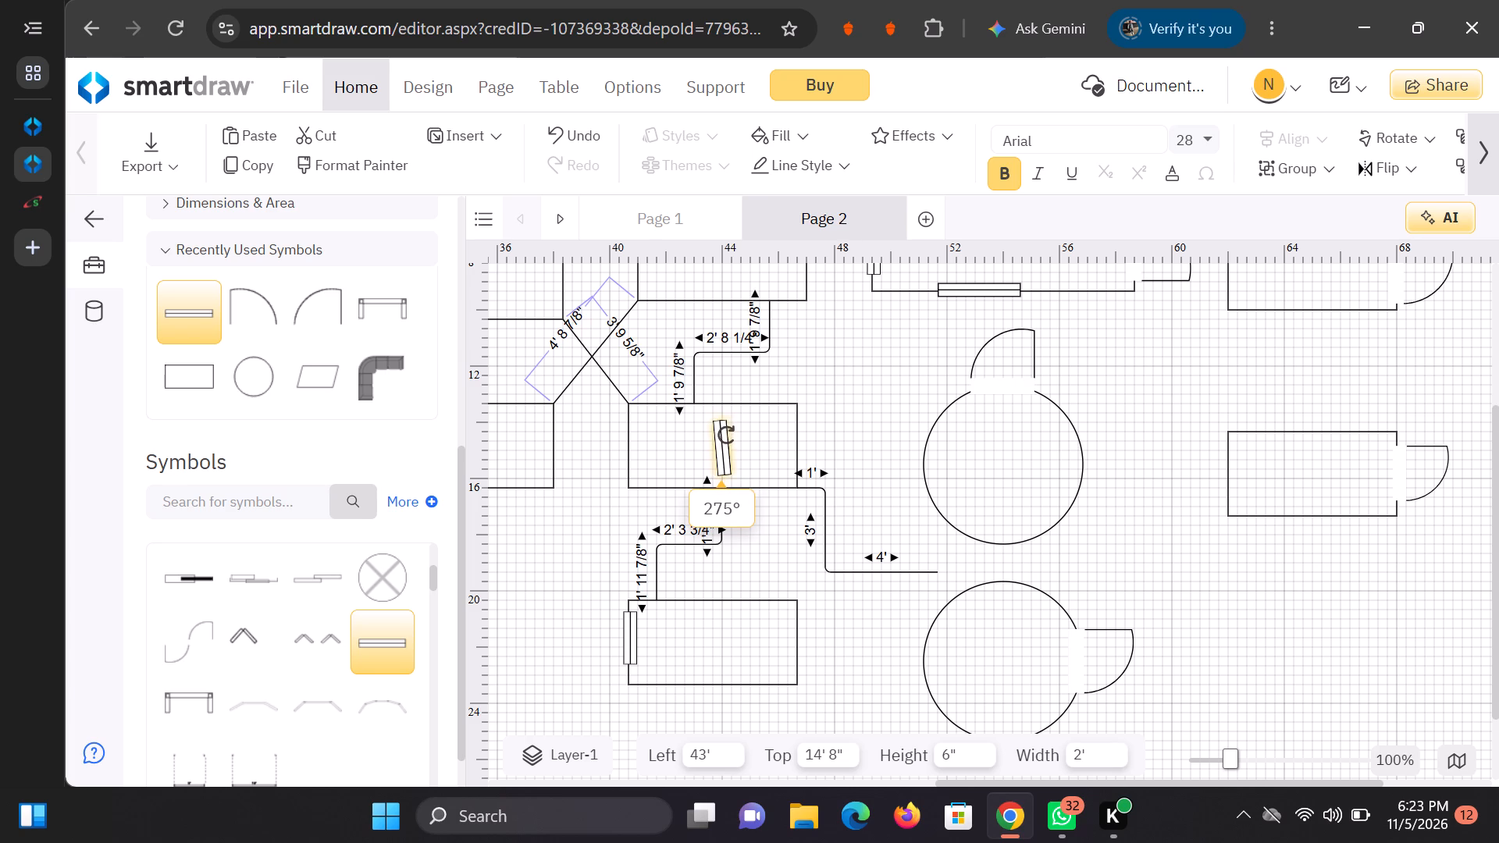
drag(726, 435, 728, 435)
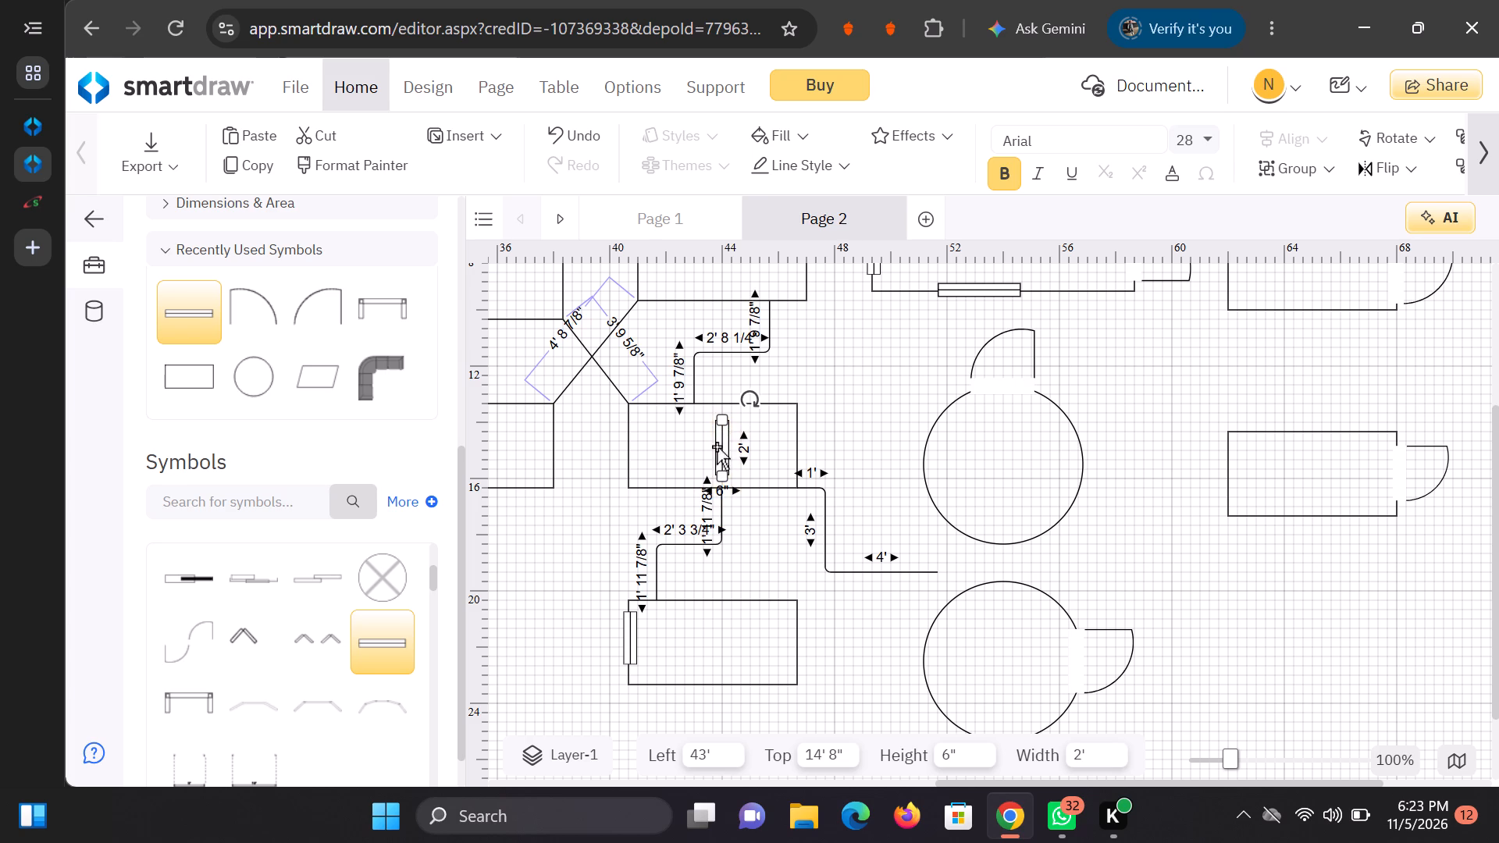
drag(718, 446, 626, 447)
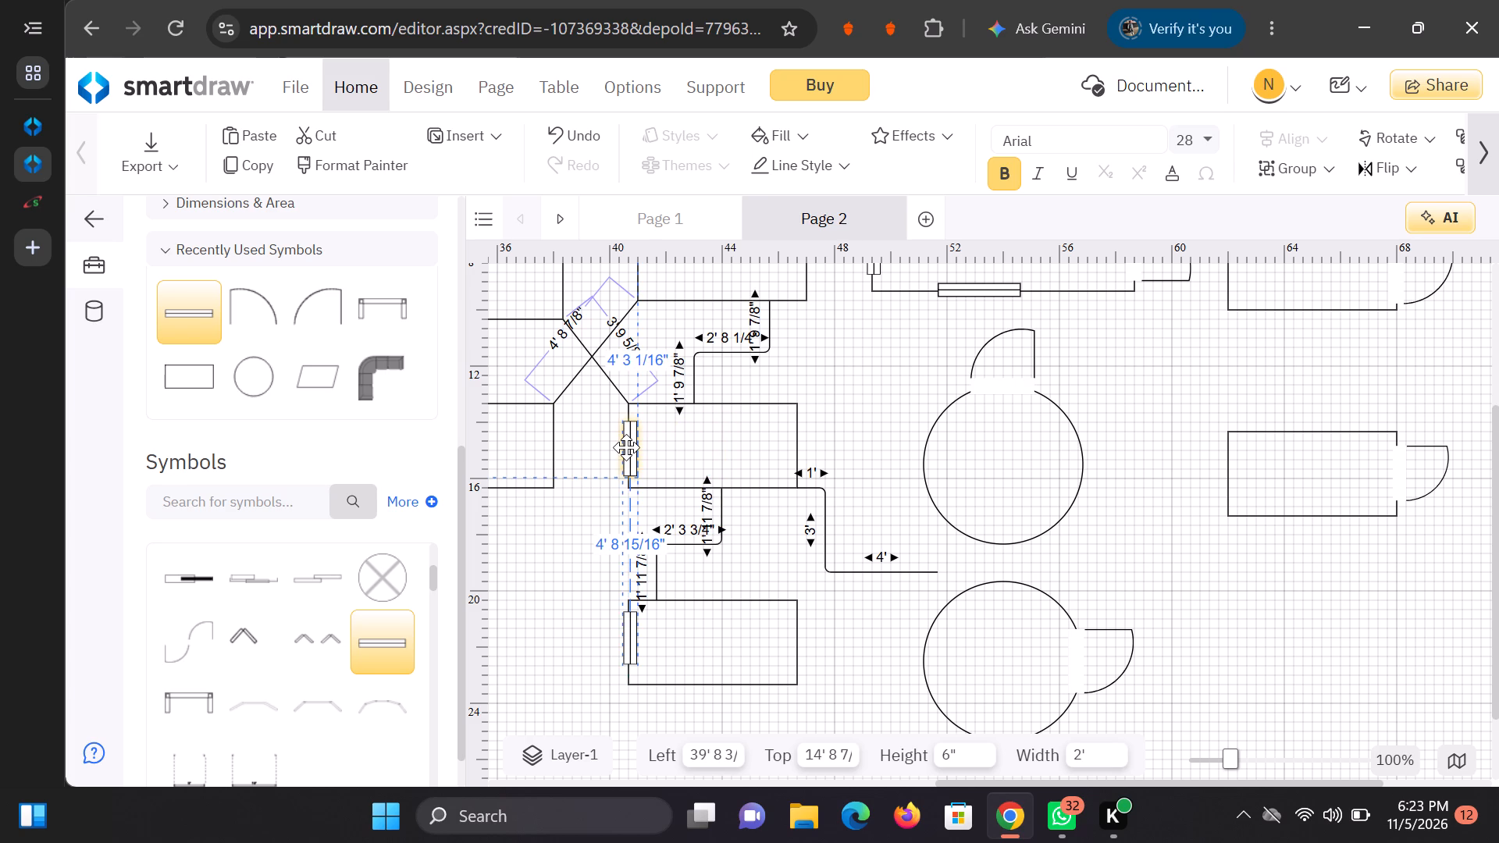
drag(626, 447, 628, 445)
click(597, 529)
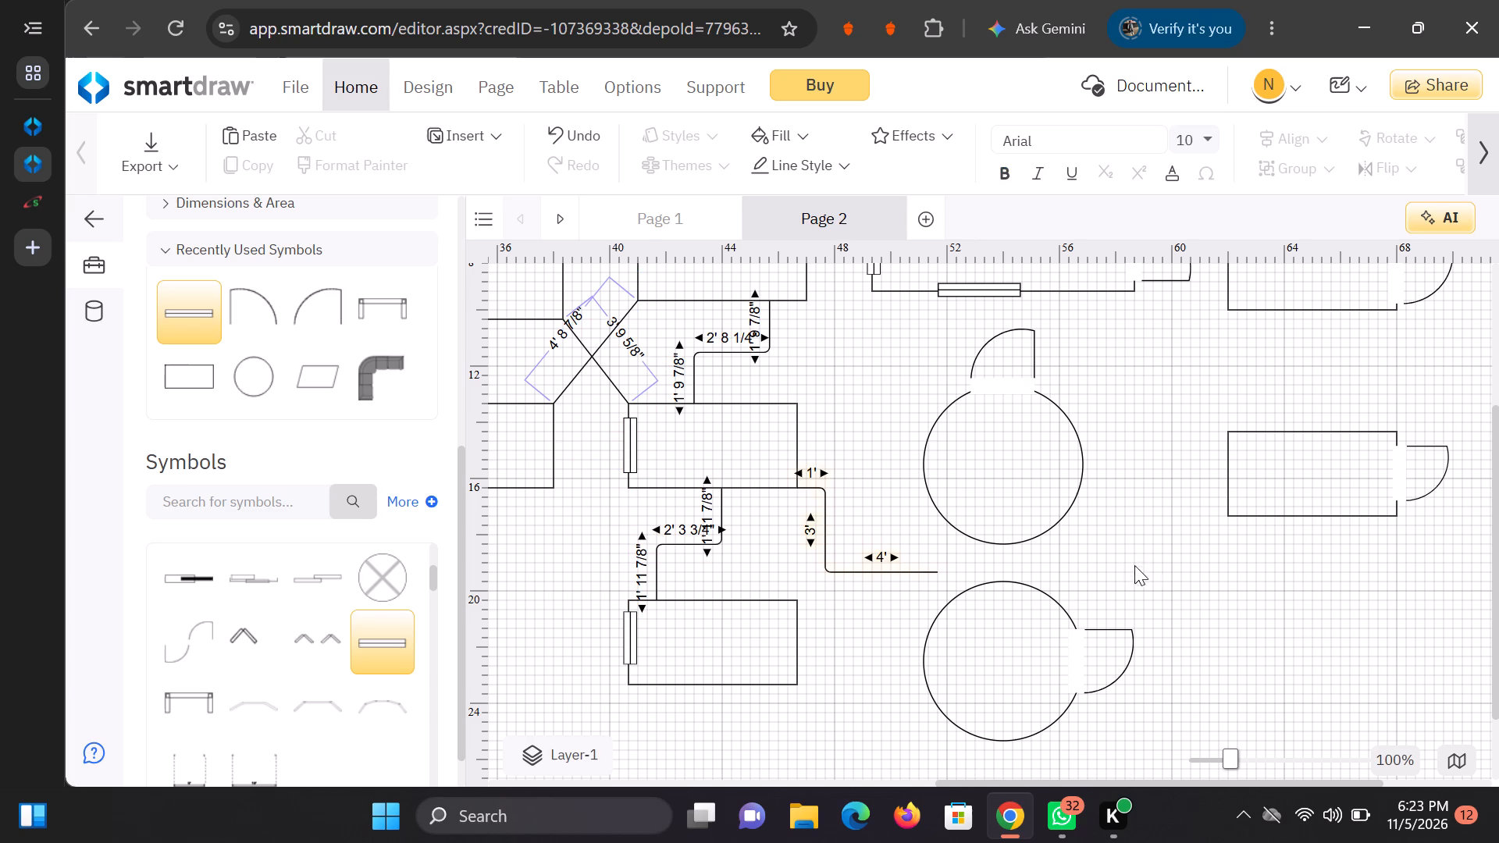
Add a Door (28") and fit it into the top wall of the bottom rectangle with the window.
double_click(319, 298)
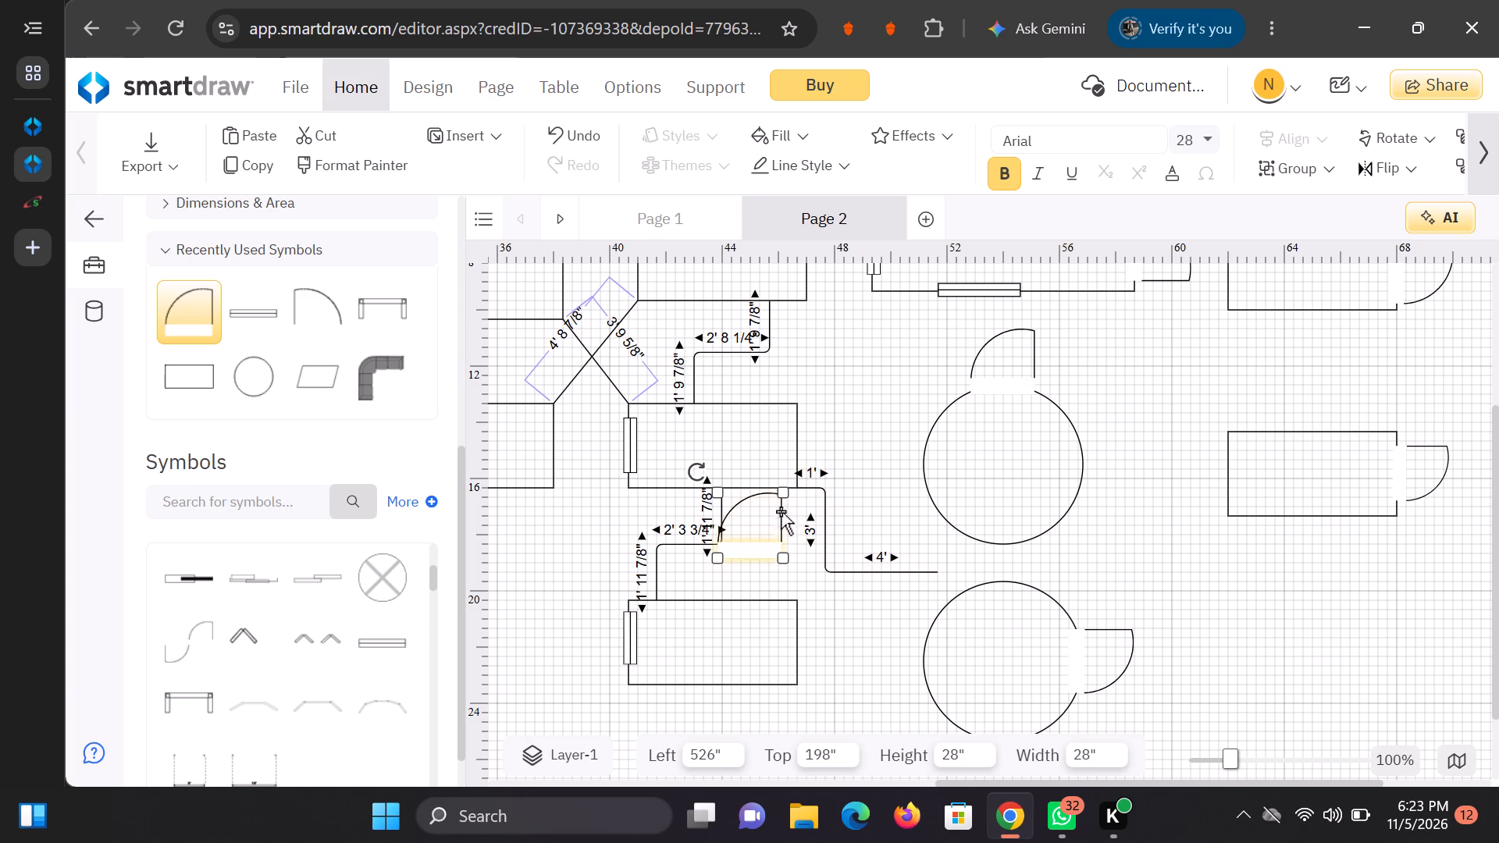
drag(781, 511, 782, 542)
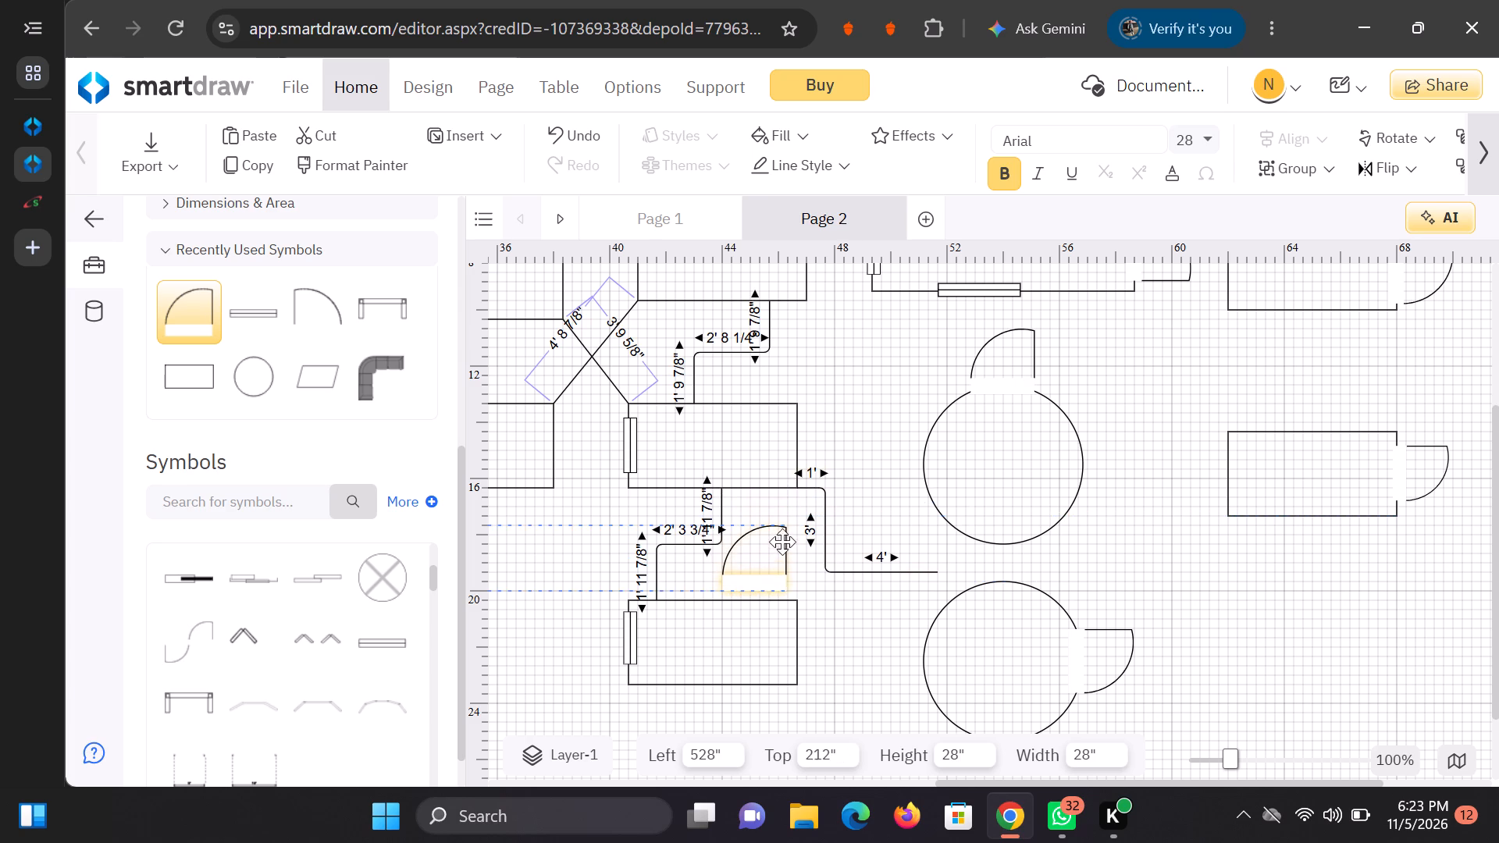
drag(782, 542, 780, 560)
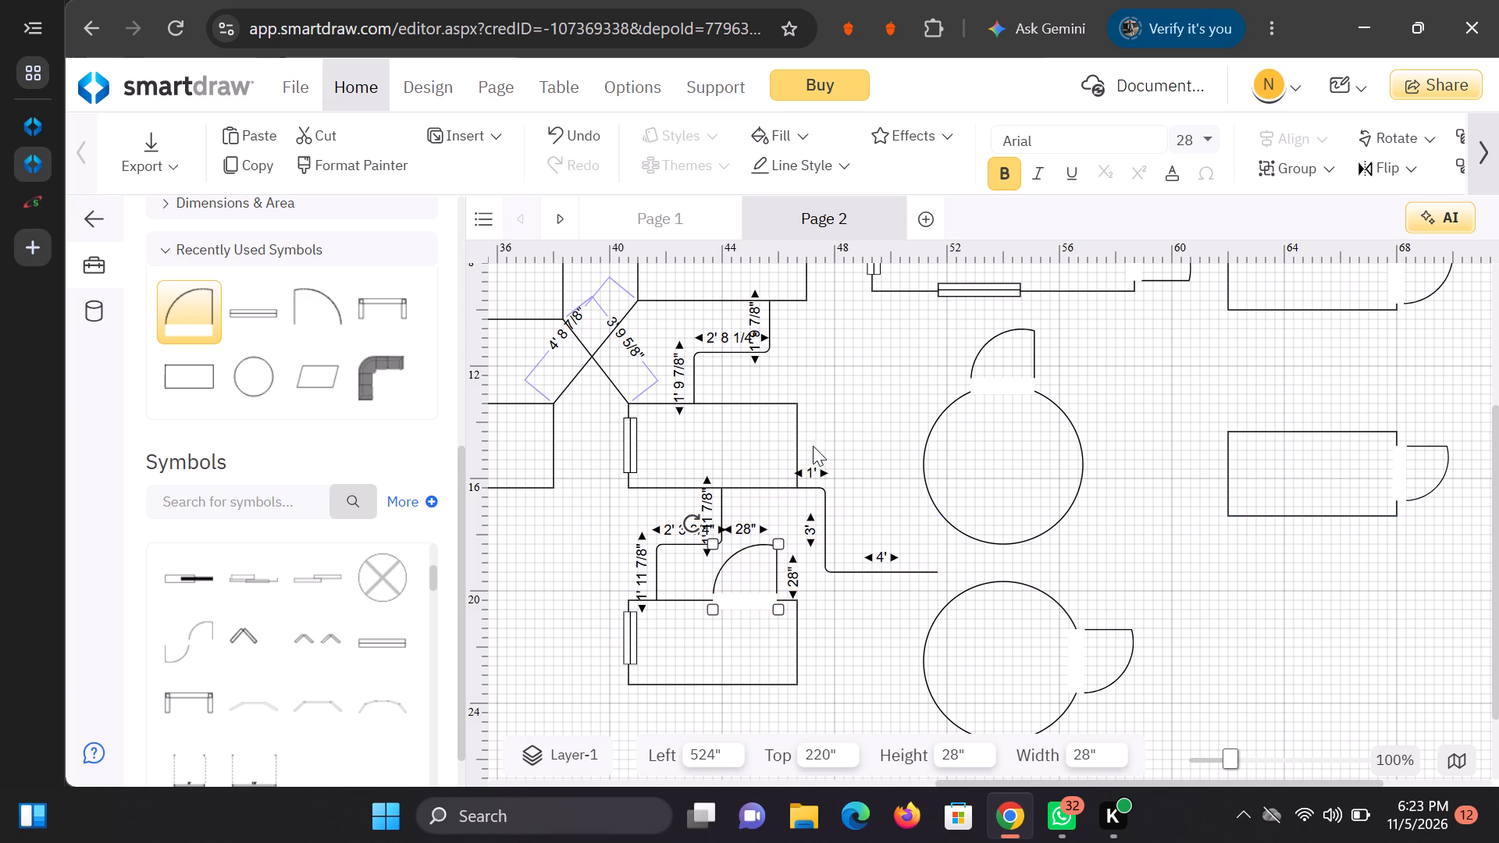
click(867, 387)
Add the opposite-swing Door (28") and fit it at the right end of the upper windowed rectangle's top wall.
double_click(338, 313)
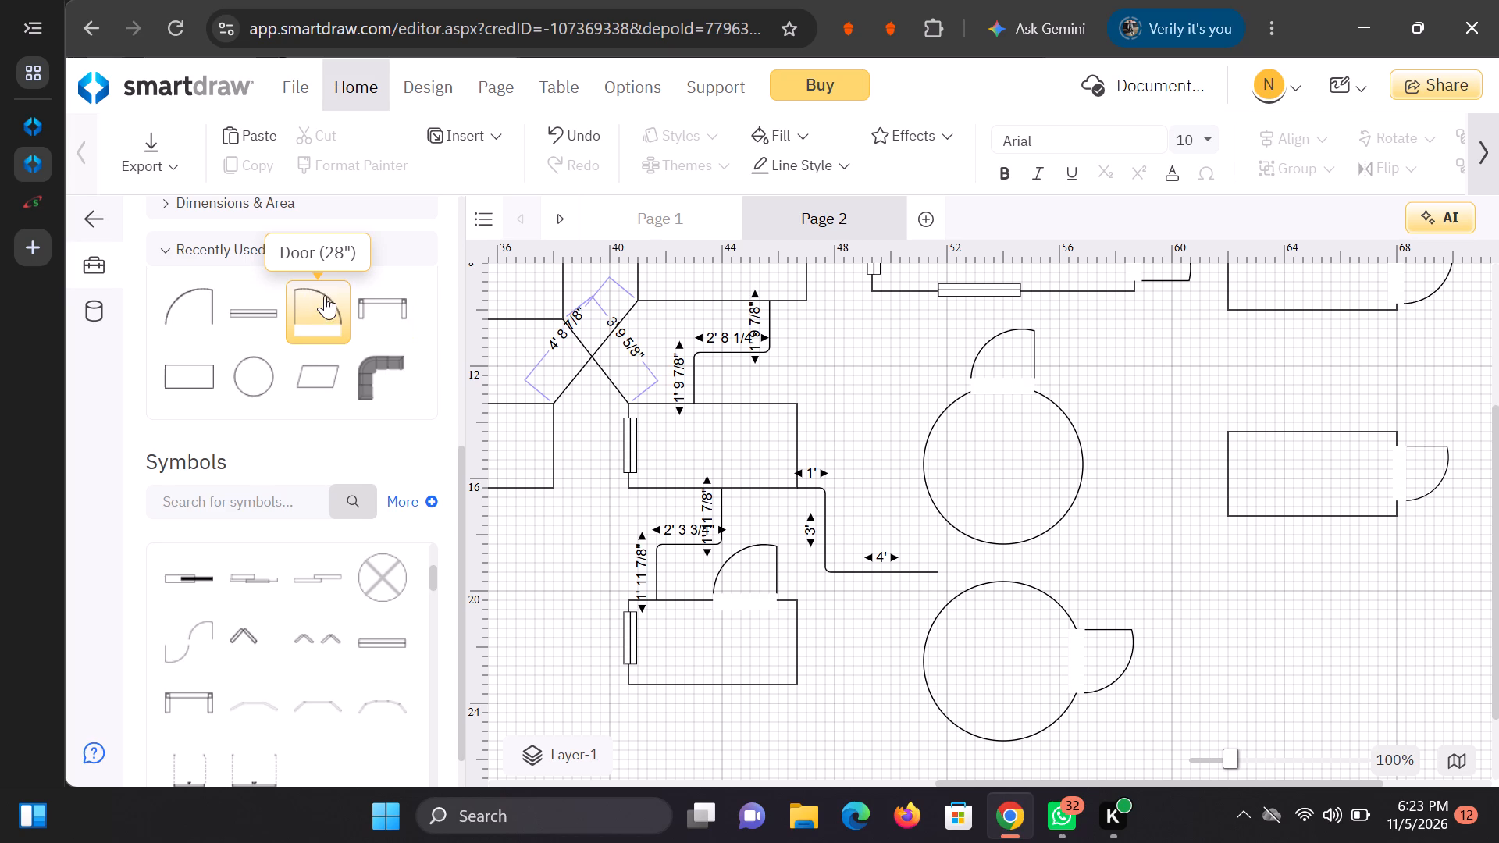
double_click(328, 297)
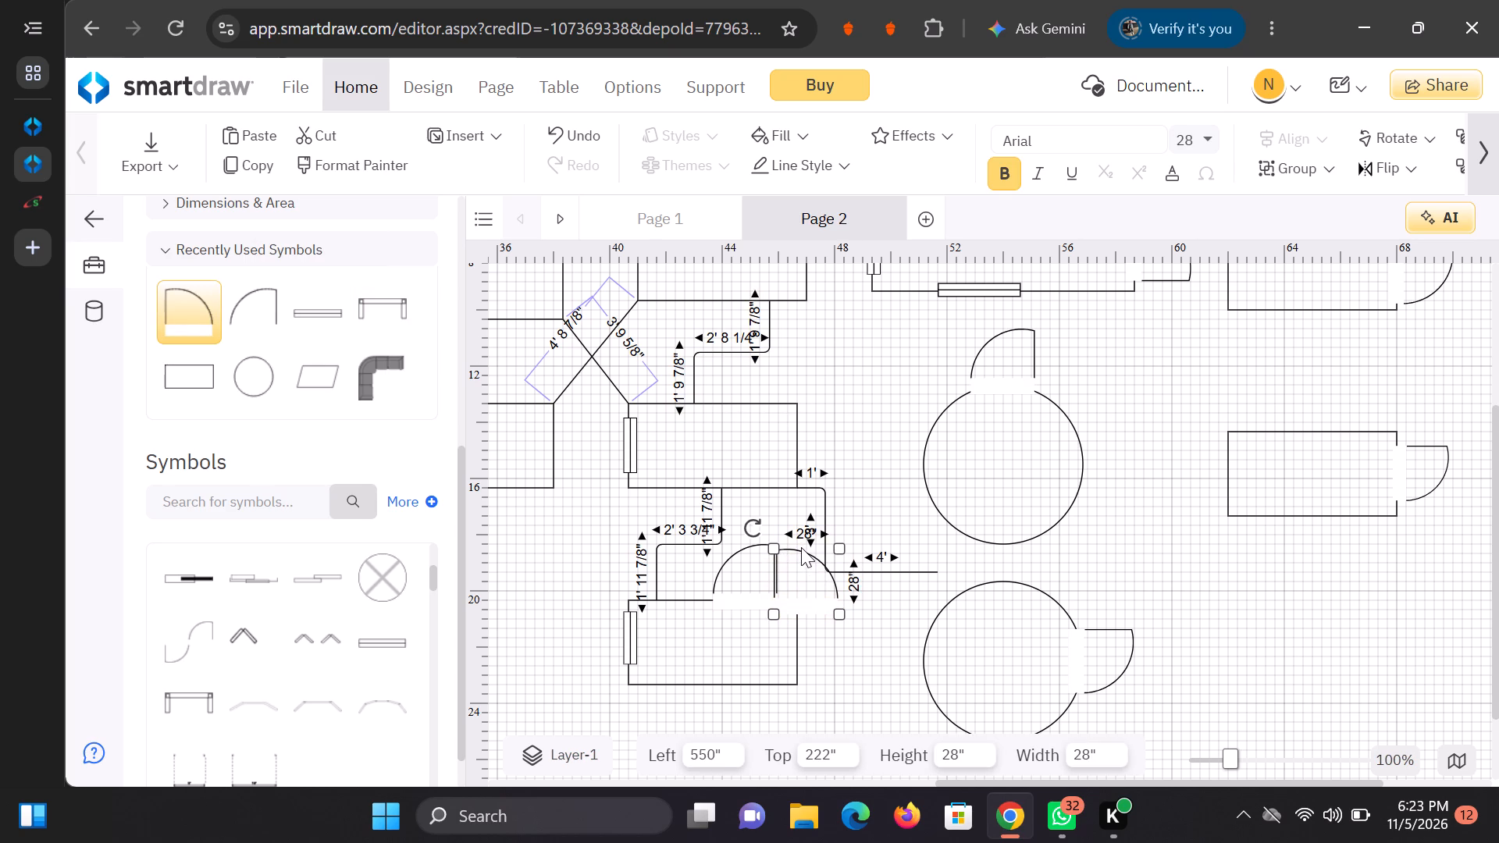
drag(805, 552, 836, 603)
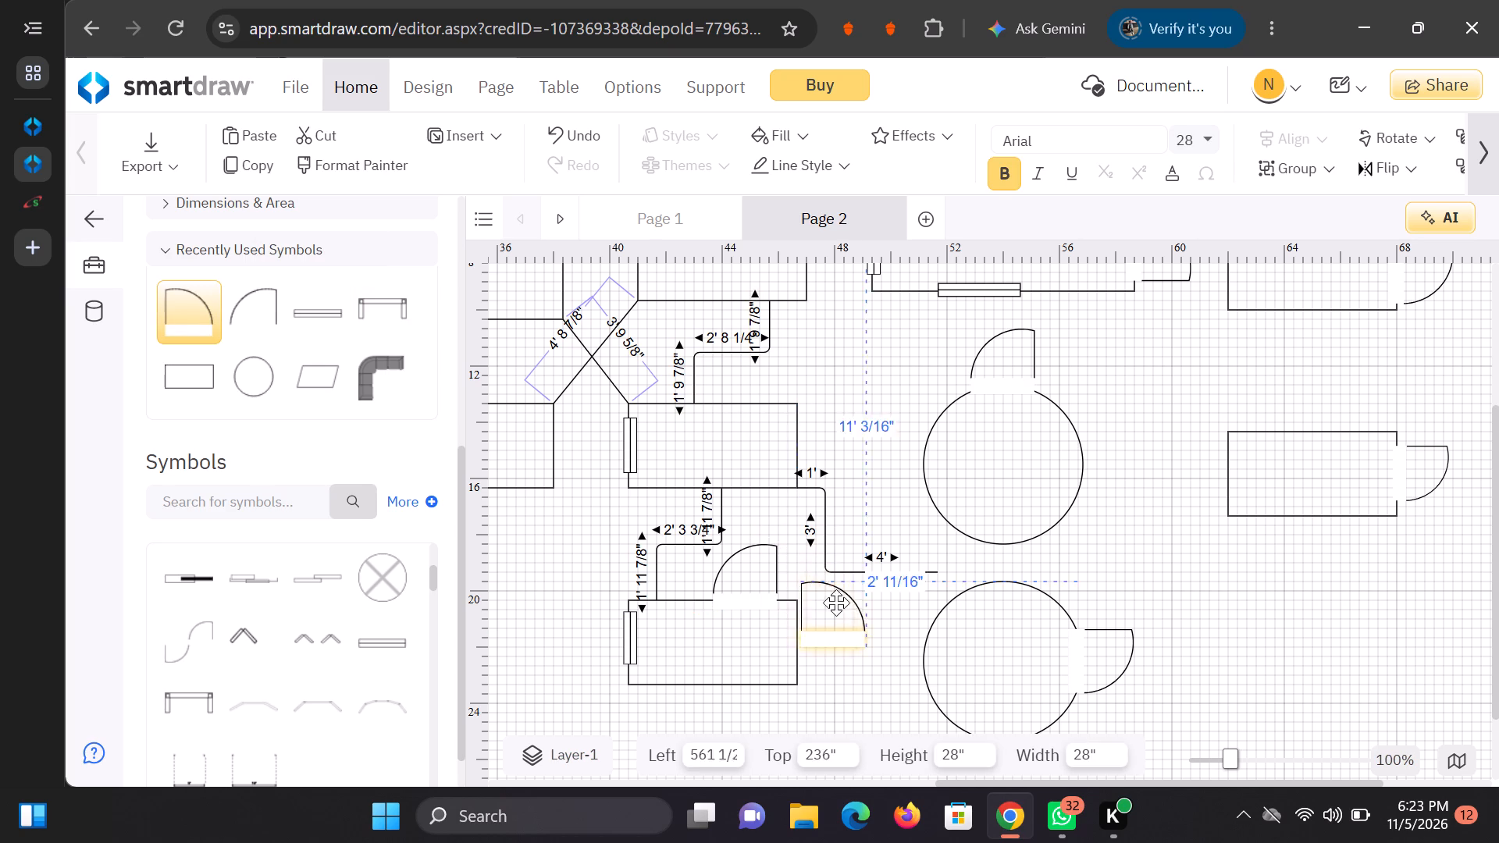
drag(836, 603, 808, 348)
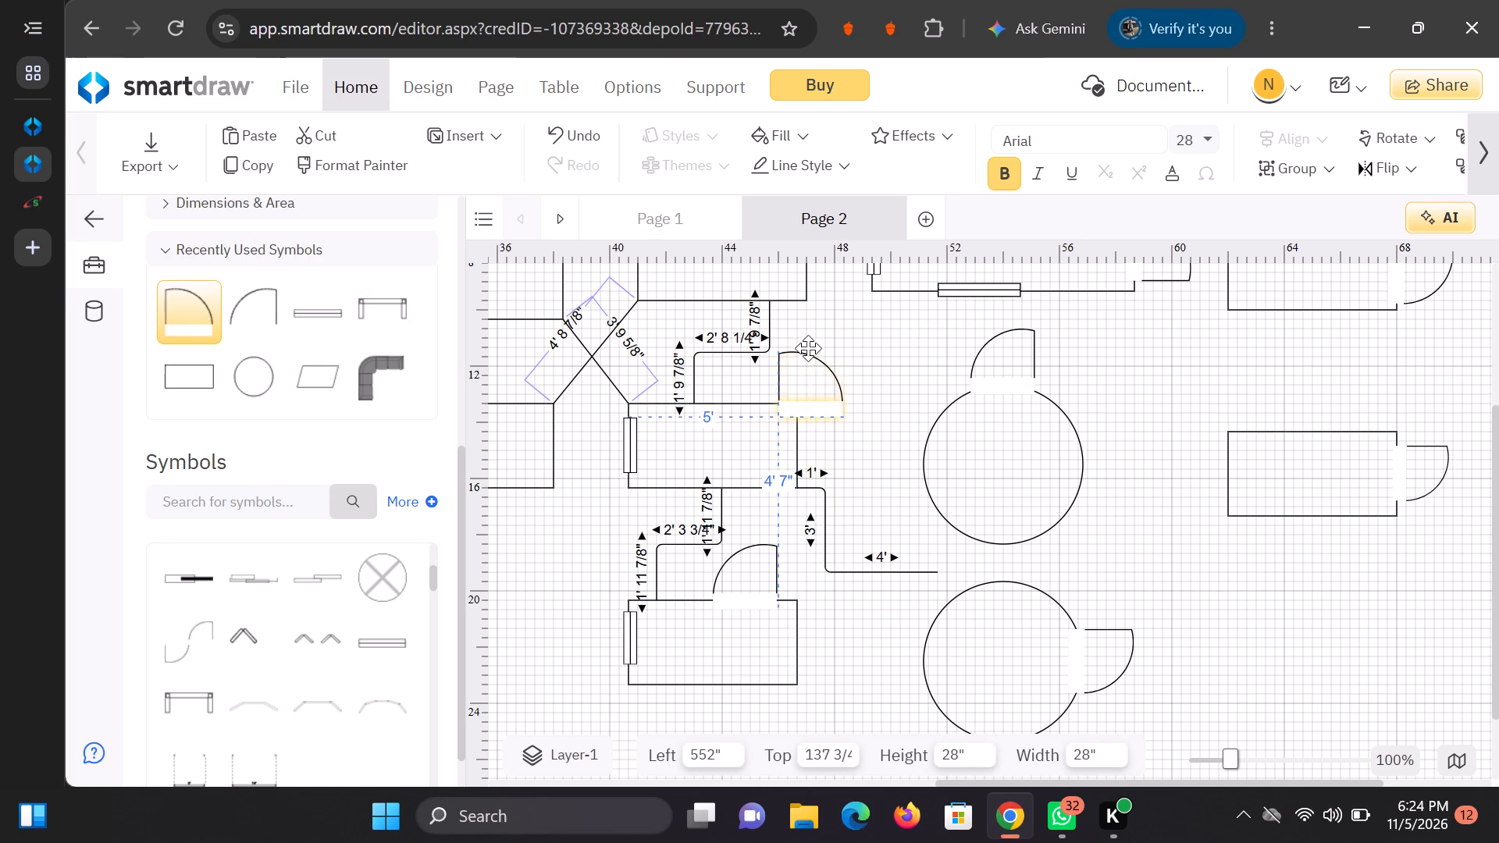
drag(808, 348, 800, 351)
click(967, 336)
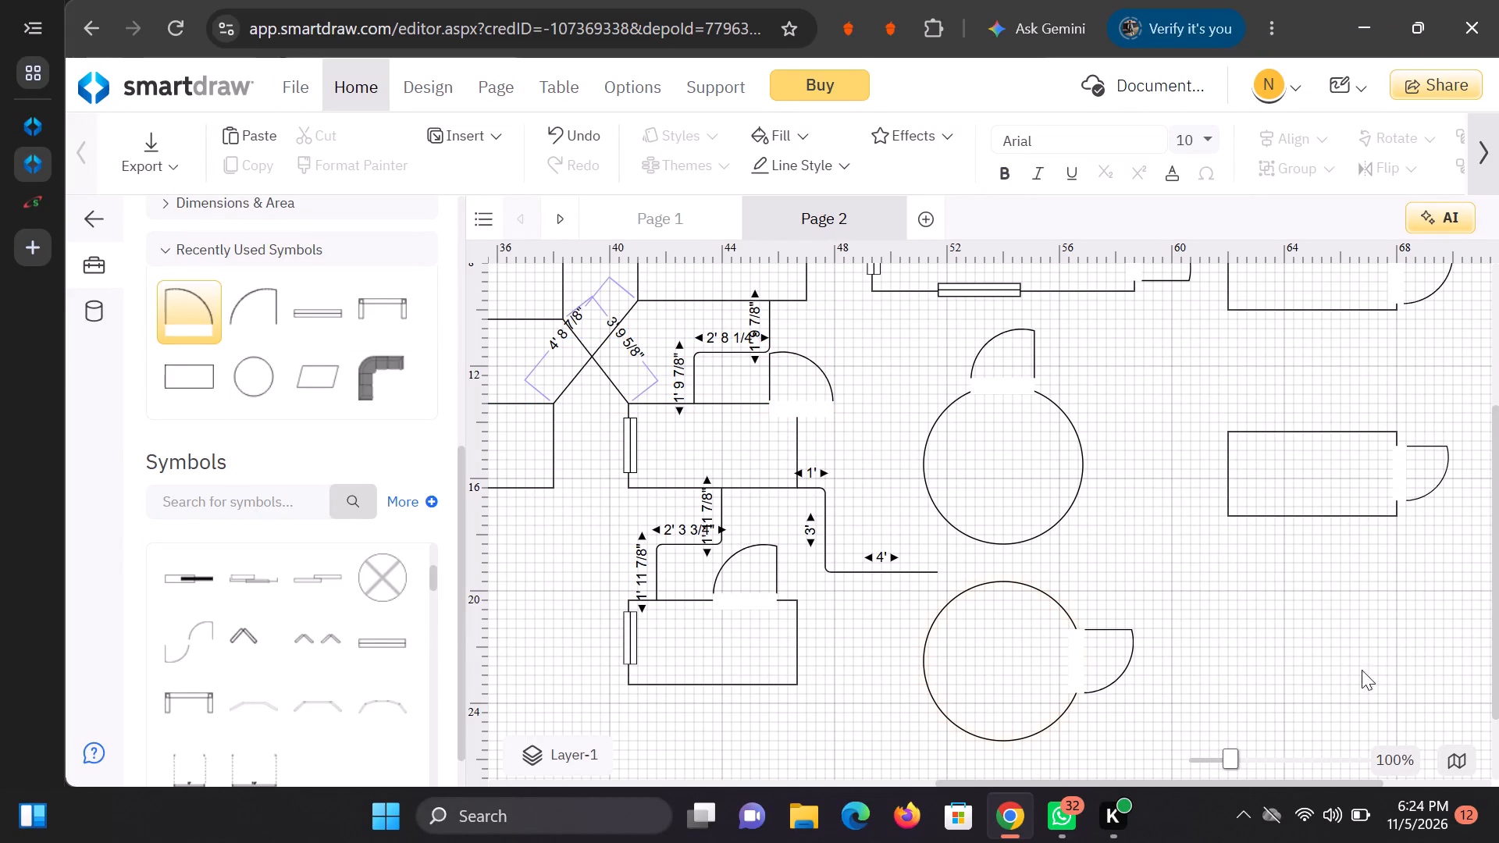
Add a rectangle around the lower end of the vertical 4' wall and resize it to 6' 6" wide and about 2' 4" high.
scroll(1364, 641, up, 1)
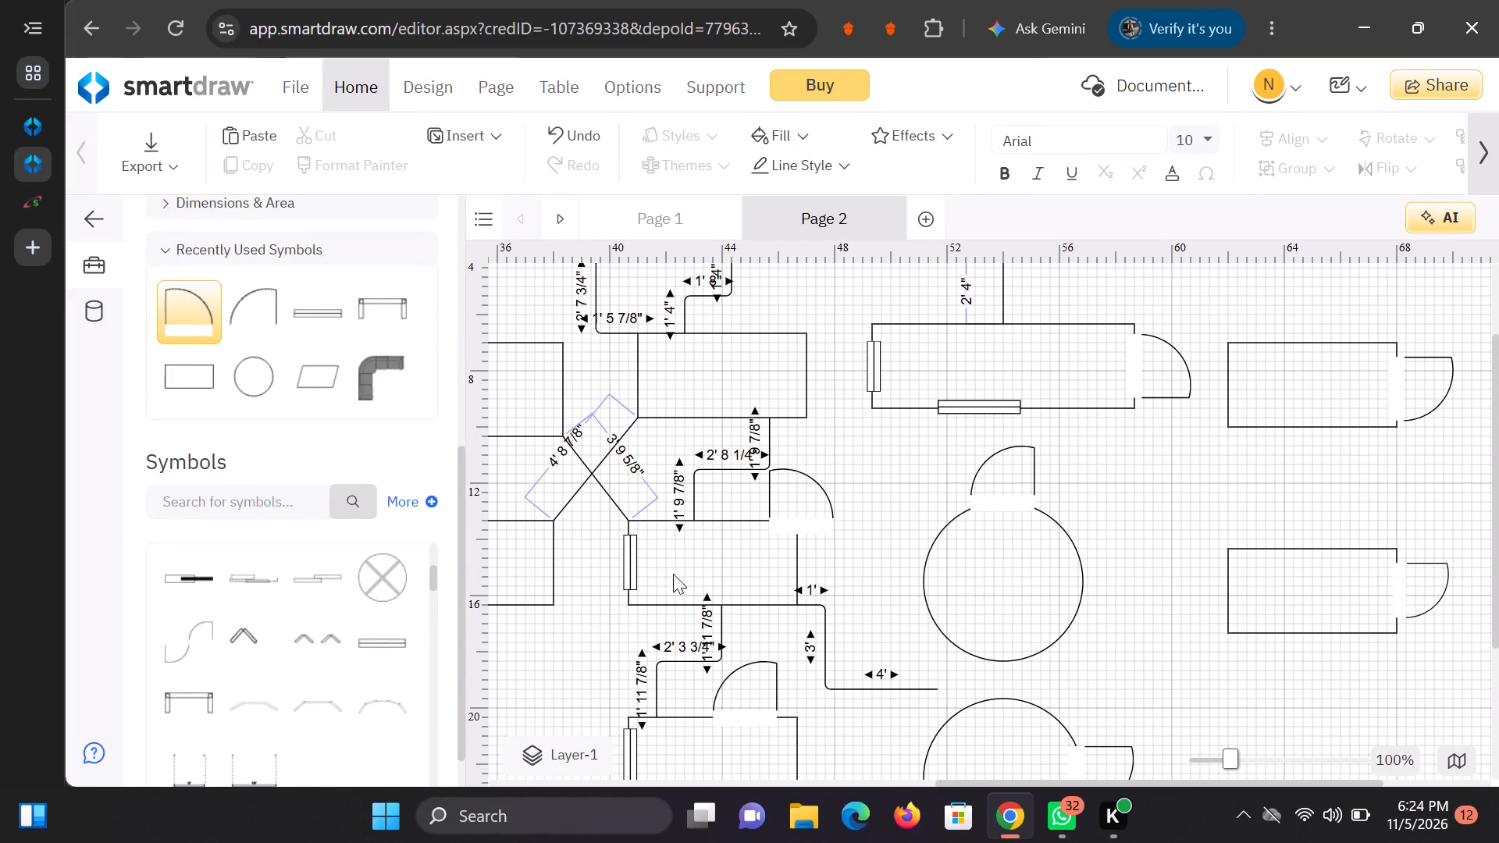
drag(535, 660, 483, 644)
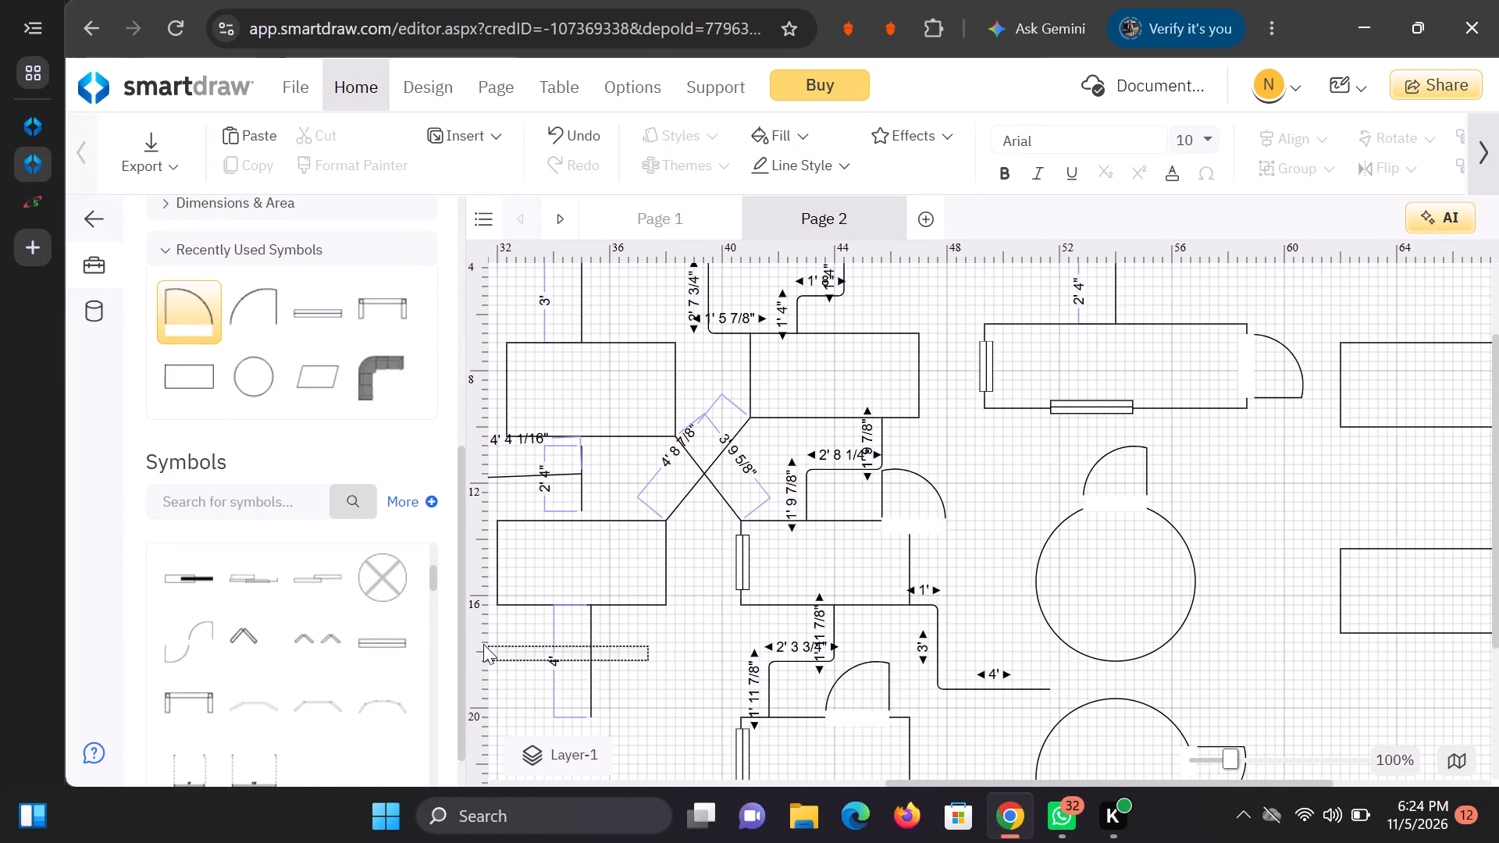
drag(483, 644, 486, 644)
scroll(757, 654, down, 1)
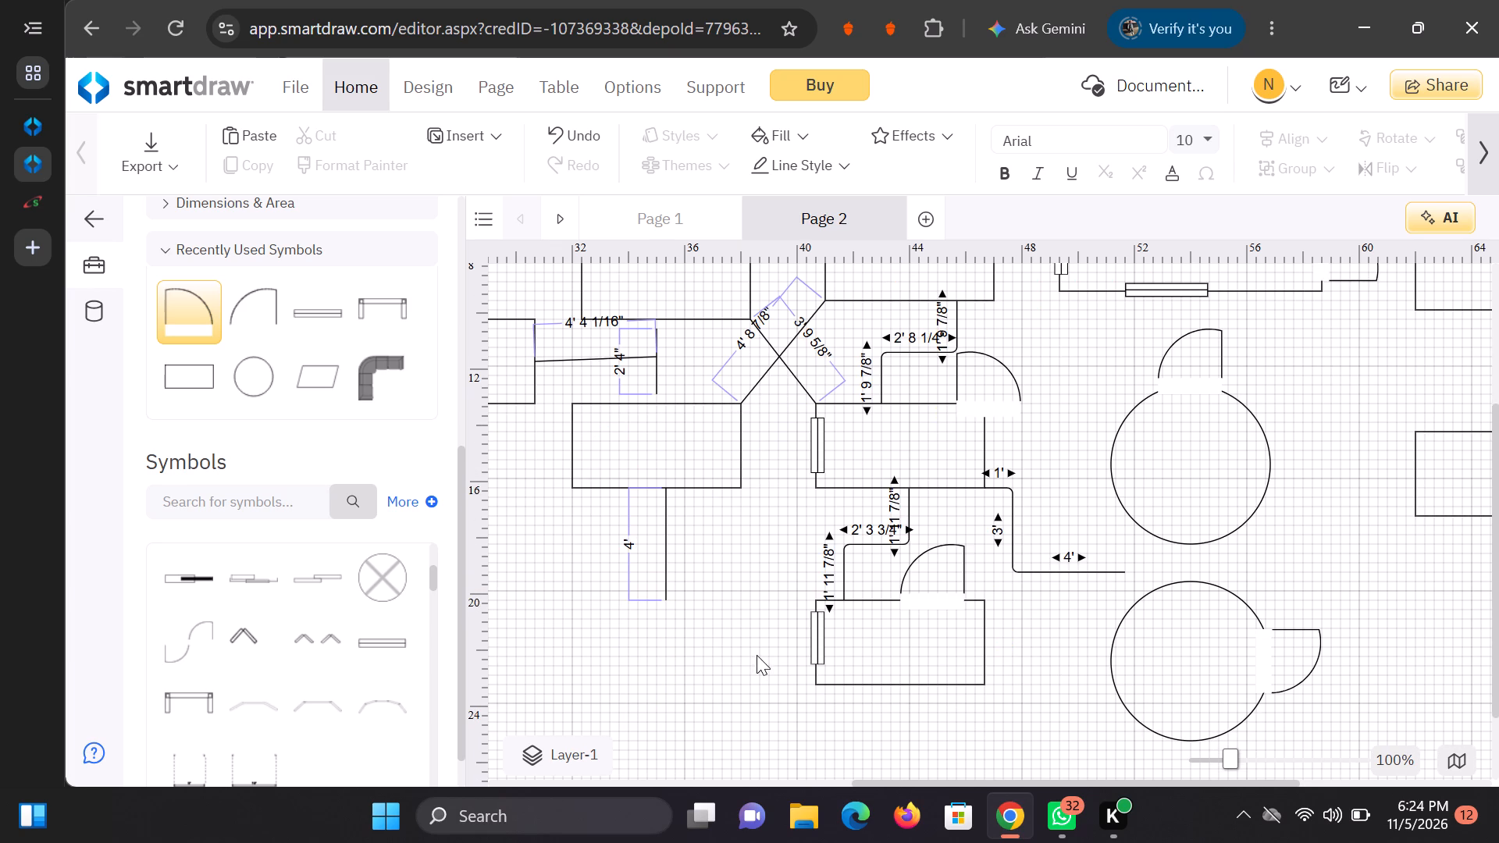
click(187, 389)
double_click(192, 393)
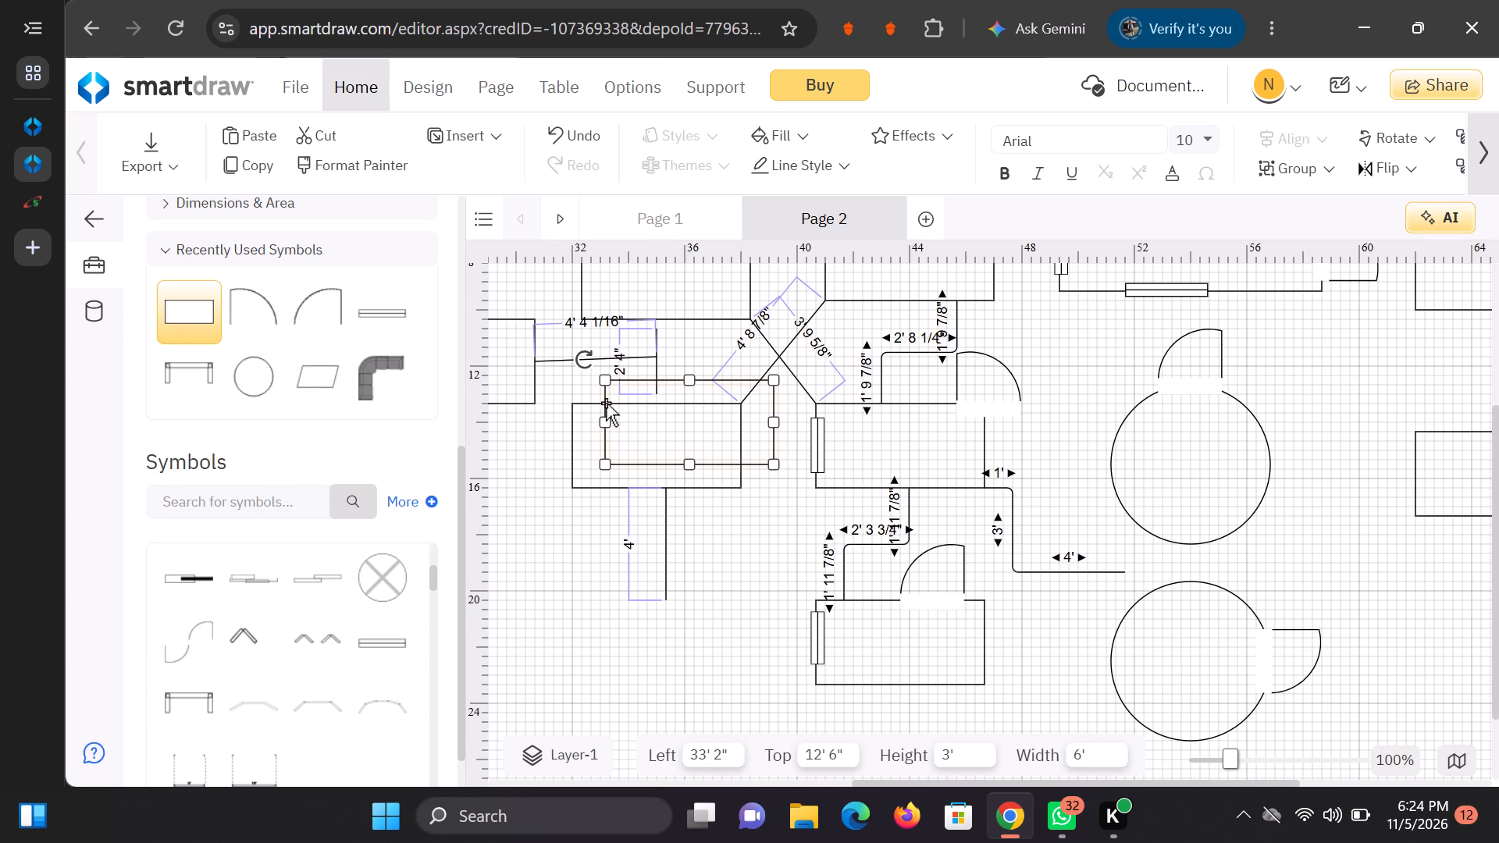
drag(687, 382, 688, 397)
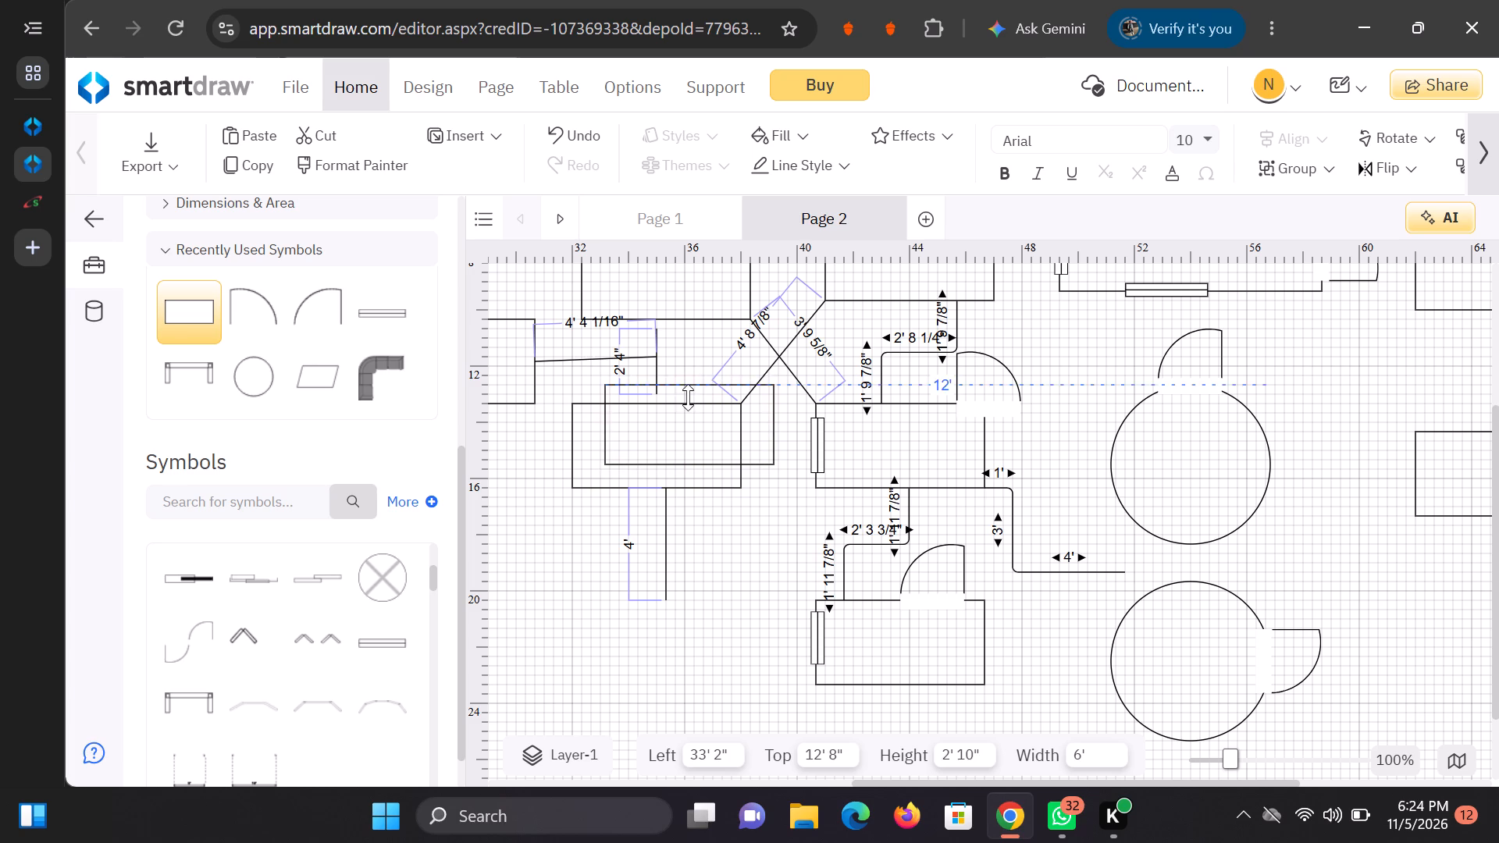
drag(688, 397, 647, 606)
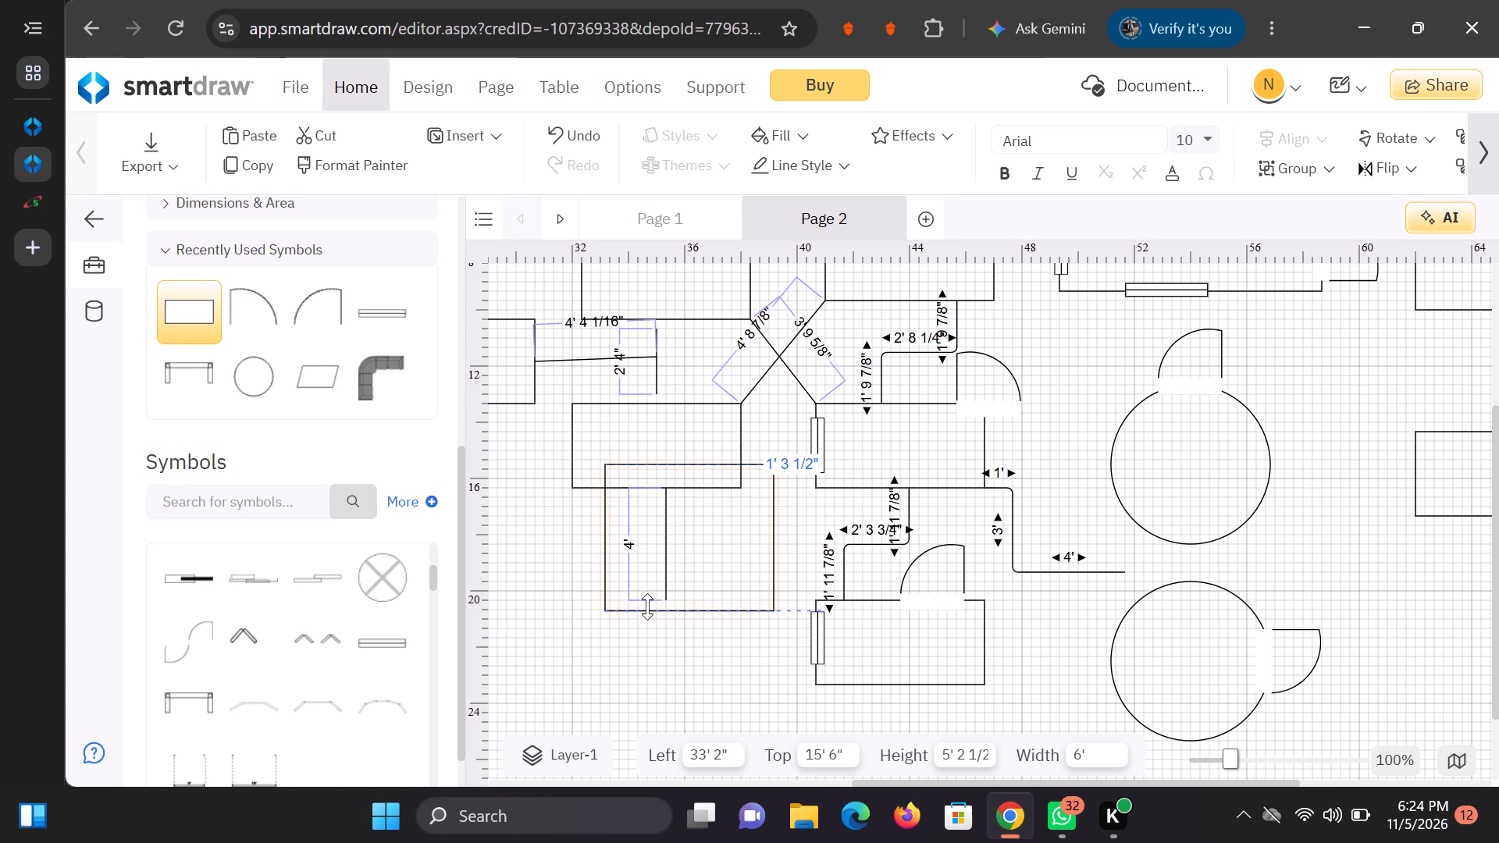
drag(647, 606, 649, 632)
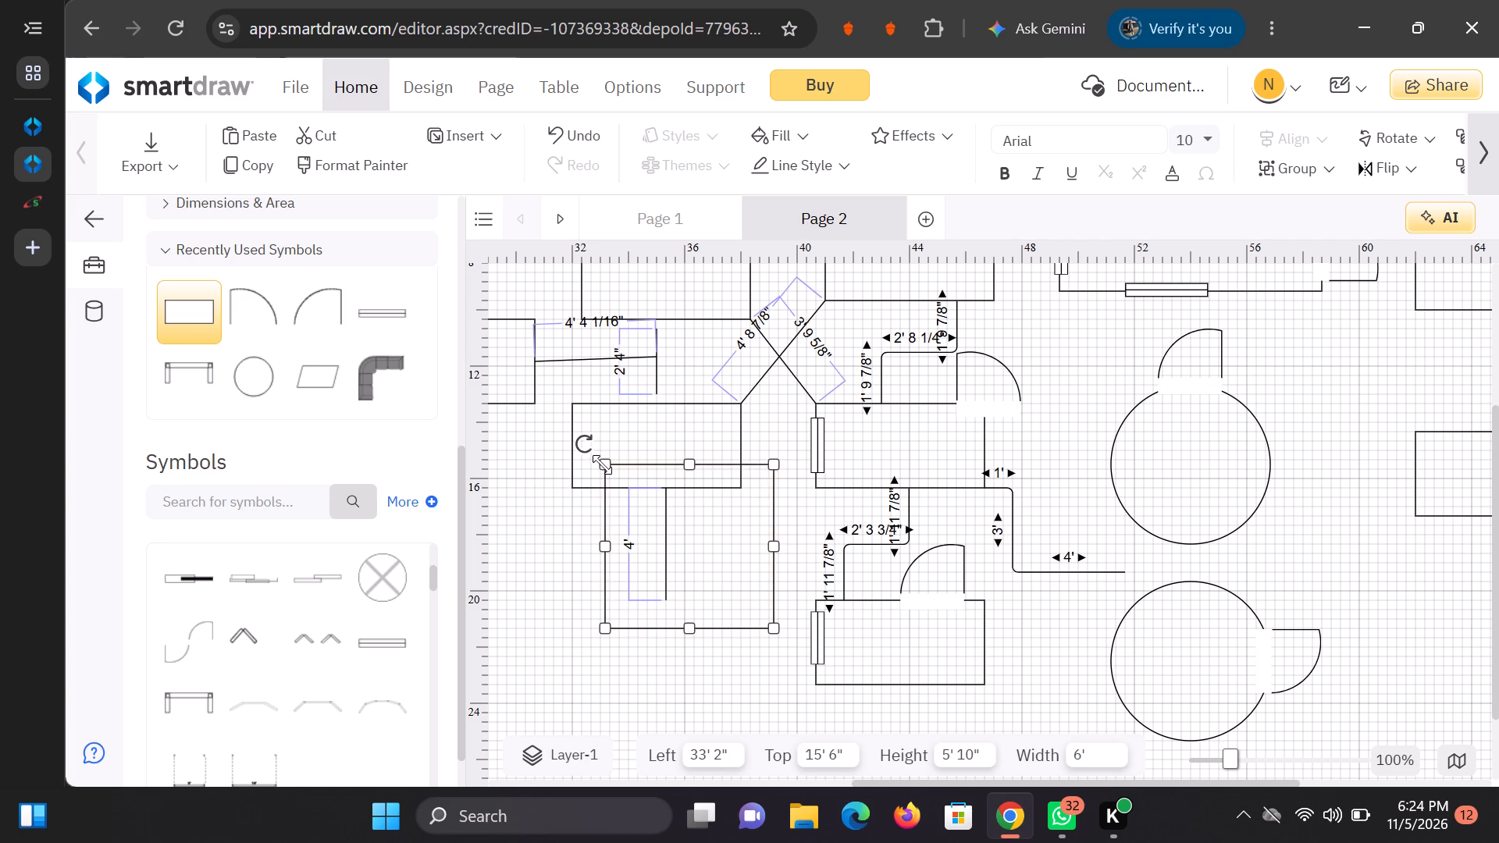
drag(602, 464, 593, 561)
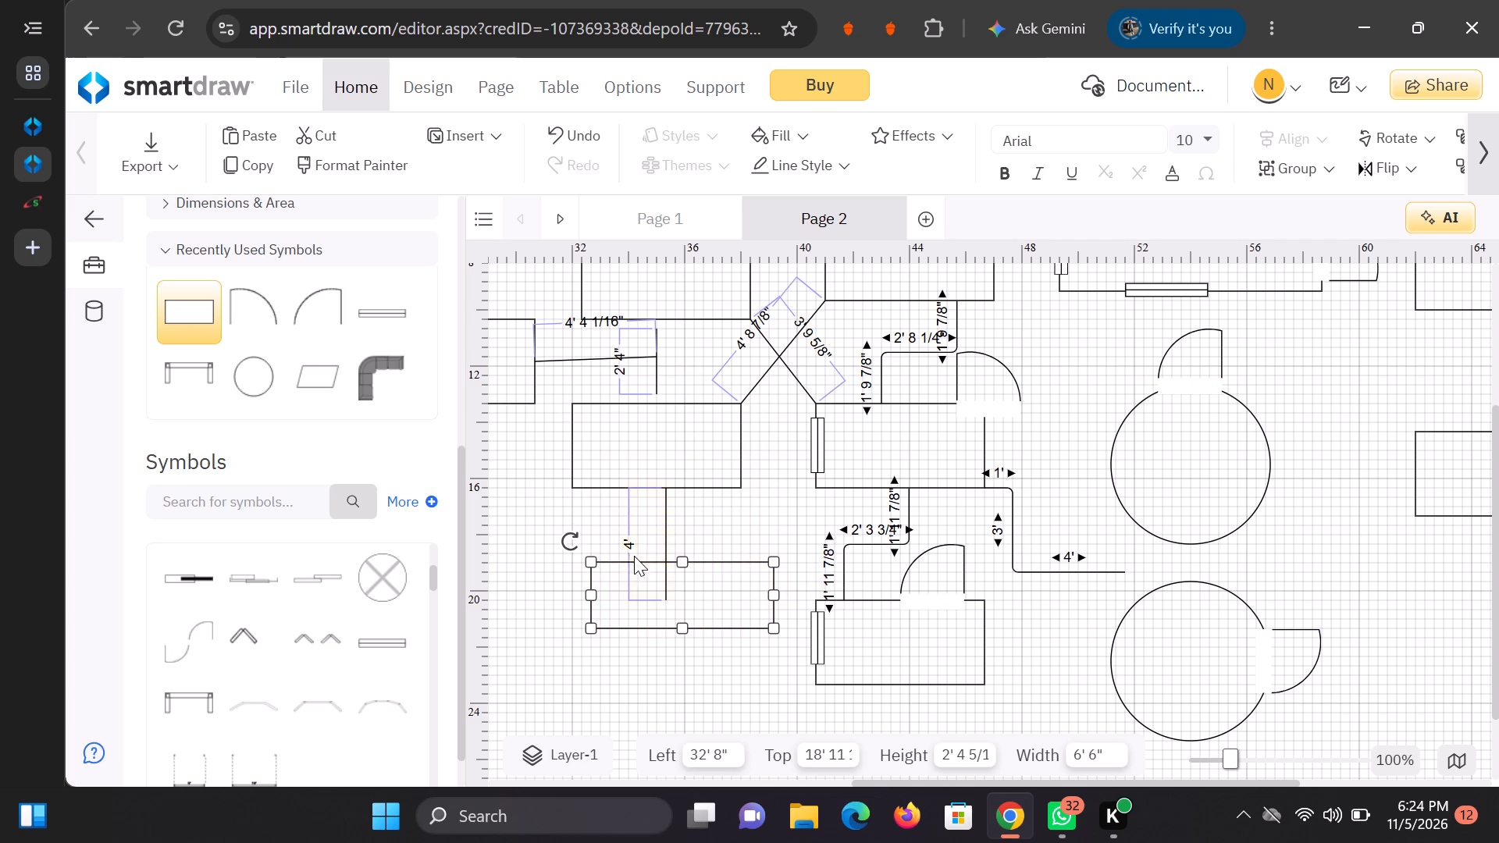
Adjust the new rectangle's top and bottom edges to a 3' 8" height, with its top meeting the 4' wall's lower end.
drag(681, 561, 671, 571)
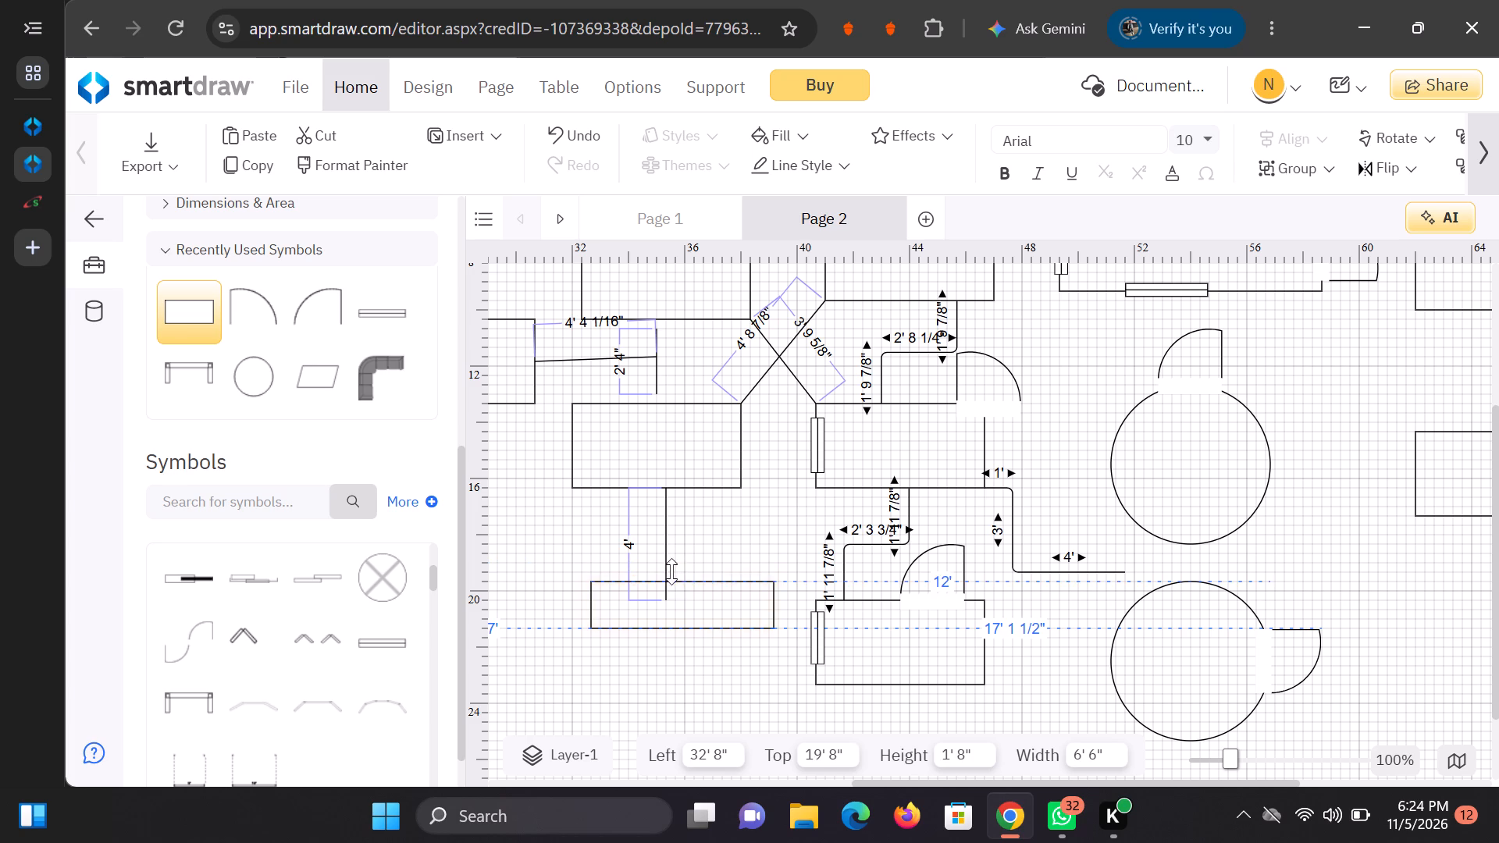
drag(671, 571, 668, 570)
drag(681, 625, 665, 663)
right_drag(668, 626, 660, 644)
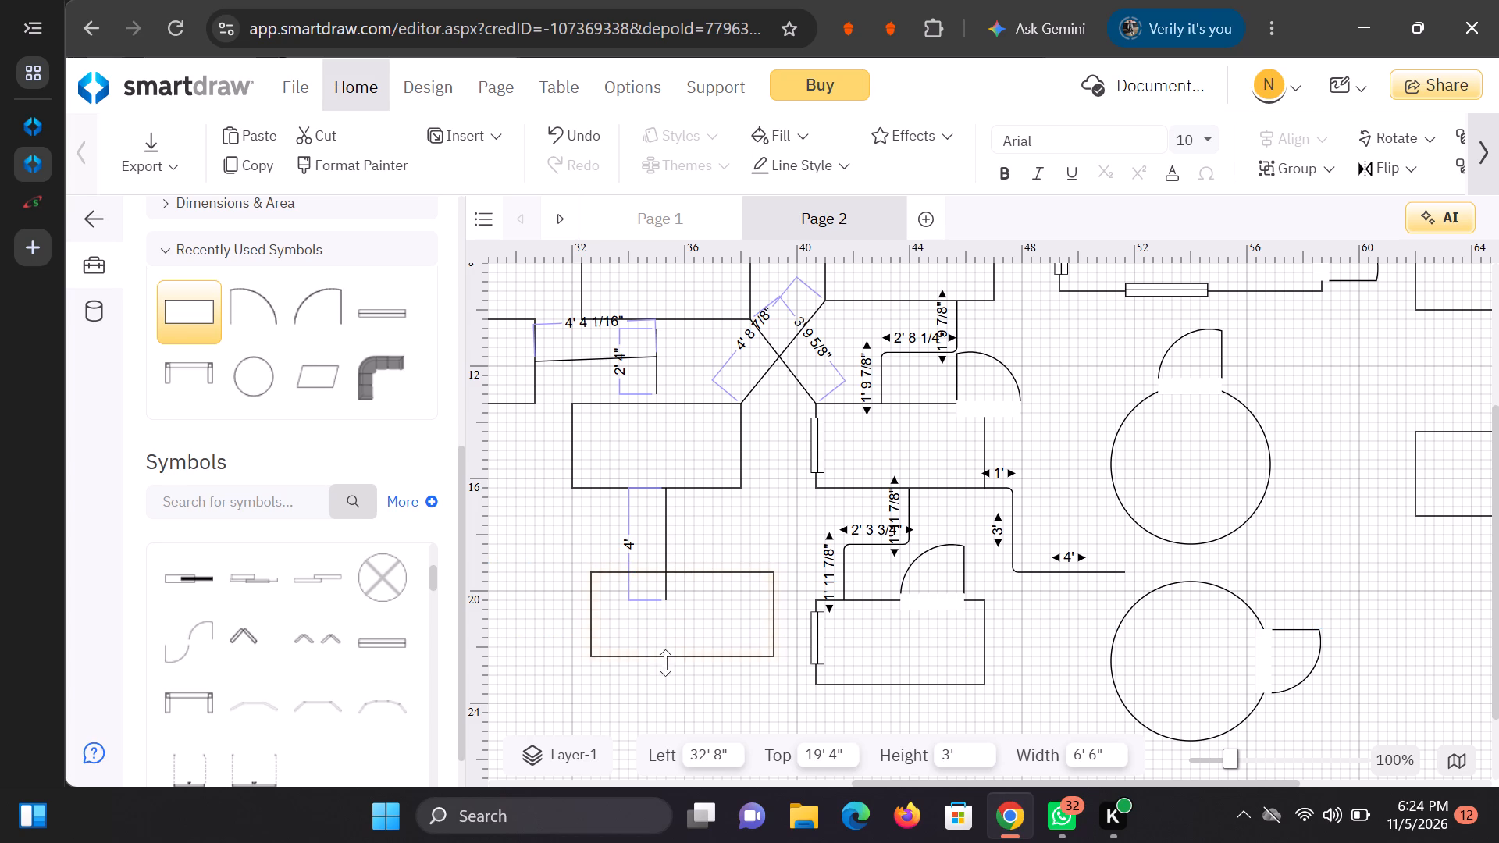
drag(665, 663, 650, 700)
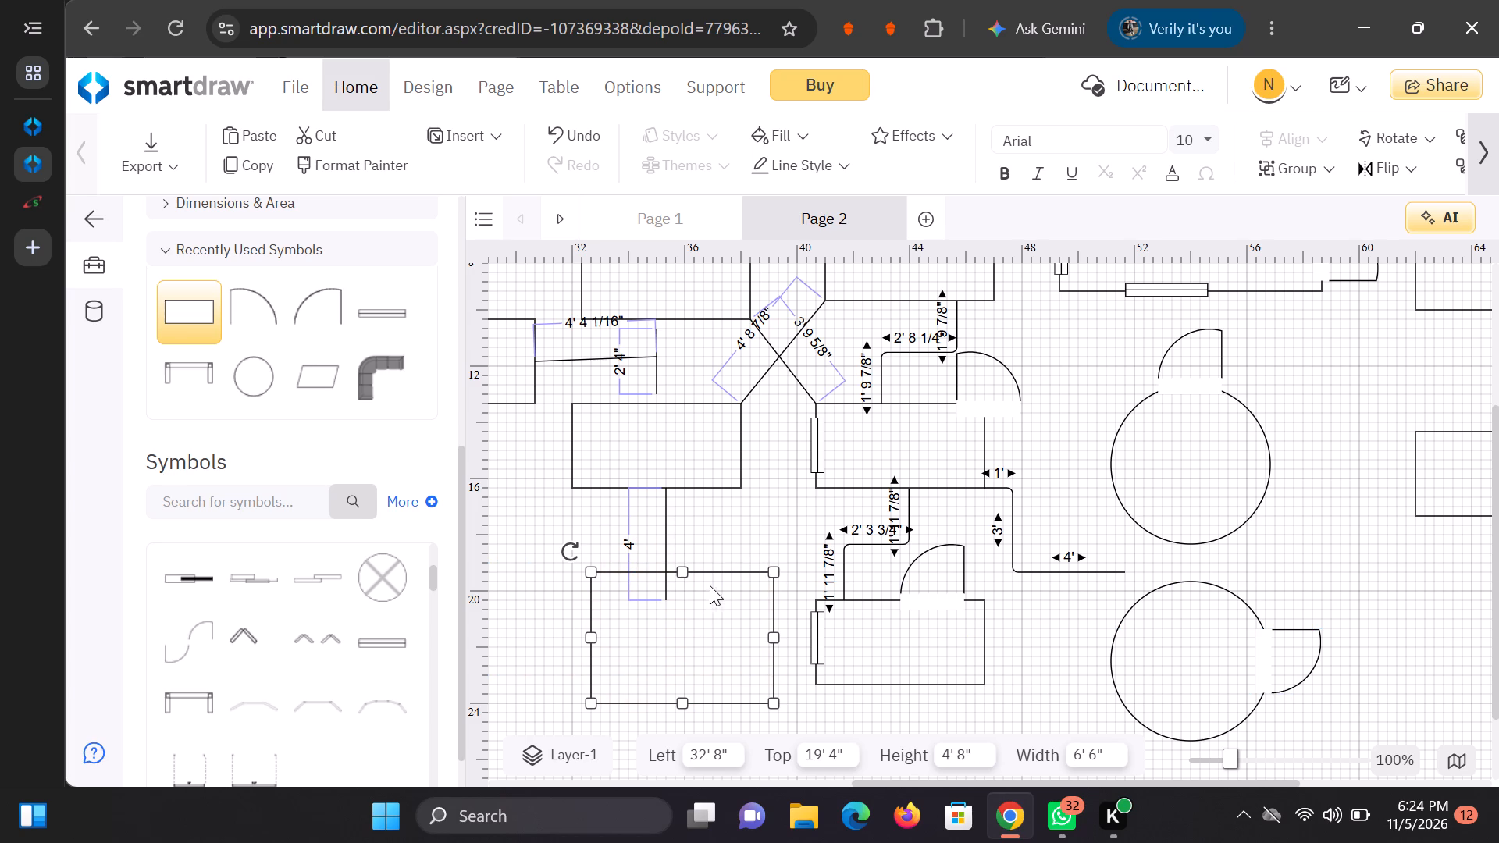
drag(677, 569, 681, 598)
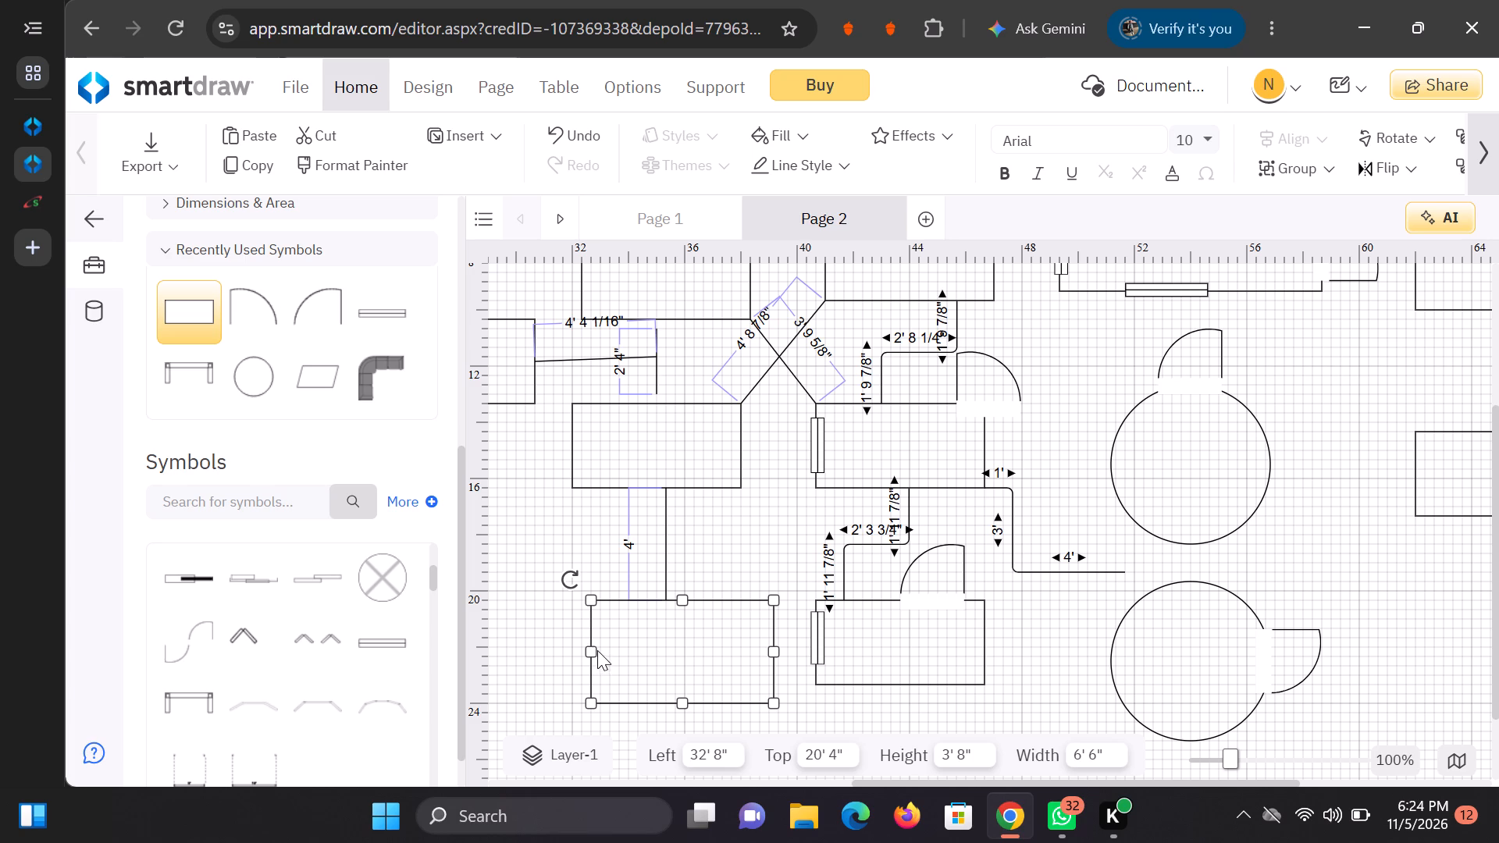
Extend the new rectangle's left side so that the rectangle is 12' 2" wide.
drag(589, 647, 495, 637)
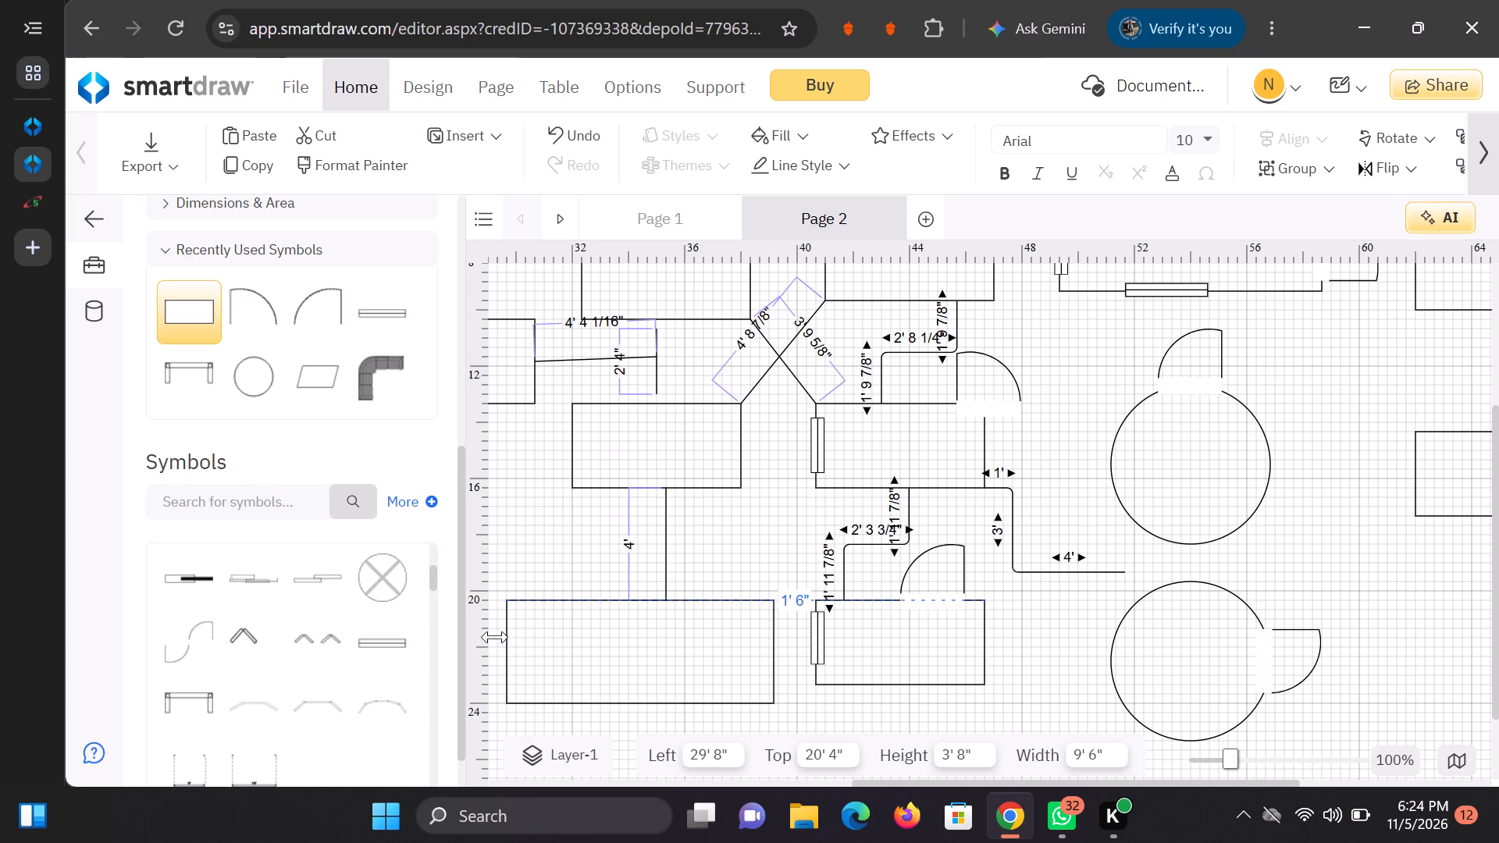
drag(495, 637, 484, 634)
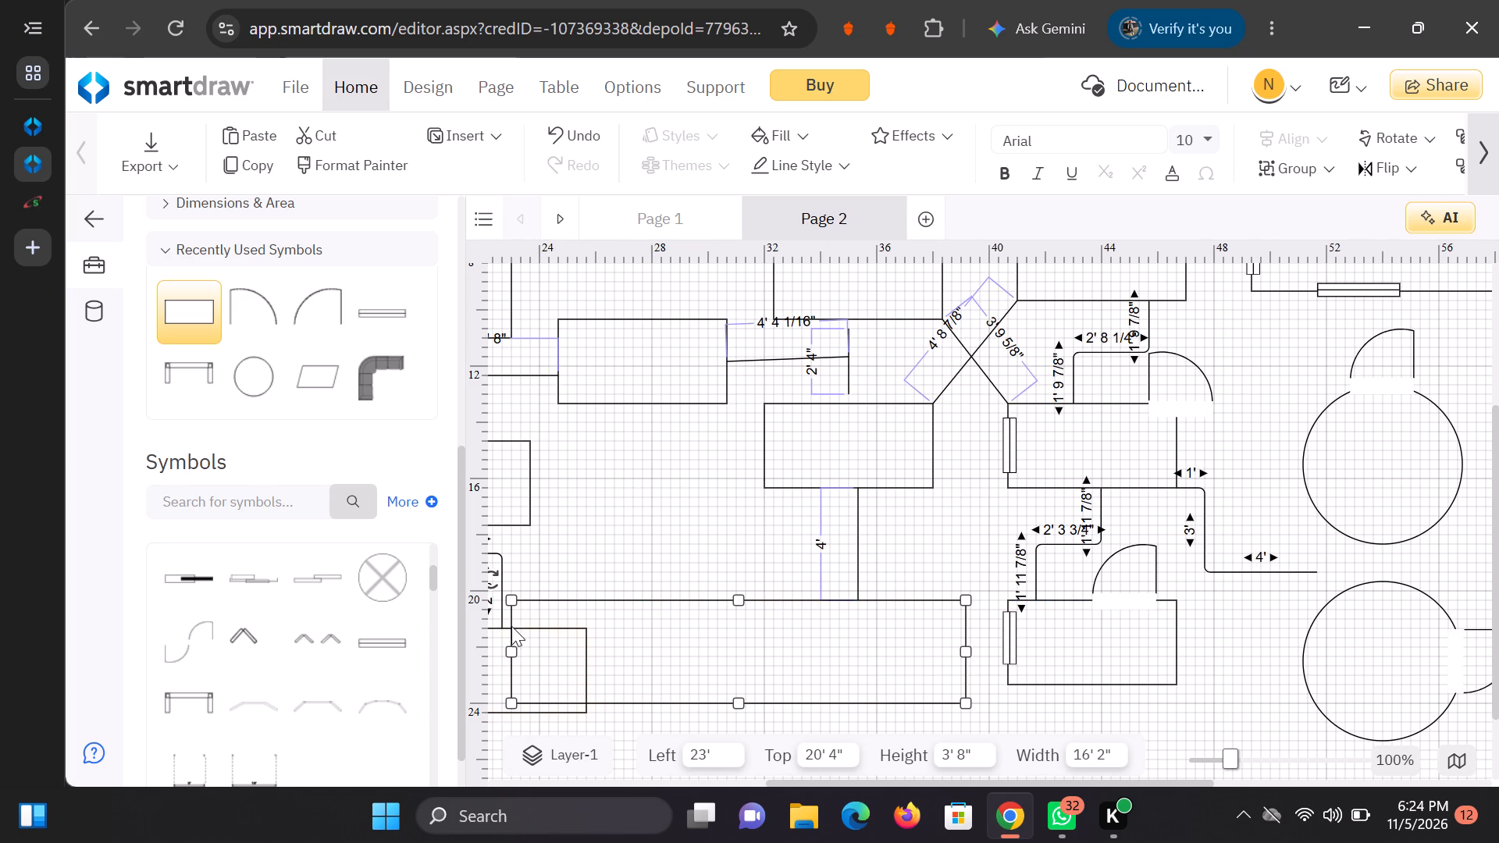
drag(507, 650, 627, 676)
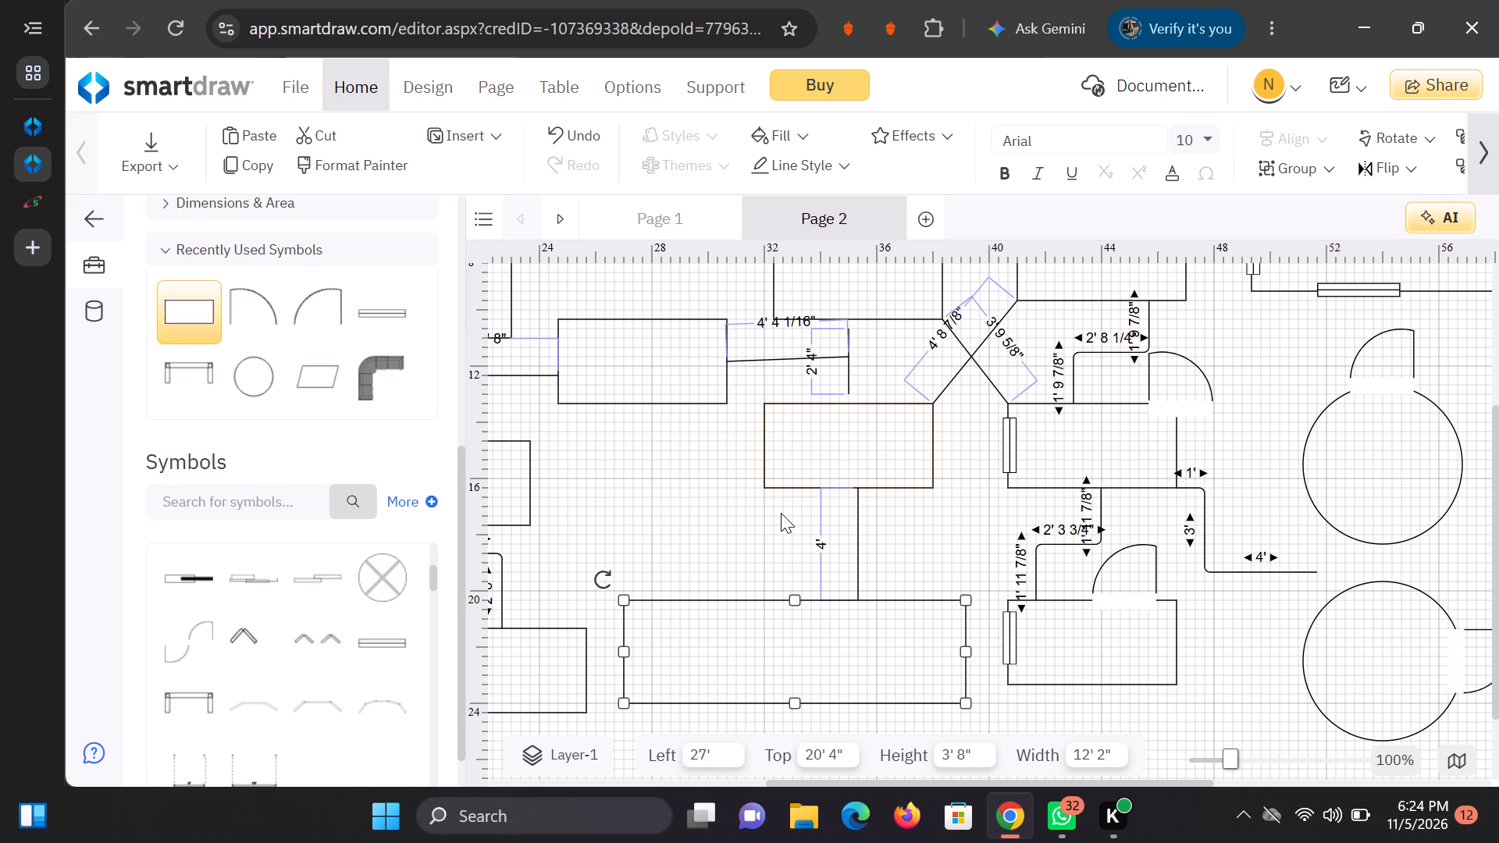
Add a Sectional Sofa with Arms and shrink it to about 1' 8" wide and 1' 9 3/4" high.
double_click(385, 380)
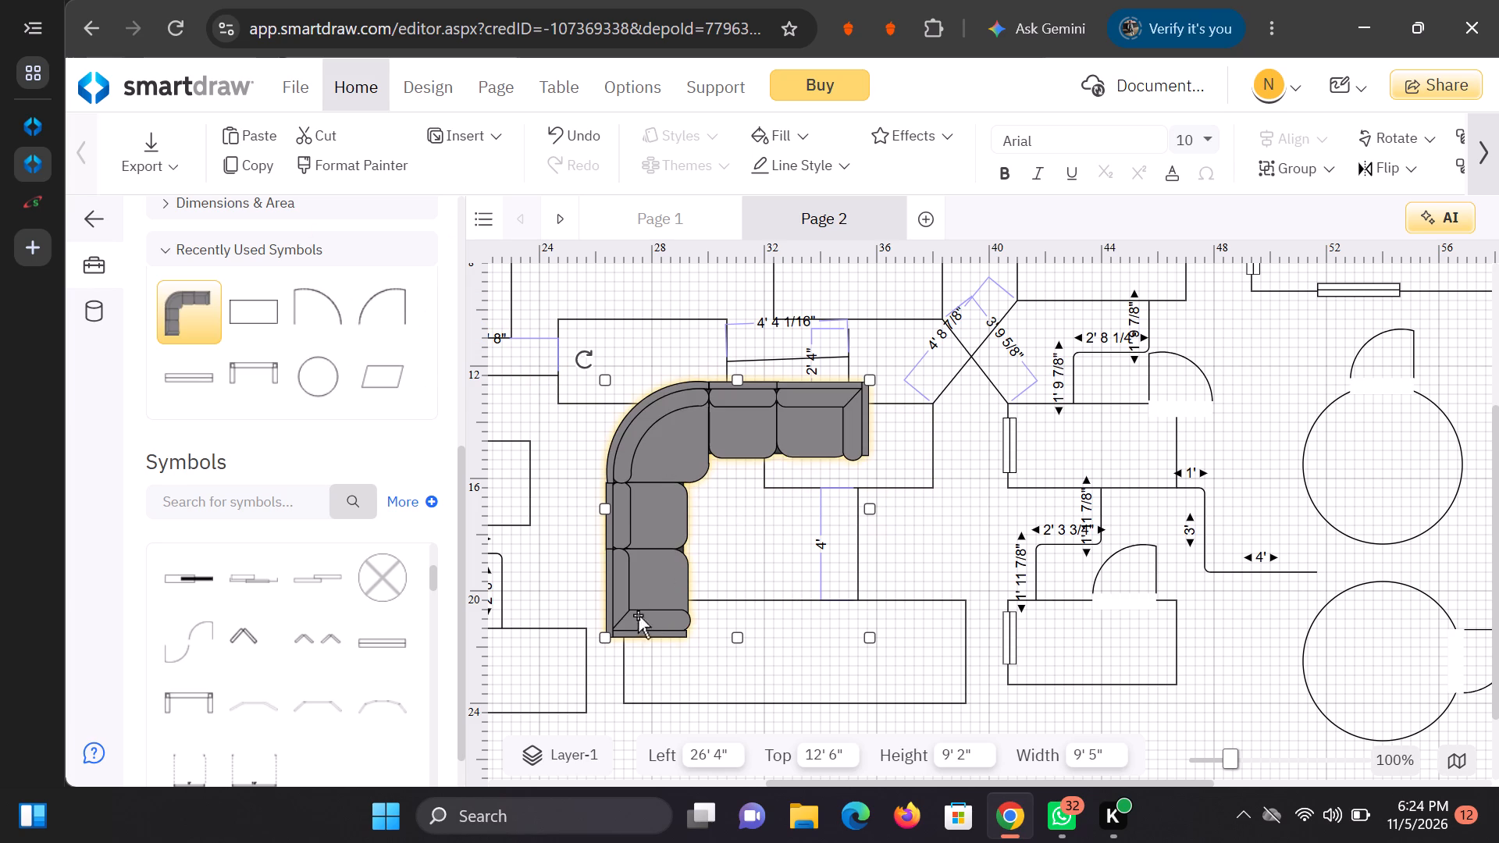
drag(604, 636, 671, 539)
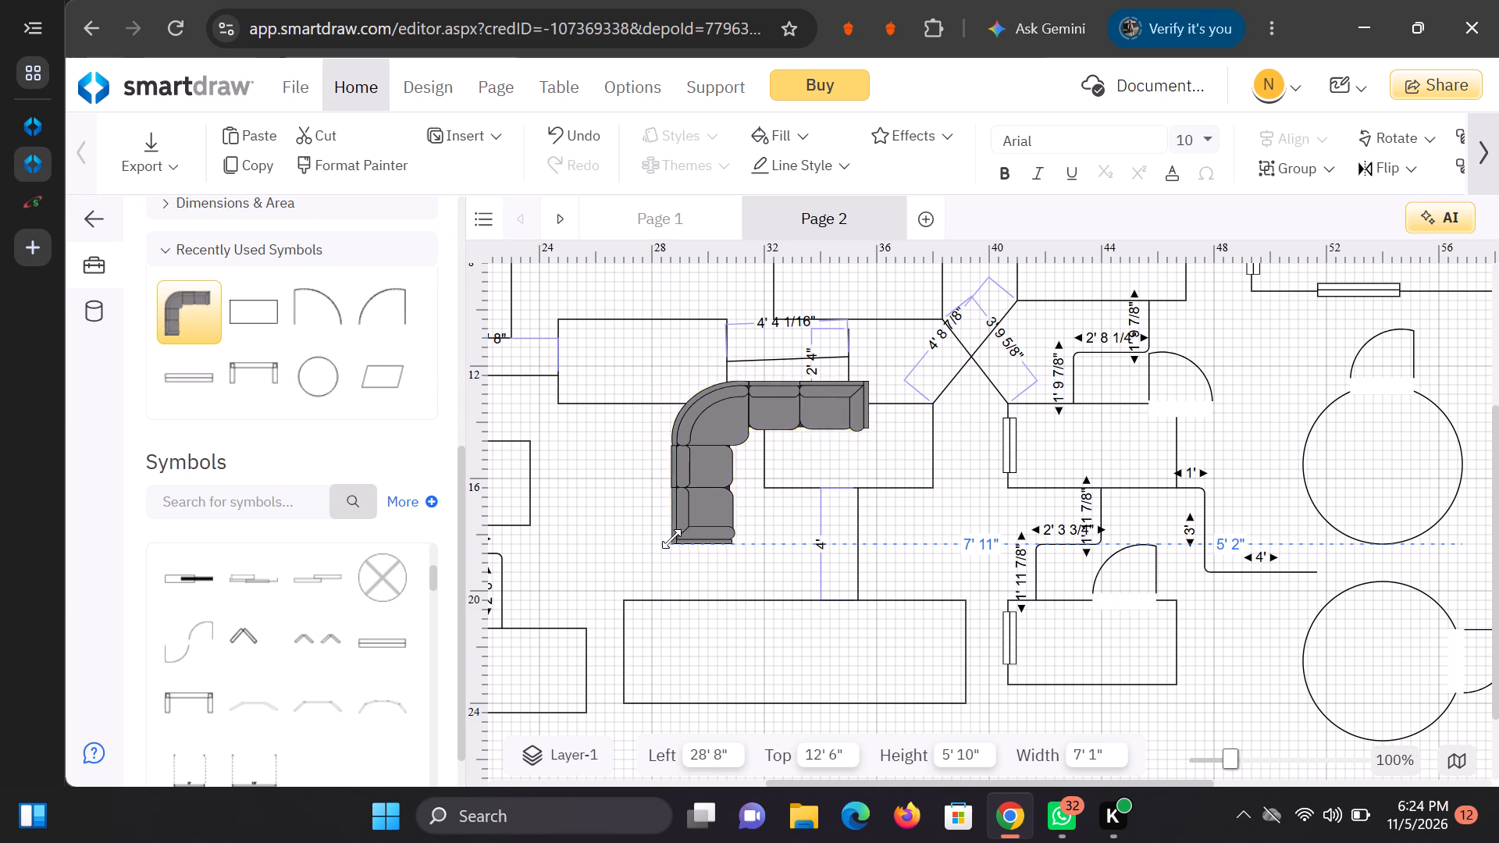
drag(671, 539, 739, 514)
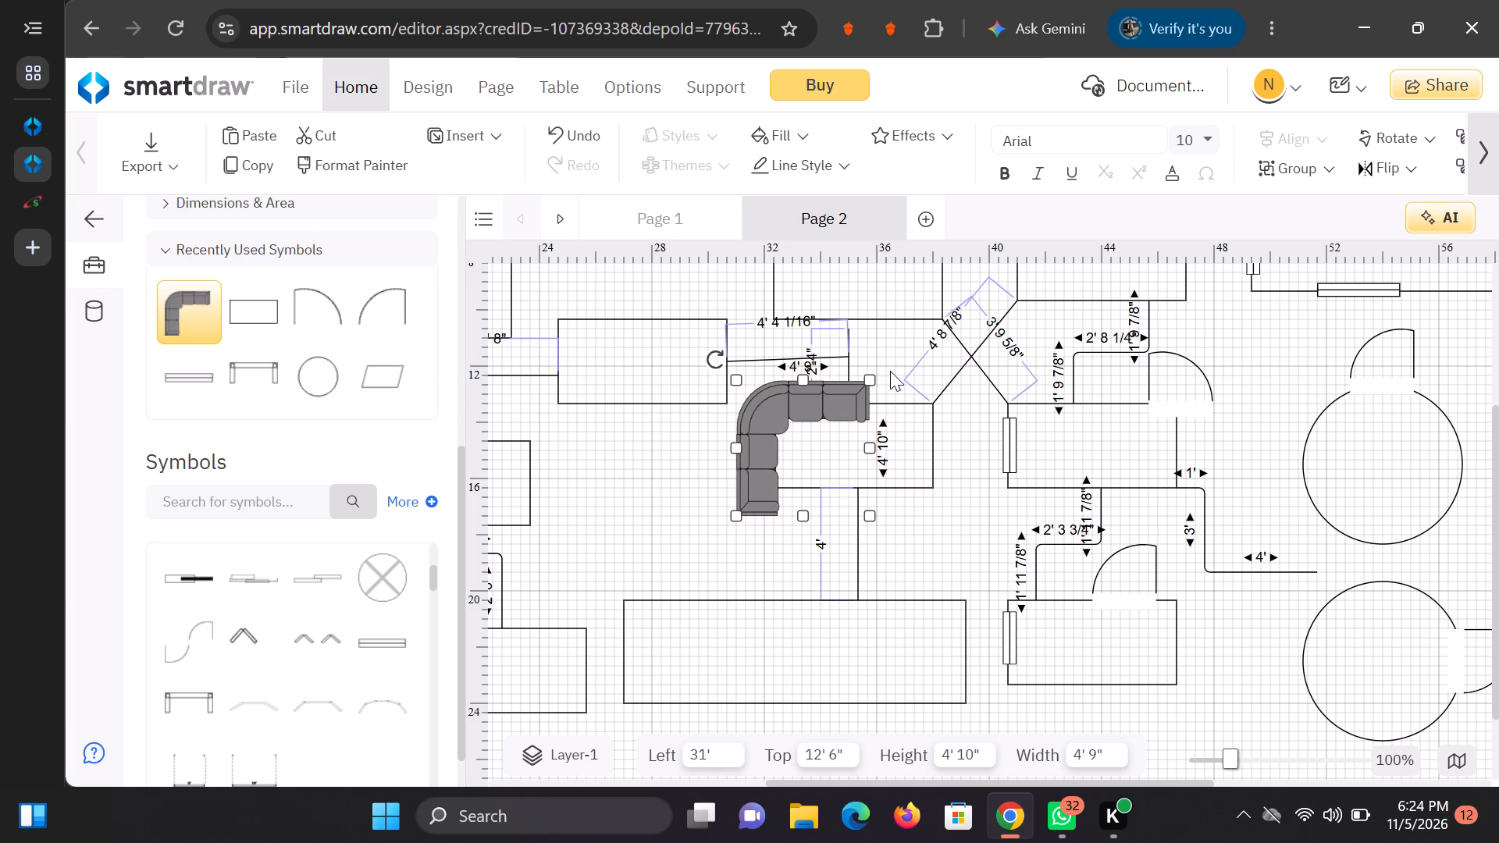
drag(872, 377, 821, 420)
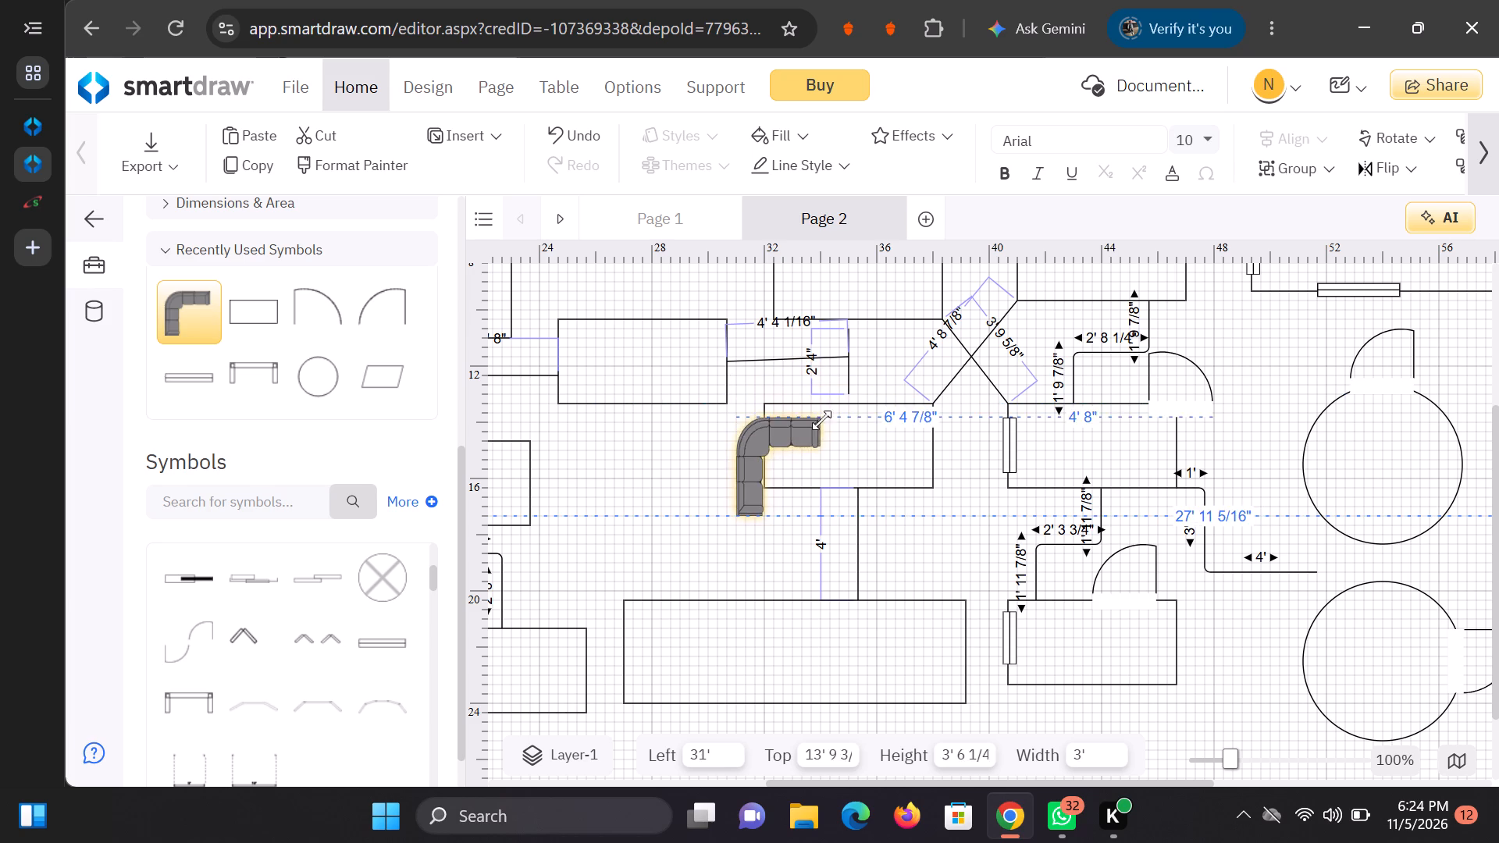
drag(821, 420, 776, 461)
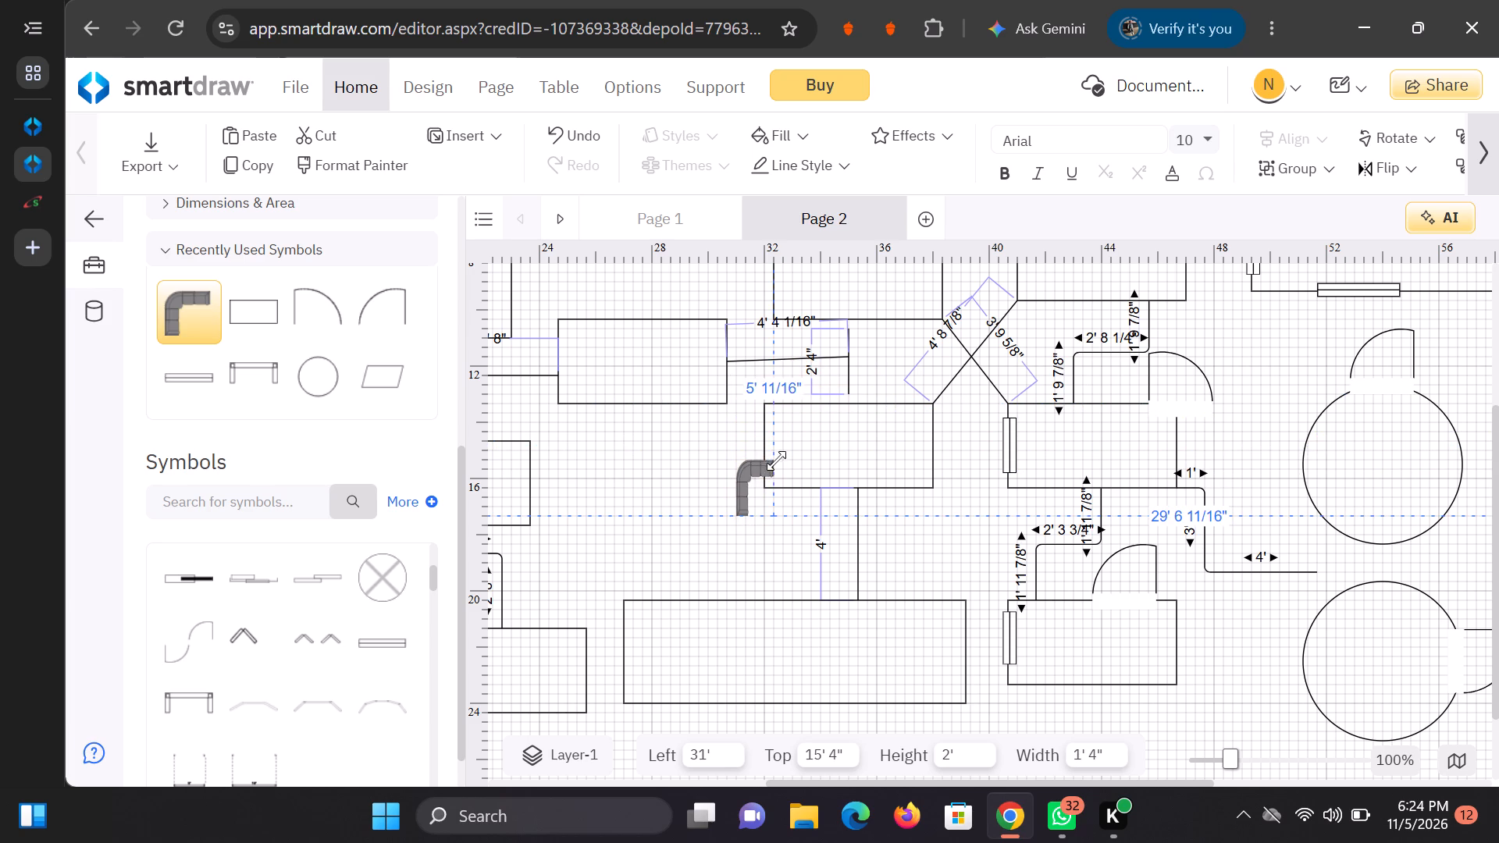
drag(776, 461, 776, 476)
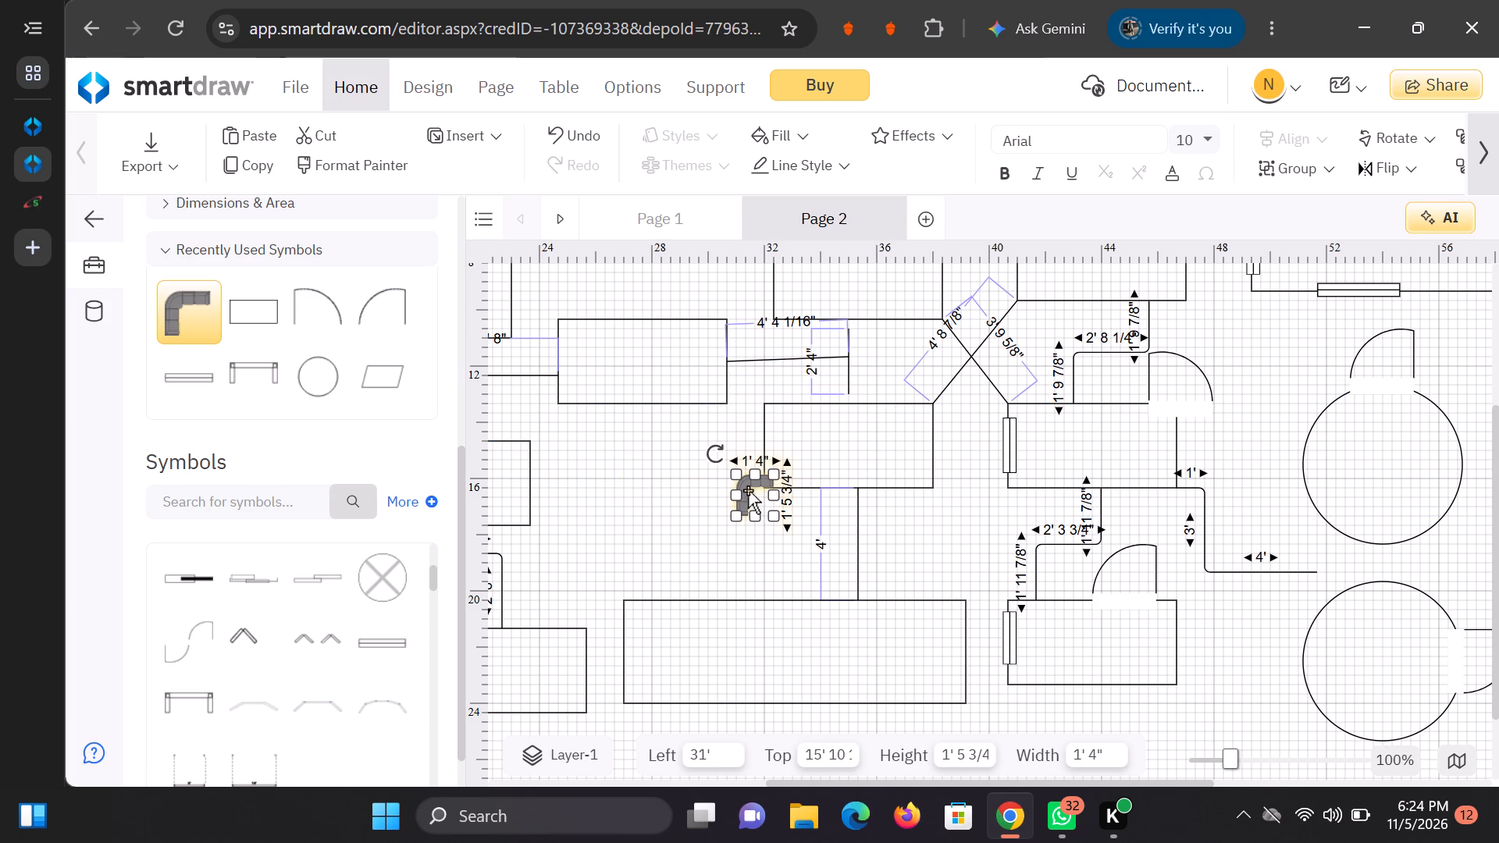
drag(736, 518, 736, 521)
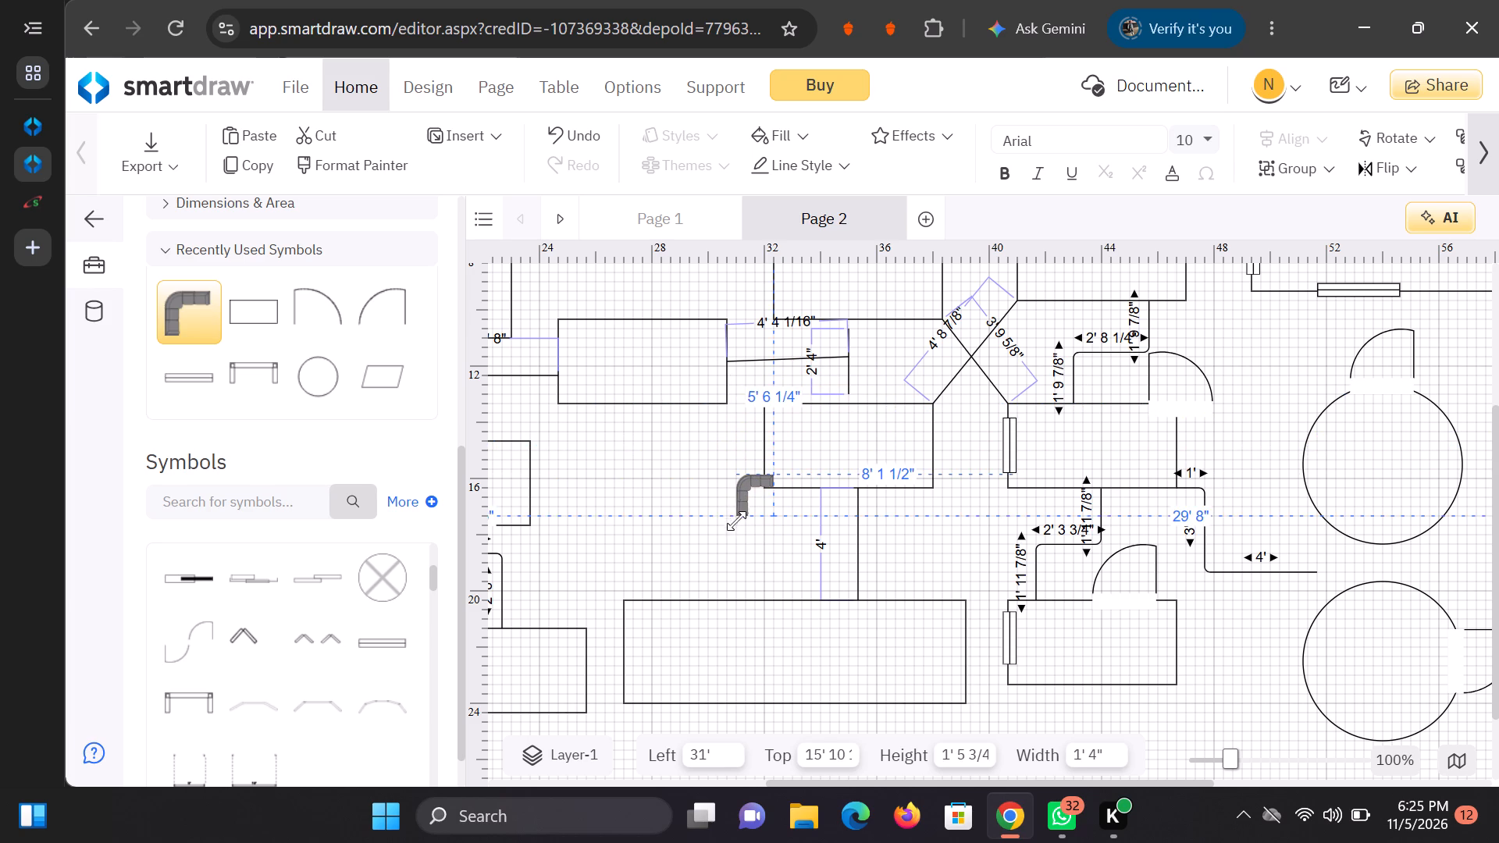
drag(736, 521, 727, 527)
drag(745, 487, 747, 493)
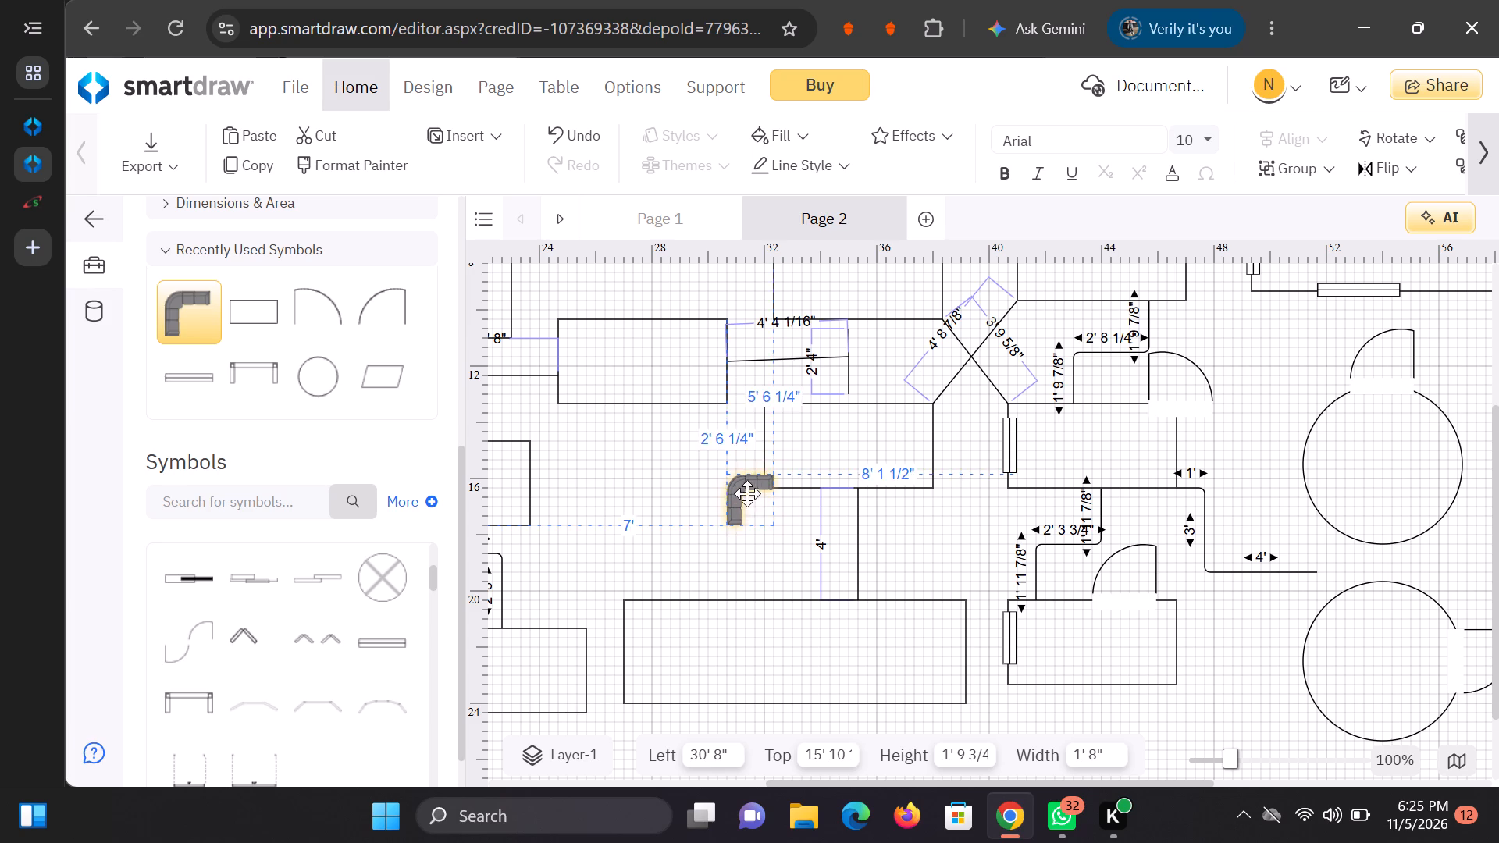
Move the sectional sofa into the top-left corner of the 12' 2" wide rectangle.
drag(747, 493, 643, 624)
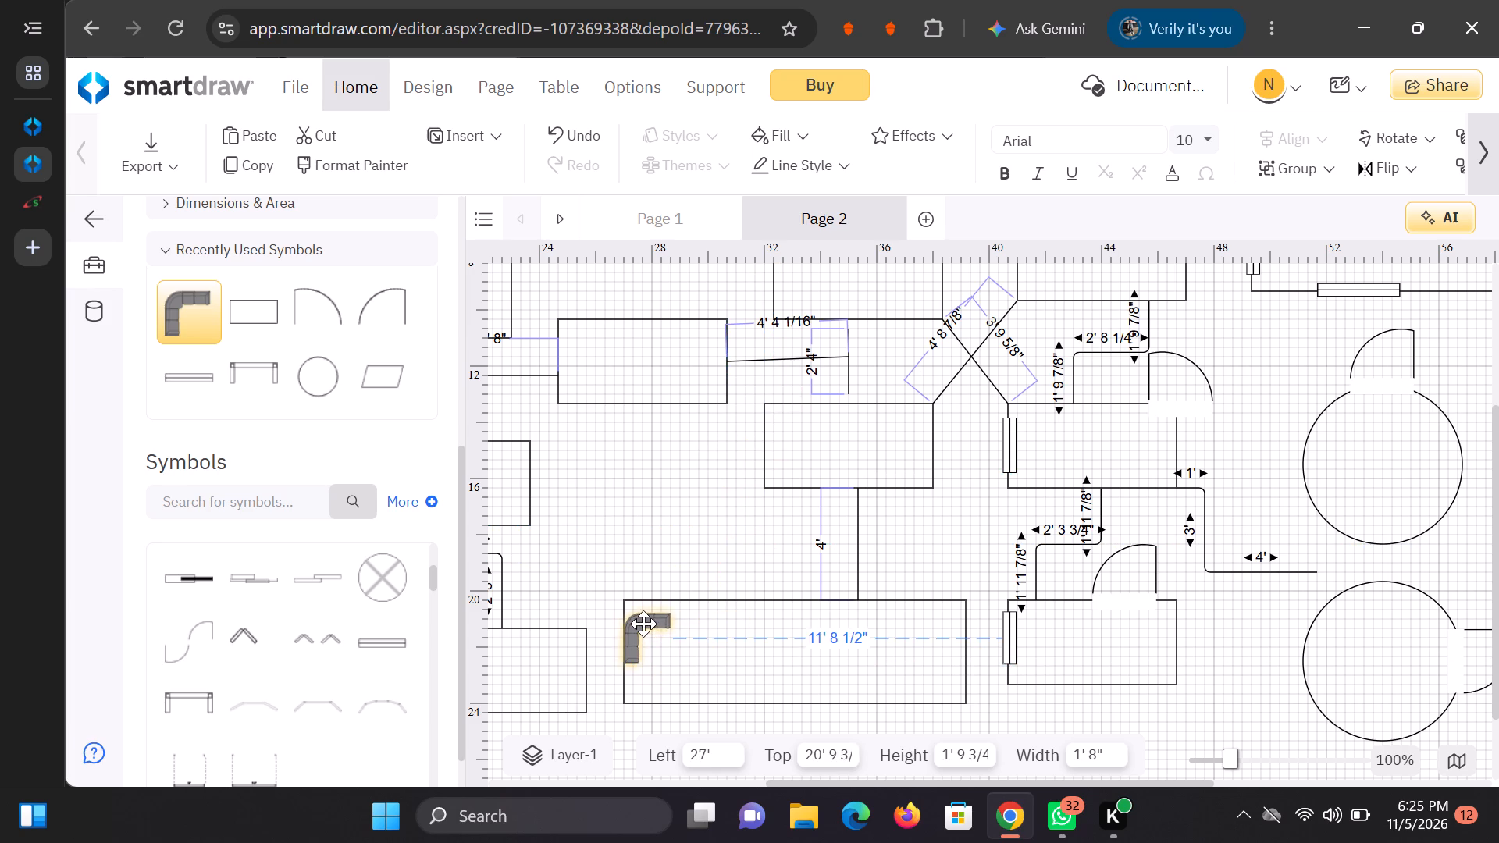
drag(643, 624, 644, 614)
click(796, 365)
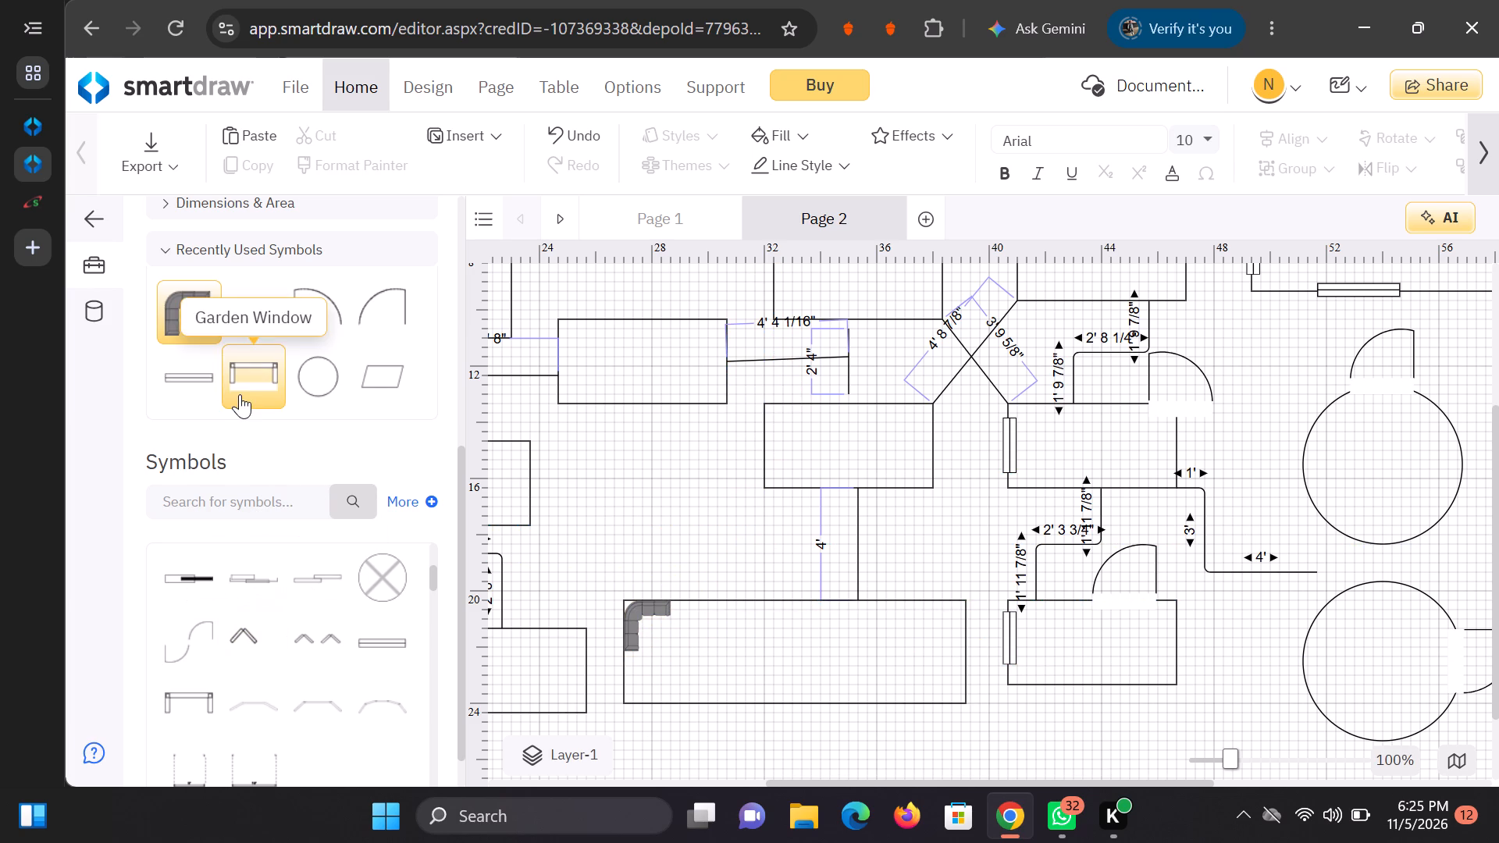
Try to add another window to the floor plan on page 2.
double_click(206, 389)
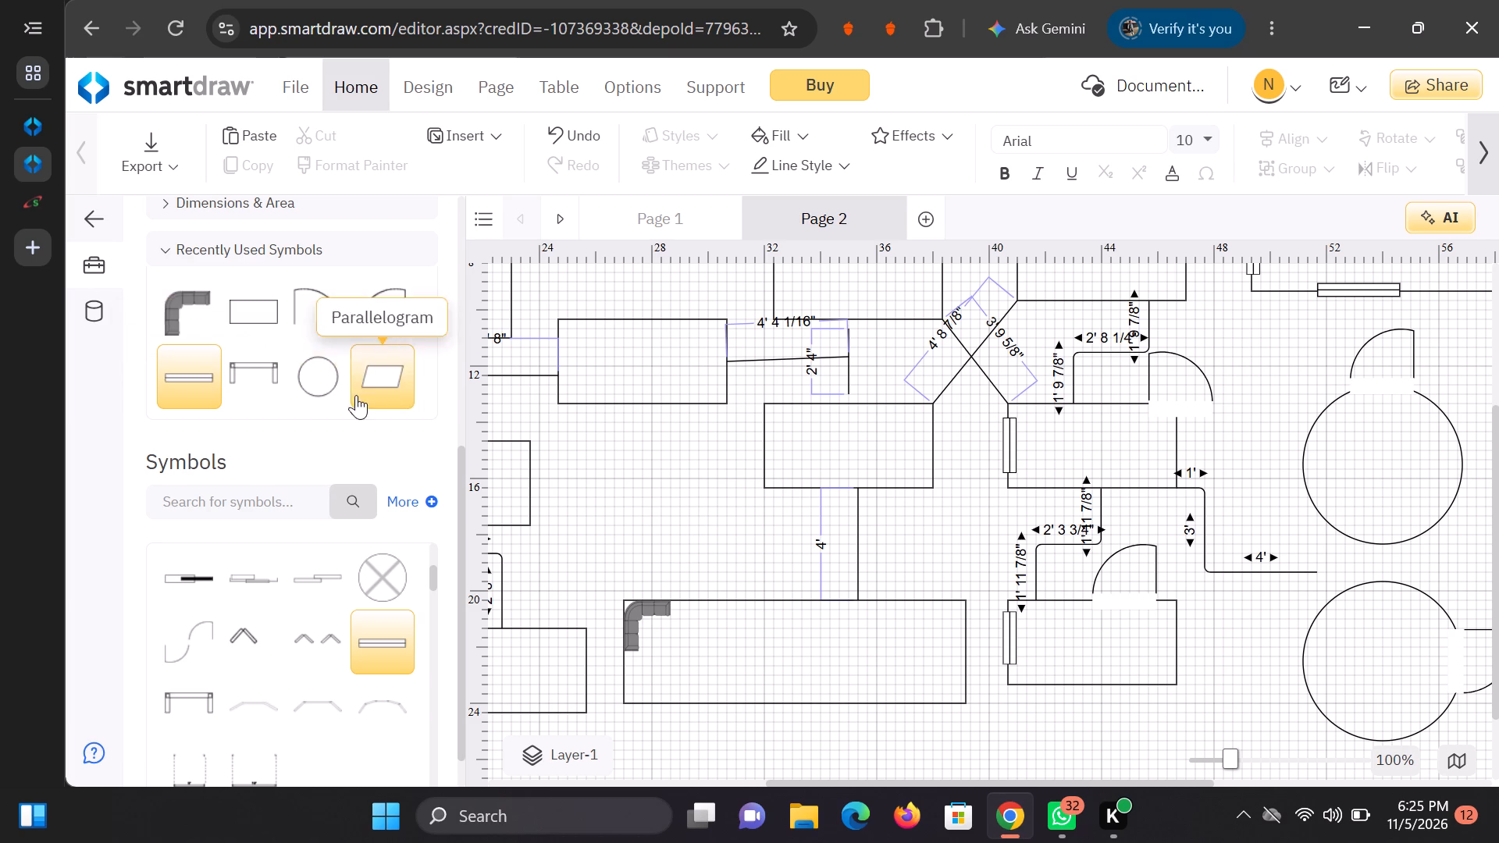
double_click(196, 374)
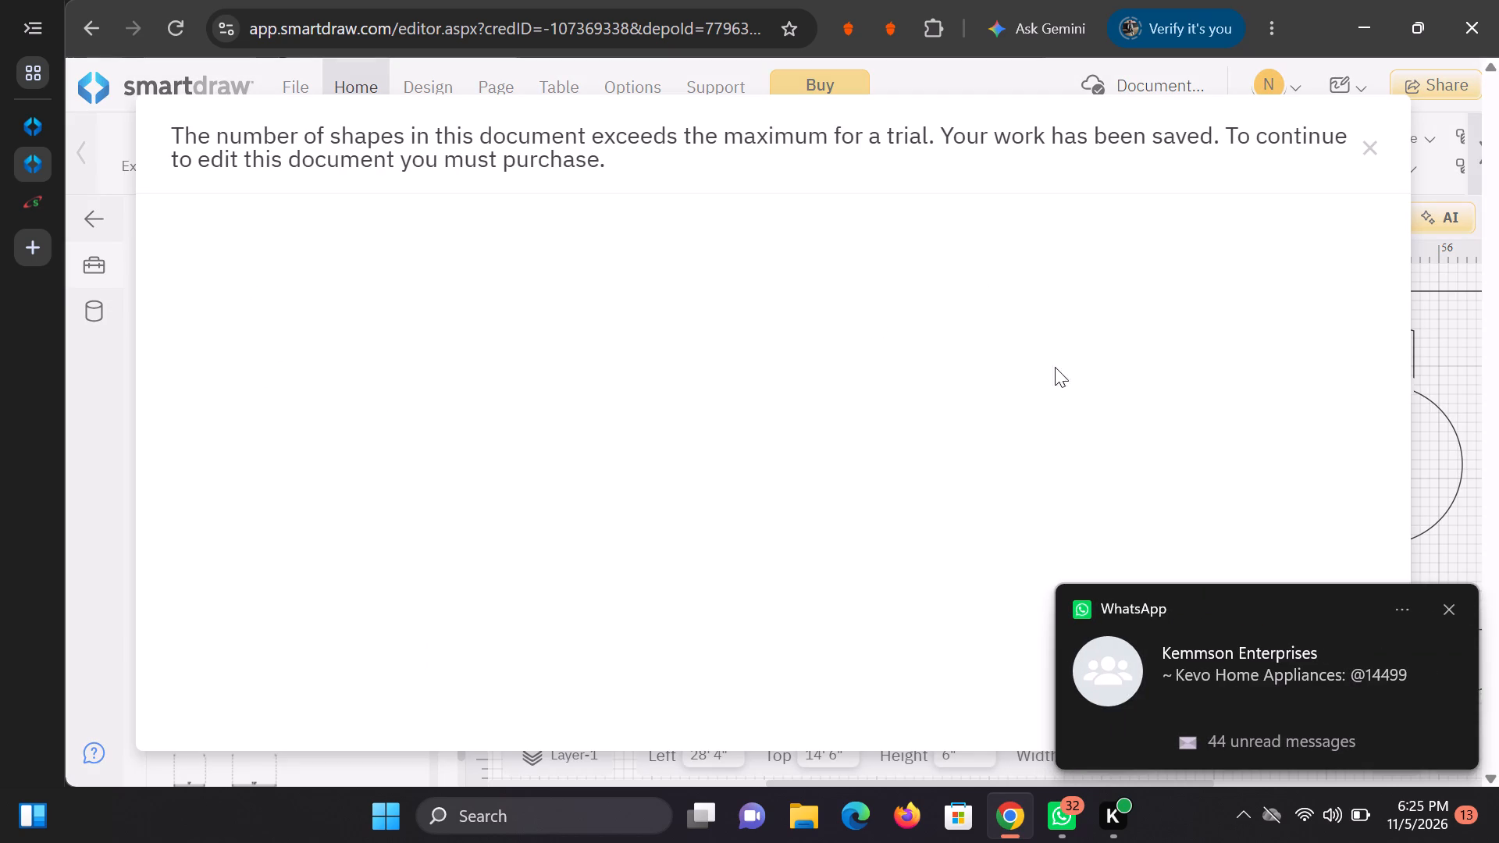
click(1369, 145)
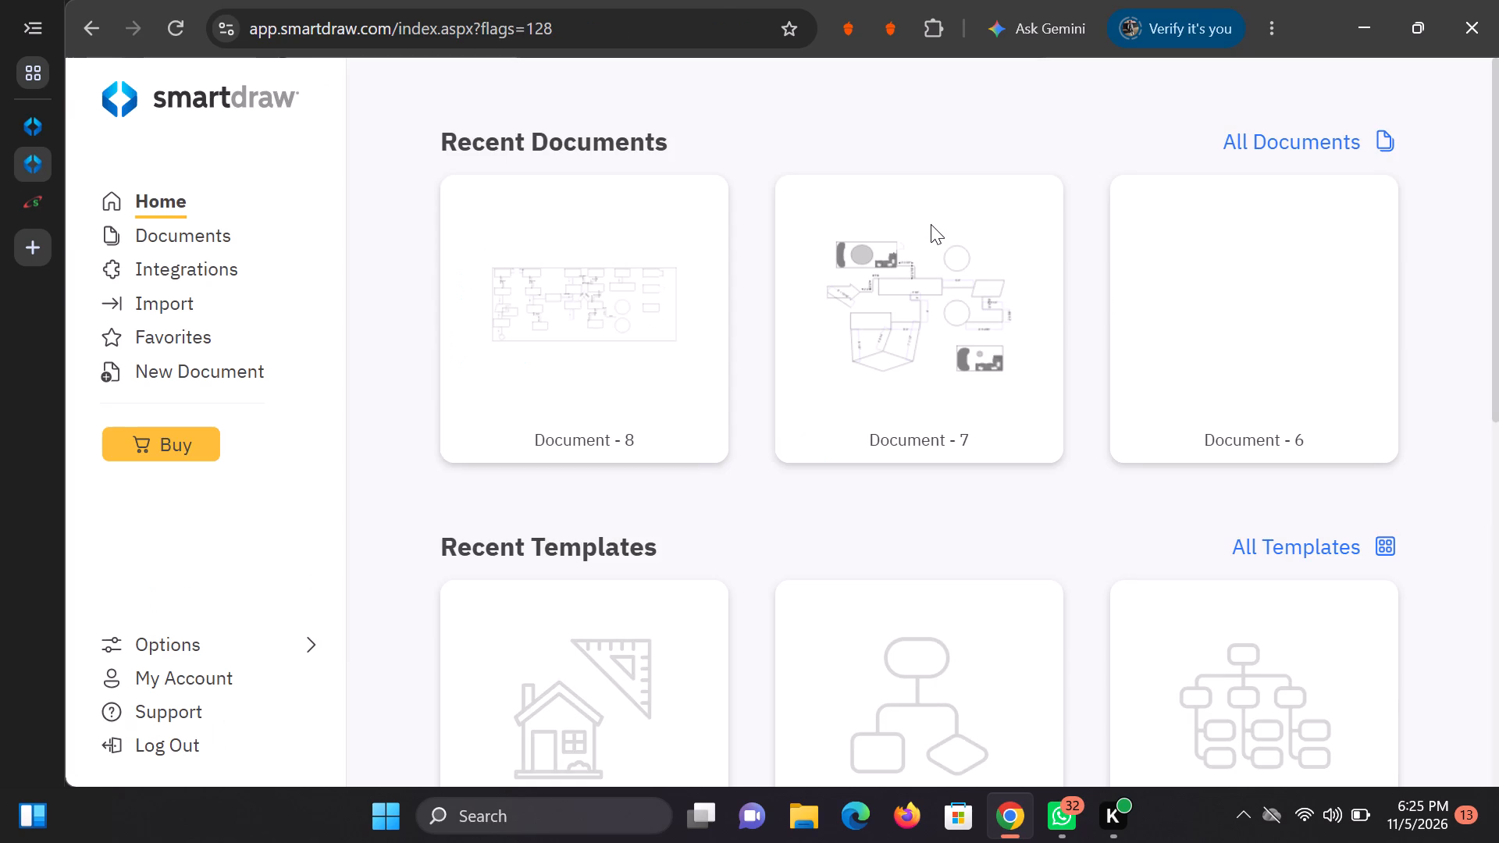
Delete Document - 7 from the recent documents.
right_drag(956, 322, 952, 307)
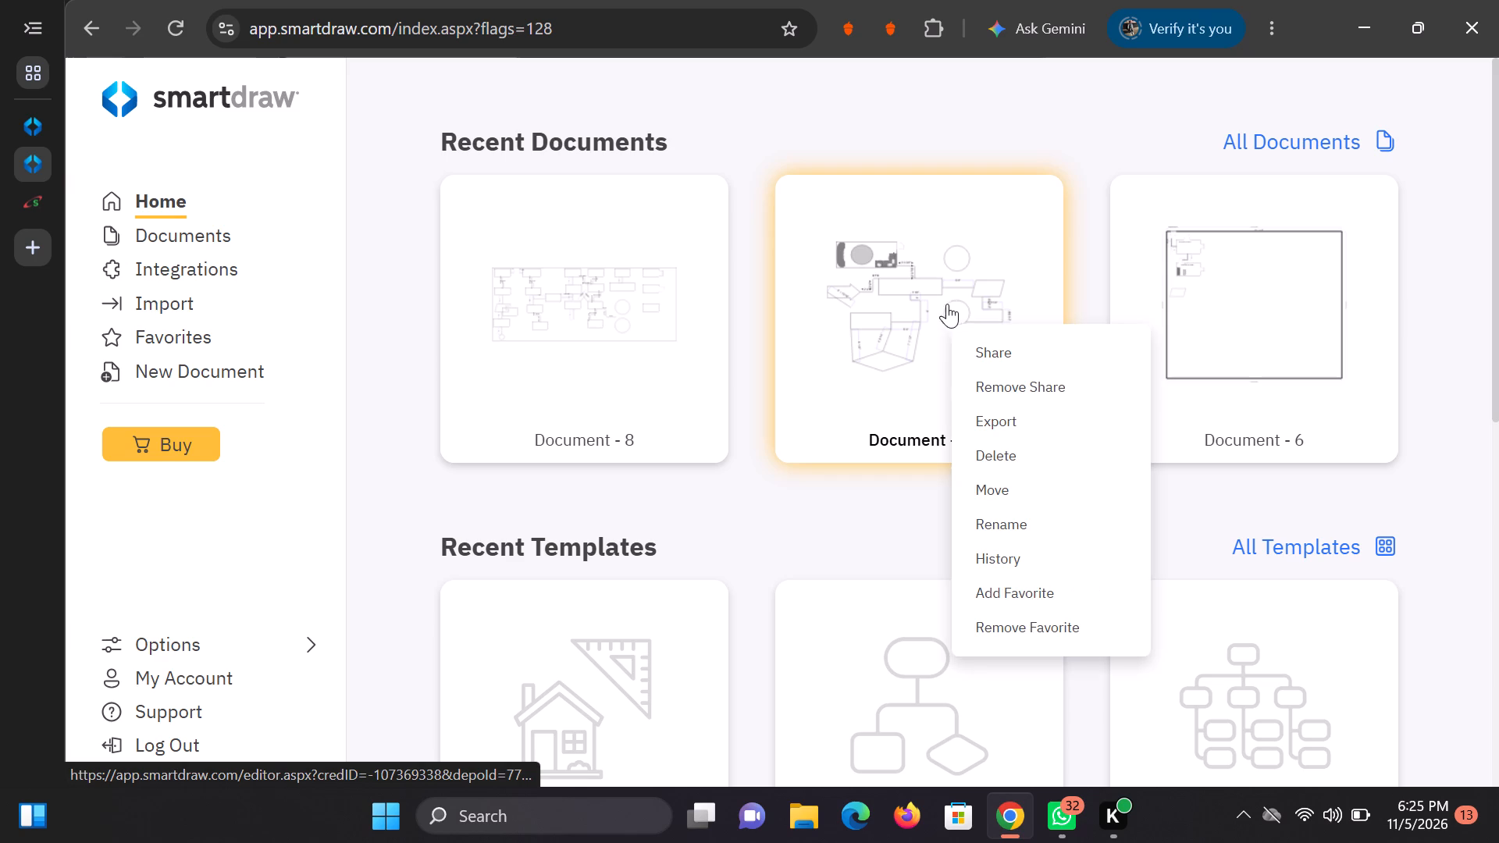
click(1003, 424)
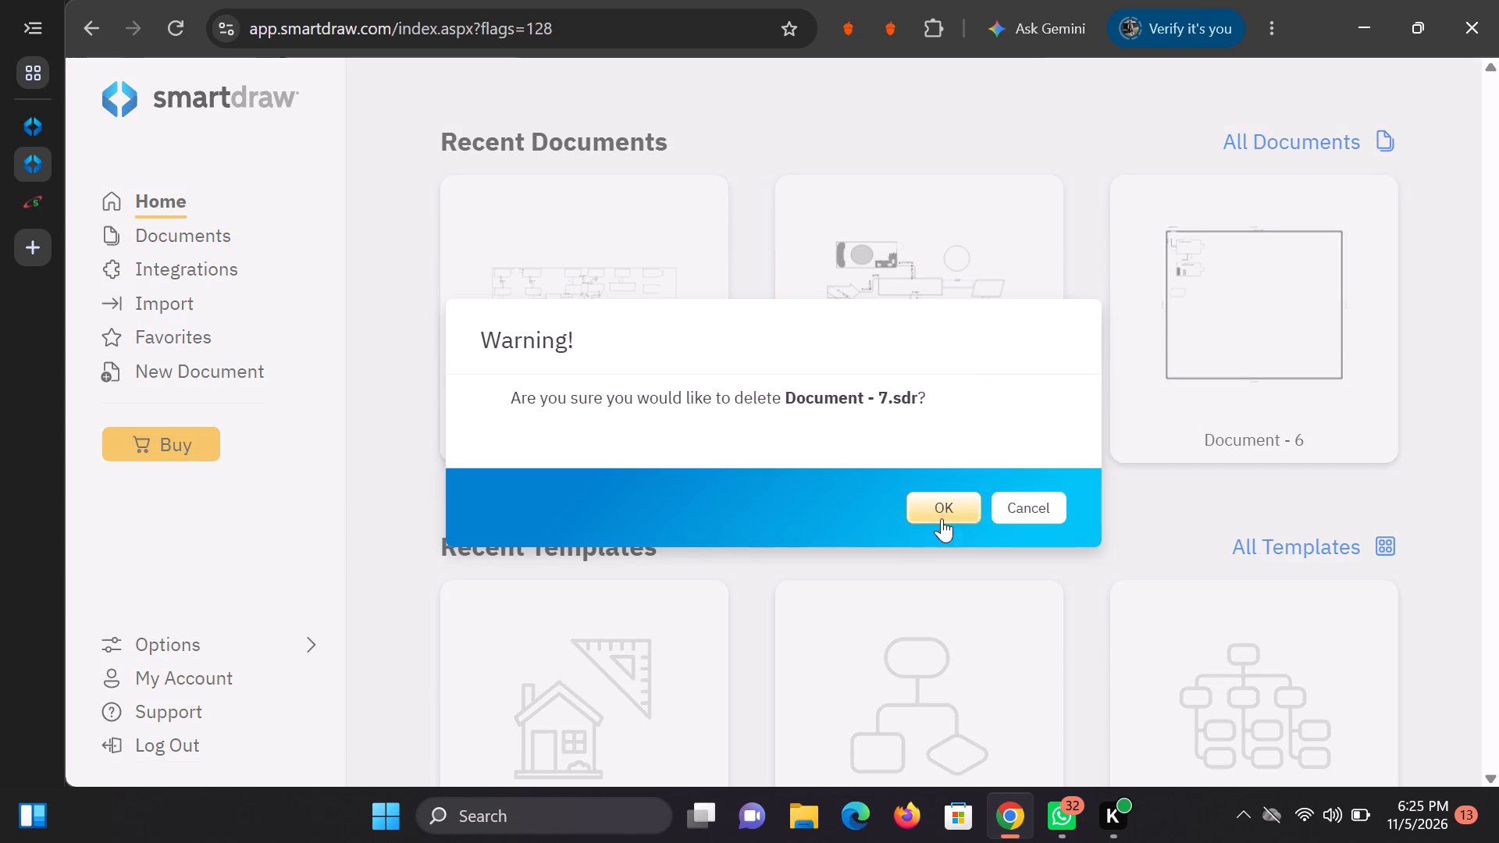
click(955, 510)
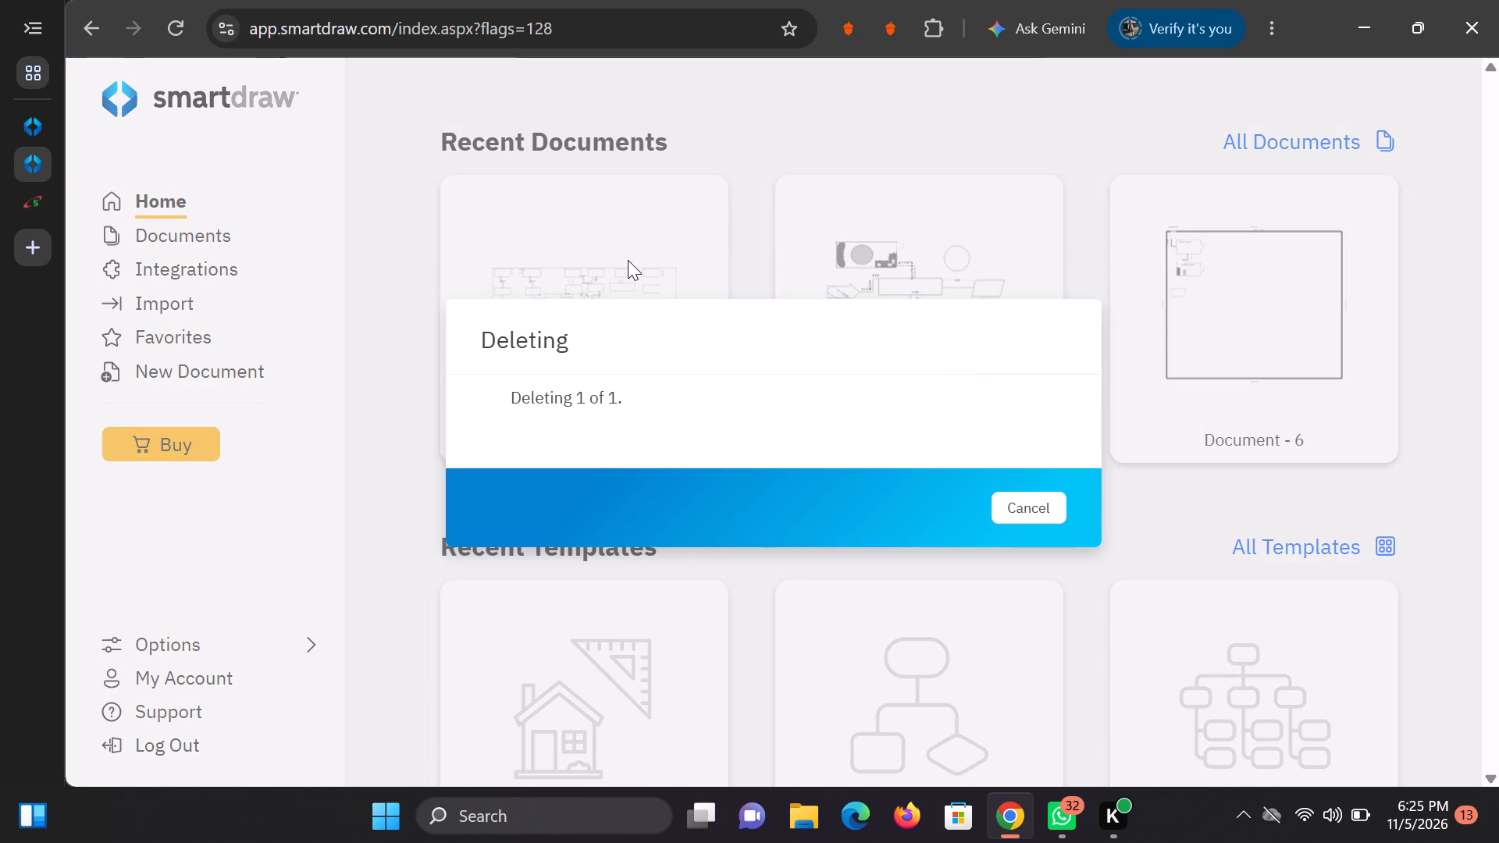
click(628, 260)
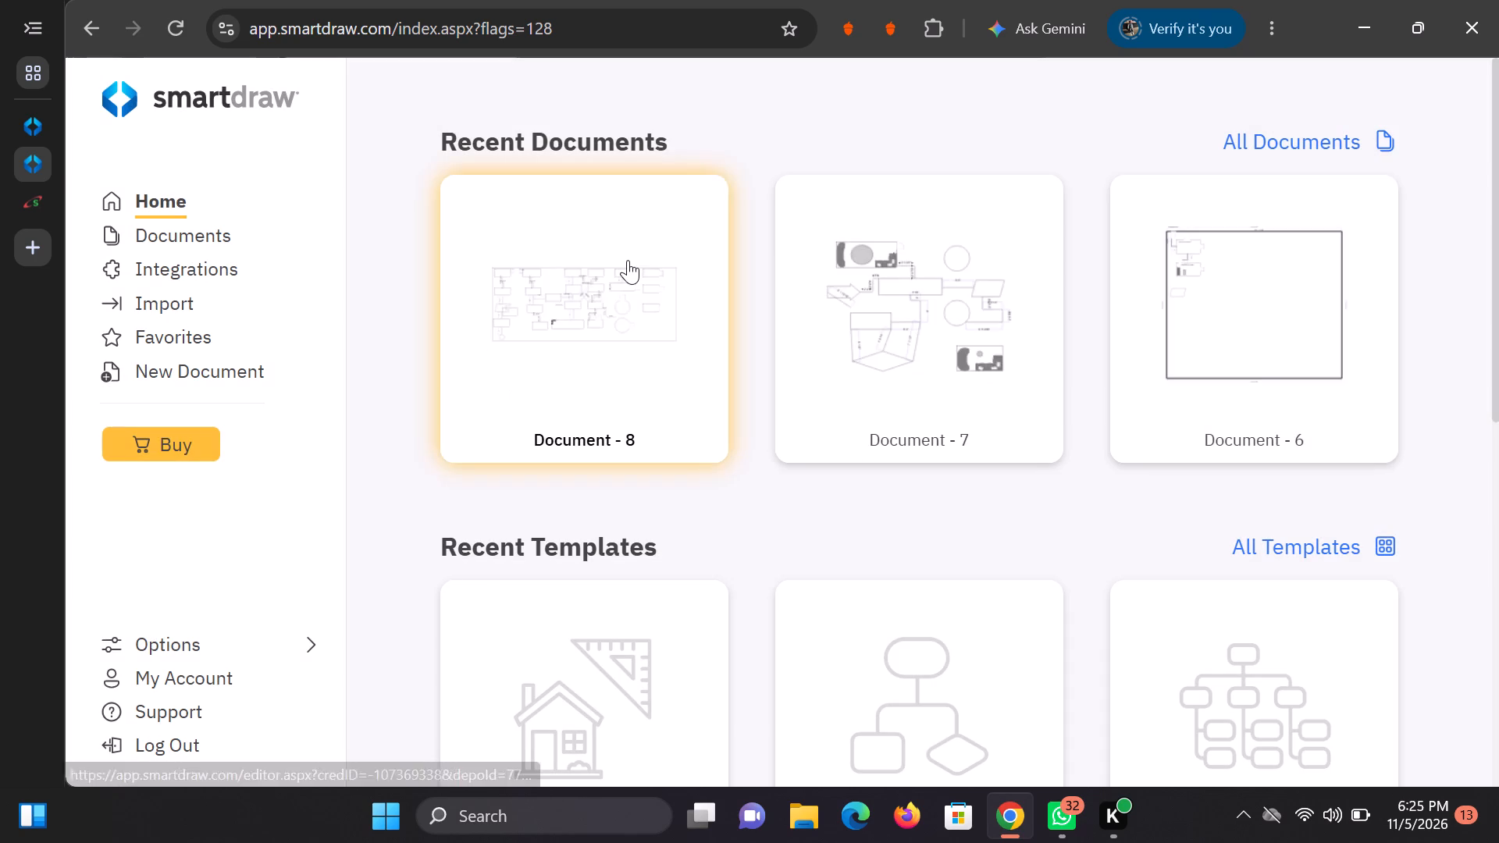
click(628, 260)
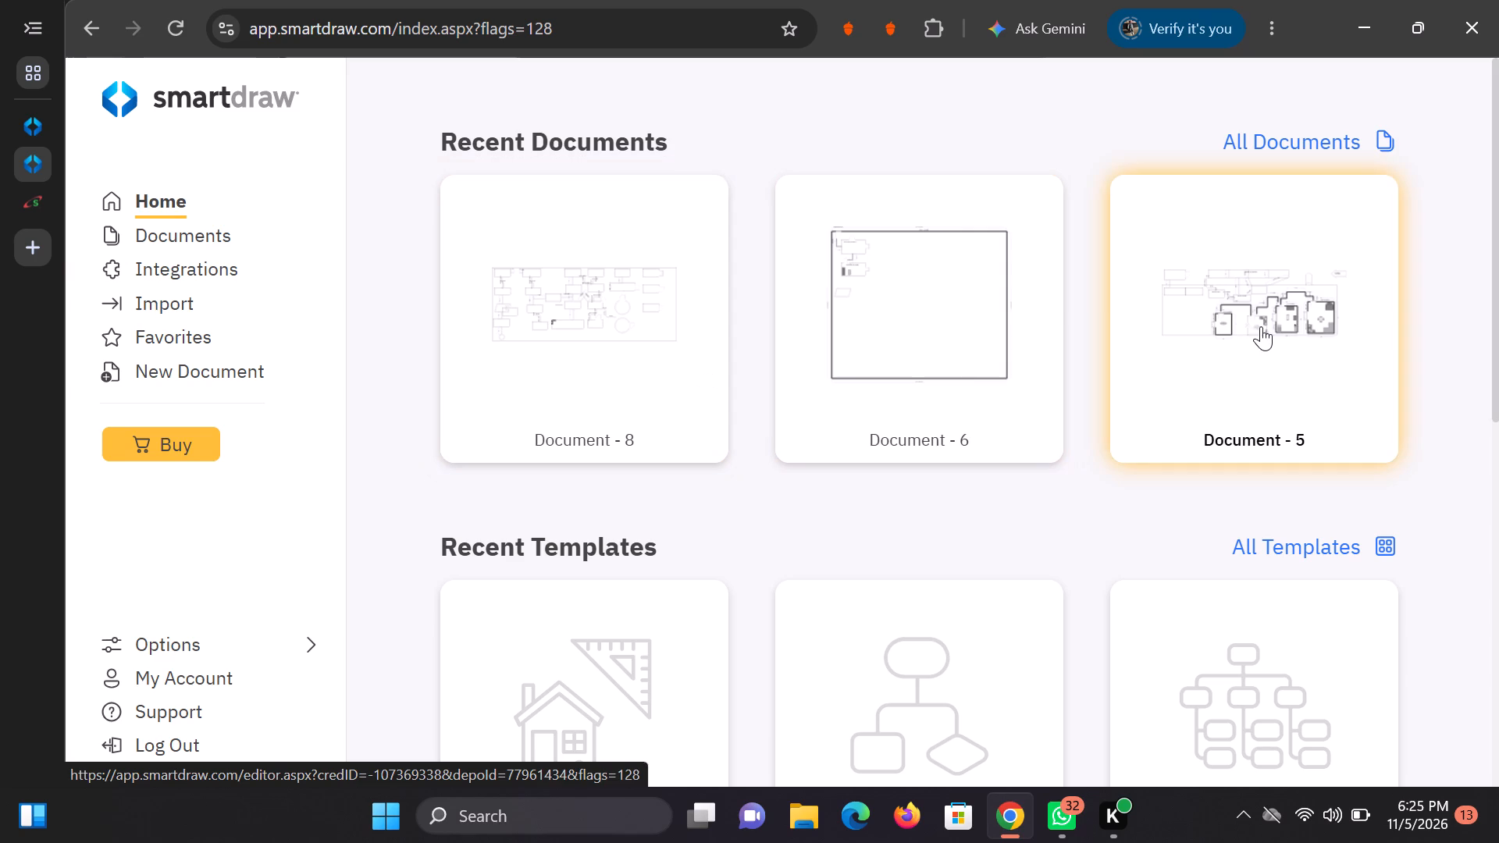
Open Document - 5 from the recent documents.
click(1266, 326)
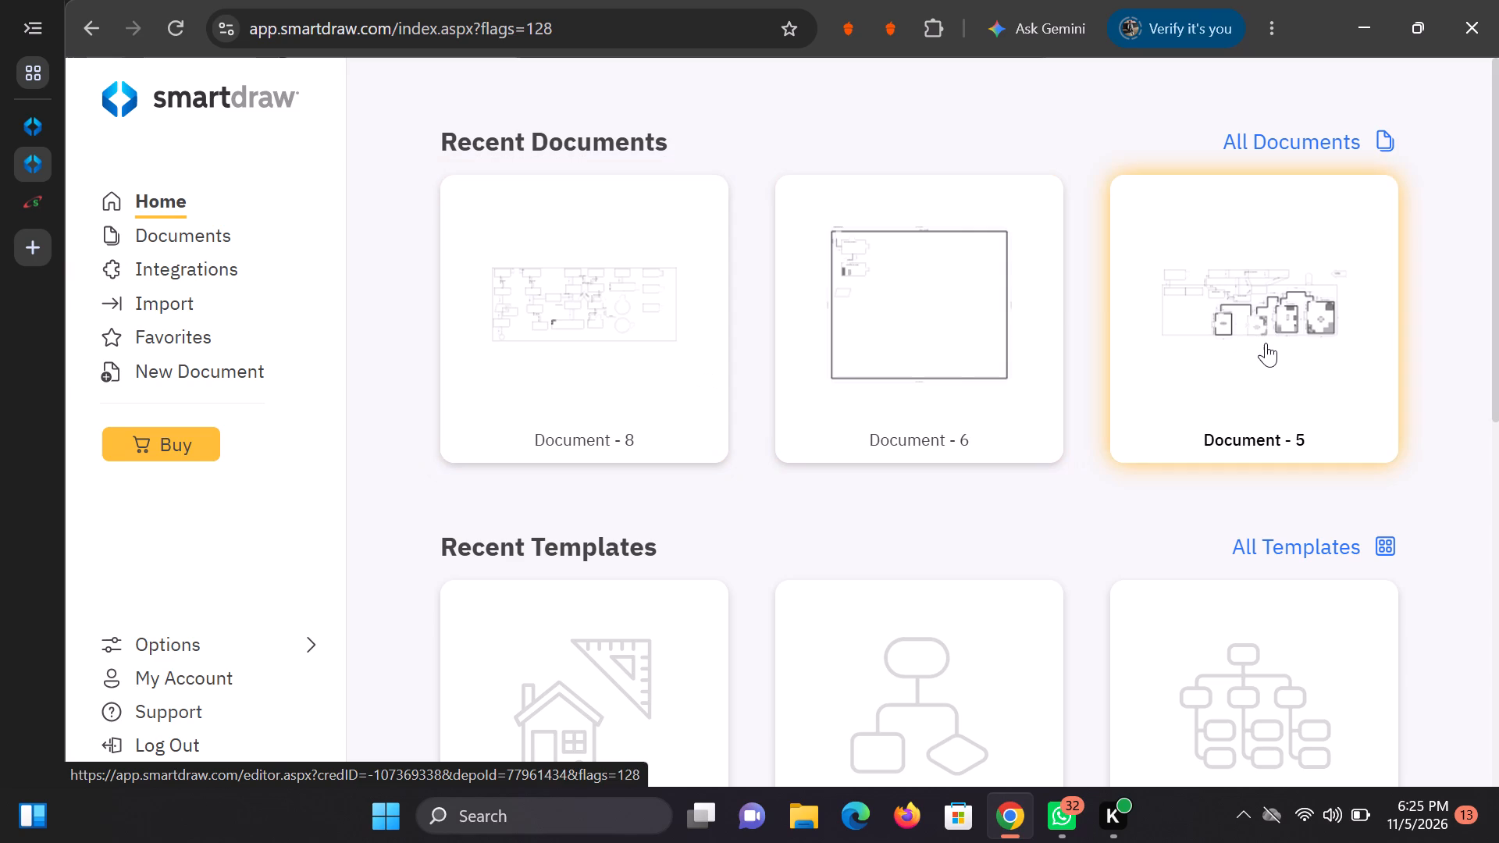
click(1266, 342)
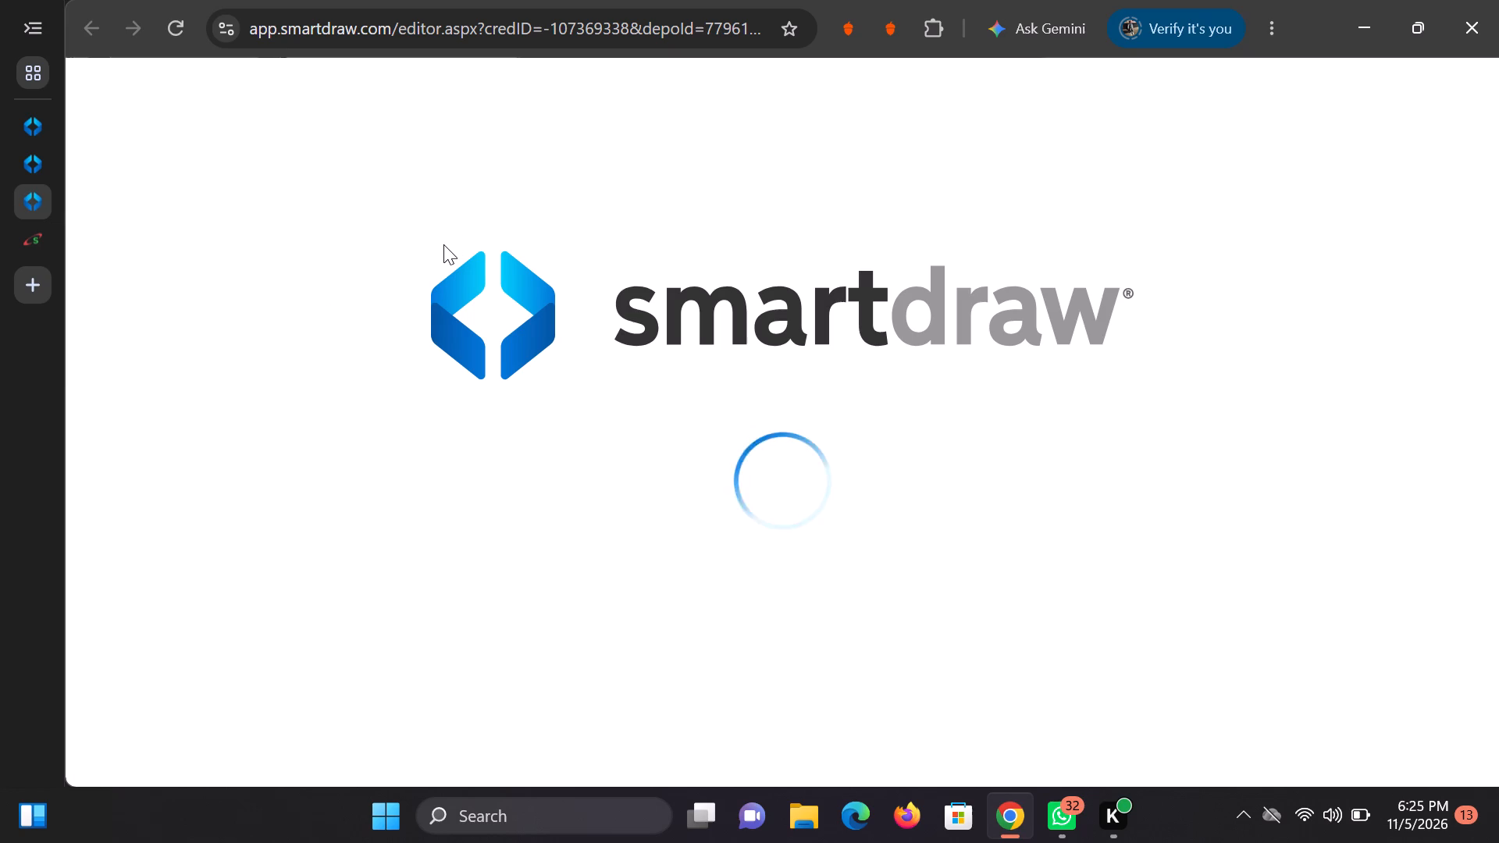
click(631, 389)
Add a new blank page to Document - 5 after page 1.
scroll(834, 450, down, 1)
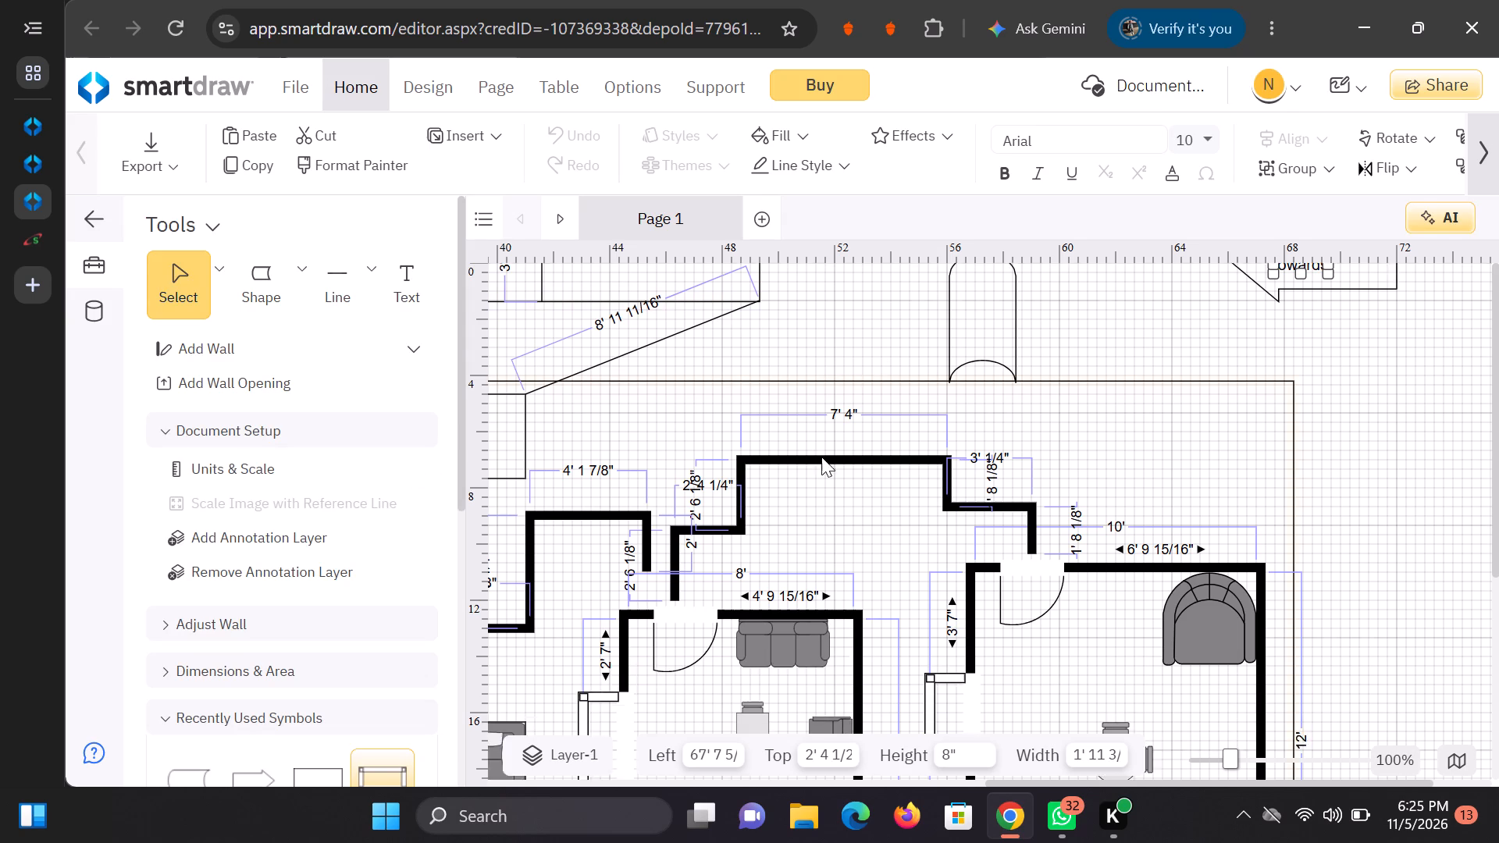
scroll(821, 457, down, 4)
scroll(965, 432, down, 2)
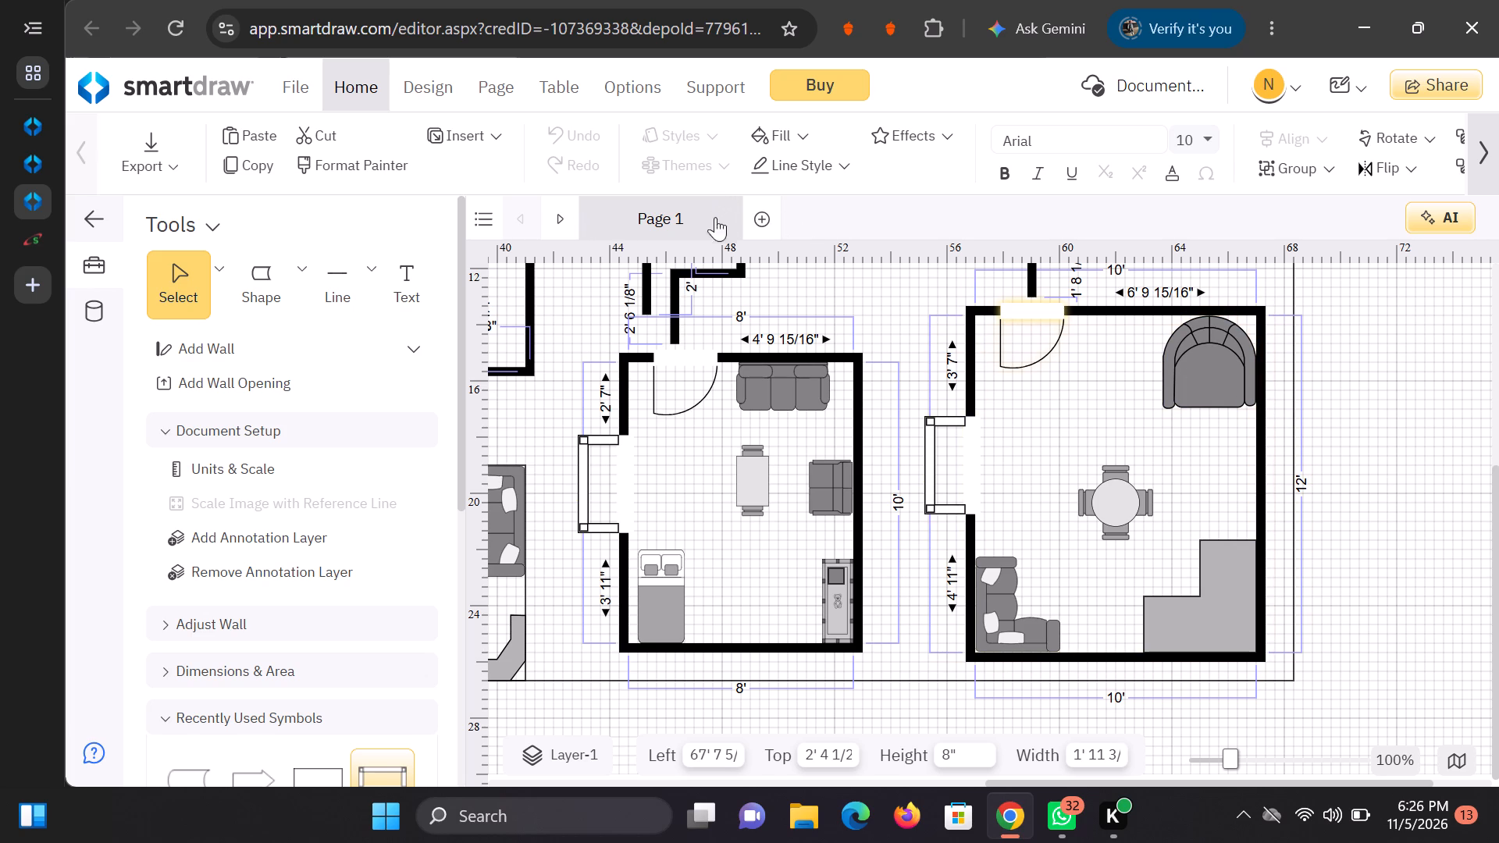
click(755, 222)
click(785, 288)
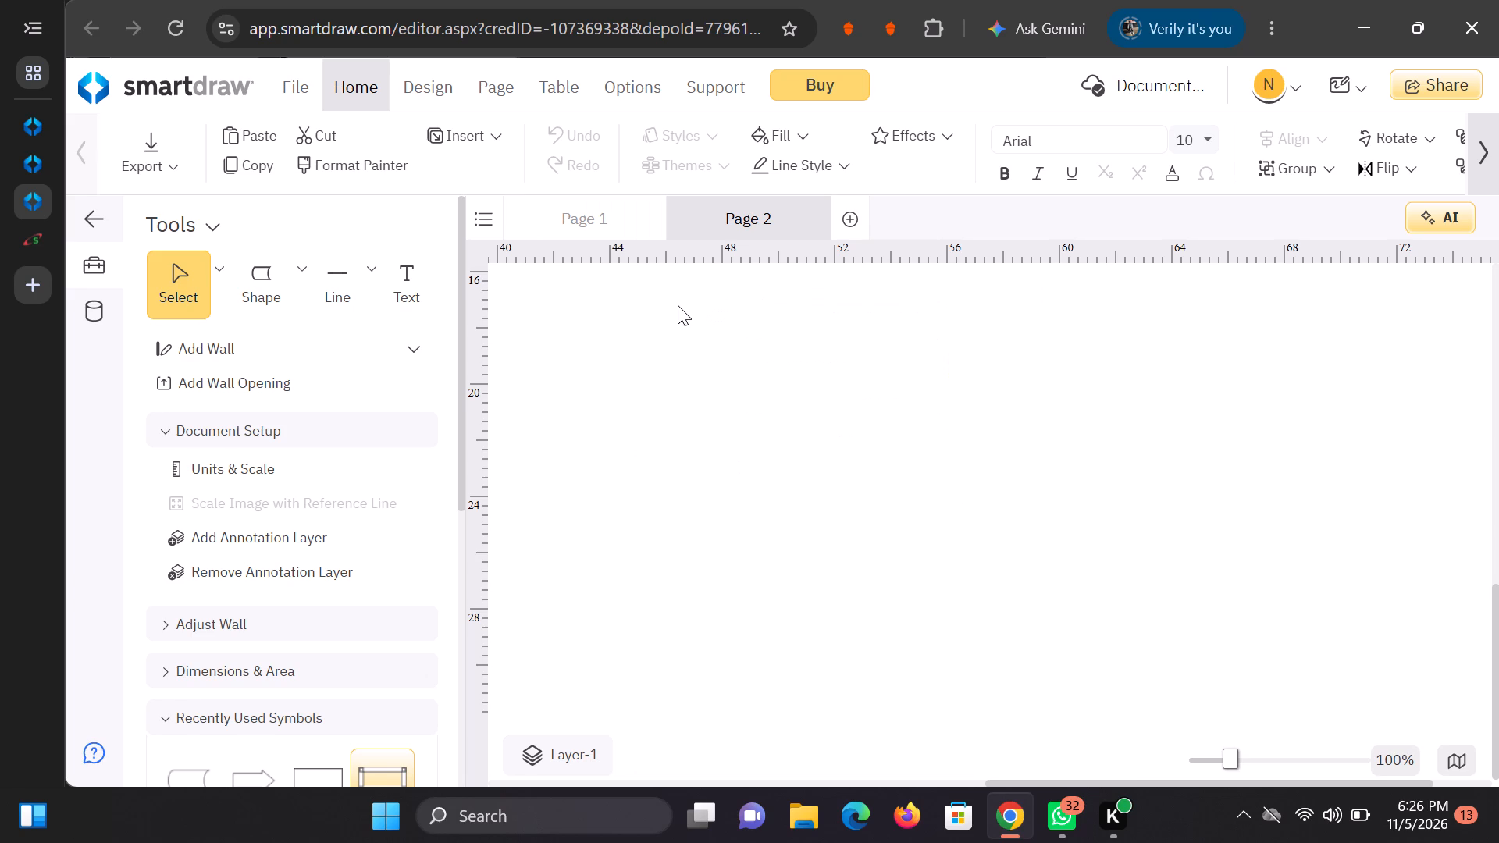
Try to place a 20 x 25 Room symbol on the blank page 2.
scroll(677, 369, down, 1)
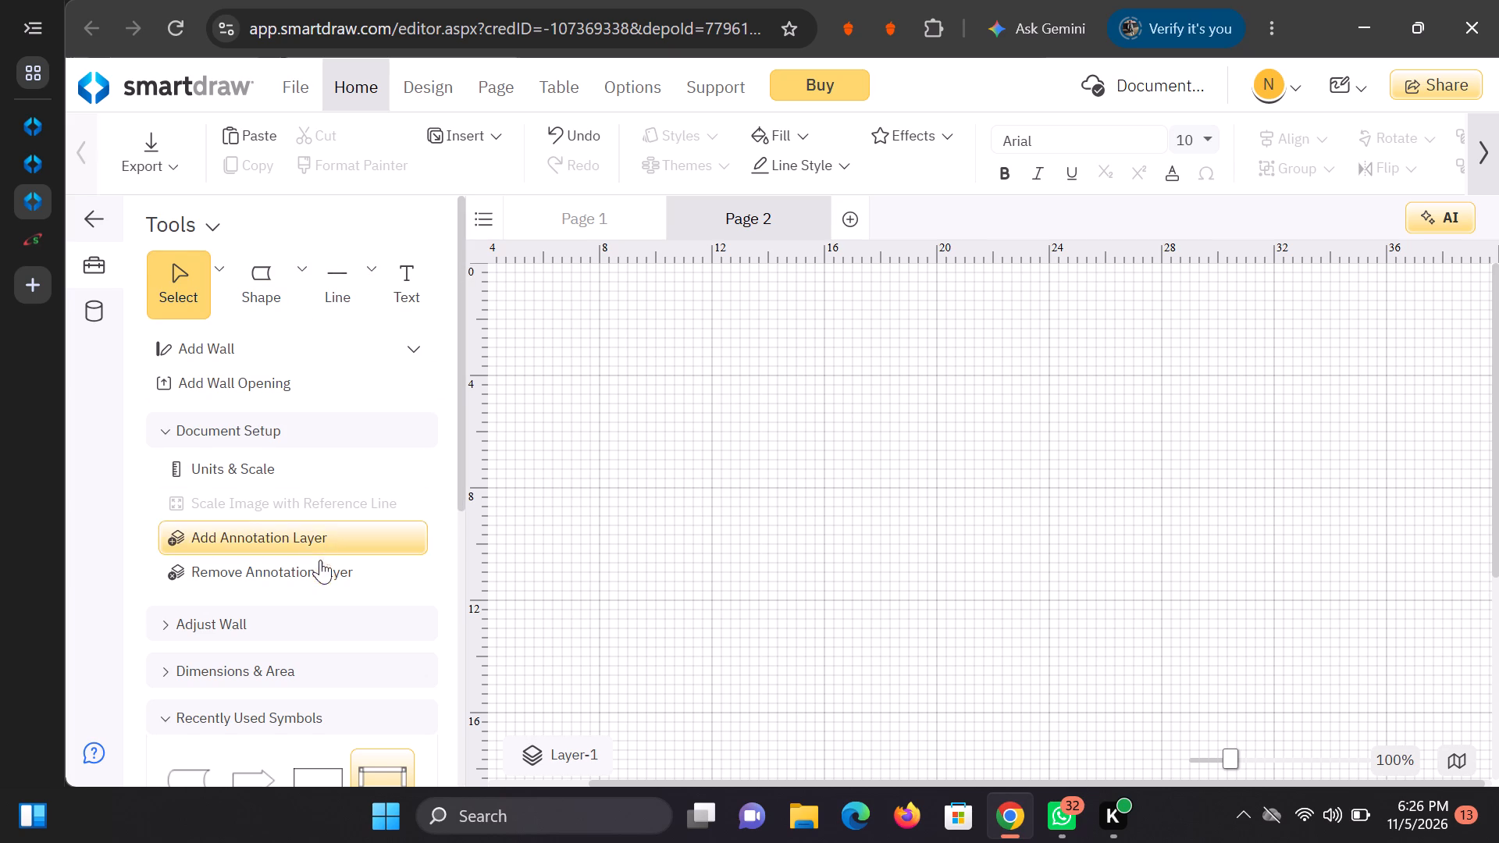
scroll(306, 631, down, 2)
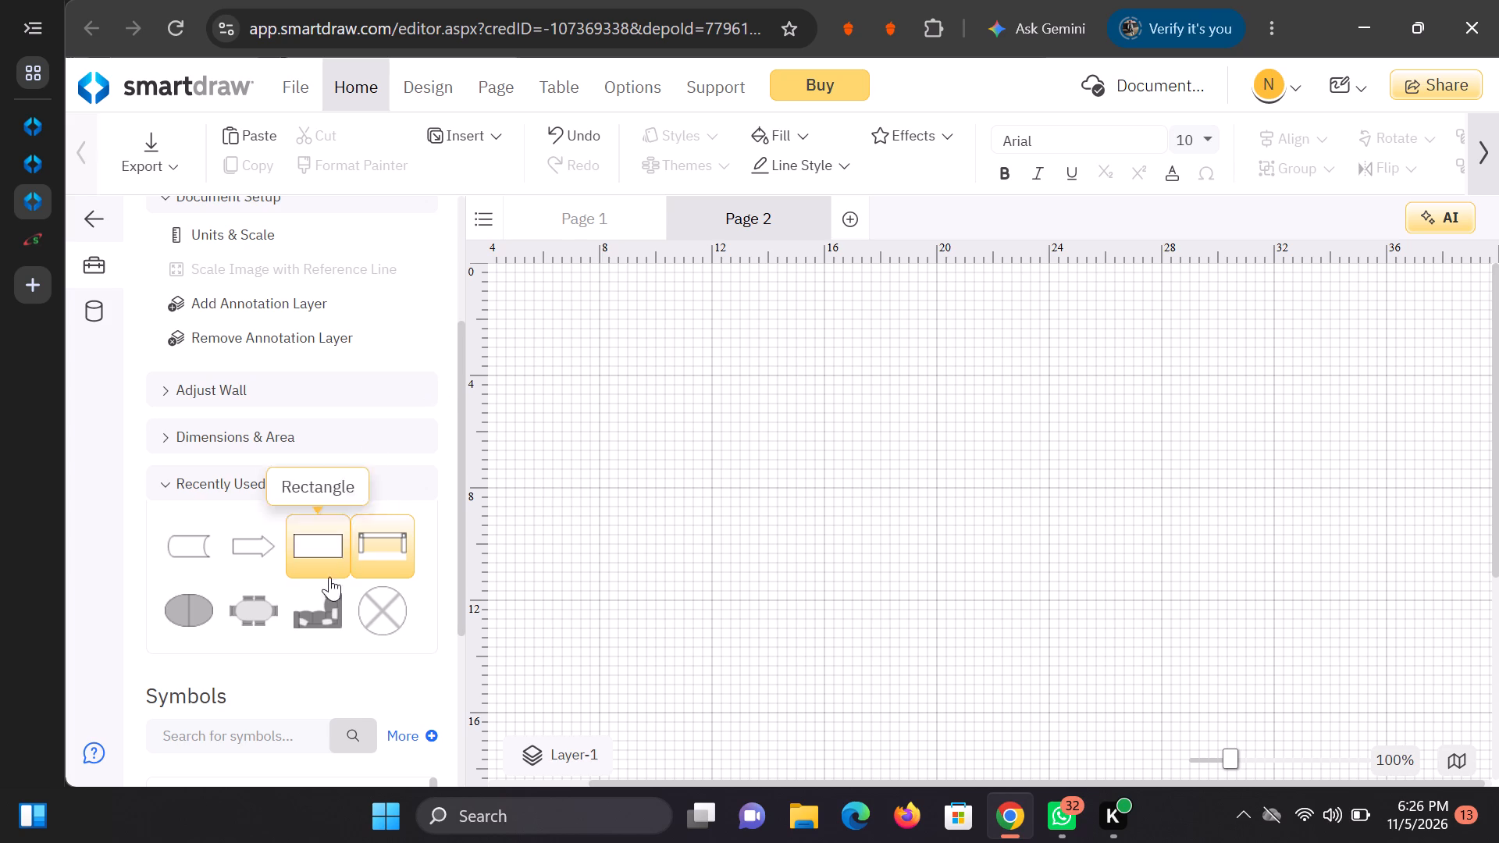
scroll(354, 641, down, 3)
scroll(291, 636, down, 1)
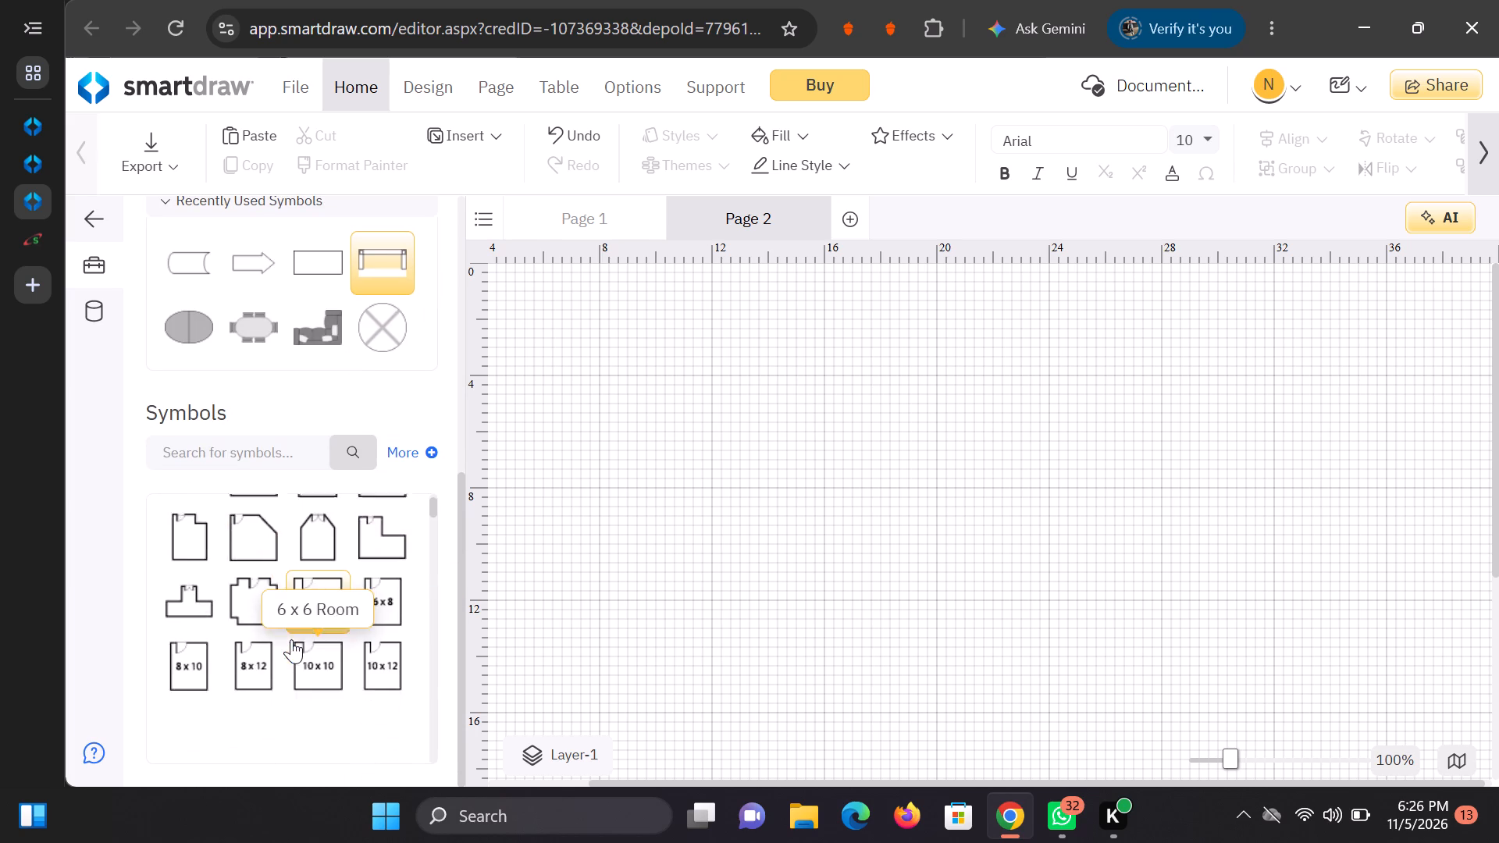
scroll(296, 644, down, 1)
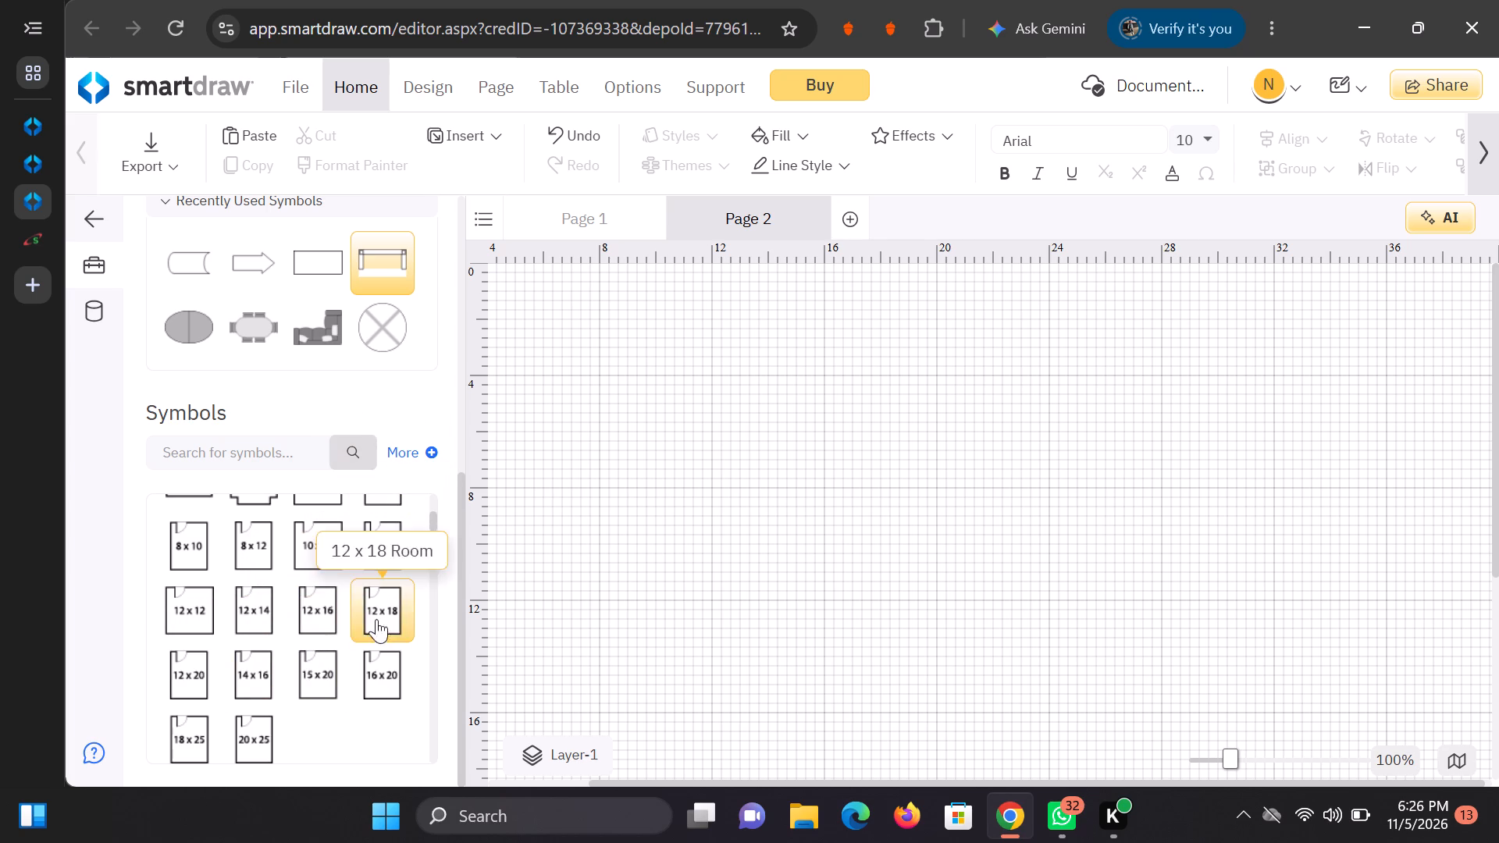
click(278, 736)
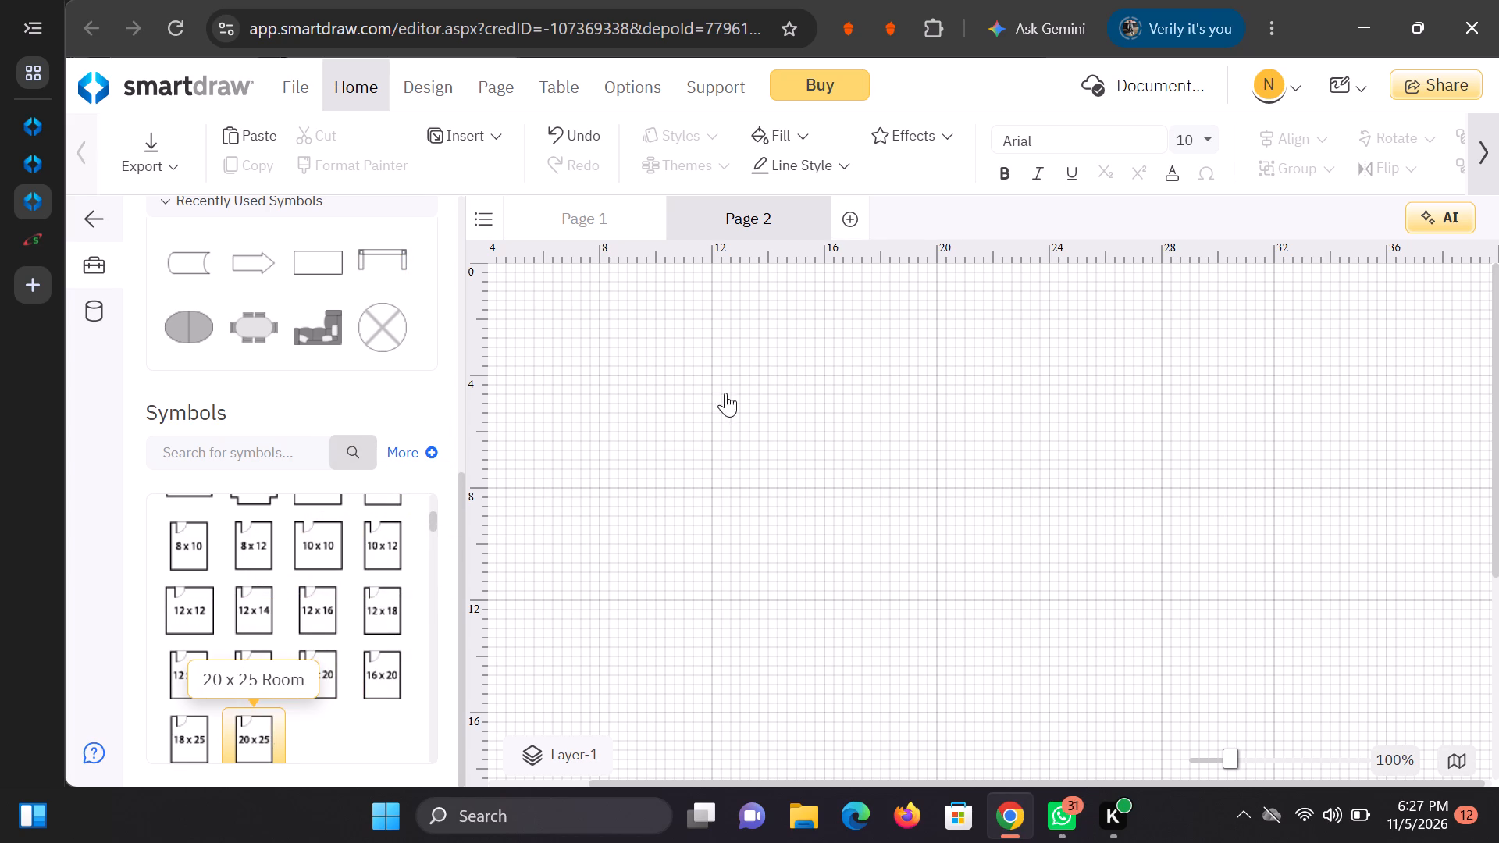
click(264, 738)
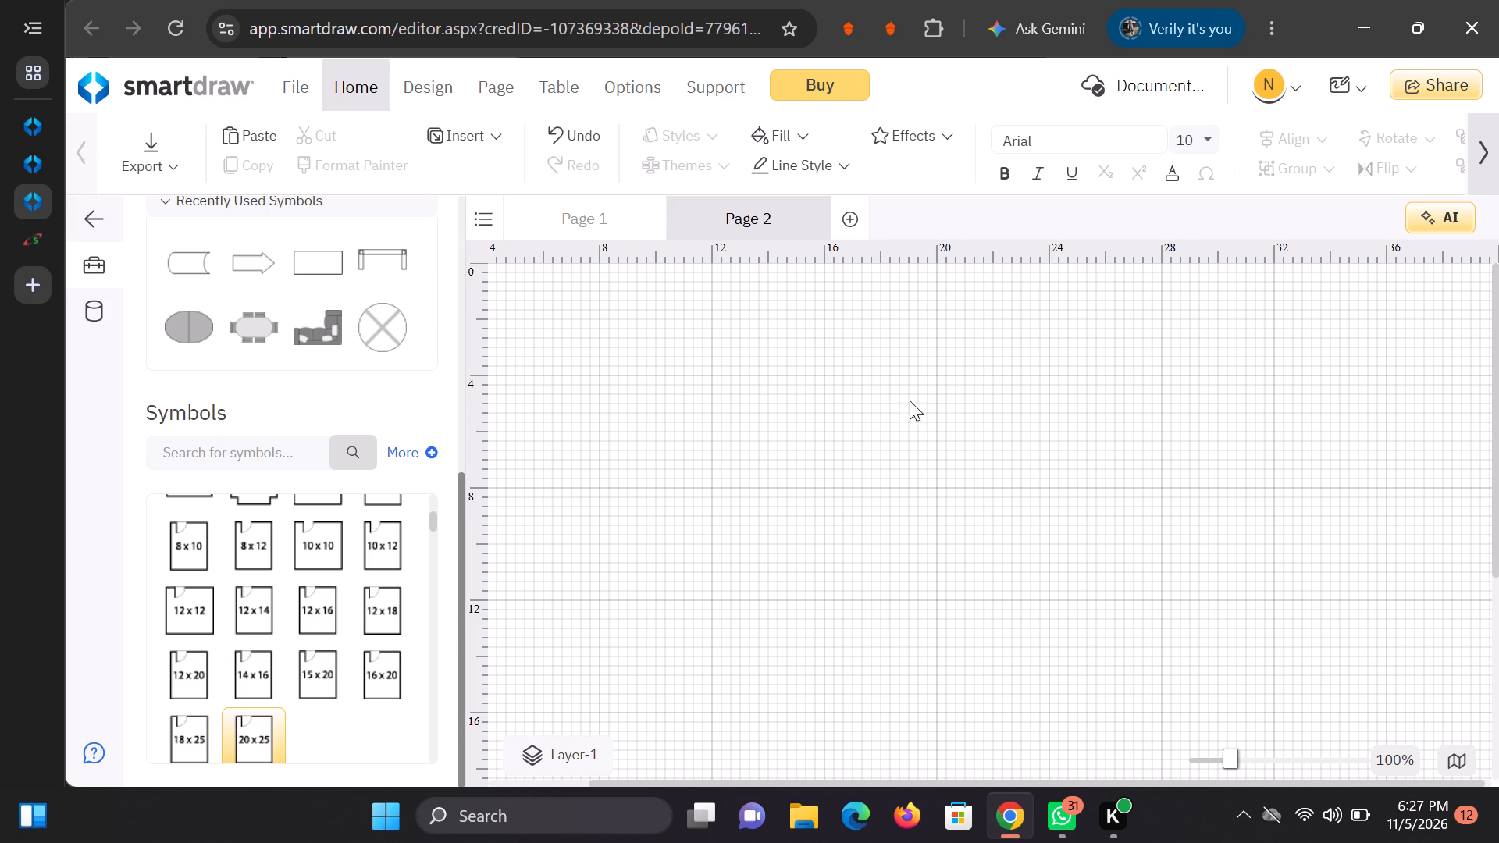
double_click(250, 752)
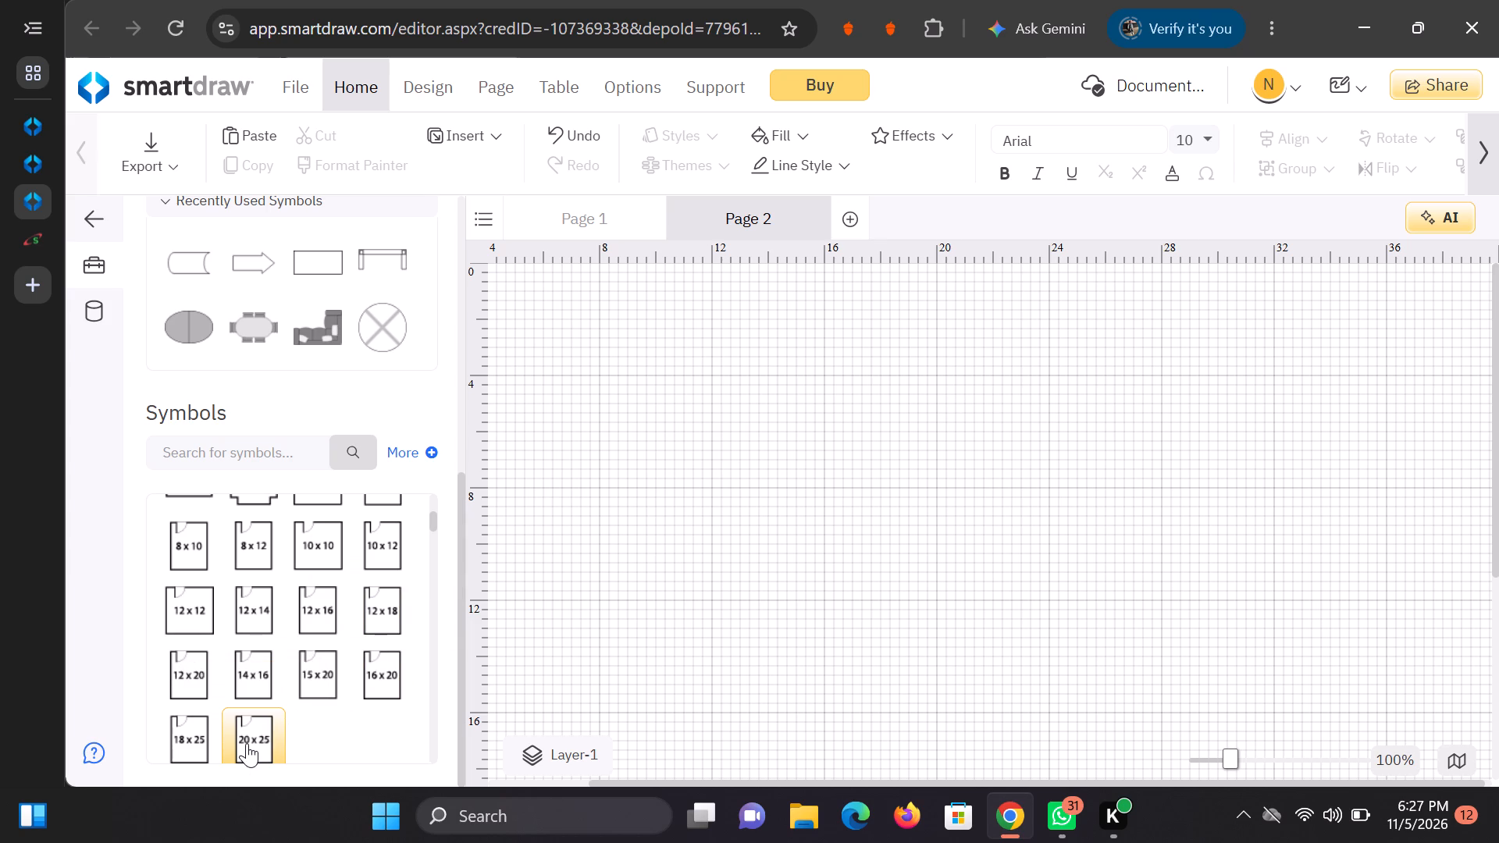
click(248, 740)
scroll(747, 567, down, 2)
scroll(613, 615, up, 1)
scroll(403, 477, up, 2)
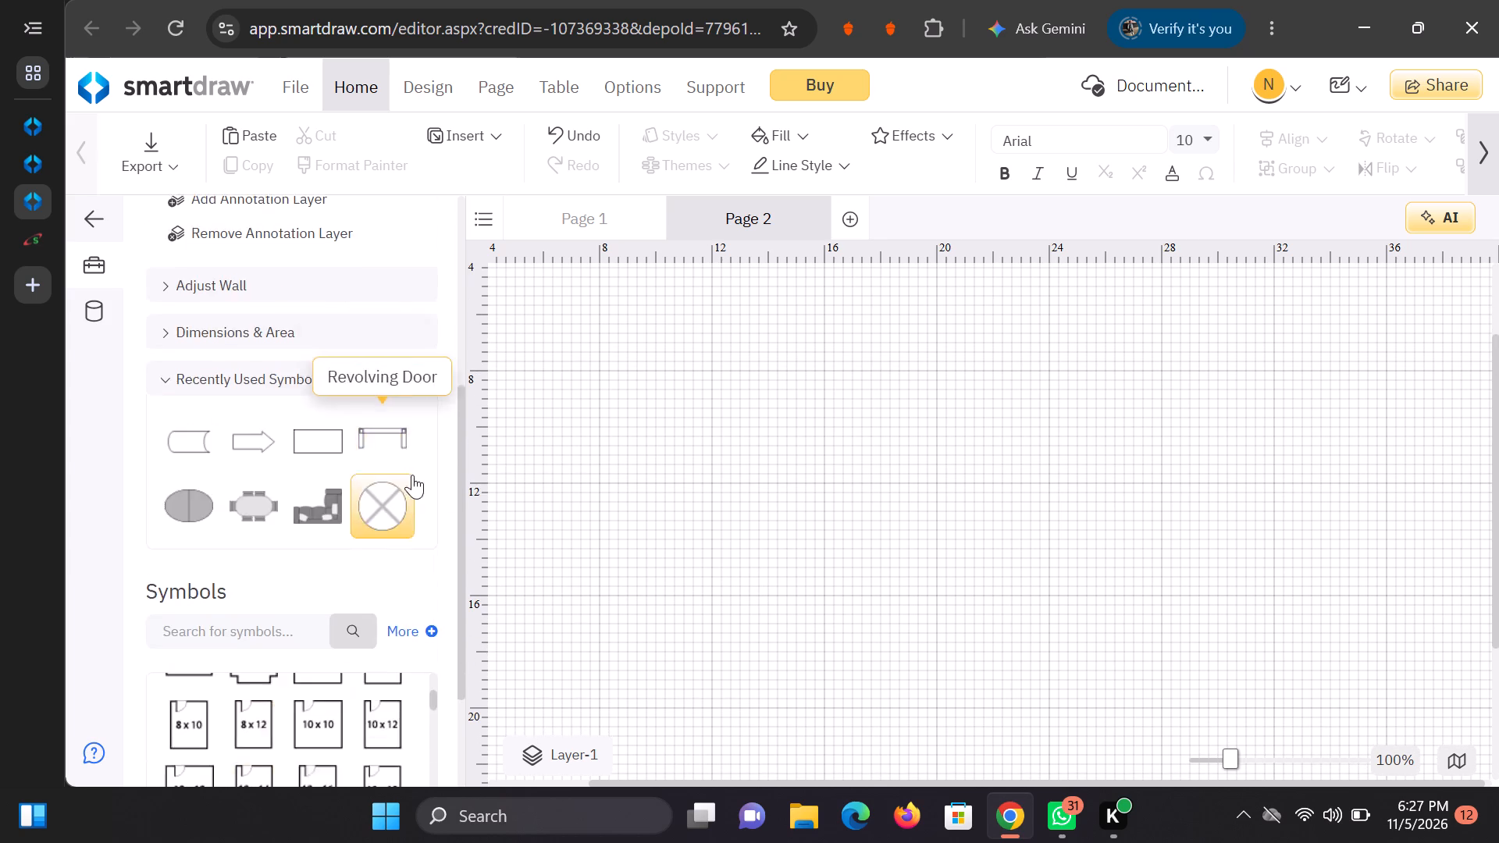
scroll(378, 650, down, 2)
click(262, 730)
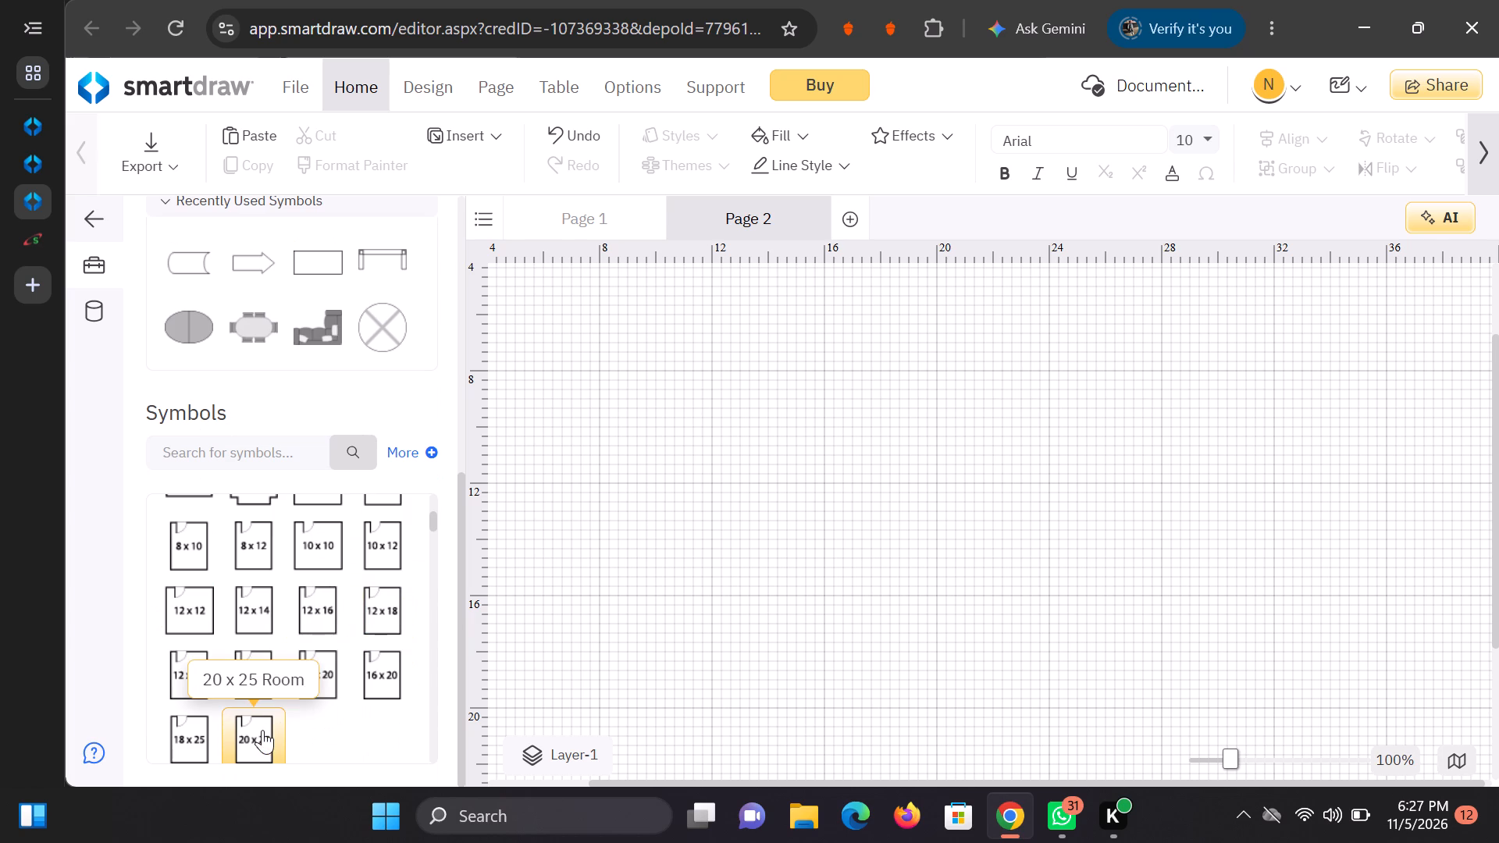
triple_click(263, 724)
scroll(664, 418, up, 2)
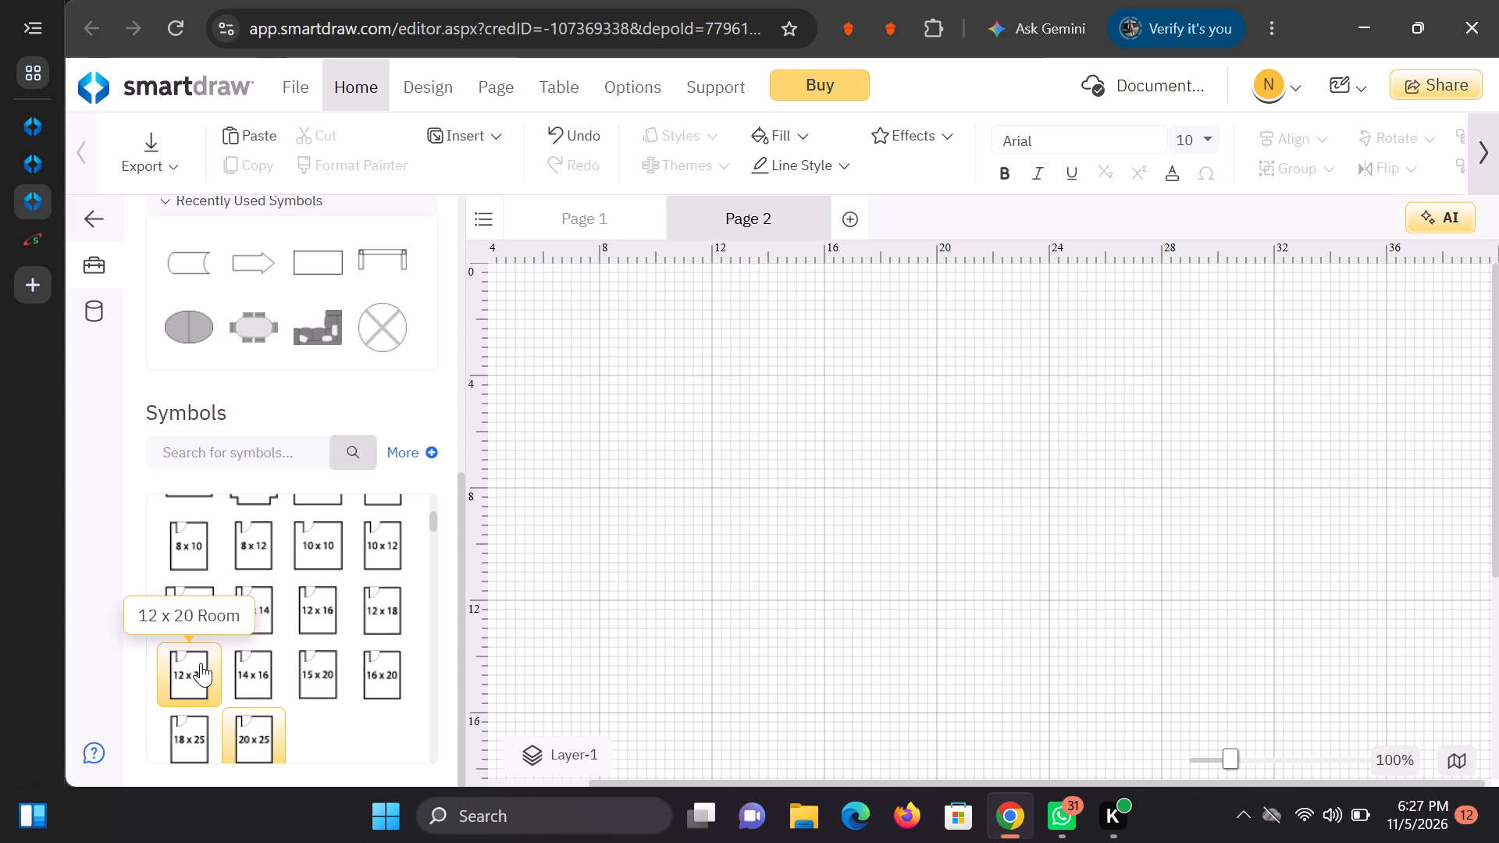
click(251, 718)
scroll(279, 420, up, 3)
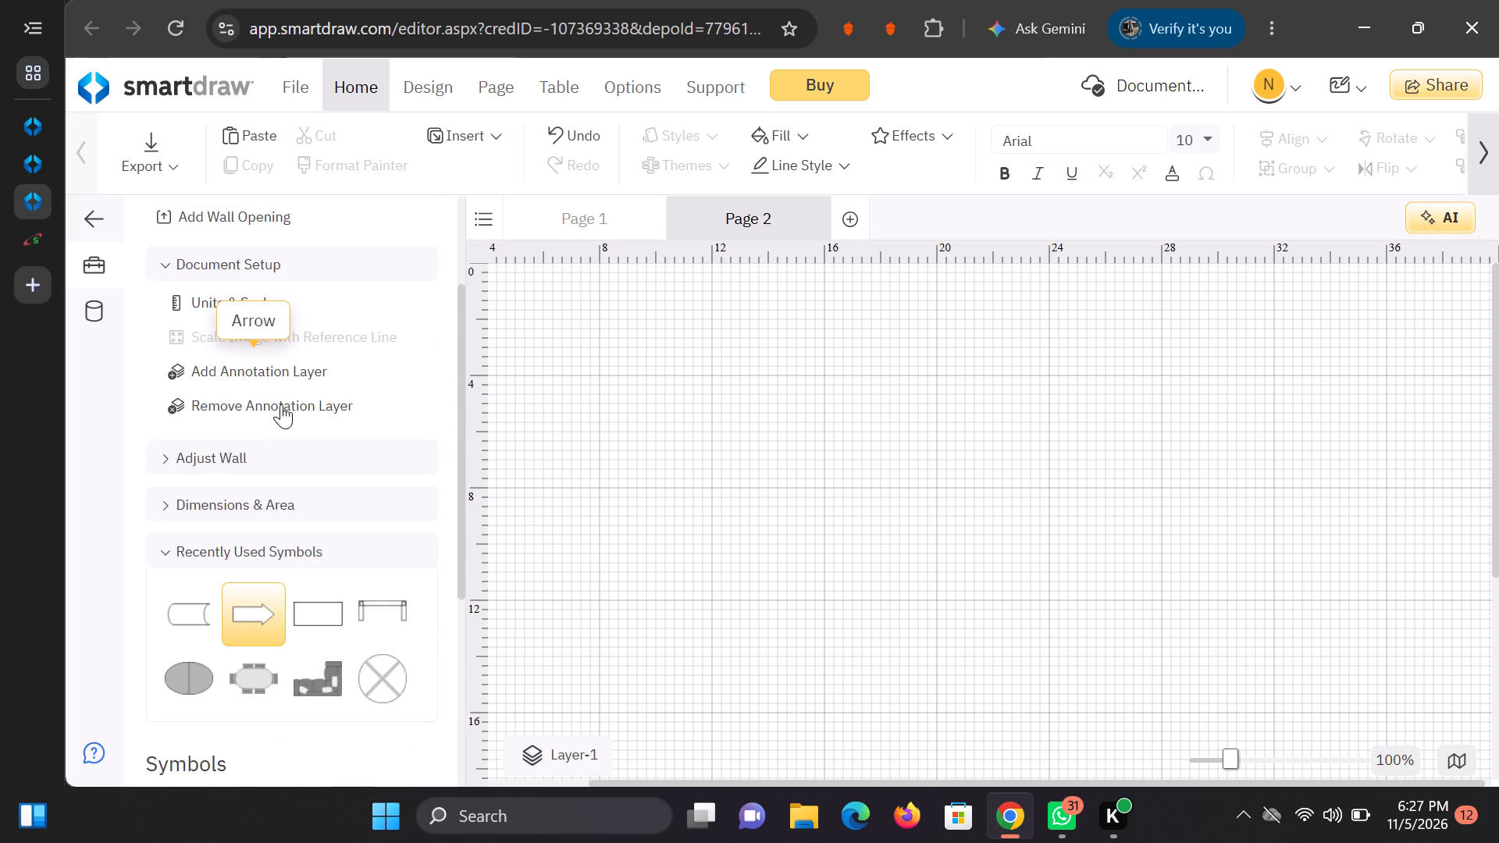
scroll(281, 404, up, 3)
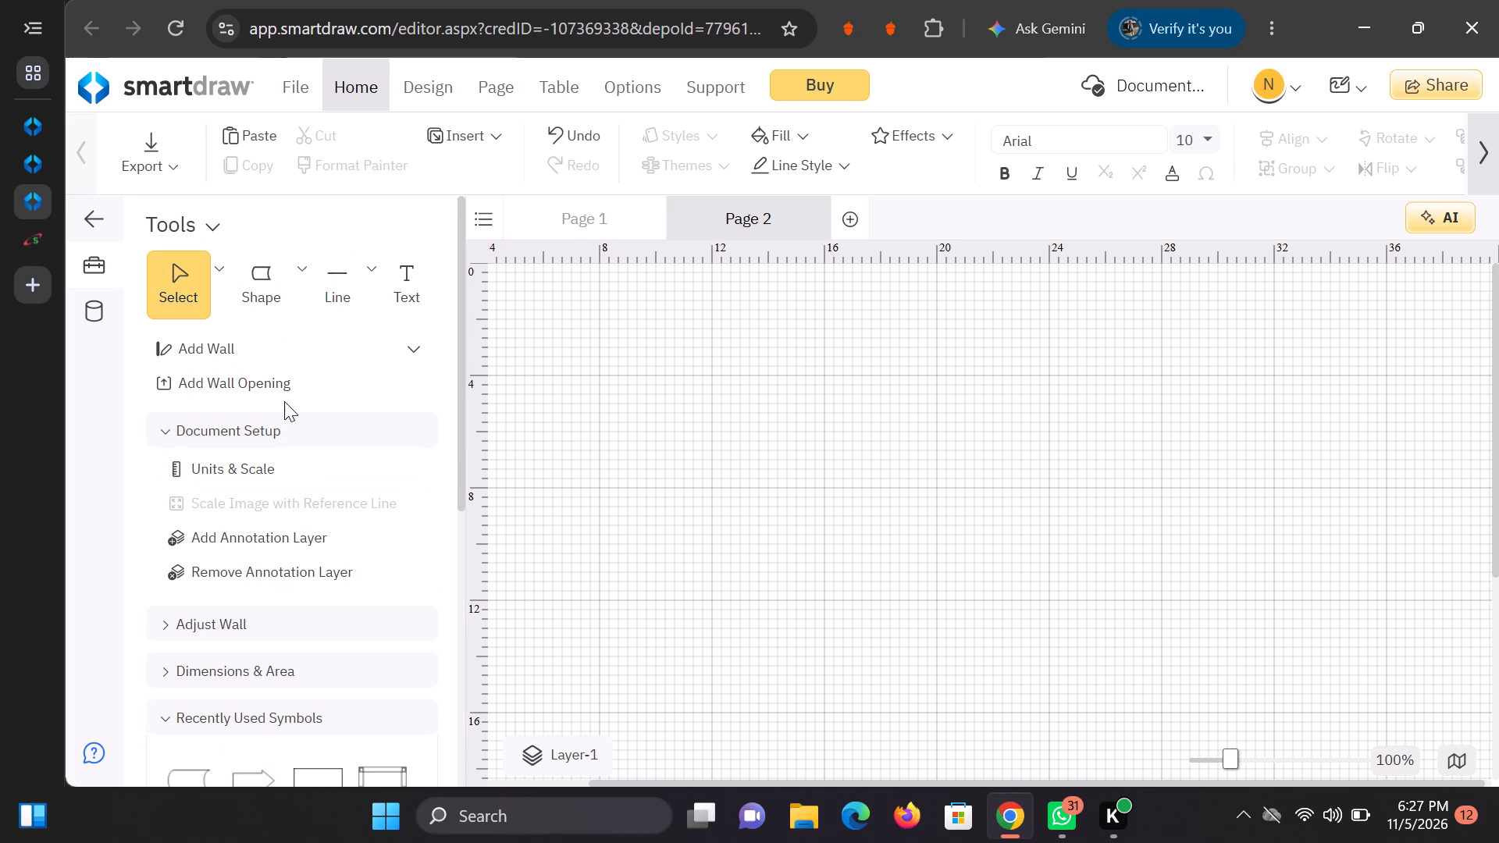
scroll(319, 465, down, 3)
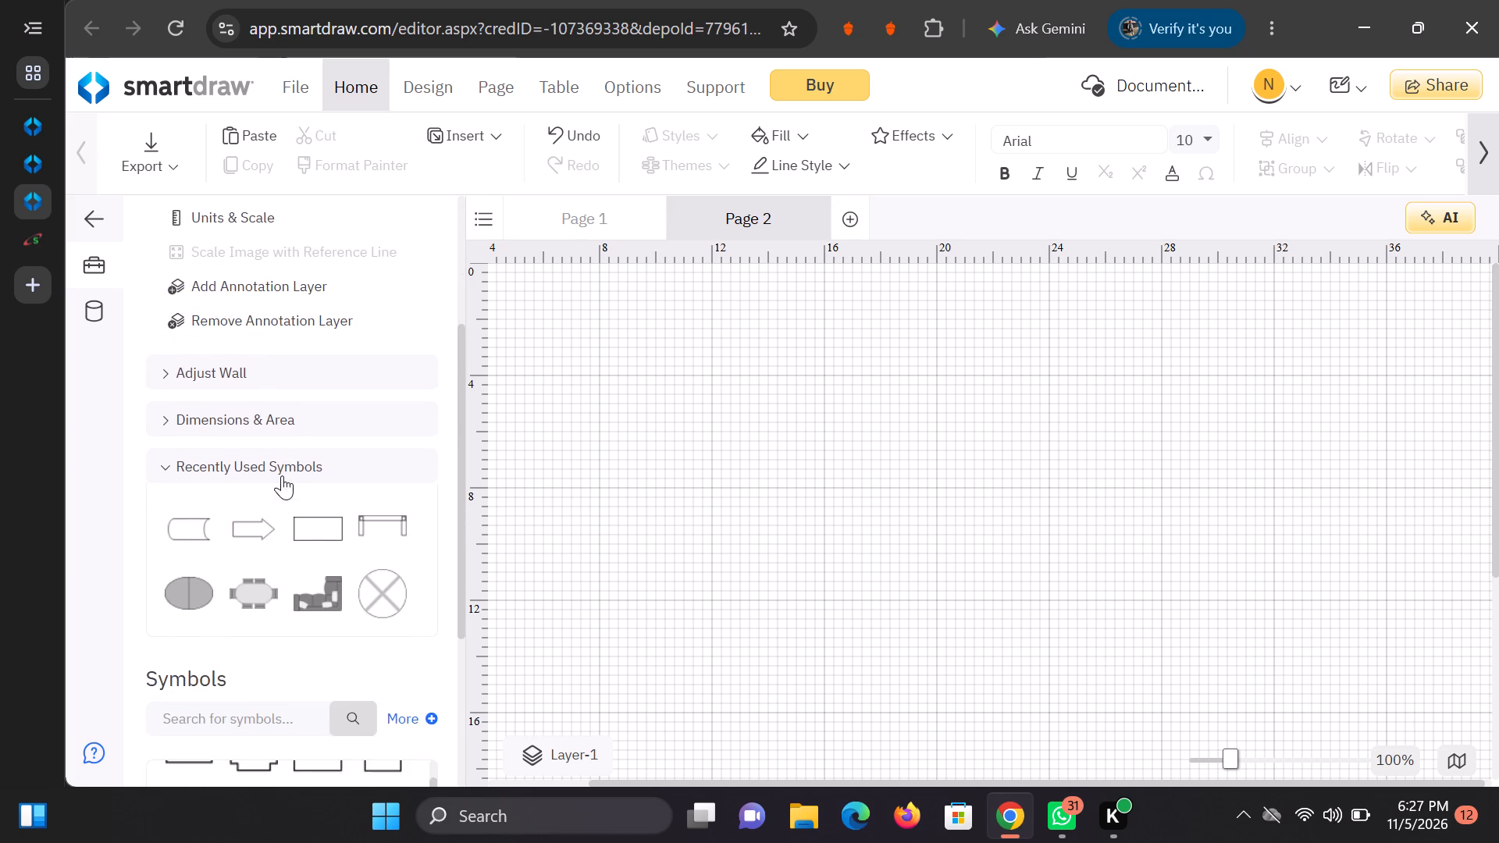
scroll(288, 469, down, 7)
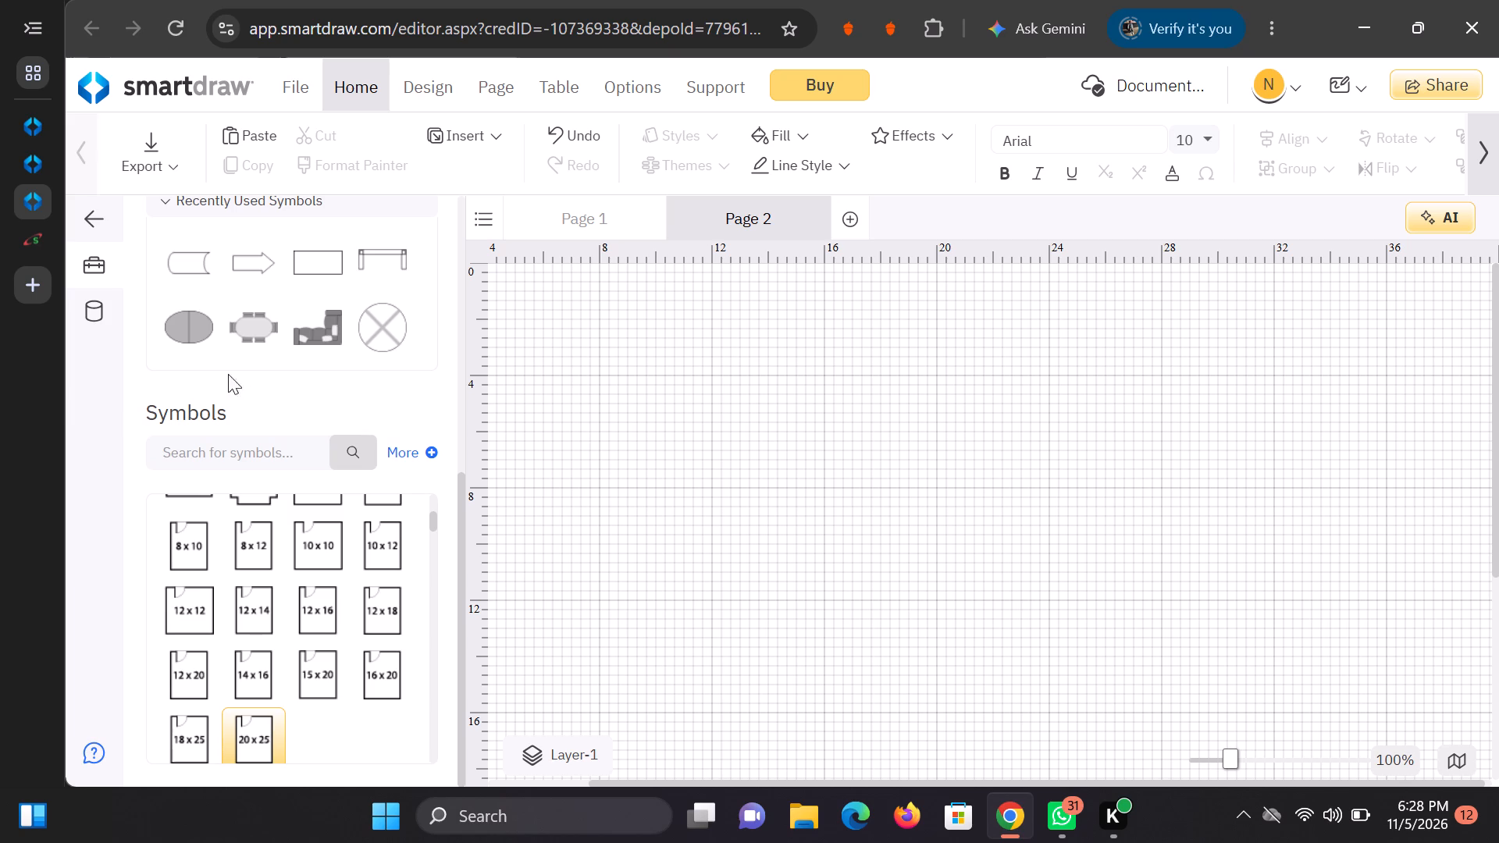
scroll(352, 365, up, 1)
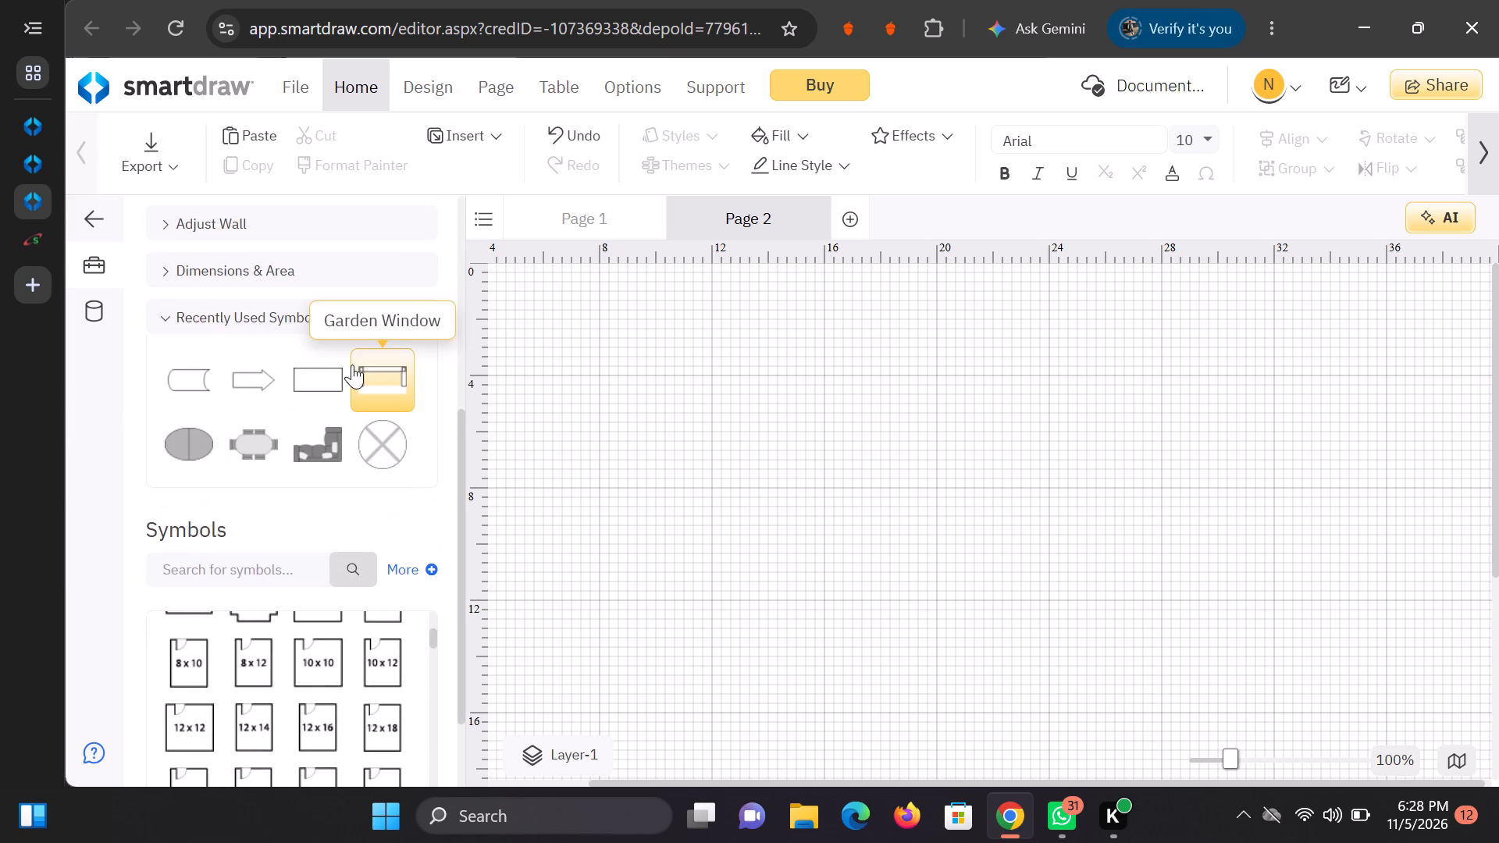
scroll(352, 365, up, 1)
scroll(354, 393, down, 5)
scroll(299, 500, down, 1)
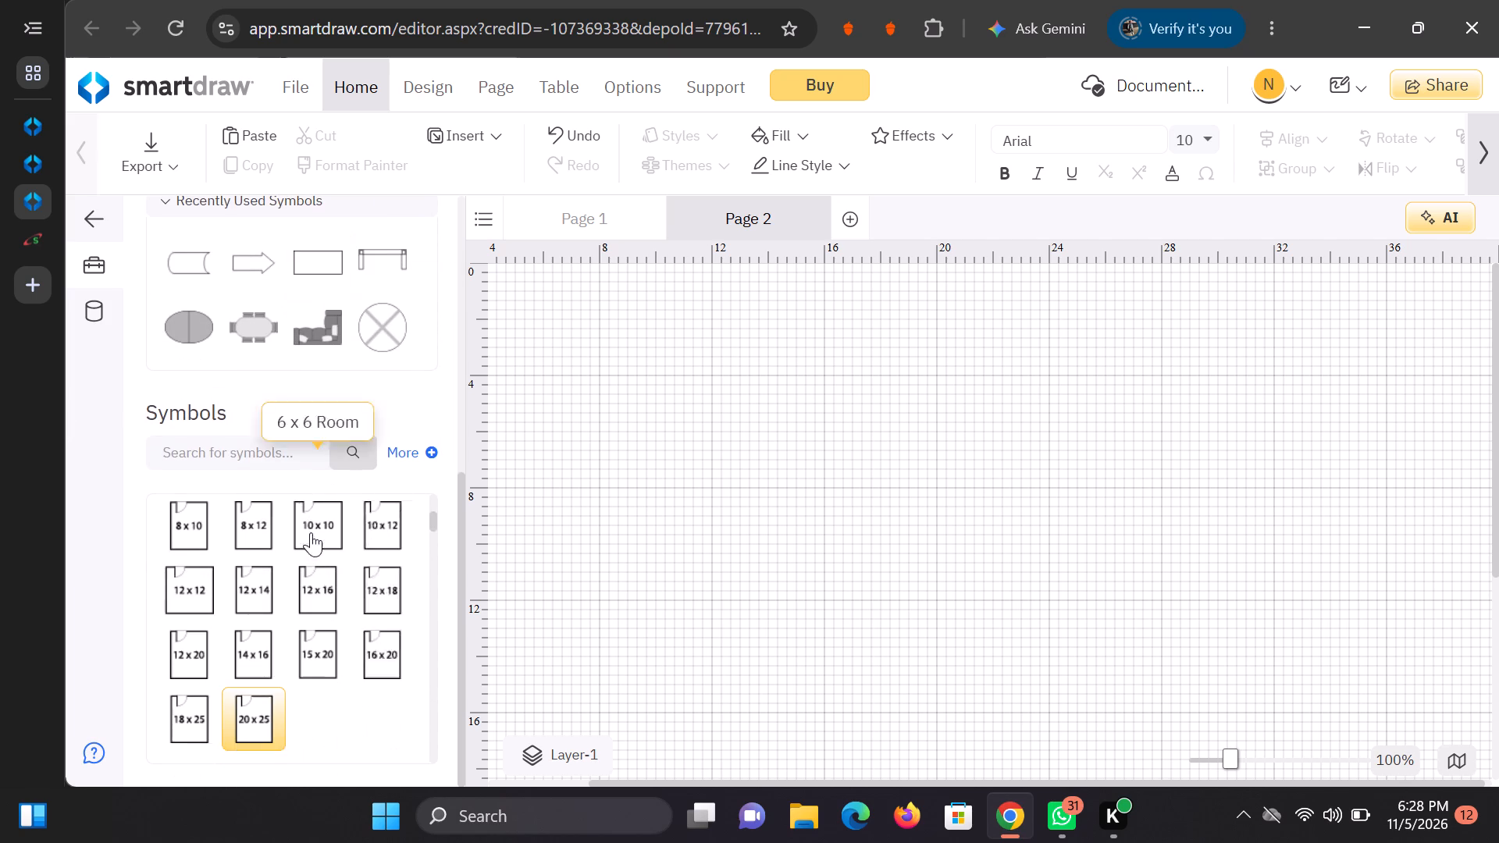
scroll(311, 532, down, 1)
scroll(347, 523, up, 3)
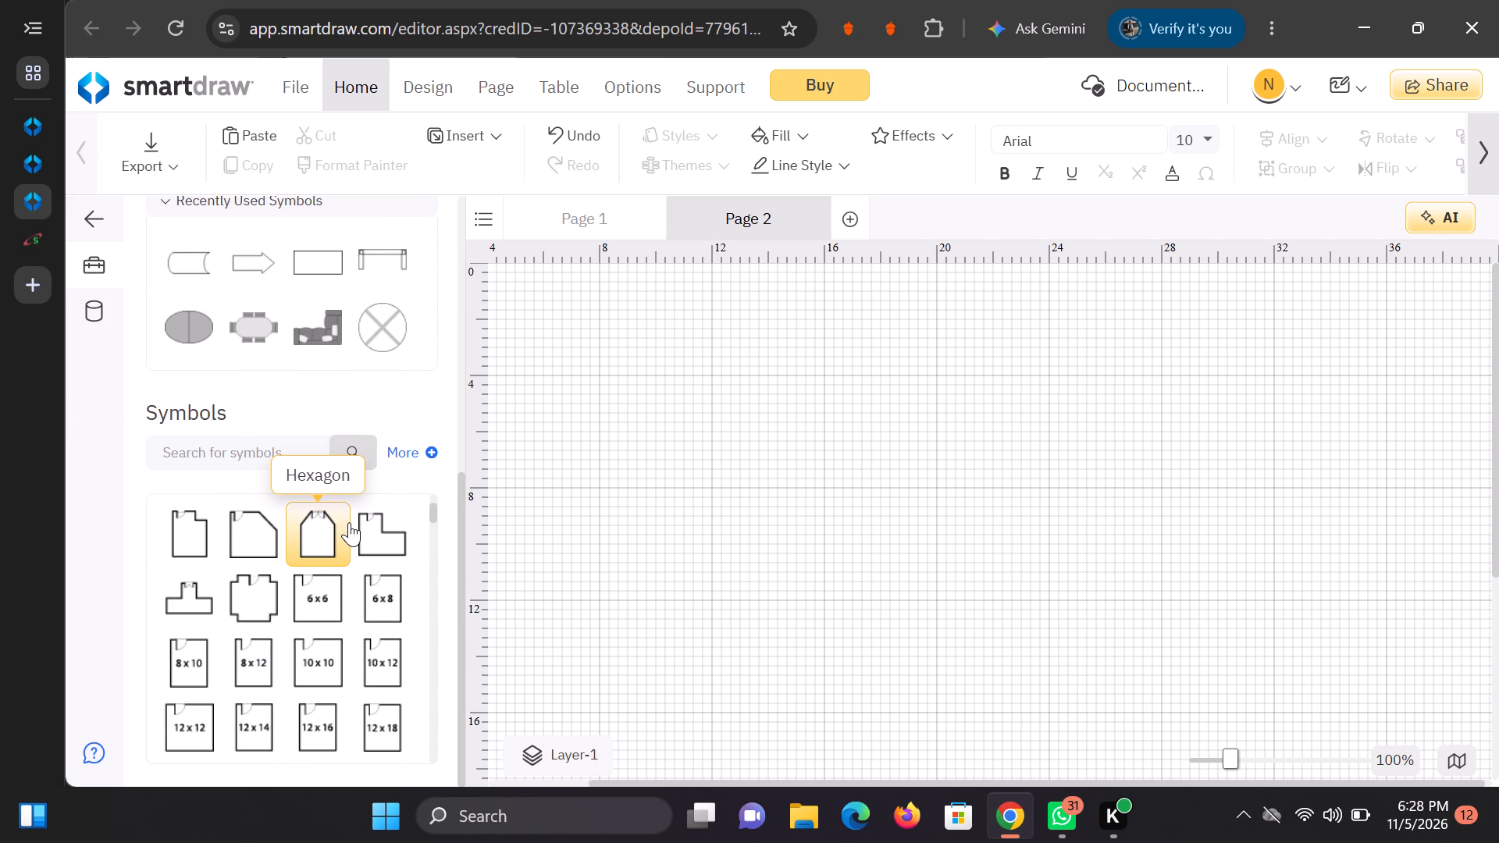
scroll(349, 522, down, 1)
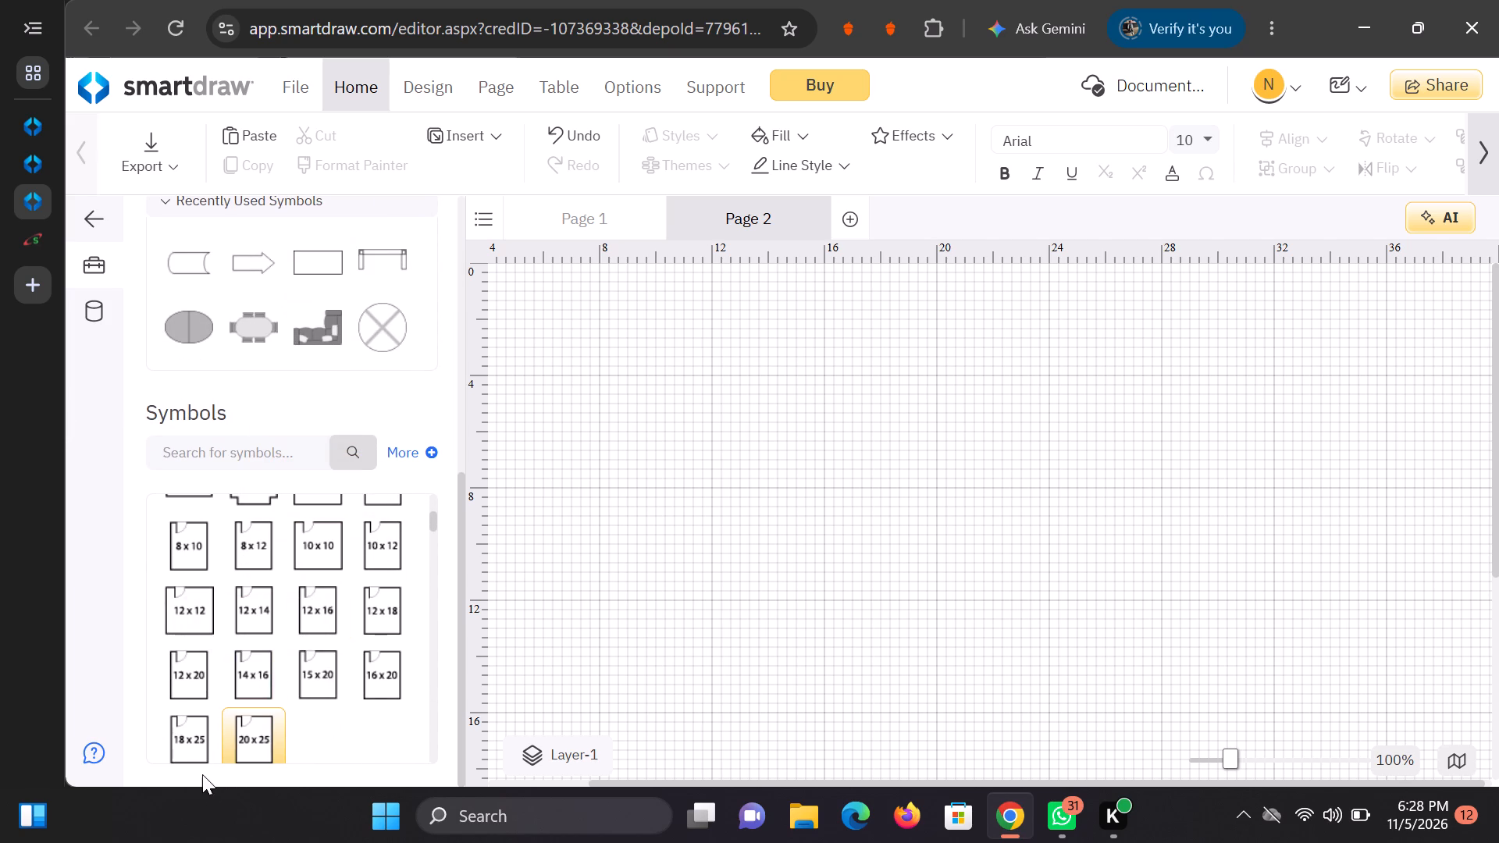
Place a 20 x 25 Room symbol on page 2.
double_click(241, 741)
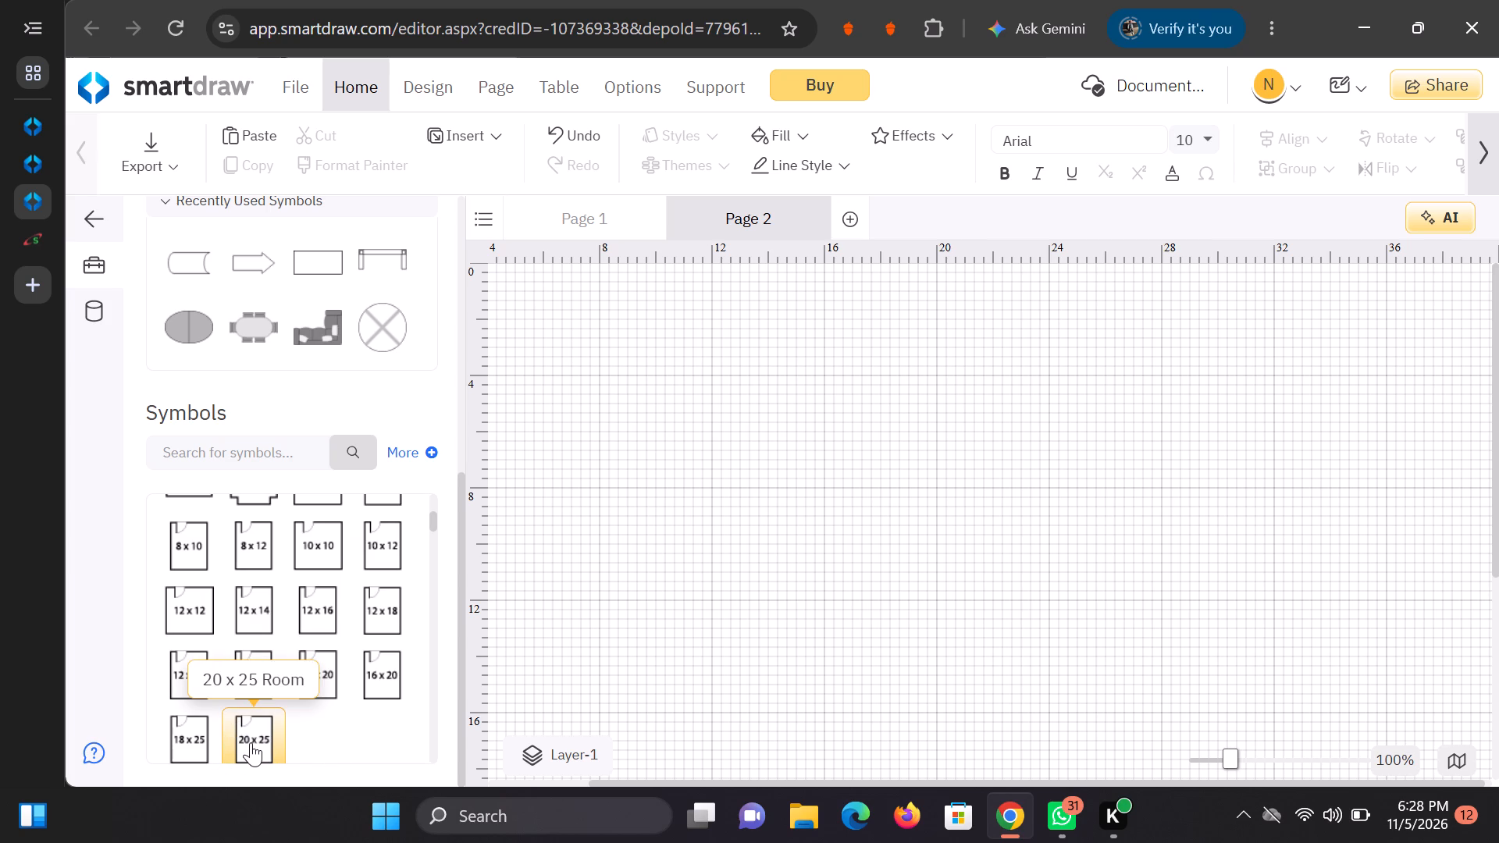
double_click(254, 742)
scroll(869, 630, down, 2)
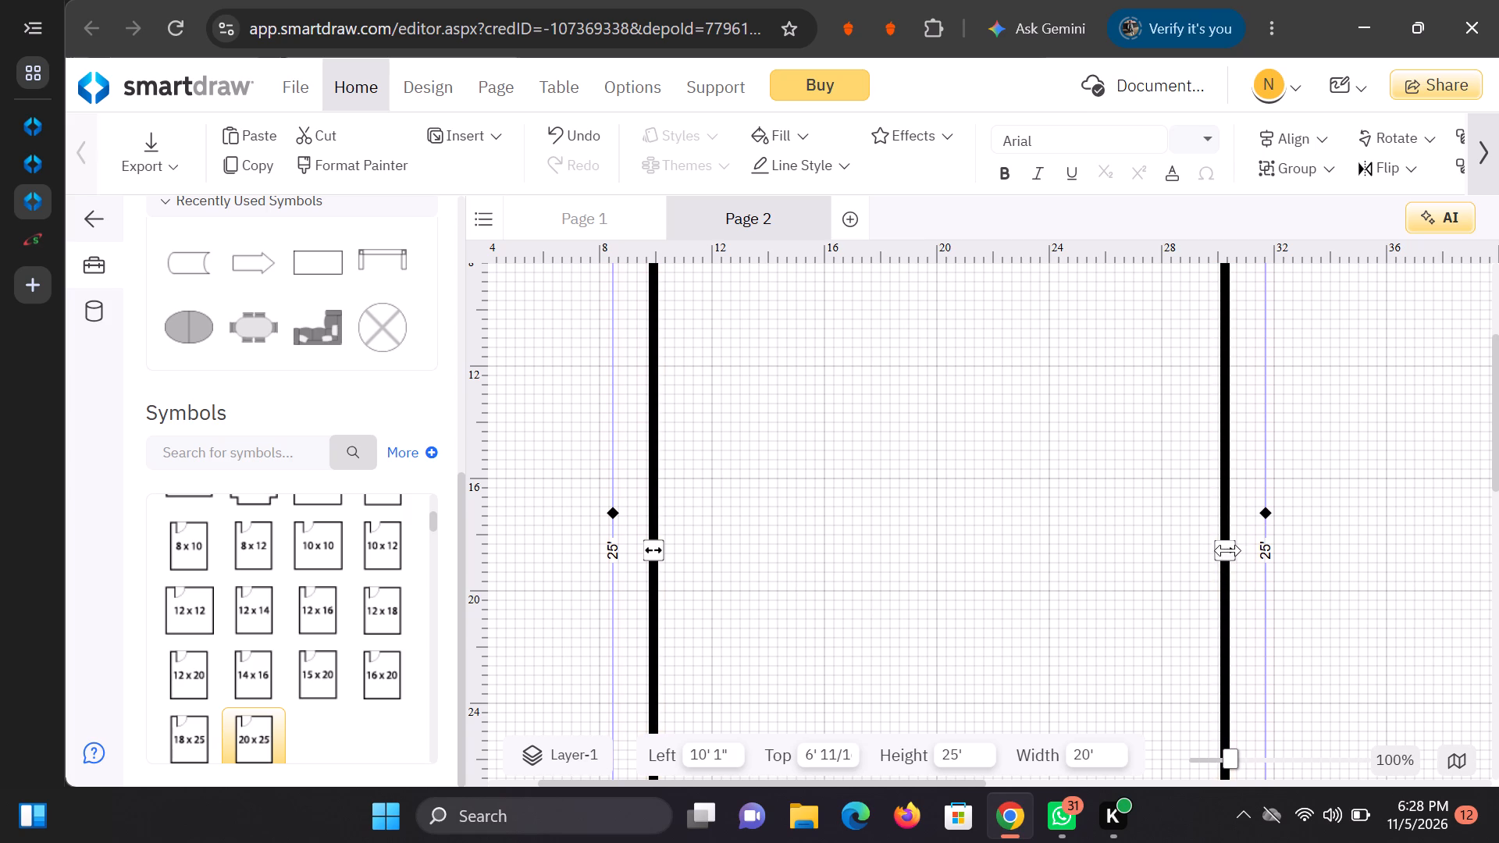
Stretch the room's right wall outward to widen the room to about 56' 1".
drag(1228, 550, 1498, 532)
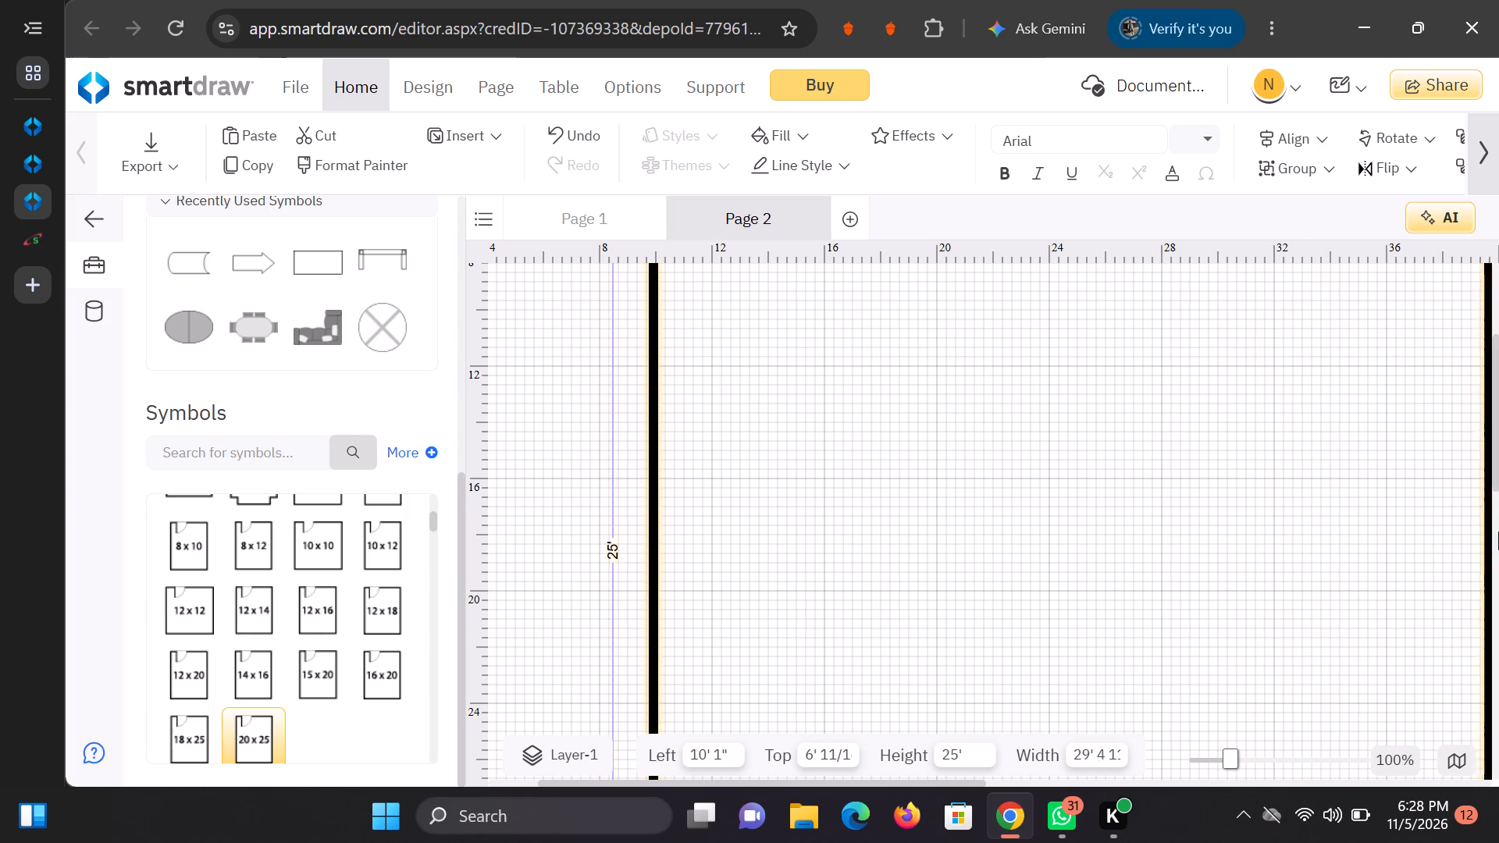
drag(1498, 532, 1491, 528)
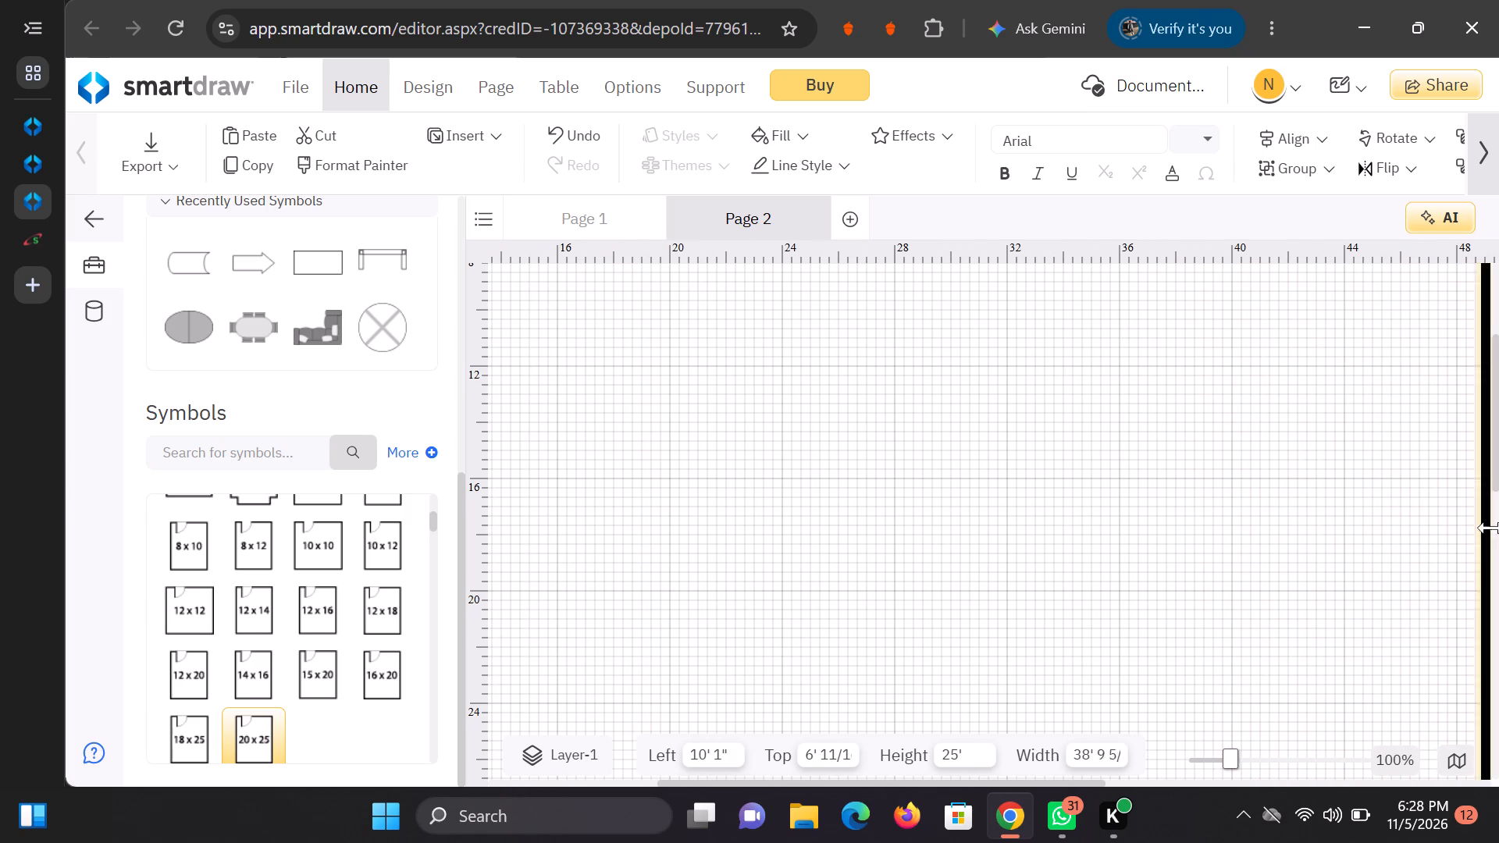
drag(1491, 528, 1498, 521)
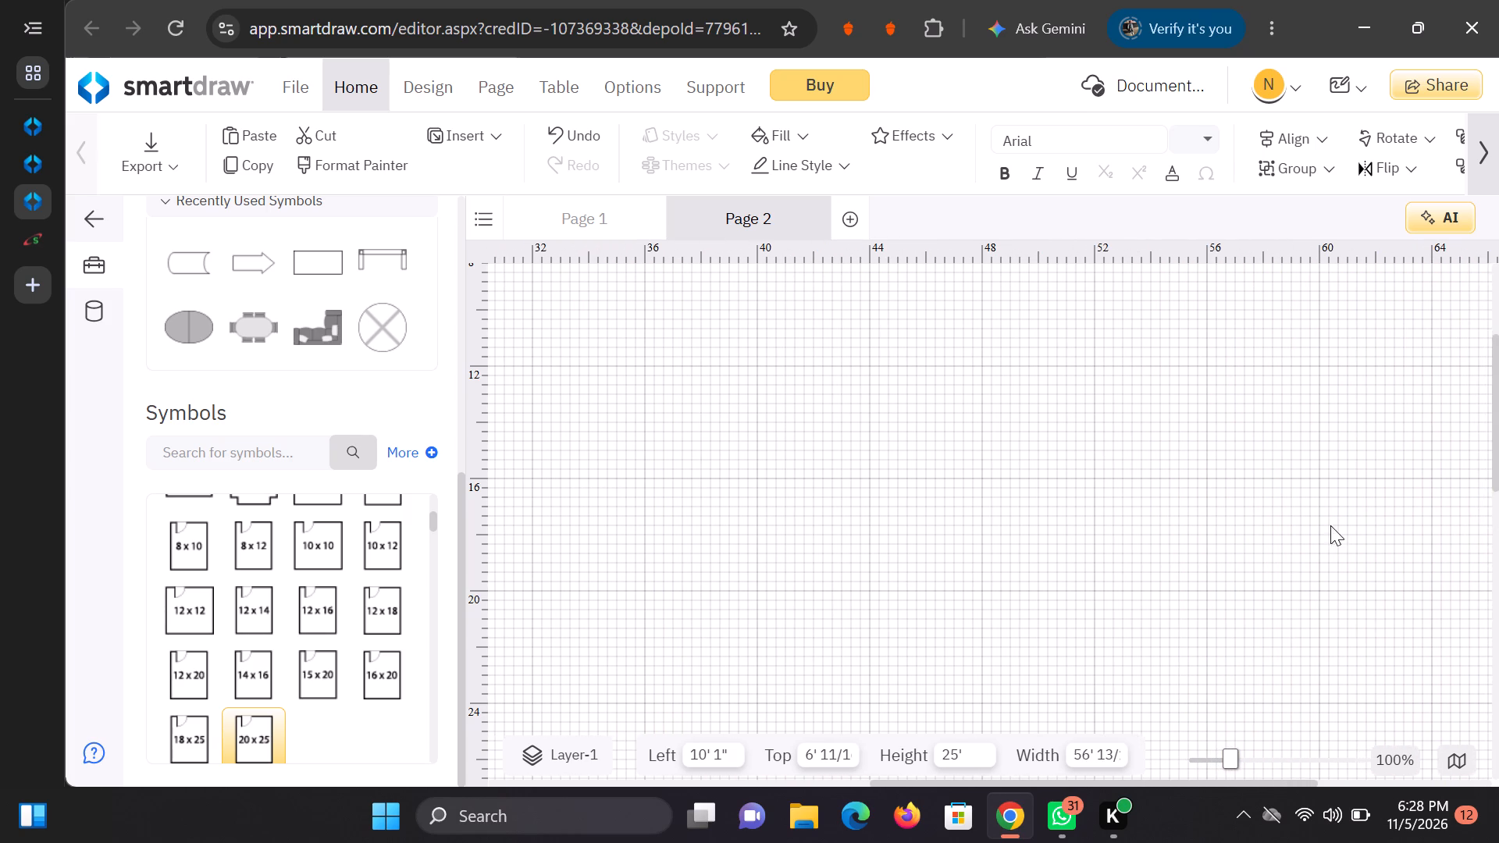
Move the room's top wall upward to increase the room's height to about 27' 9".
scroll(725, 515, up, 4)
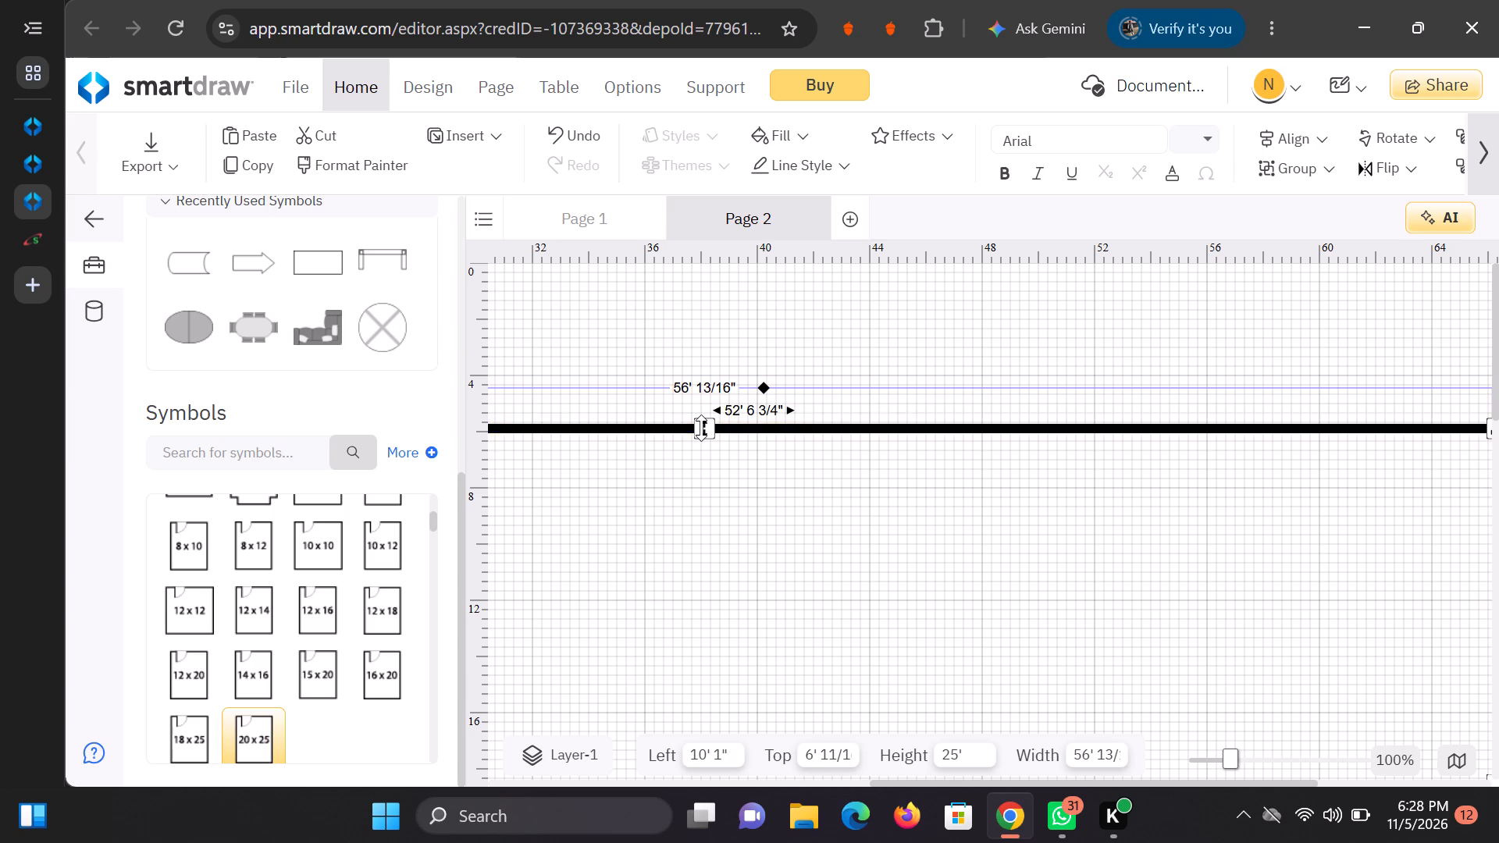
drag(701, 428, 745, 353)
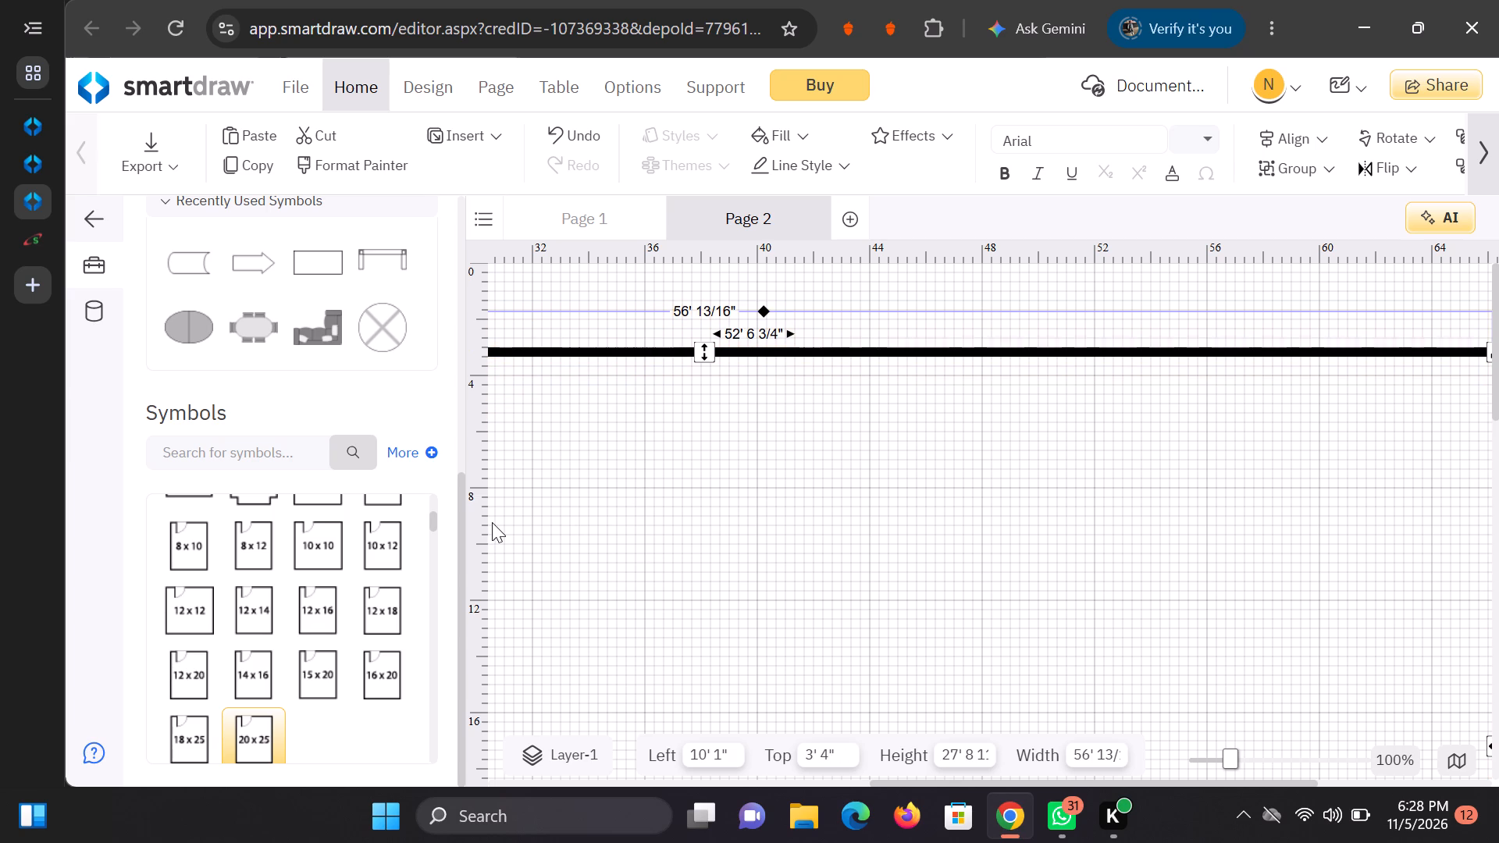
Place a 6' wide, 3' high rectangle inside the room below the door, about 11' 4" from the left and 7' 8" from the top.
drag(505, 527, 482, 532)
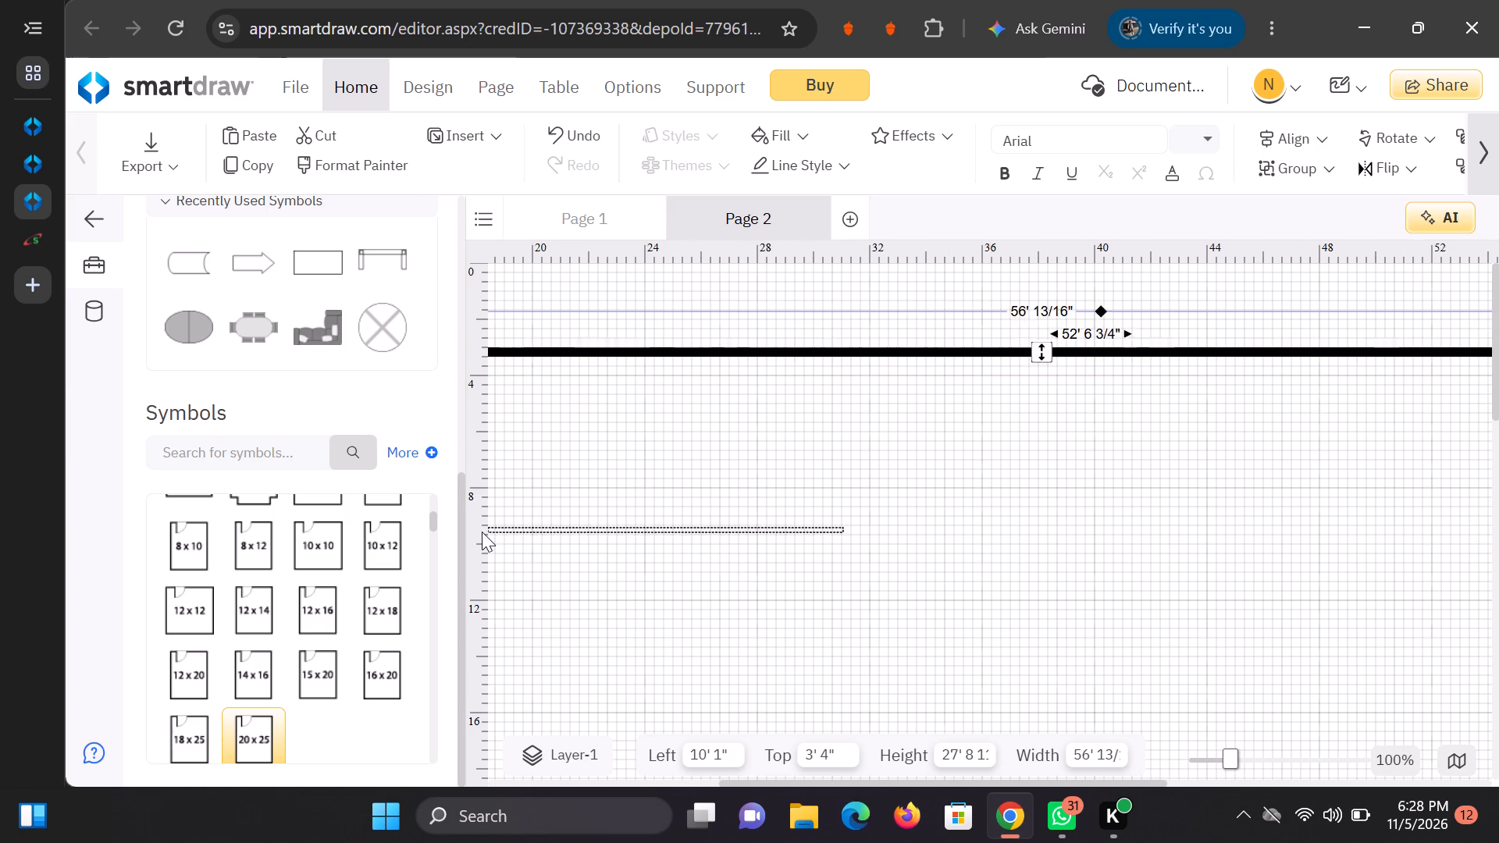
drag(482, 532, 482, 533)
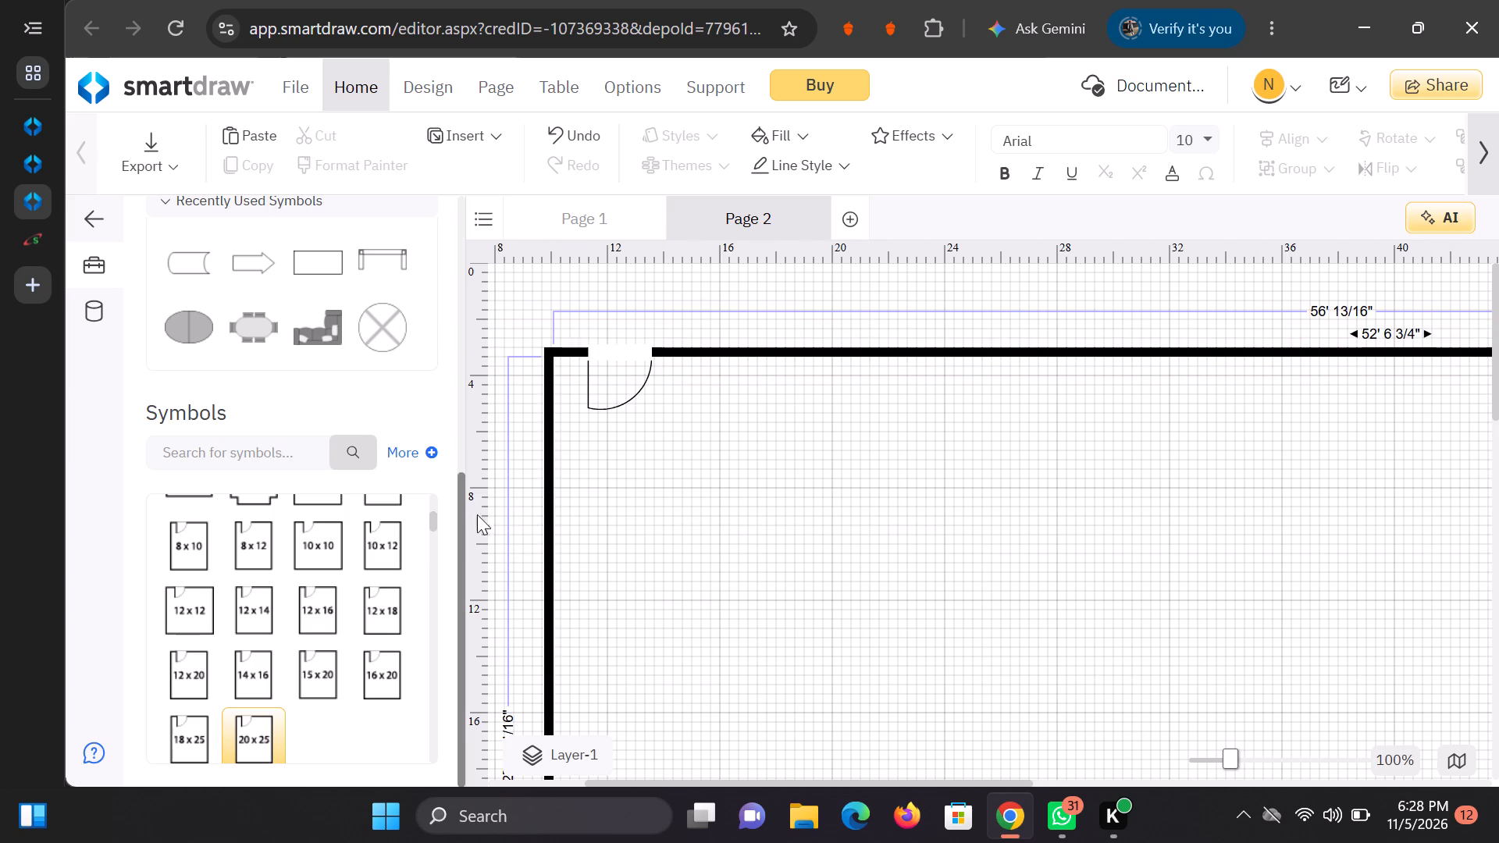
scroll(331, 570, up, 4)
scroll(340, 498, up, 4)
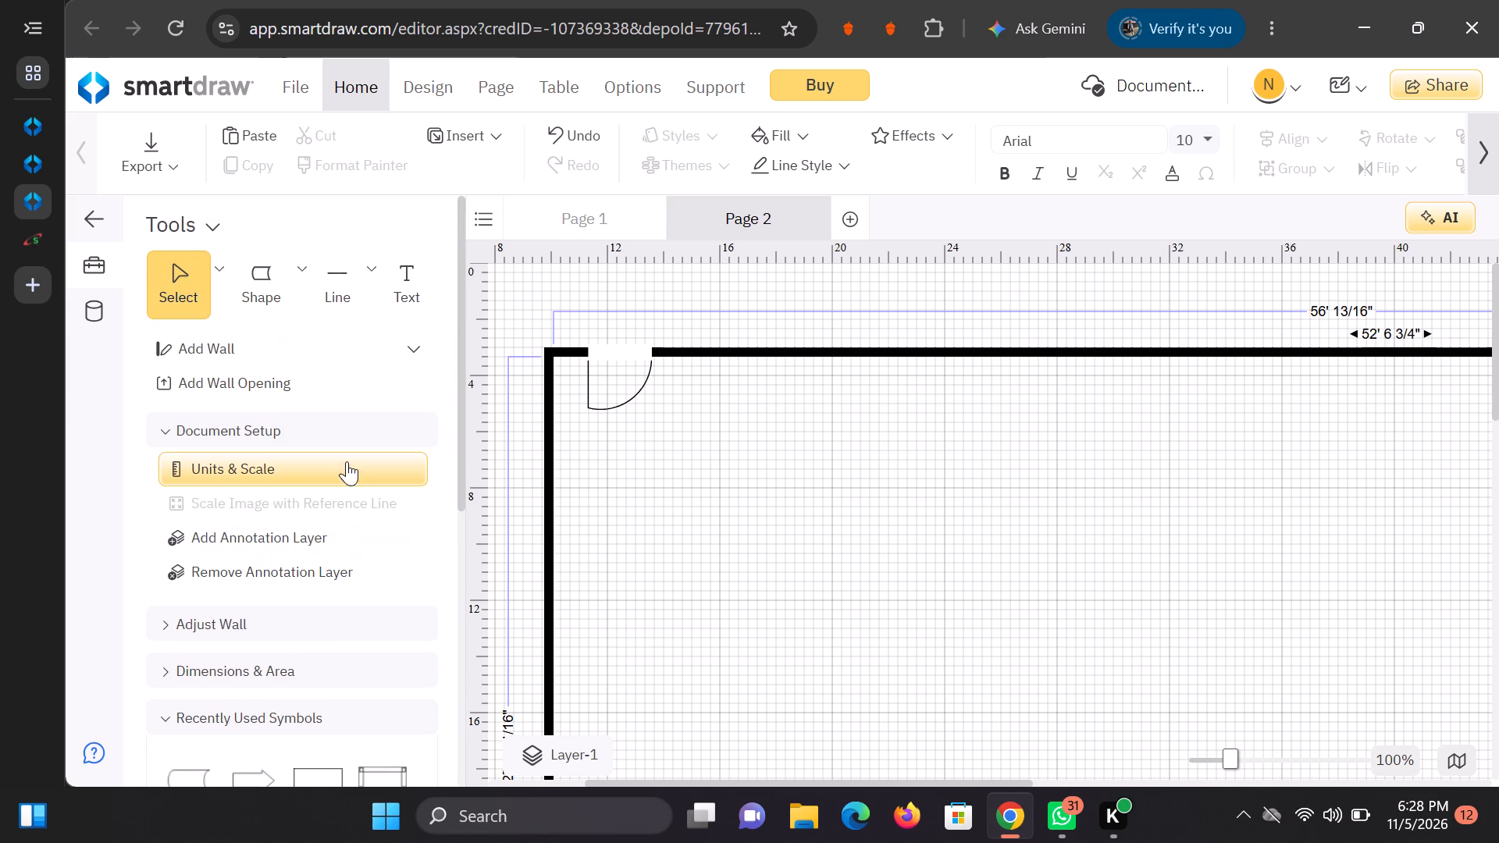
click(302, 279)
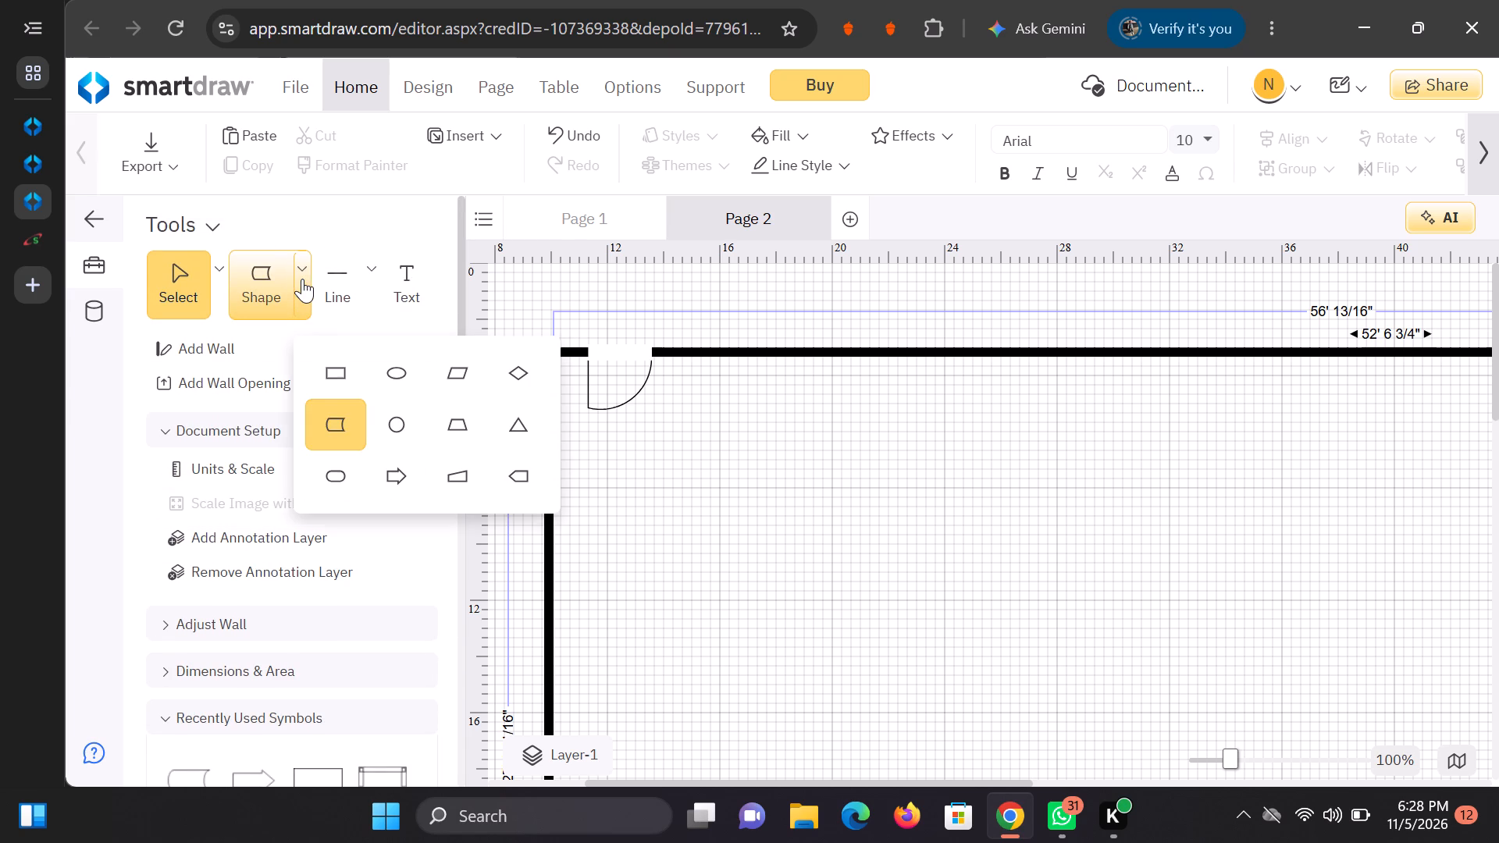
click(341, 380)
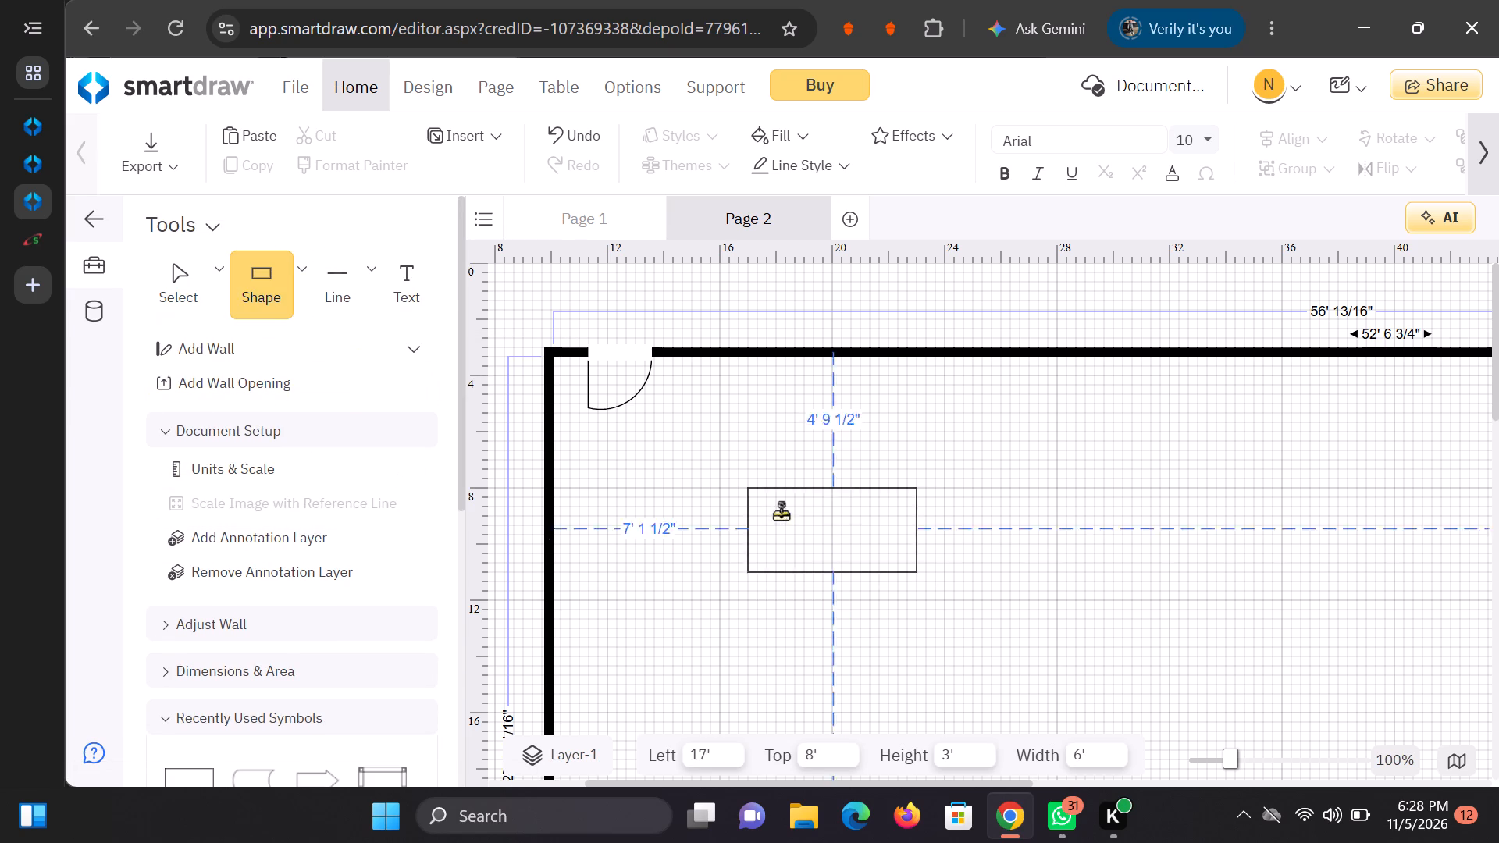
click(676, 516)
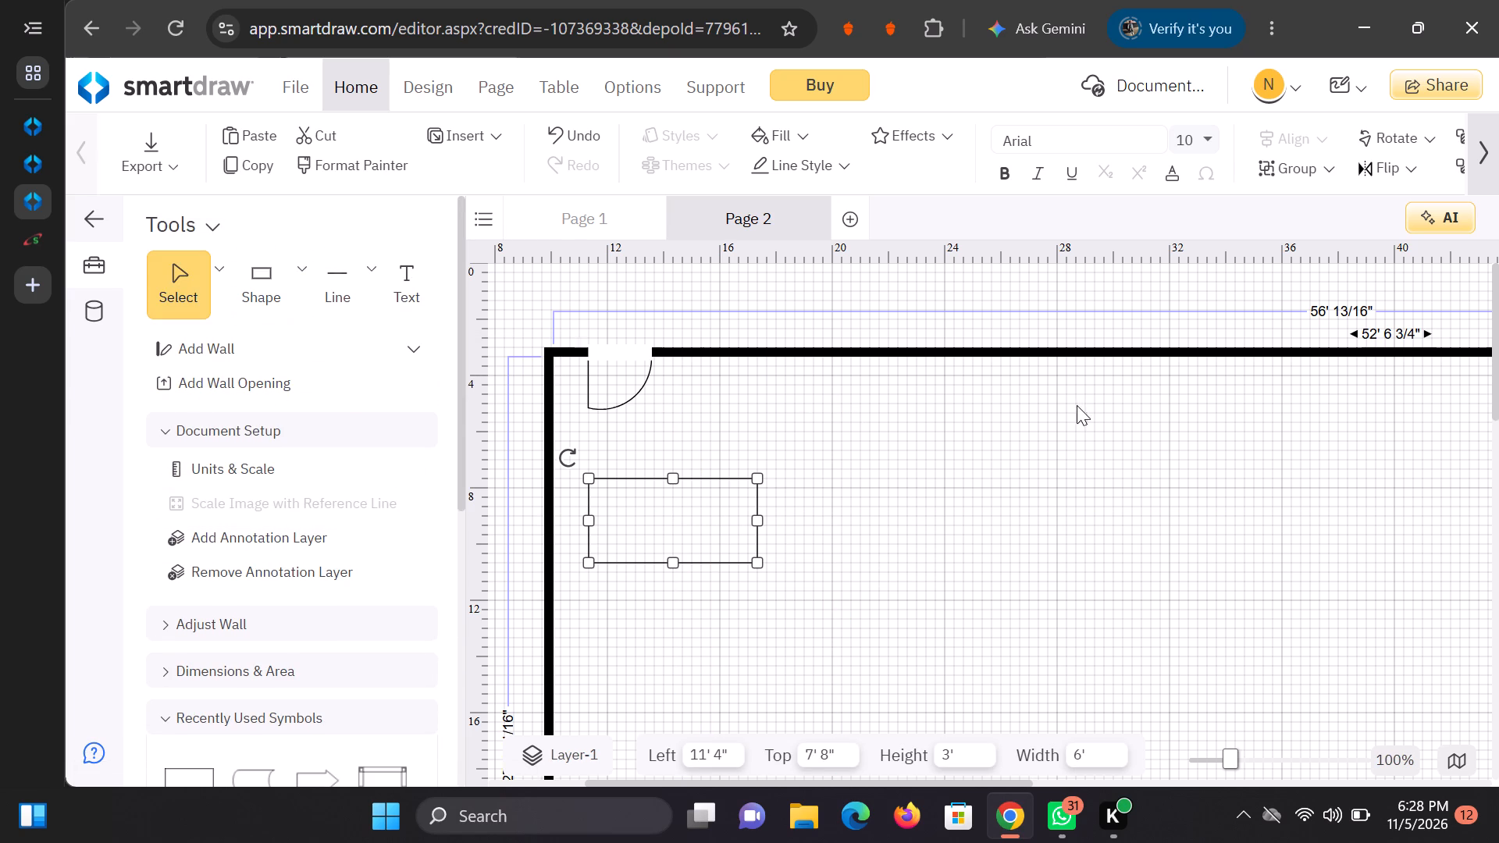
scroll(1077, 437, down, 1)
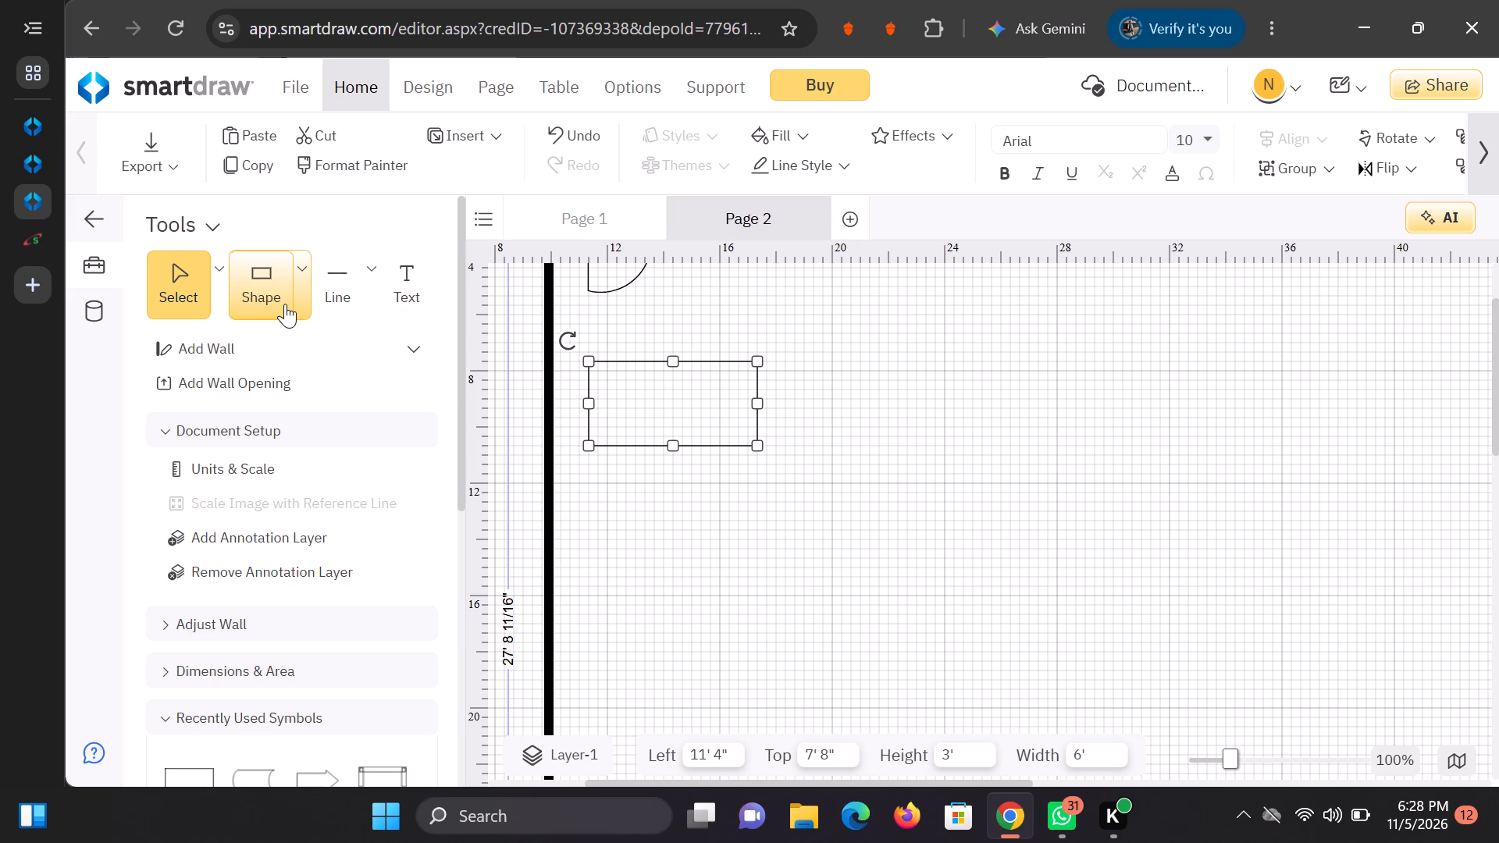
Place a second 6' wide, 3' high rectangle directly below the first, at Left 11' 4" and Top 14' 4".
click(296, 306)
click(333, 361)
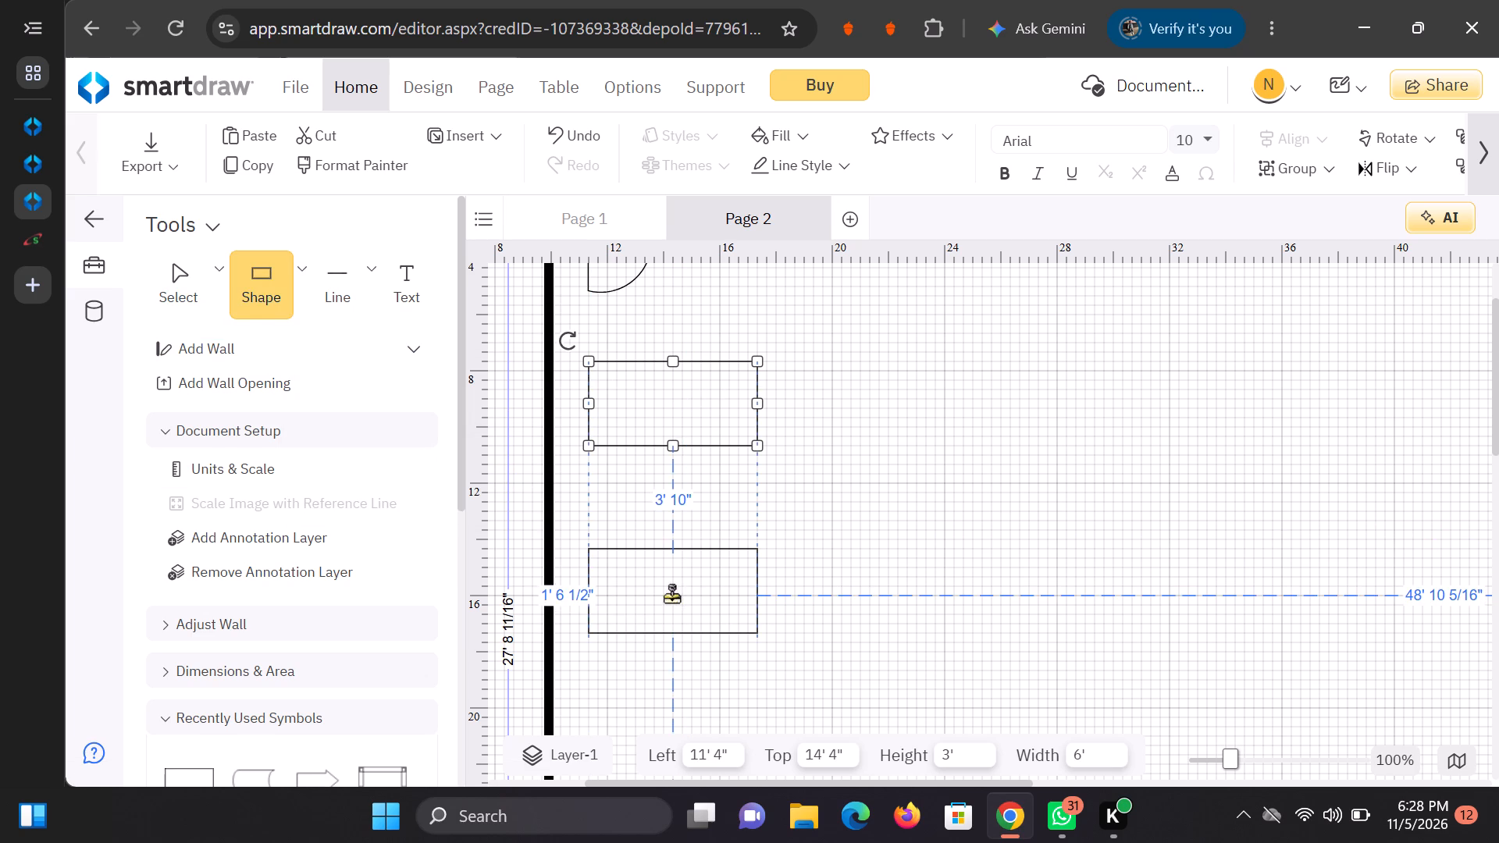
click(671, 596)
Place a third 6' by 3' rectangle in the same column, at Left 11' 4" and Top 20' 8".
scroll(1008, 471, down, 1)
scroll(902, 483, down, 2)
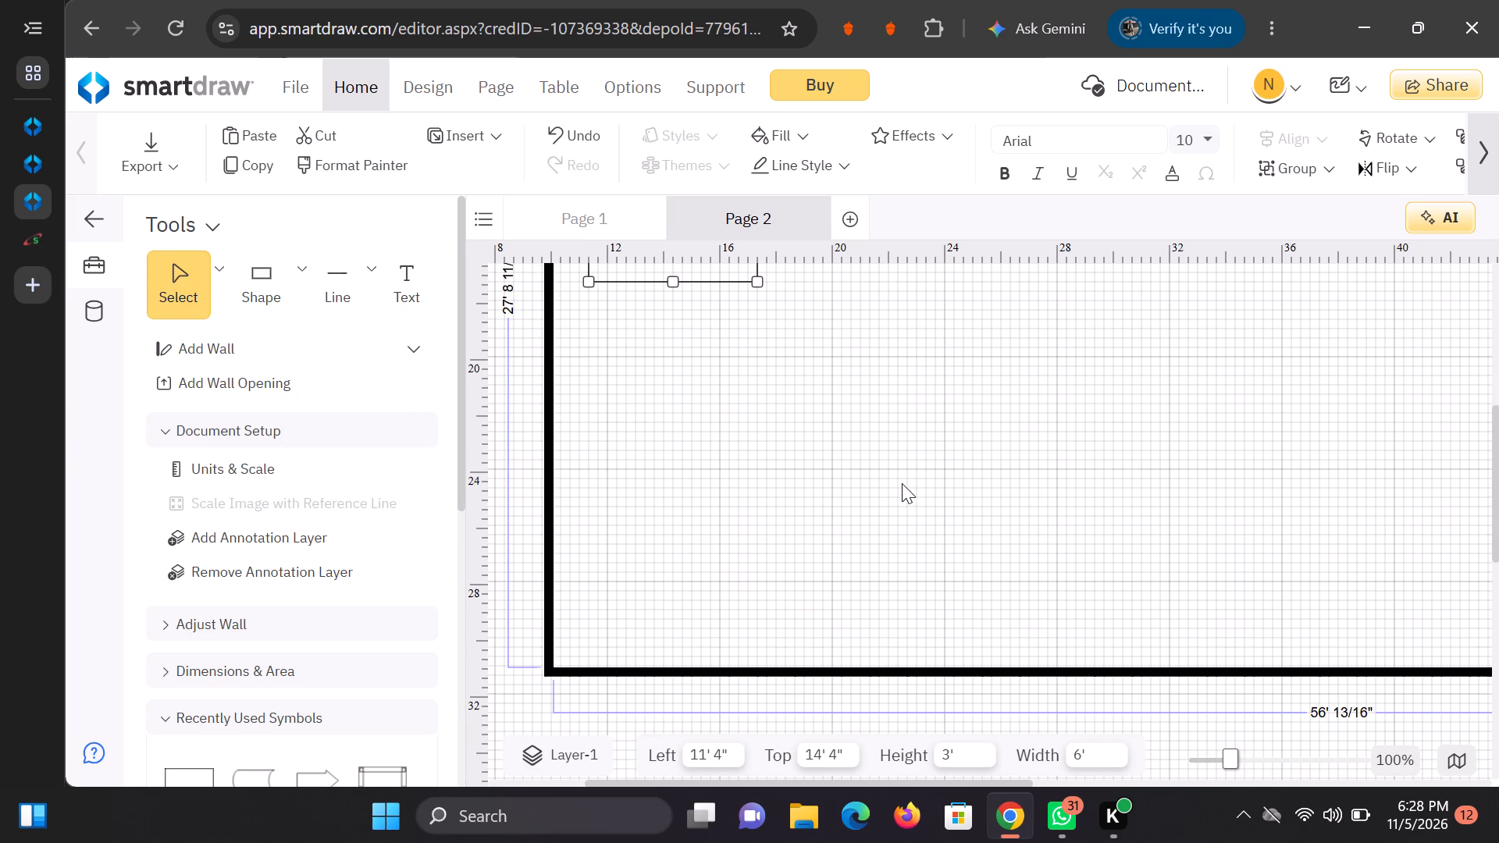
scroll(917, 458, up, 1)
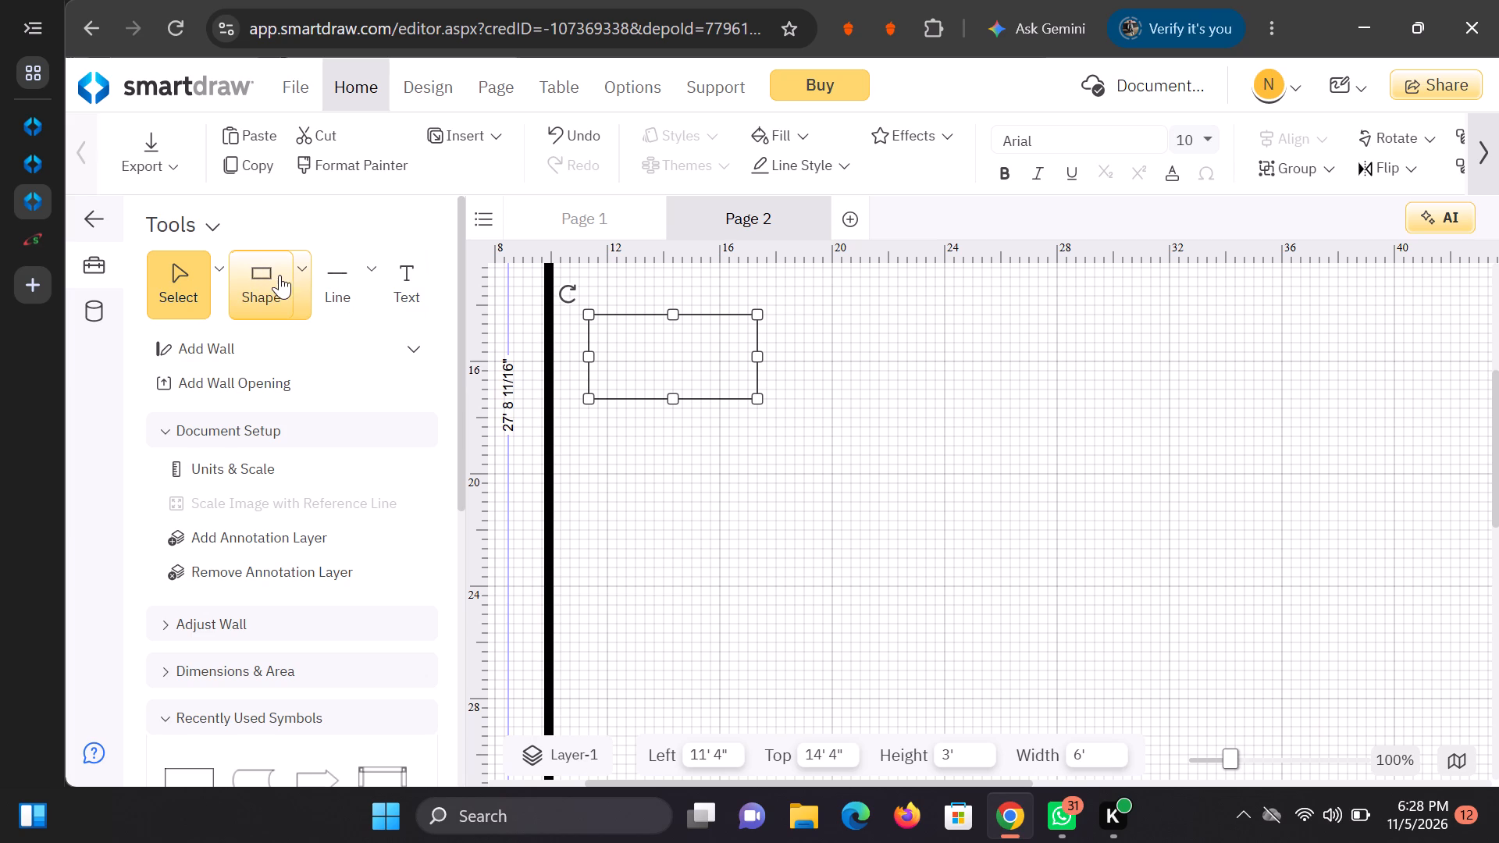
click(296, 276)
click(344, 382)
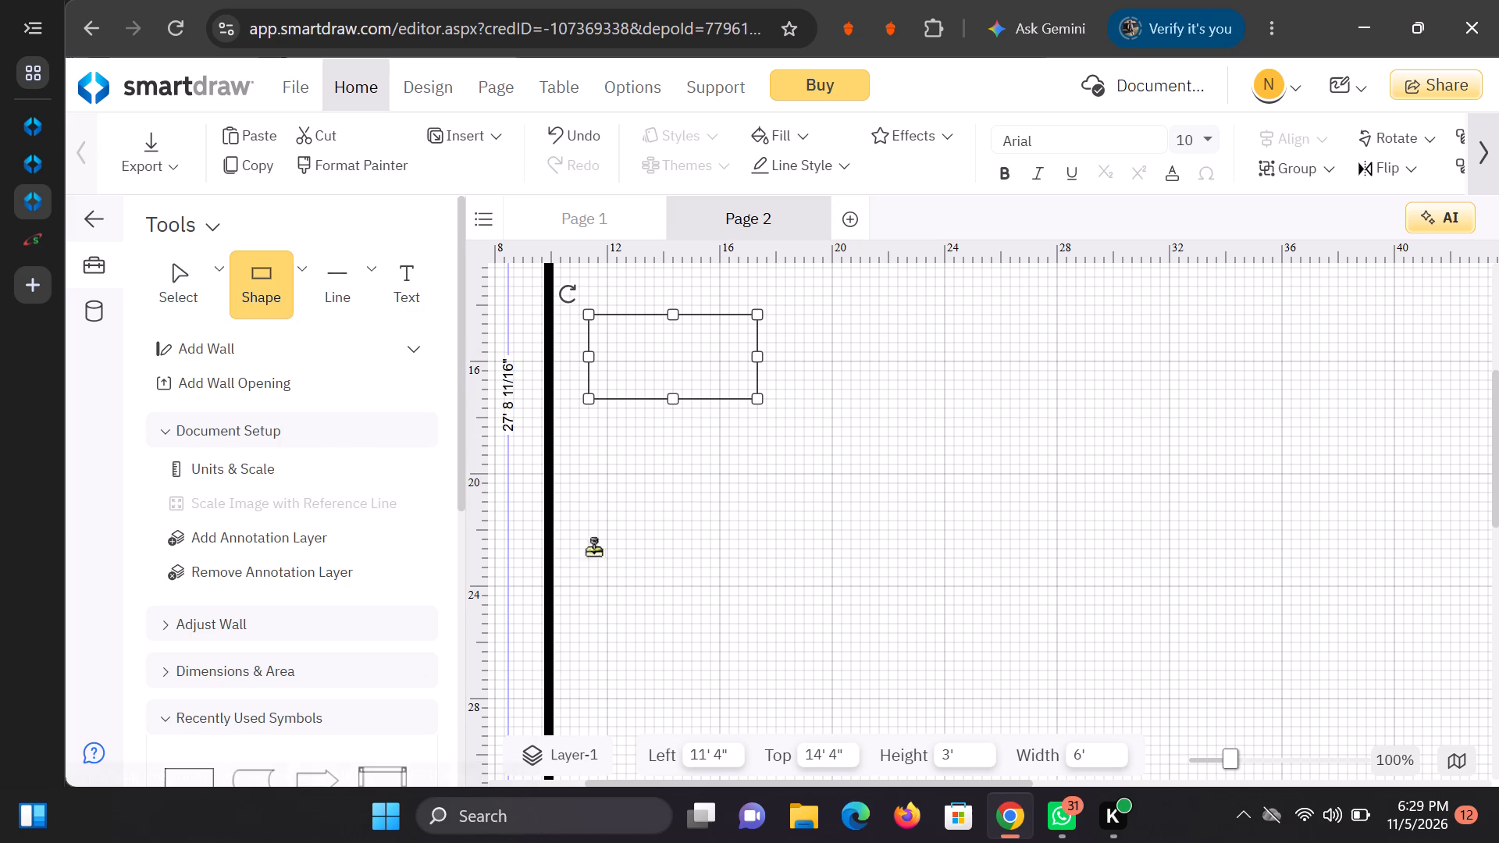
click(668, 531)
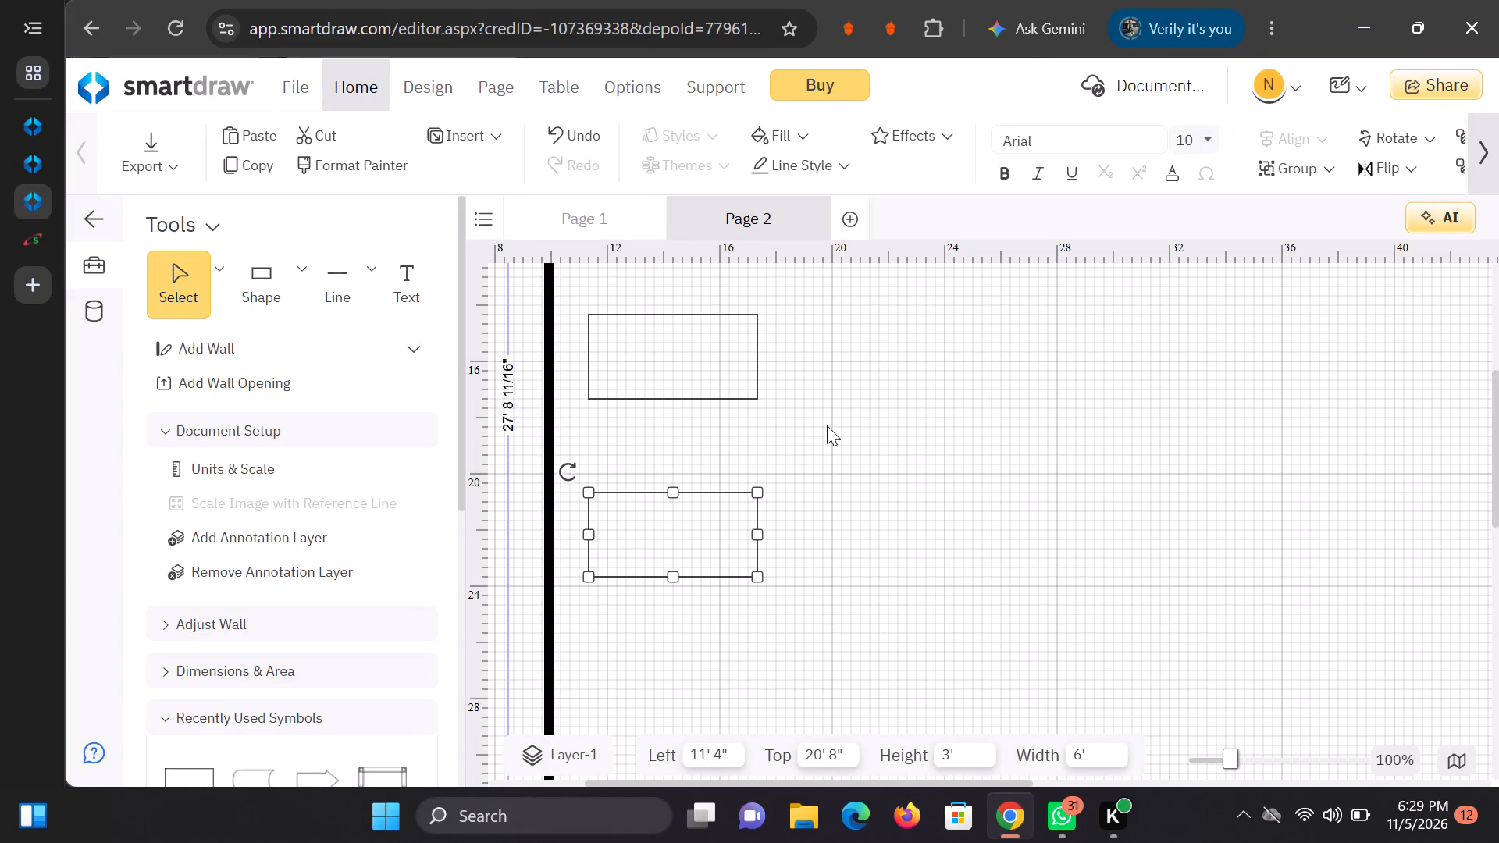
Place a fourth 6' by 3' rectangle in the column above the room's bottom wall, at Left 11' 4" and Top 26' 4".
scroll(828, 427, down, 1)
click(301, 270)
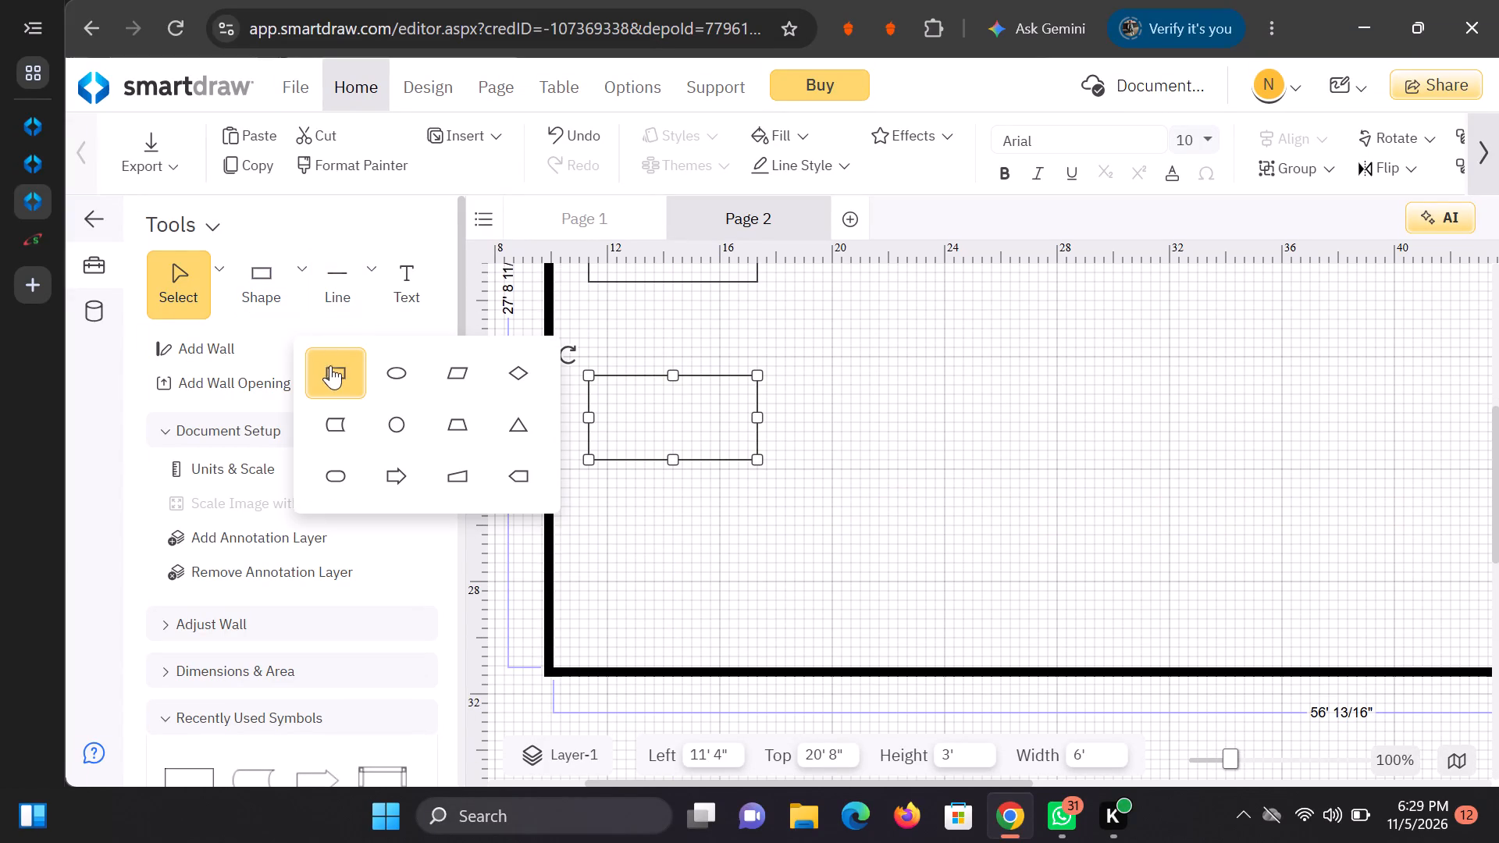
click(330, 366)
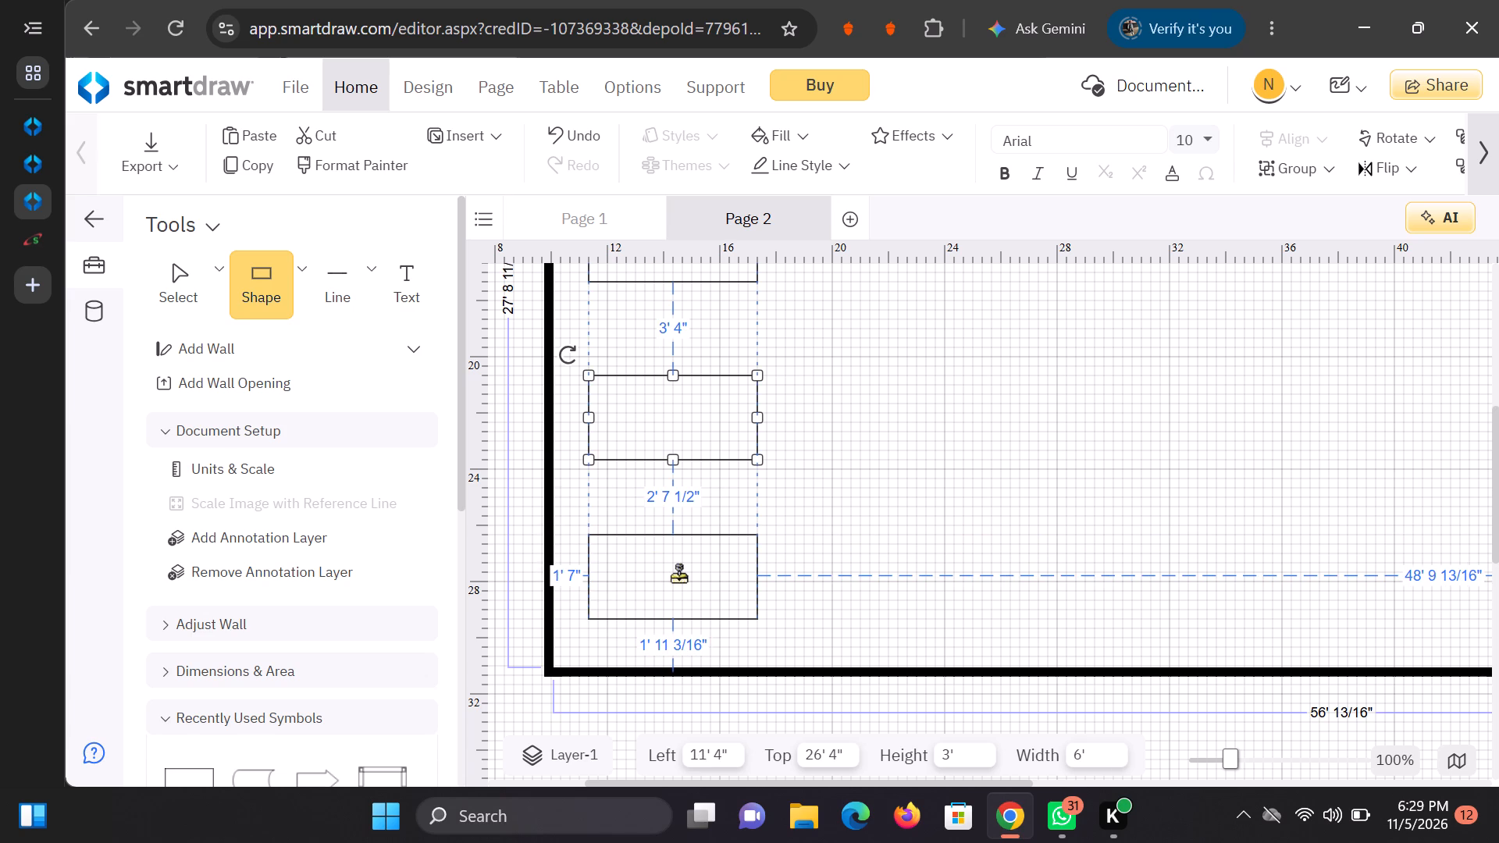
click(675, 577)
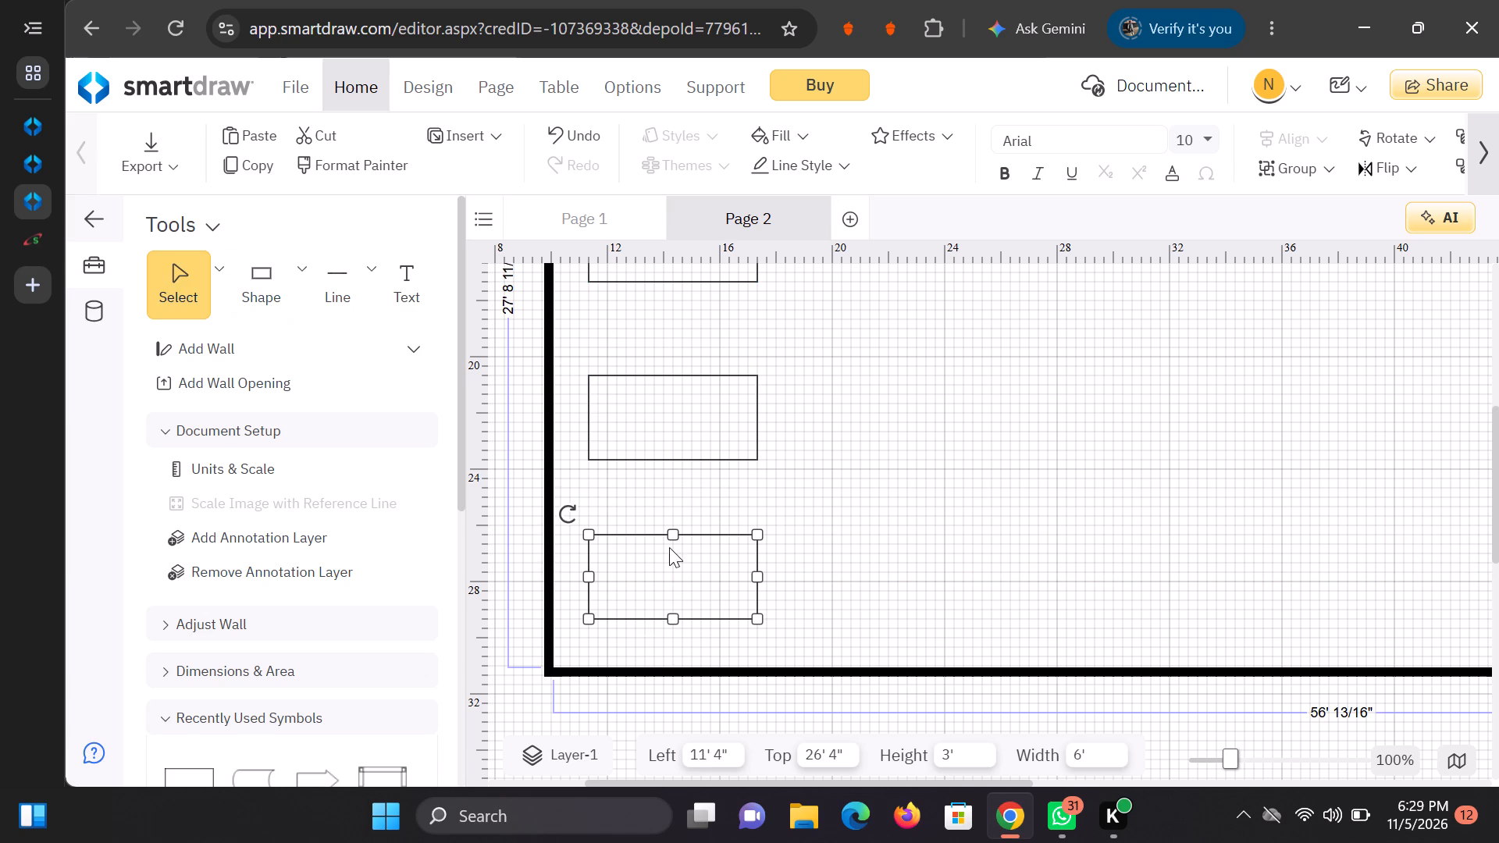
Review the column of rectangles between the door and the room's bottom wall.
scroll(1109, 364, up, 4)
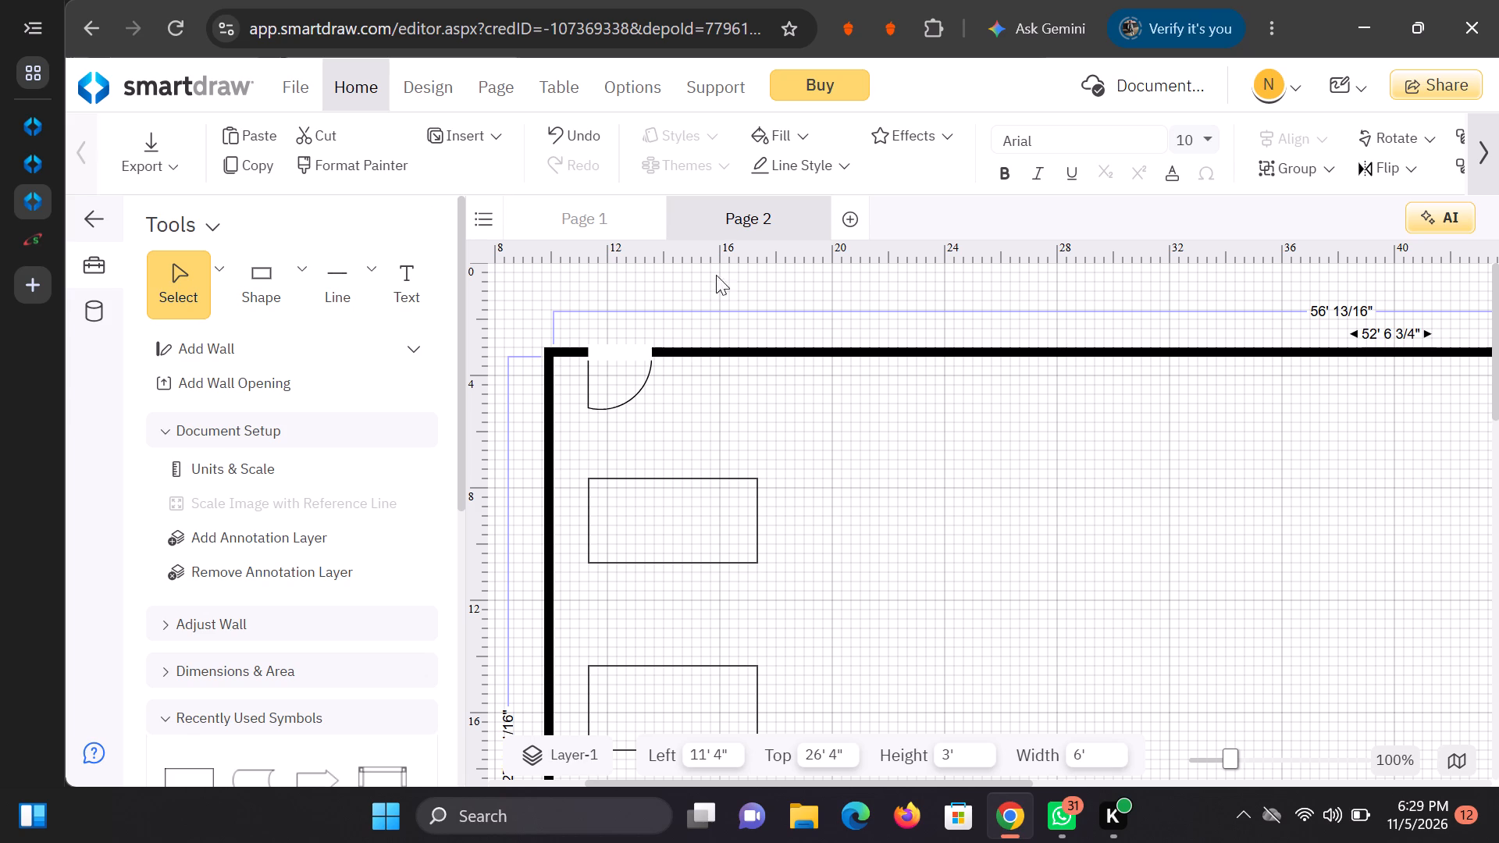
scroll(725, 289, down, 5)
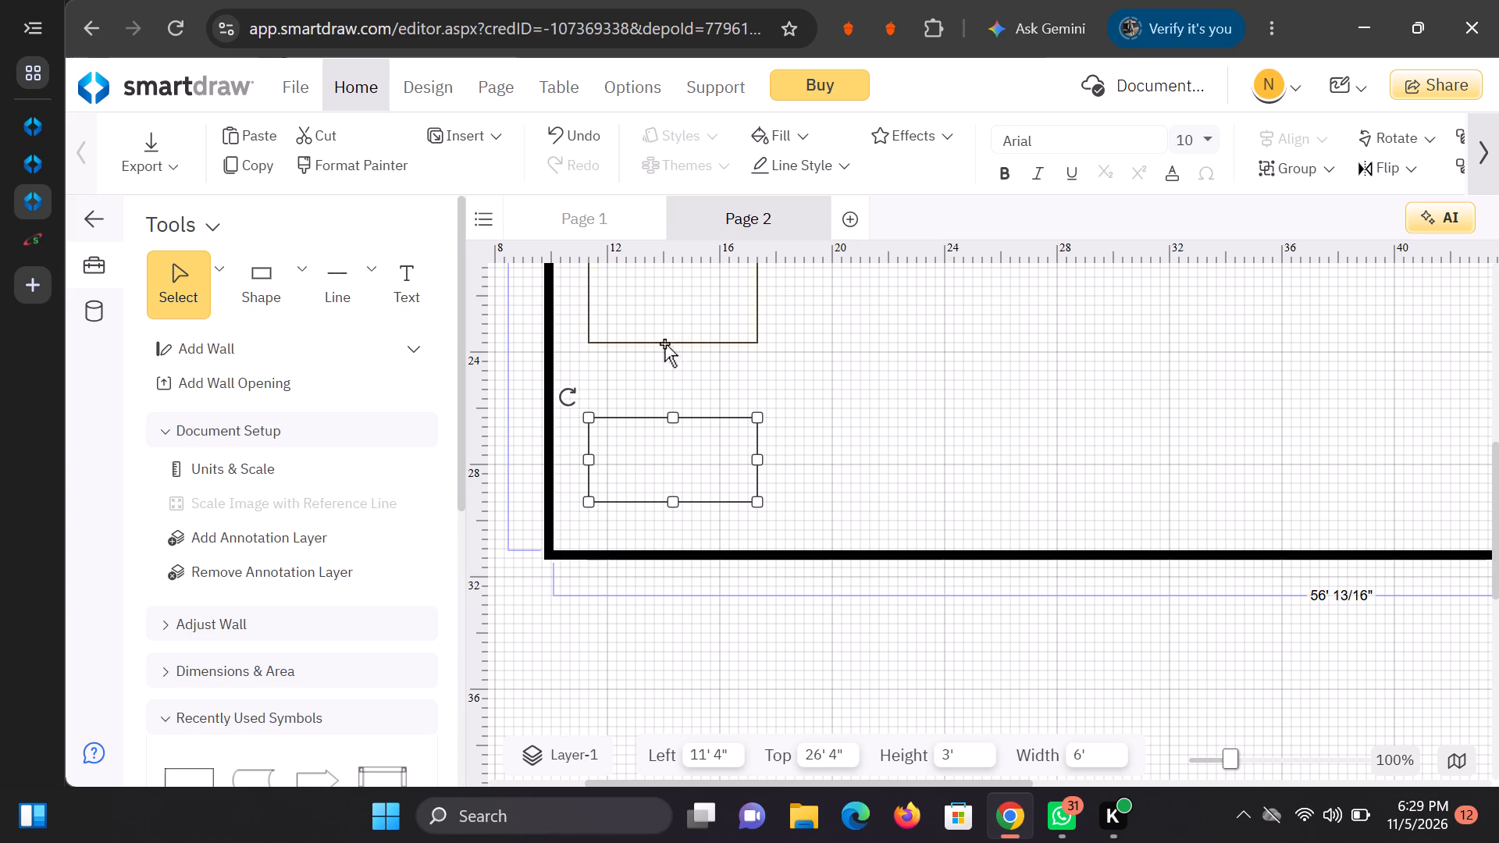
scroll(646, 351, up, 3)
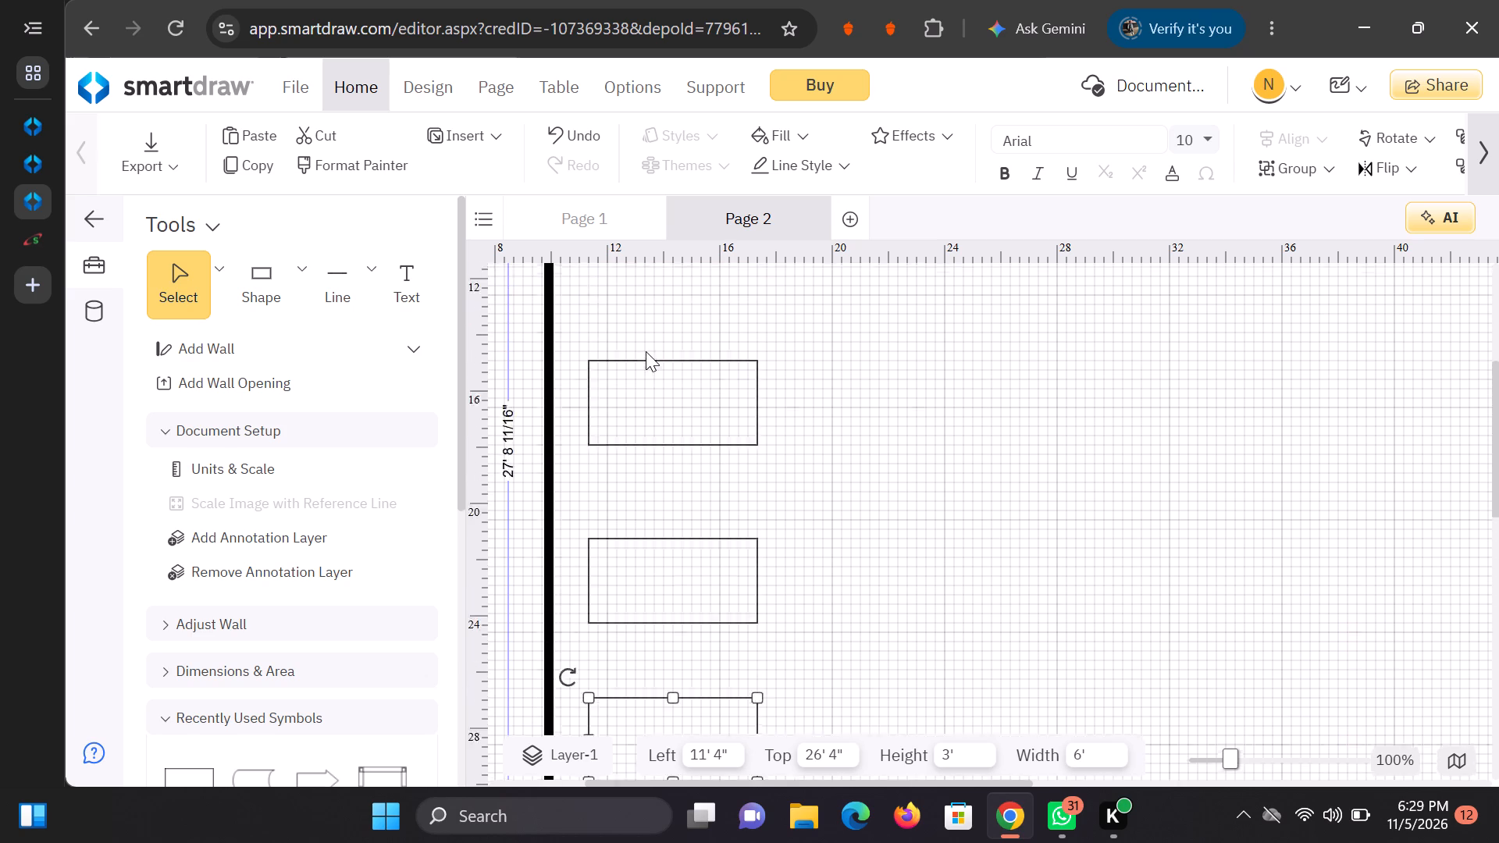
scroll(646, 351, up, 2)
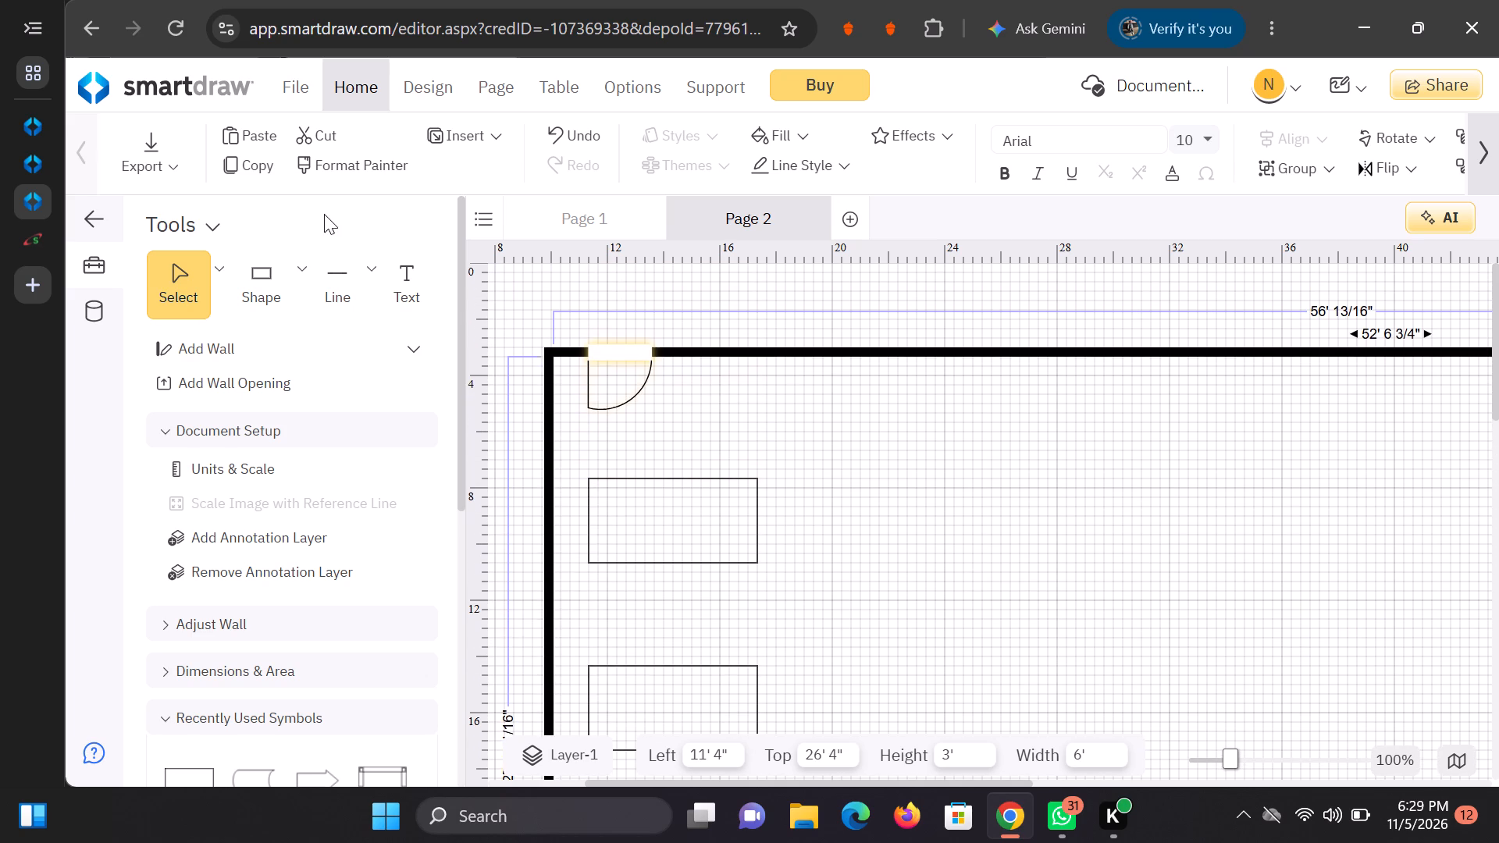
Draw a horizontal straight line about 5' 4" long from the right edge of the rectangle nearest the door.
click(304, 291)
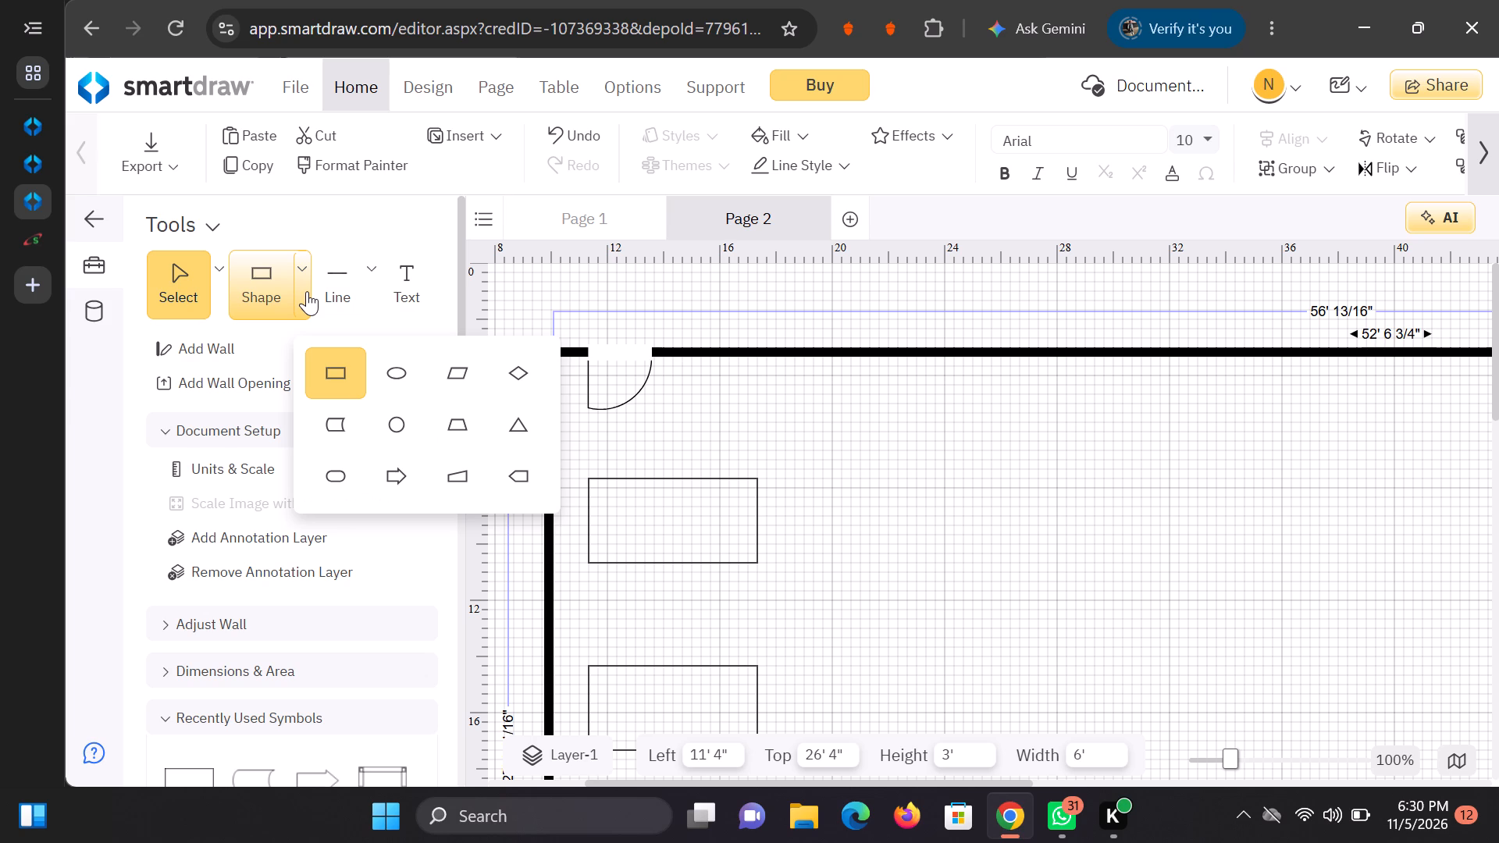
click(371, 291)
click(484, 357)
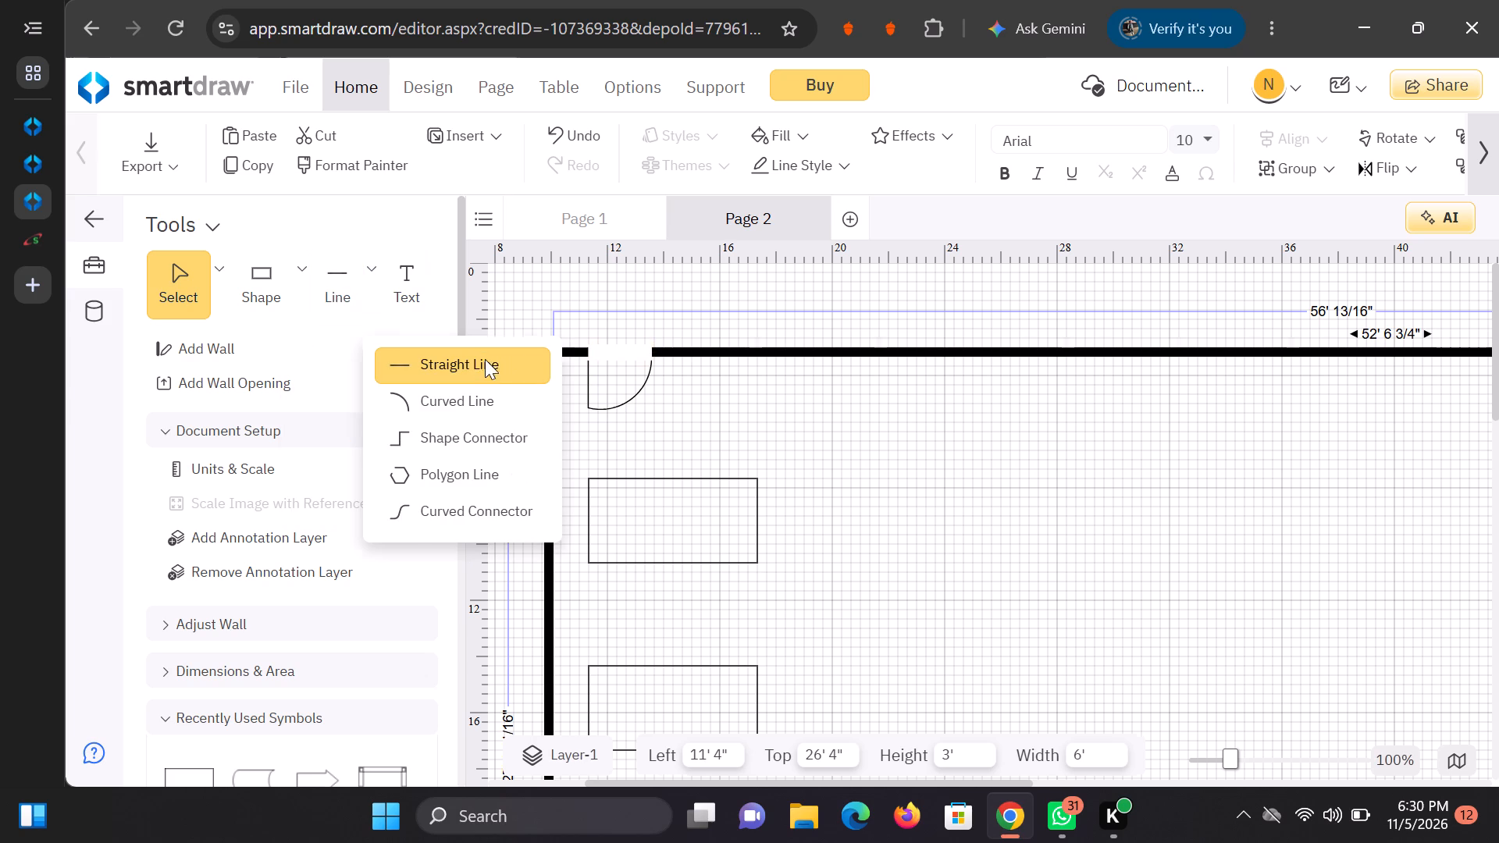
drag(759, 513, 874, 508)
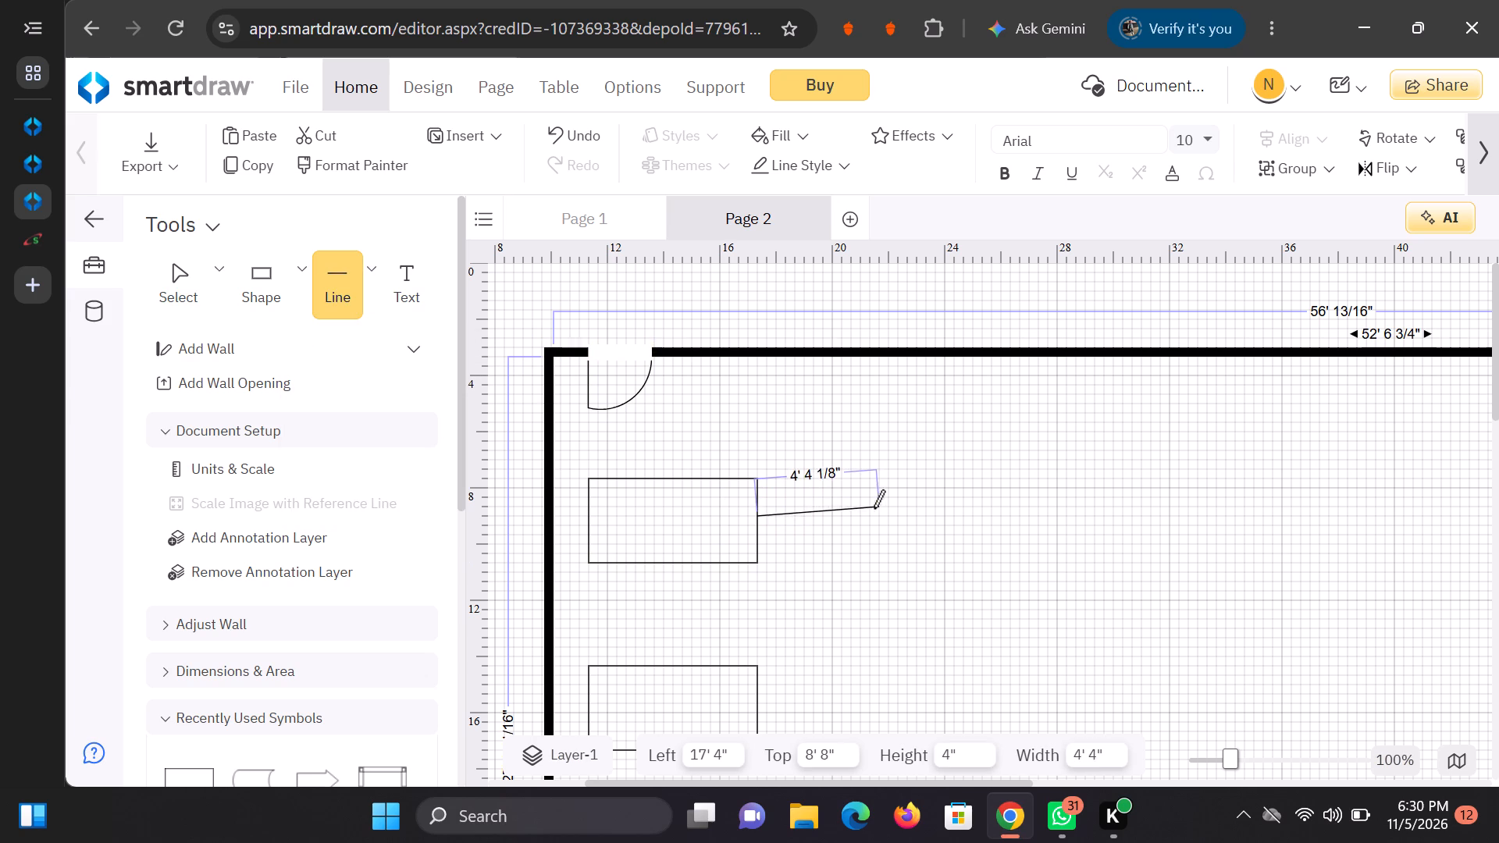
drag(874, 508, 907, 513)
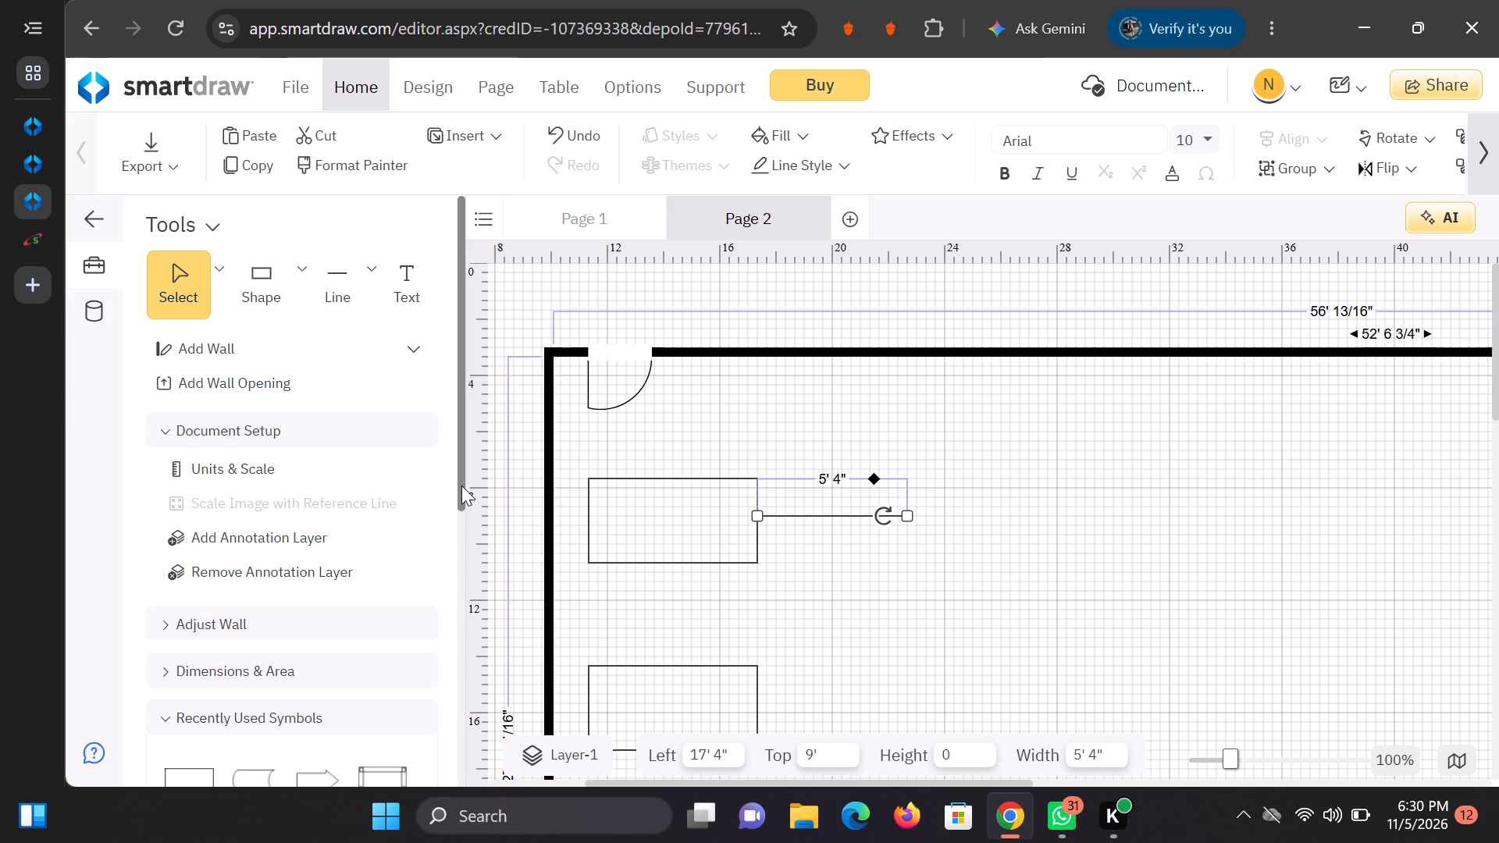
Browse the recently used symbols and the Room Outlines symbols.
drag(461, 487, 461, 571)
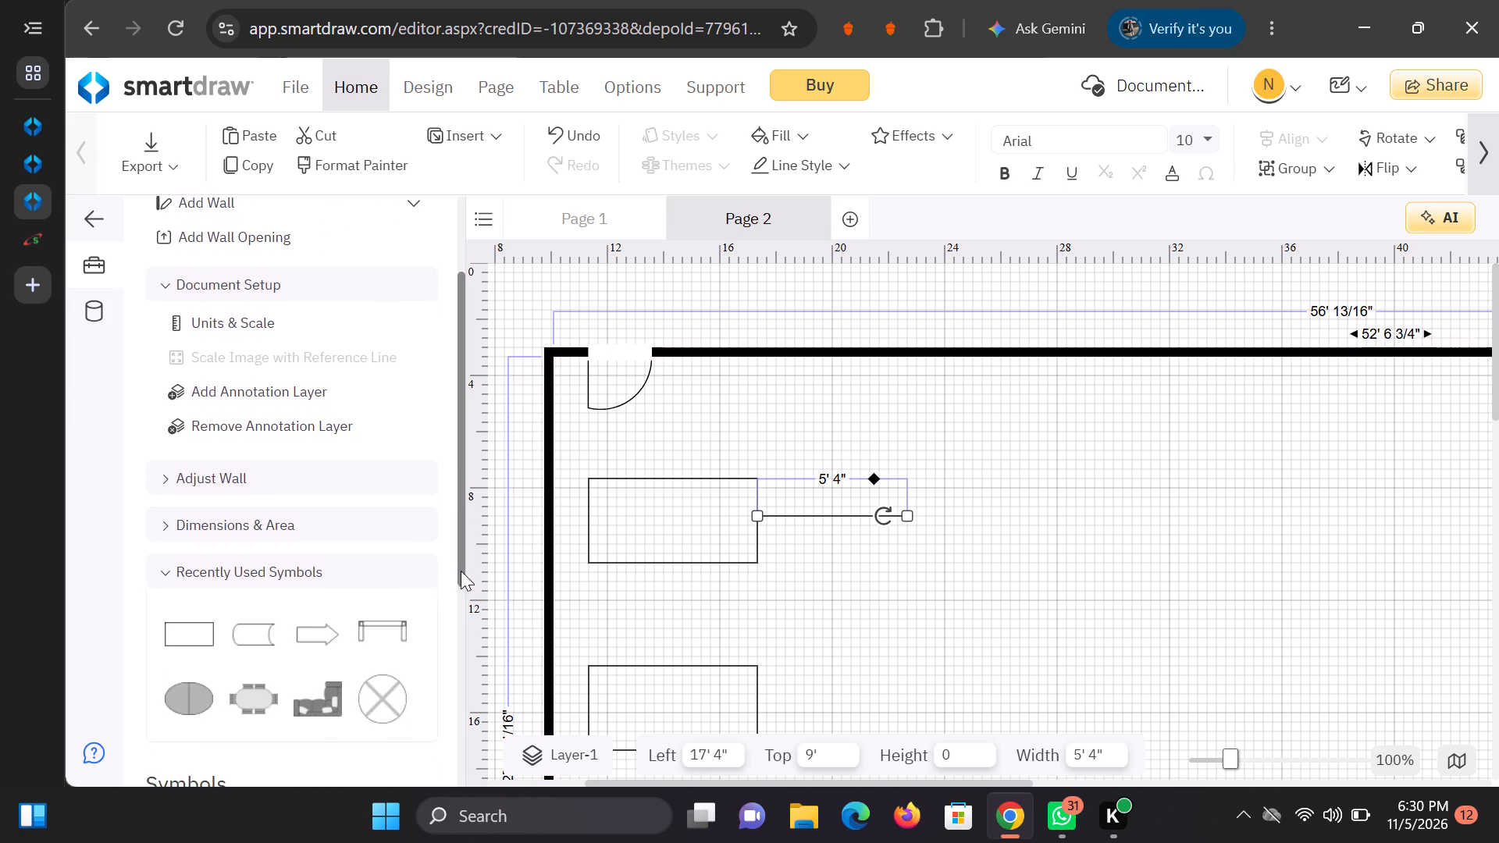
drag(461, 571, 422, 657)
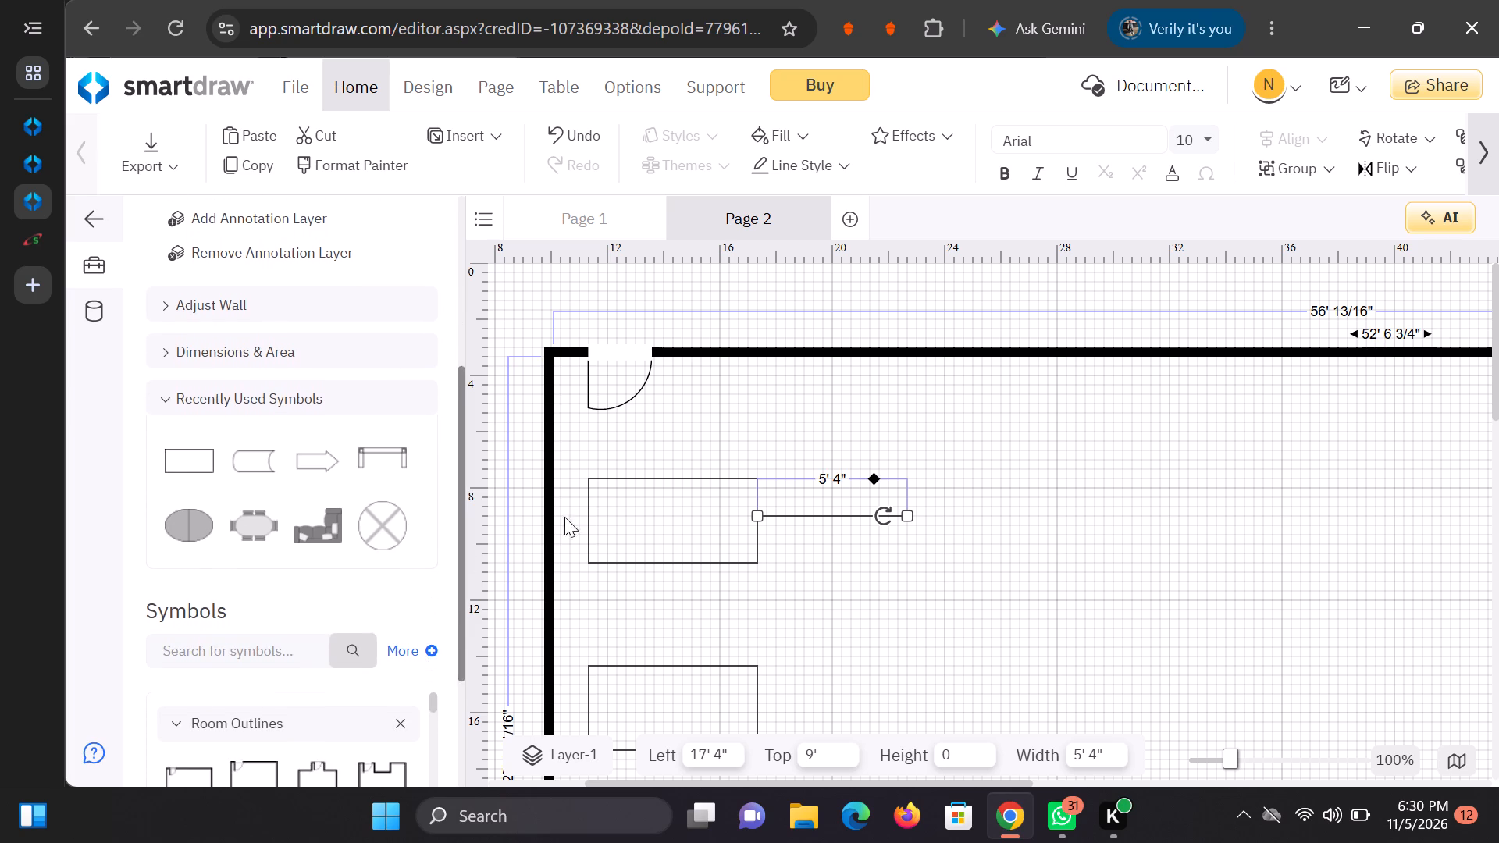
scroll(1090, 471, down, 2)
scroll(1073, 468, up, 1)
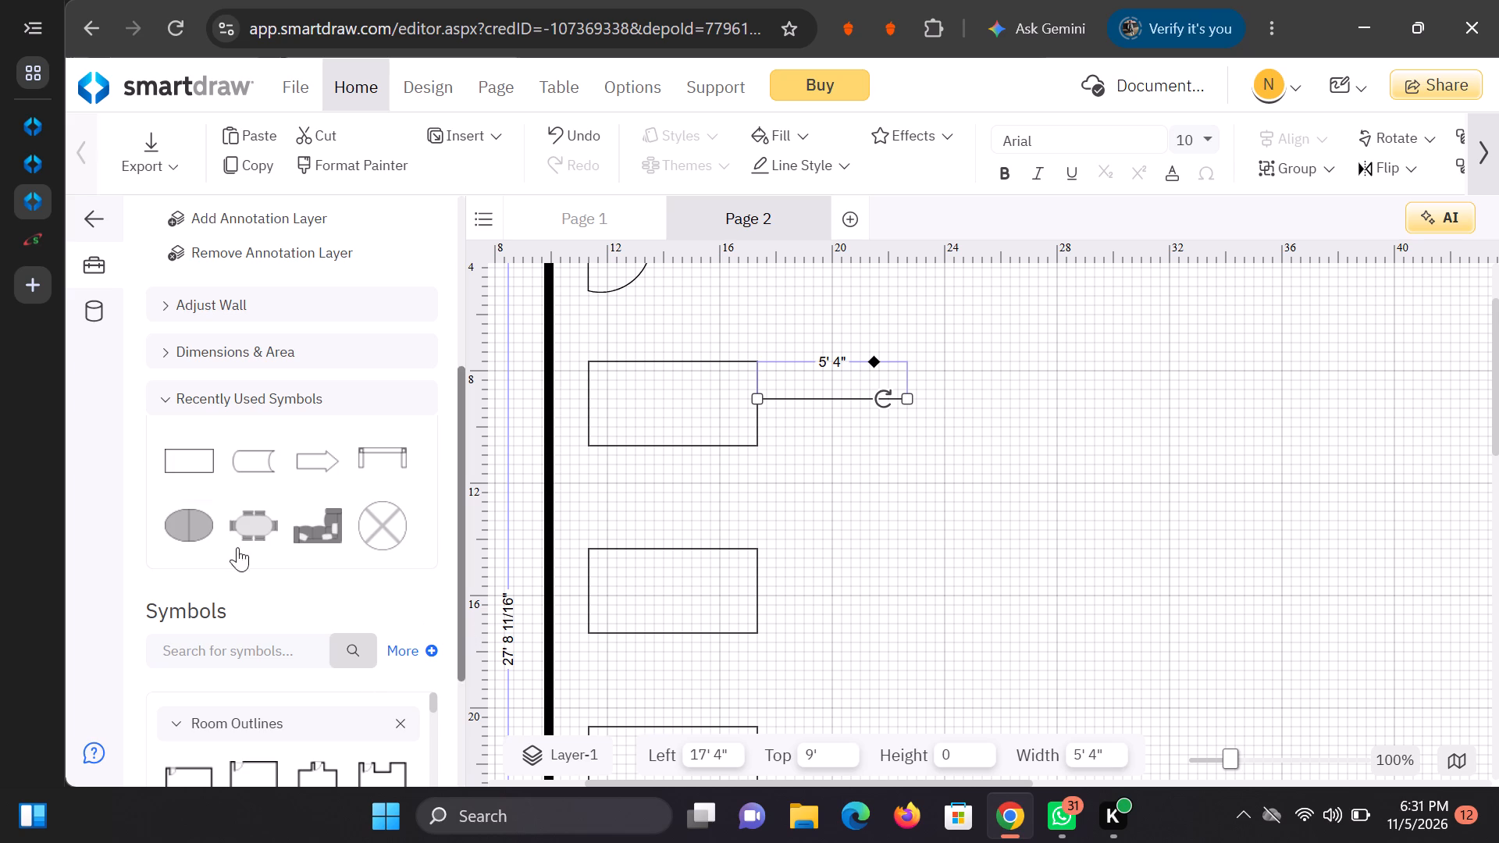
scroll(273, 525, down, 2)
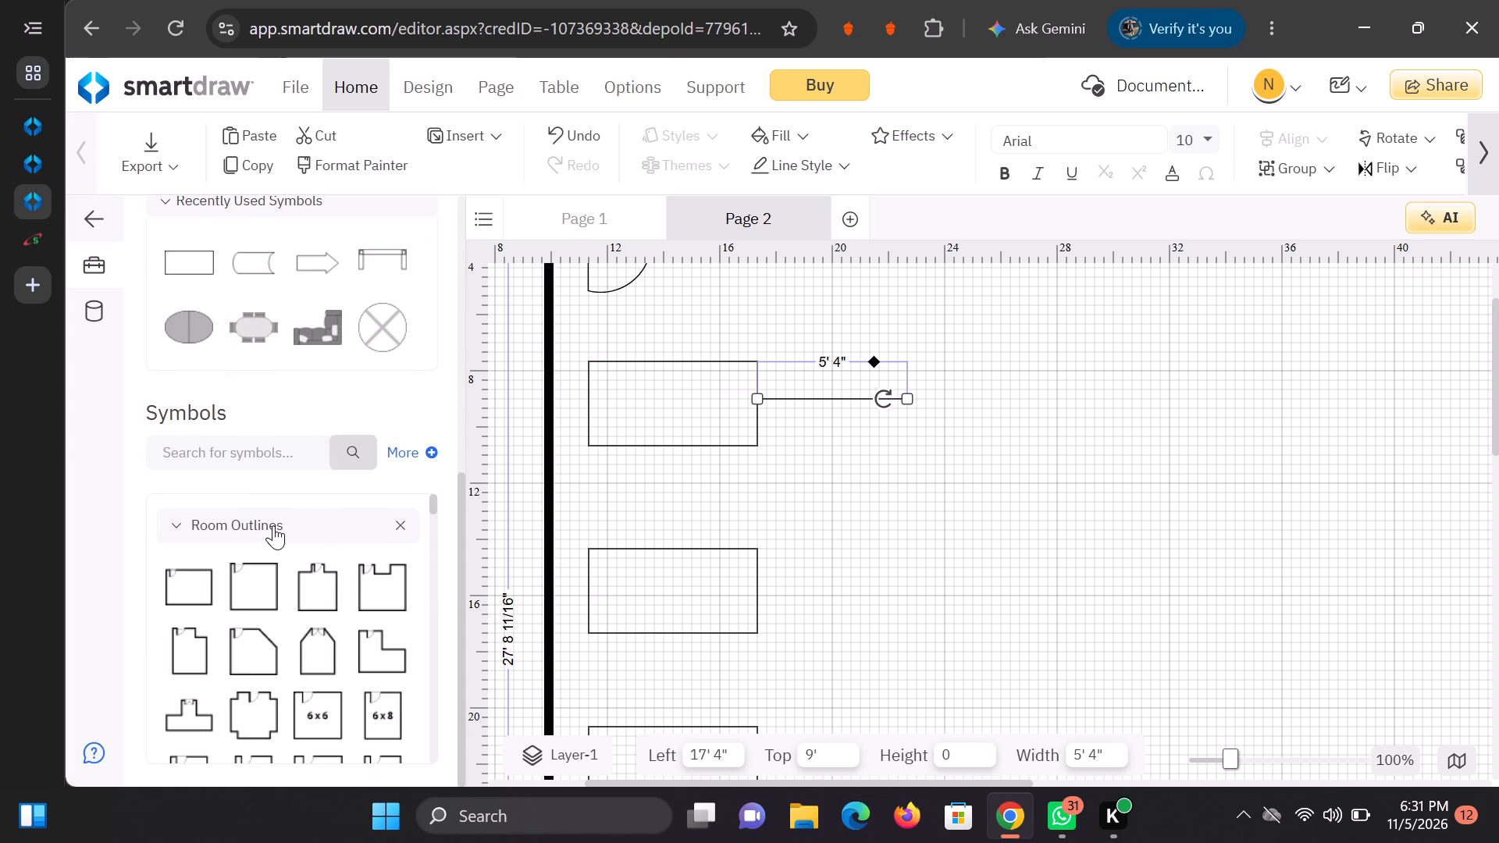
scroll(376, 532, up, 7)
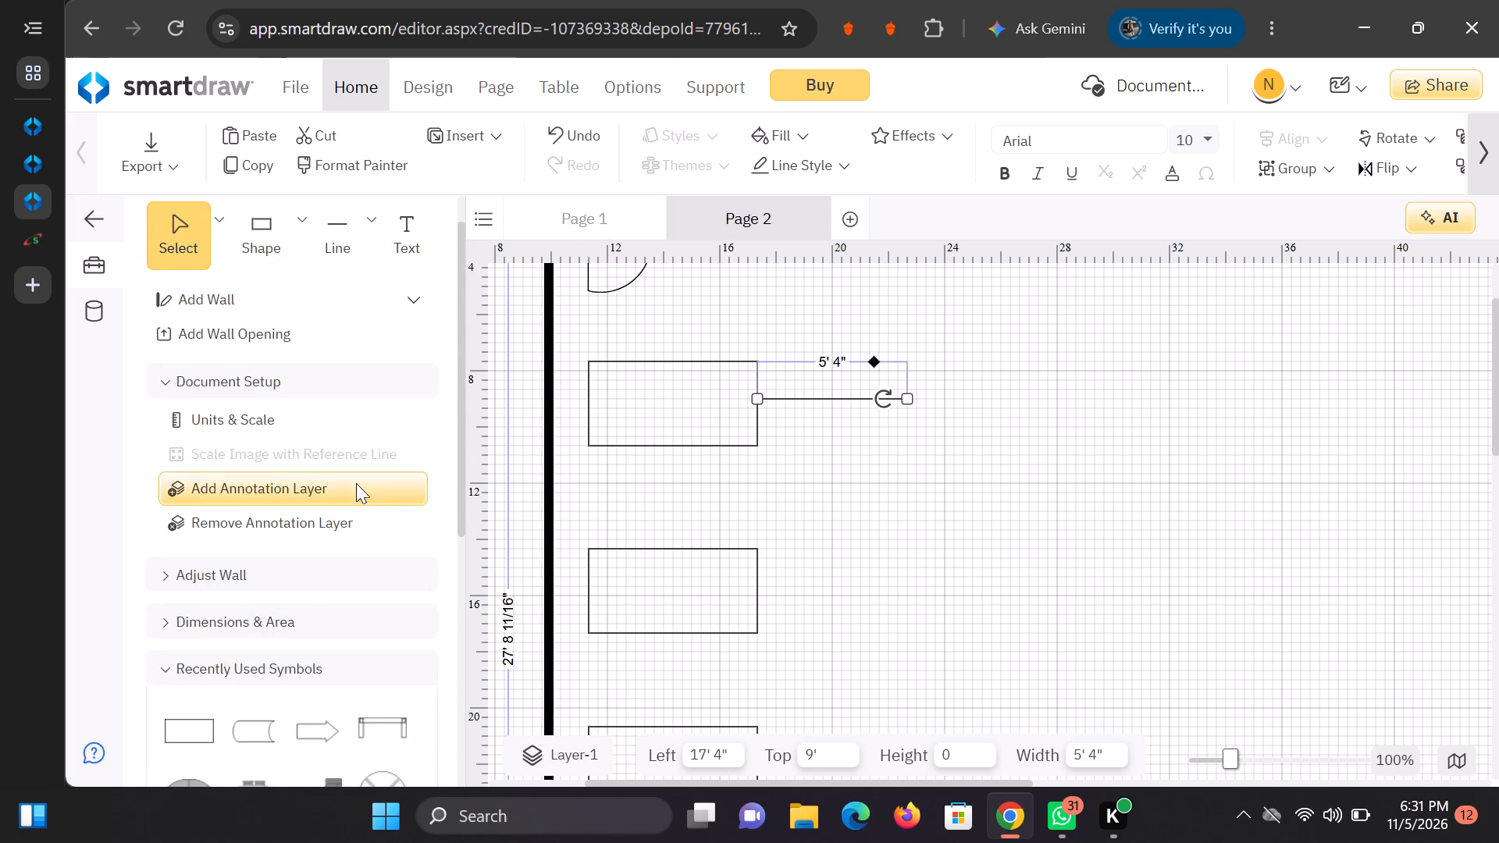
Place a 6' by 3' rectangle at the free end of the horizontal line, at Left 22' 8" and Top 7' 4".
click(285, 306)
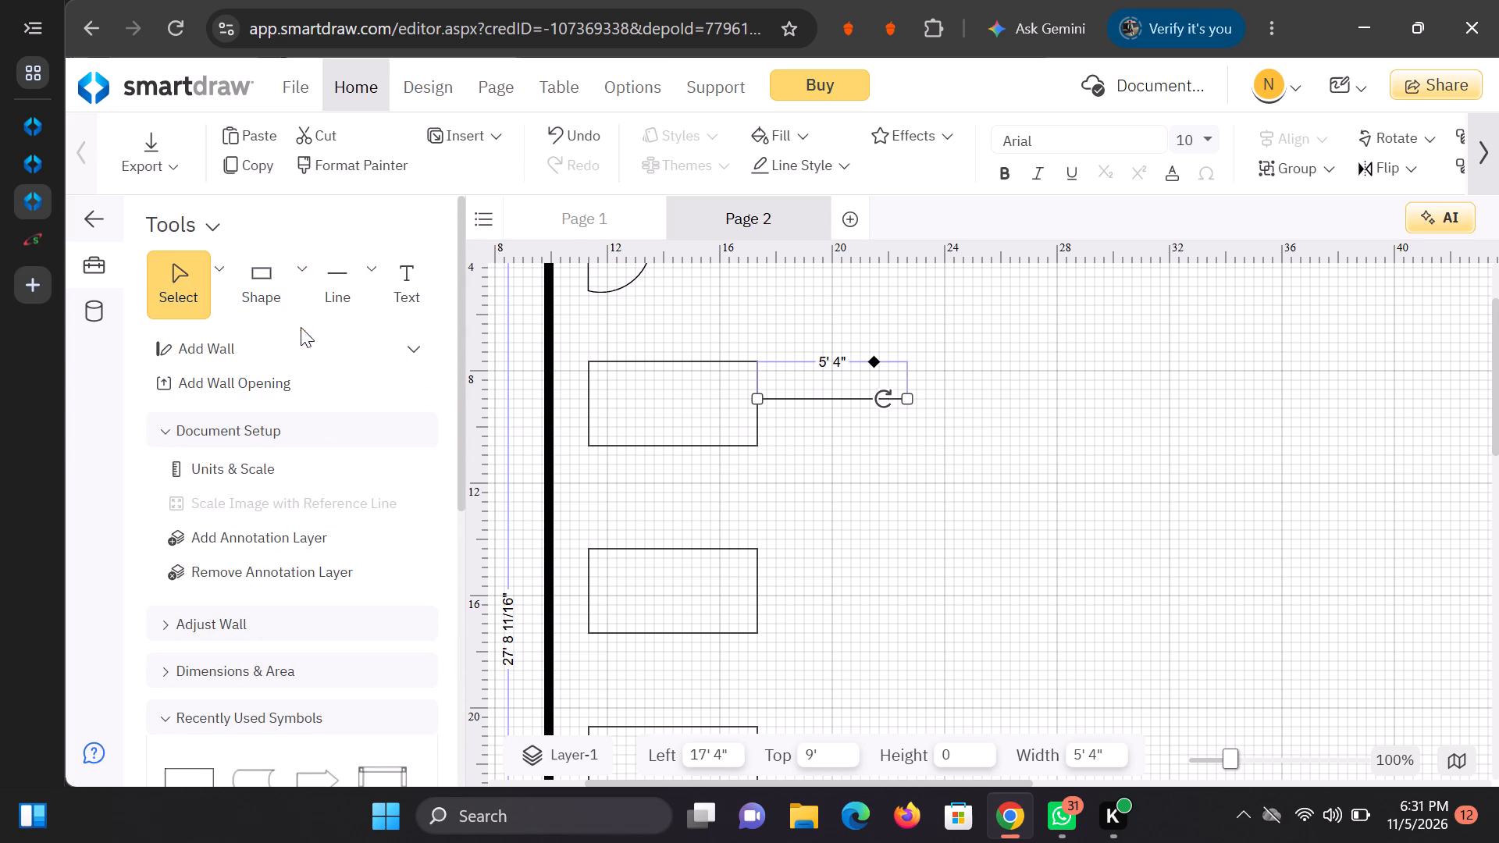
click(297, 301)
click(333, 376)
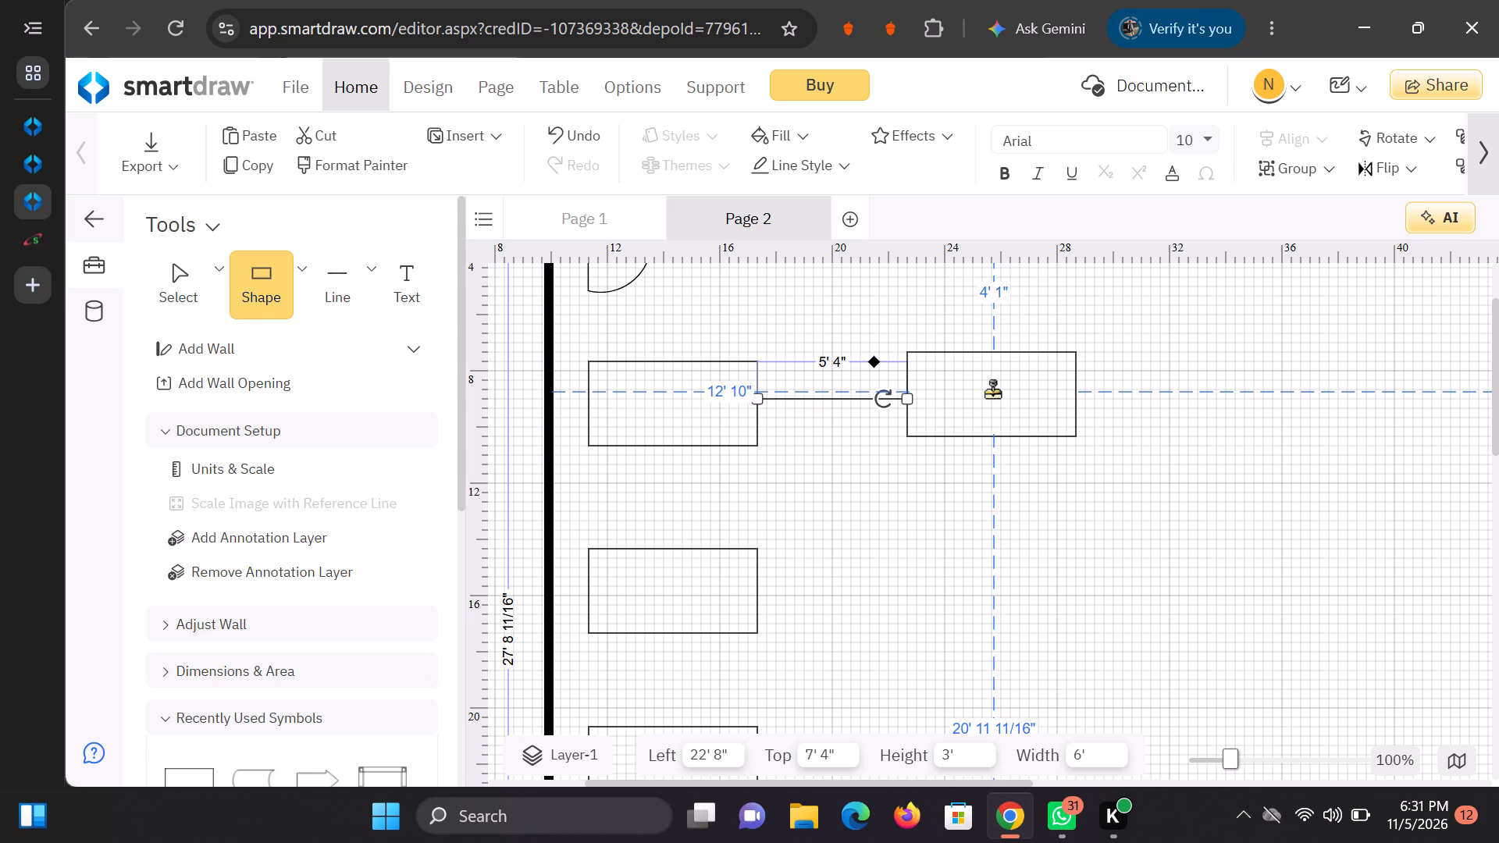
click(992, 391)
Place a second 6' by 3' rectangle in the new column, at Left 22' 8" and Top 14'.
scroll(1173, 365, down, 1)
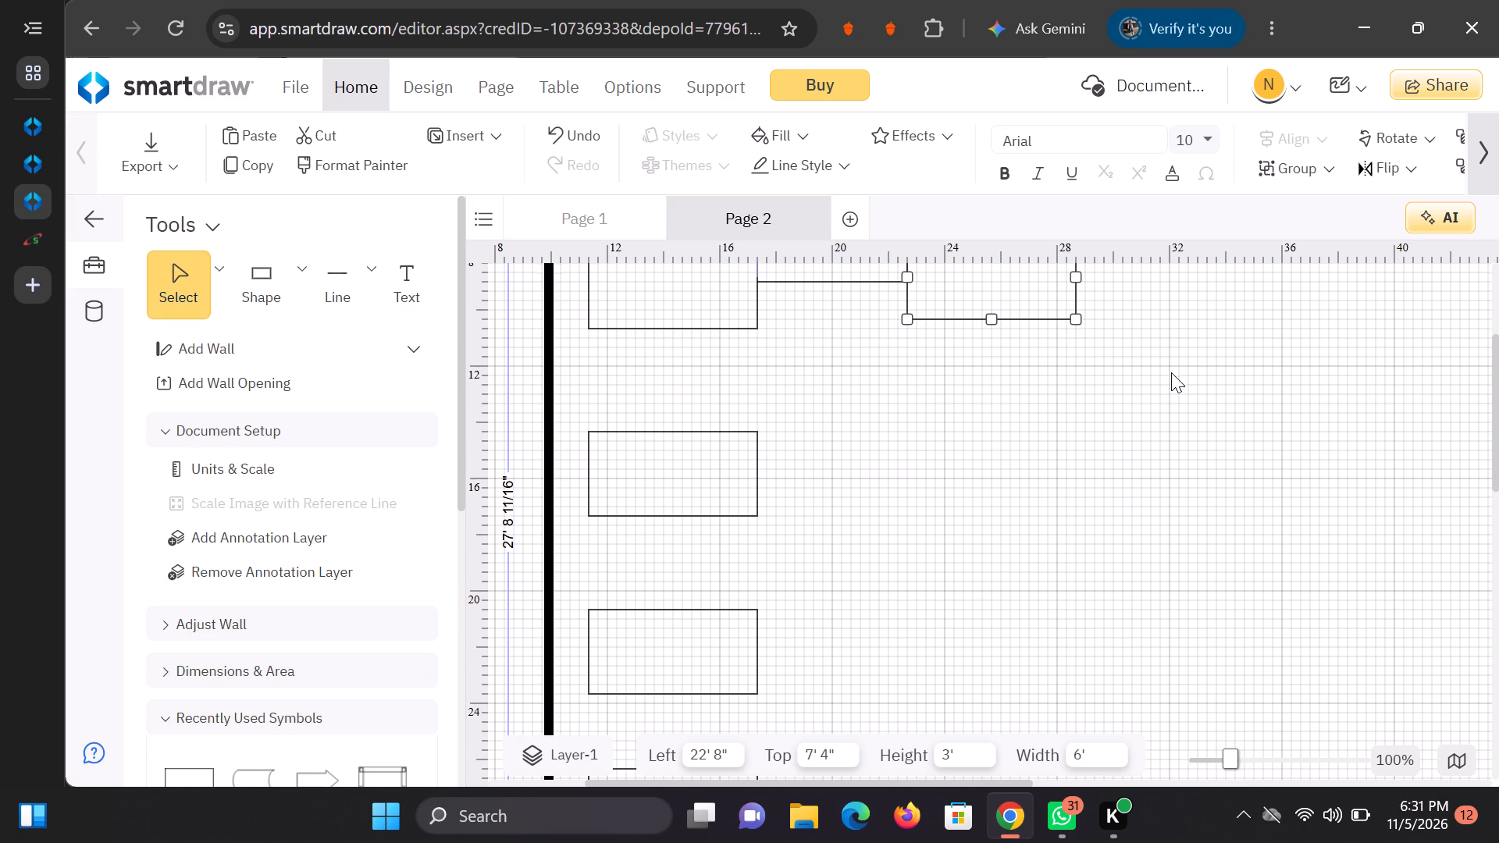
click(300, 284)
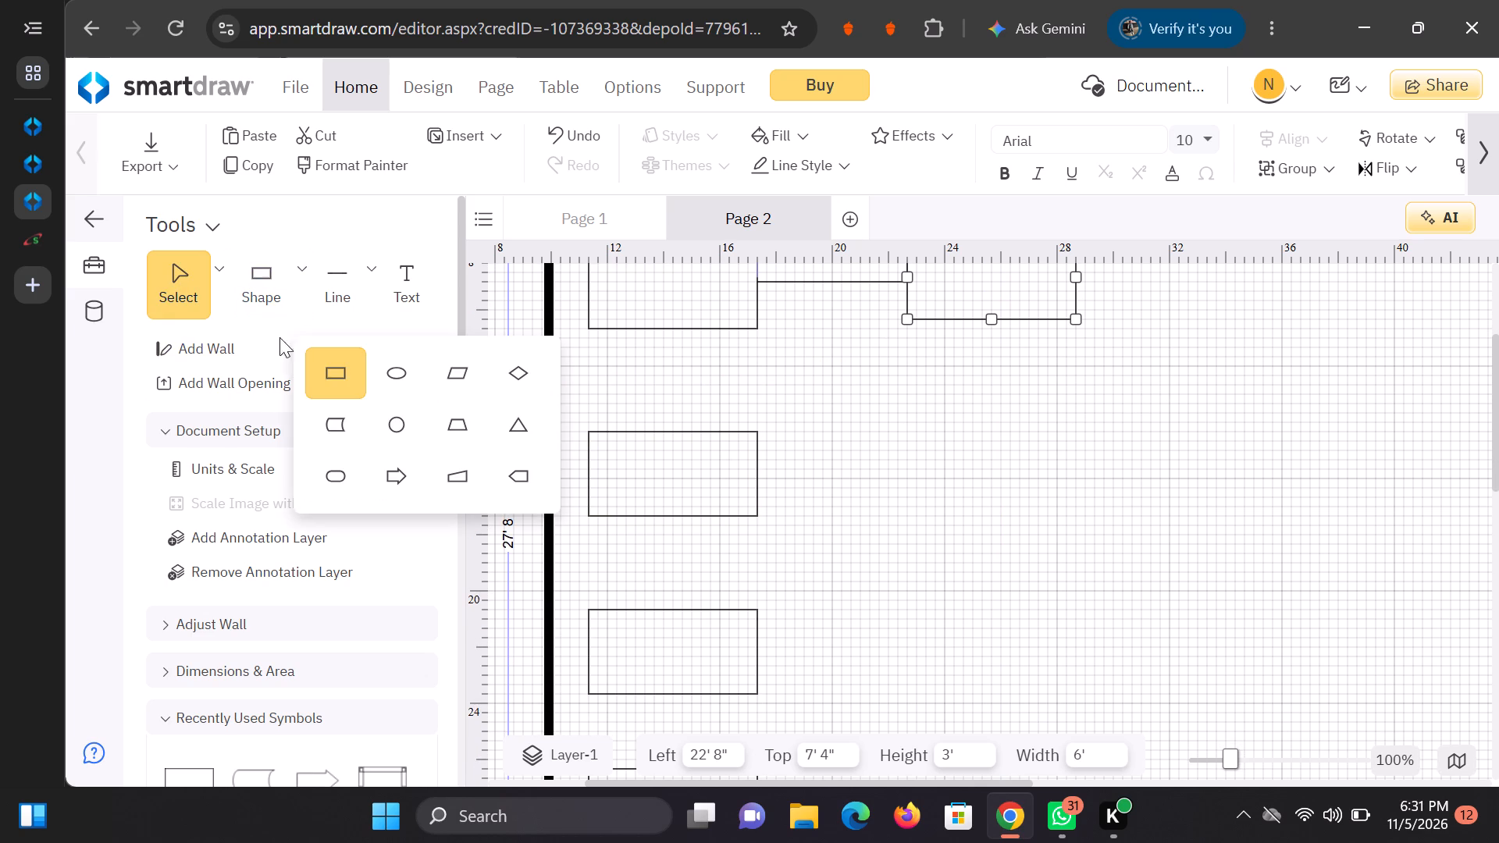
click(308, 368)
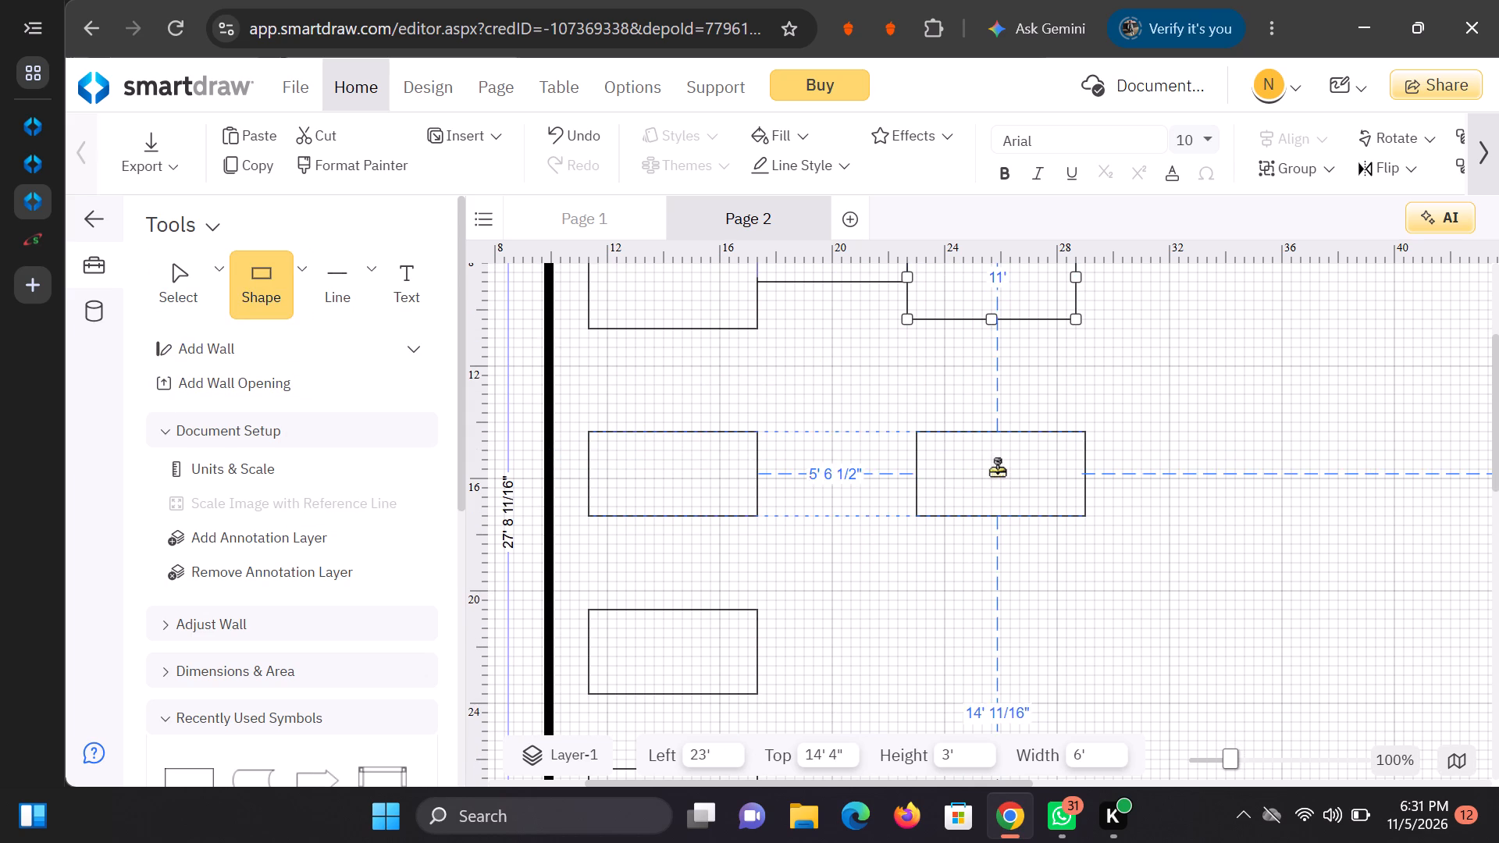
click(993, 467)
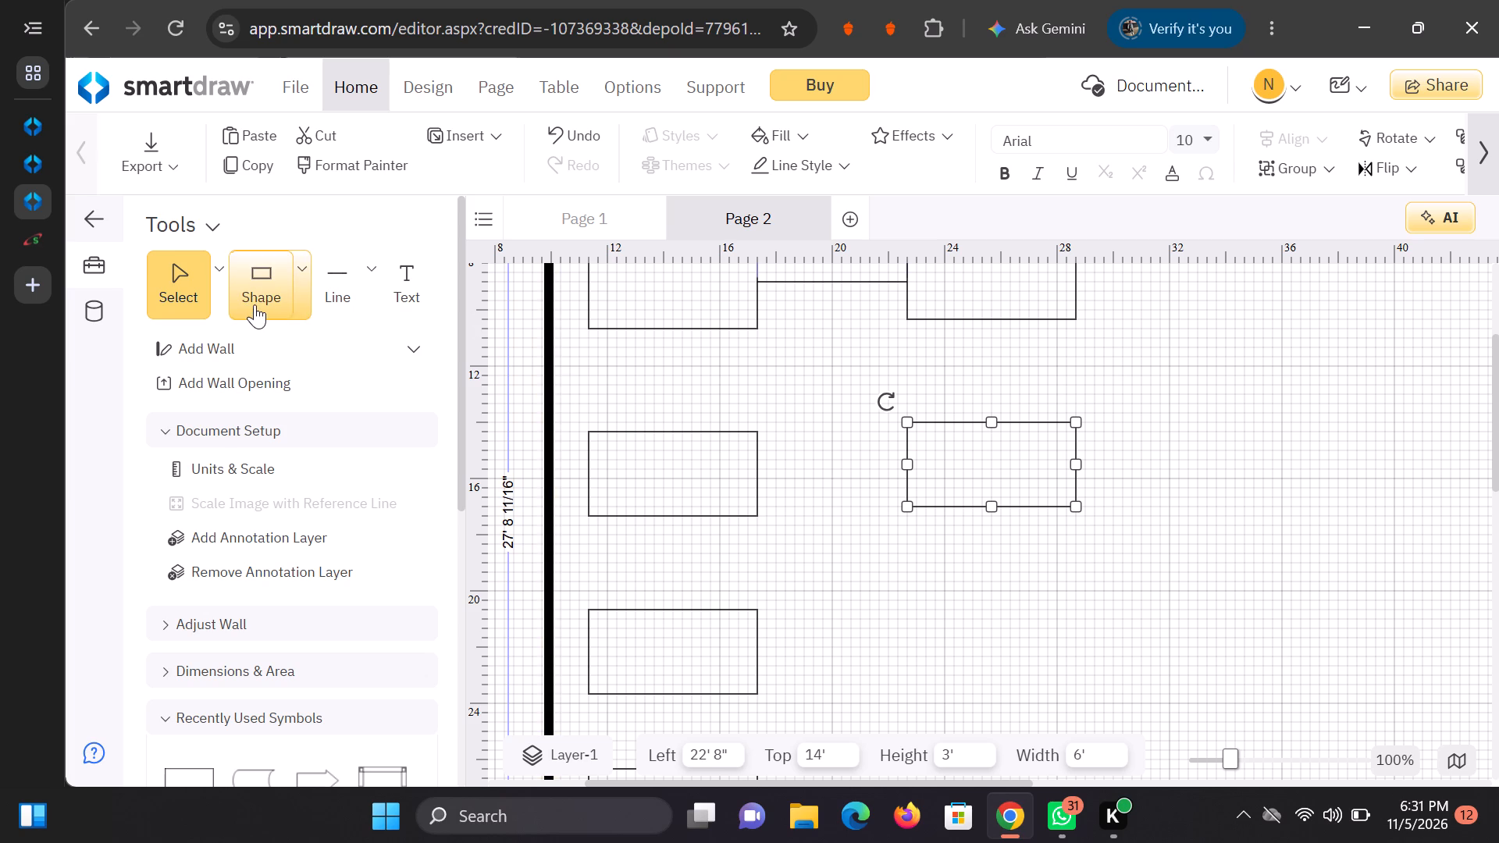
Place a third 6' by 3' rectangle in the second column, at Left 22' and Top 20' 8".
click(297, 300)
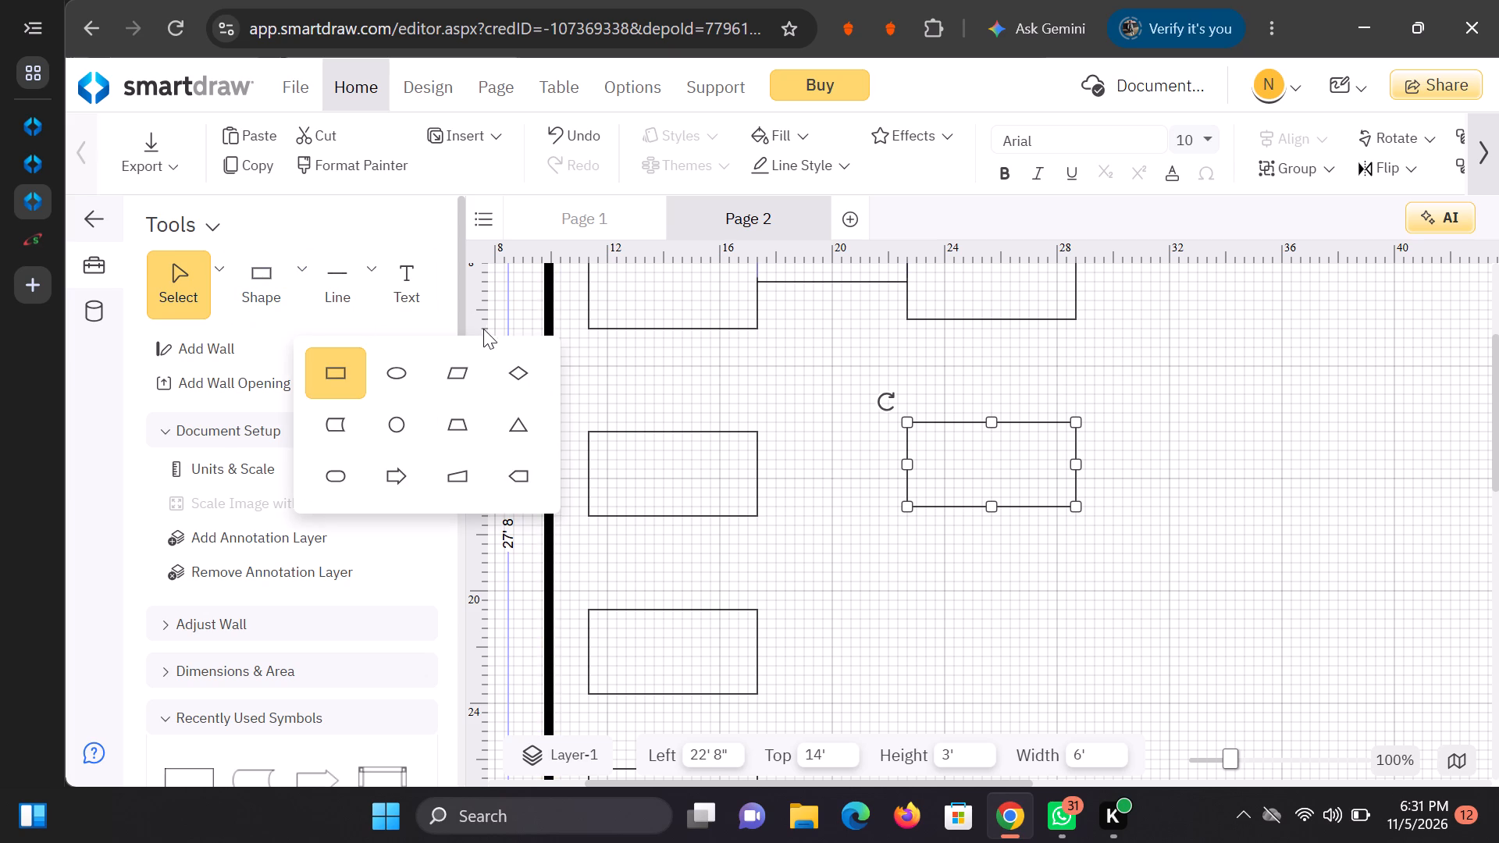
click(348, 377)
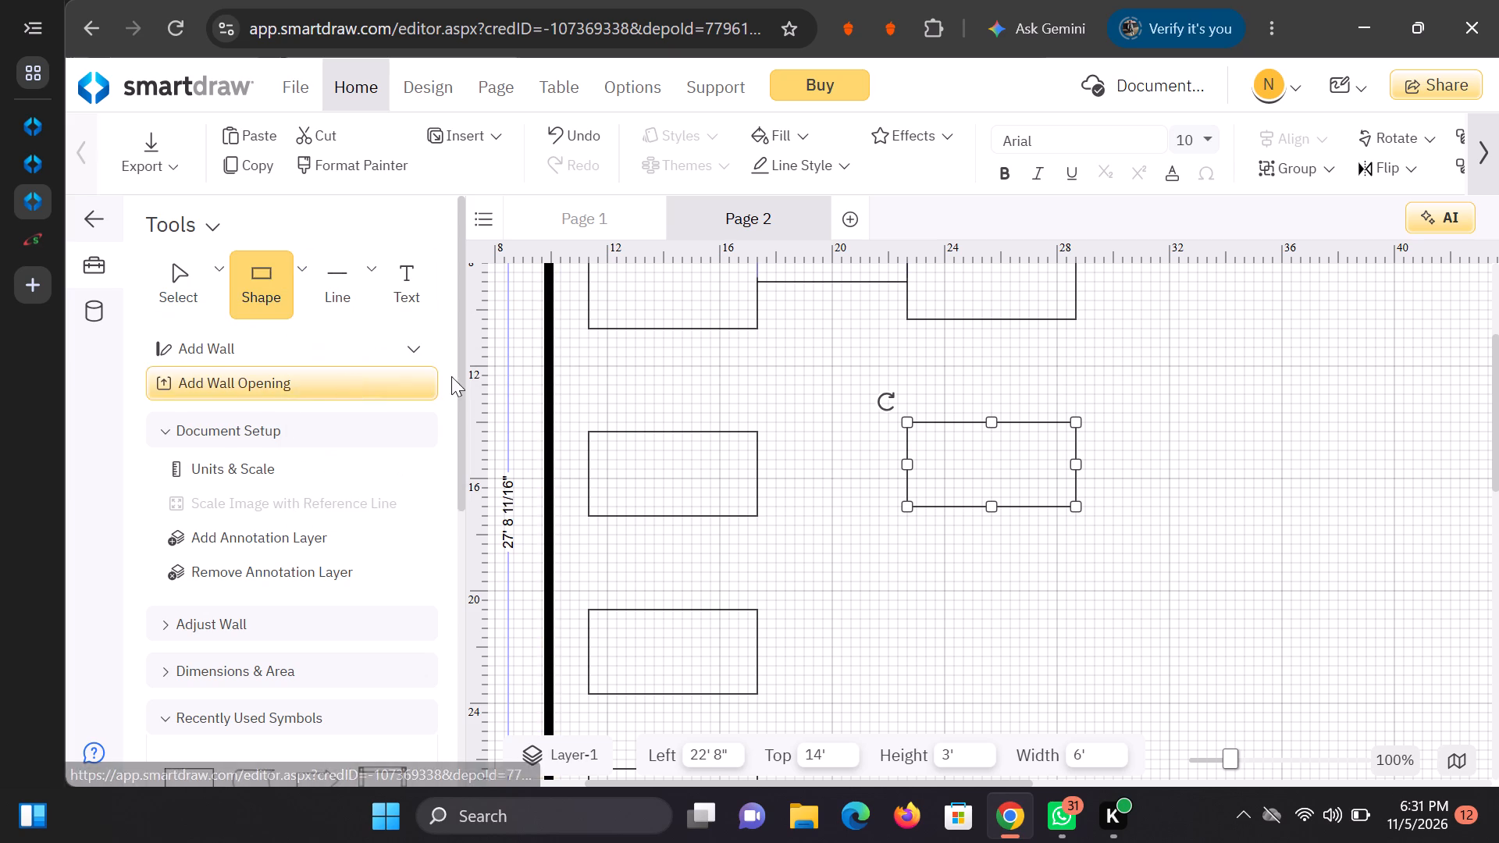
click(972, 652)
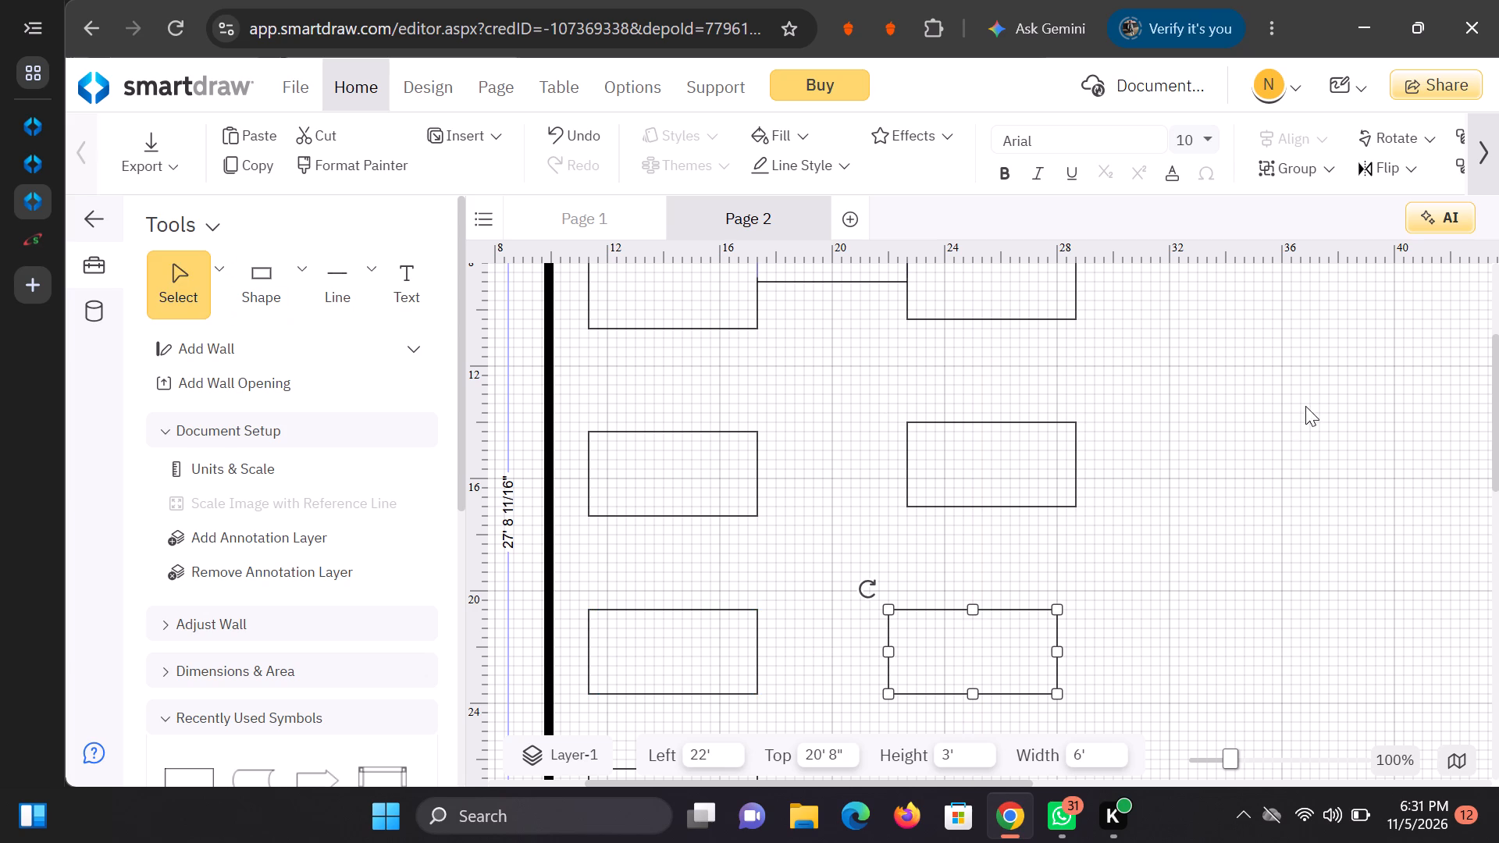
Move the second column's third rectangle into line with those above it, at Left 22' 8" and Top 21'.
click(988, 653)
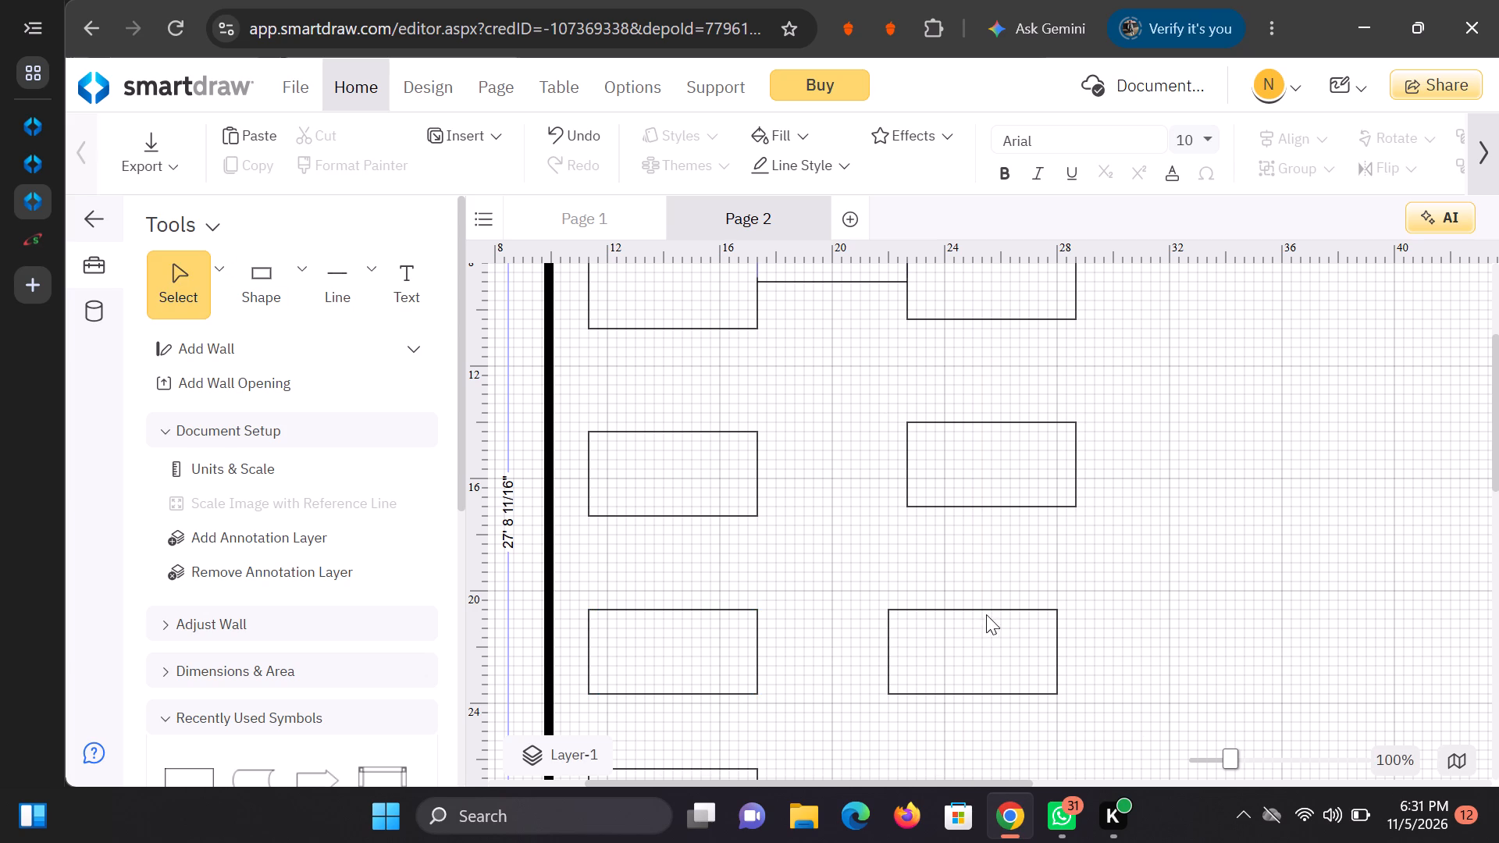
click(984, 613)
drag(983, 606, 998, 615)
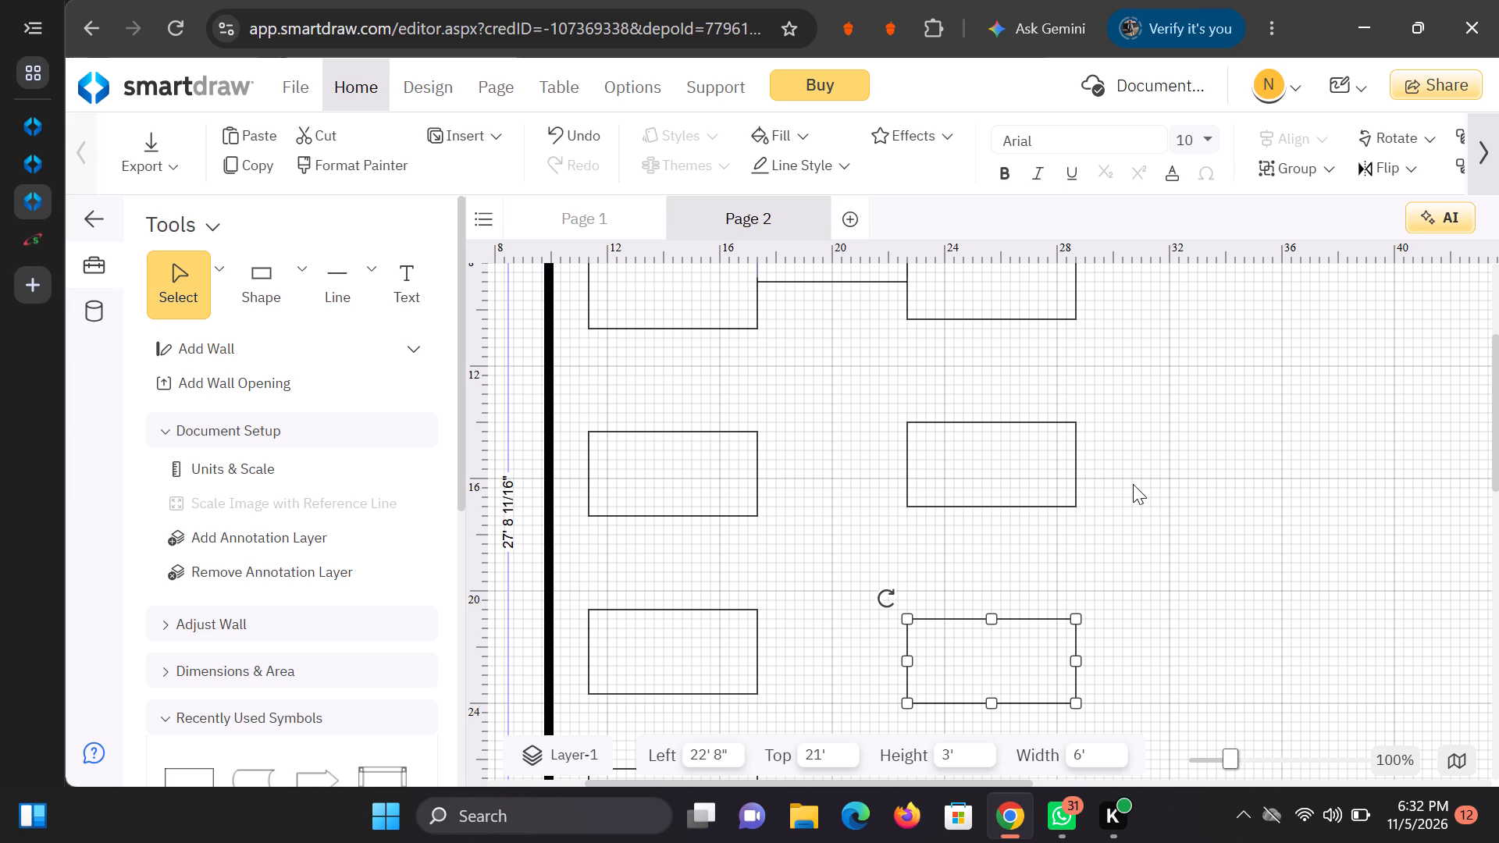
Place a fourth 6' by 3' rectangle in the second column, at Left 22' 8" and Top 27'.
scroll(1256, 449, down, 1)
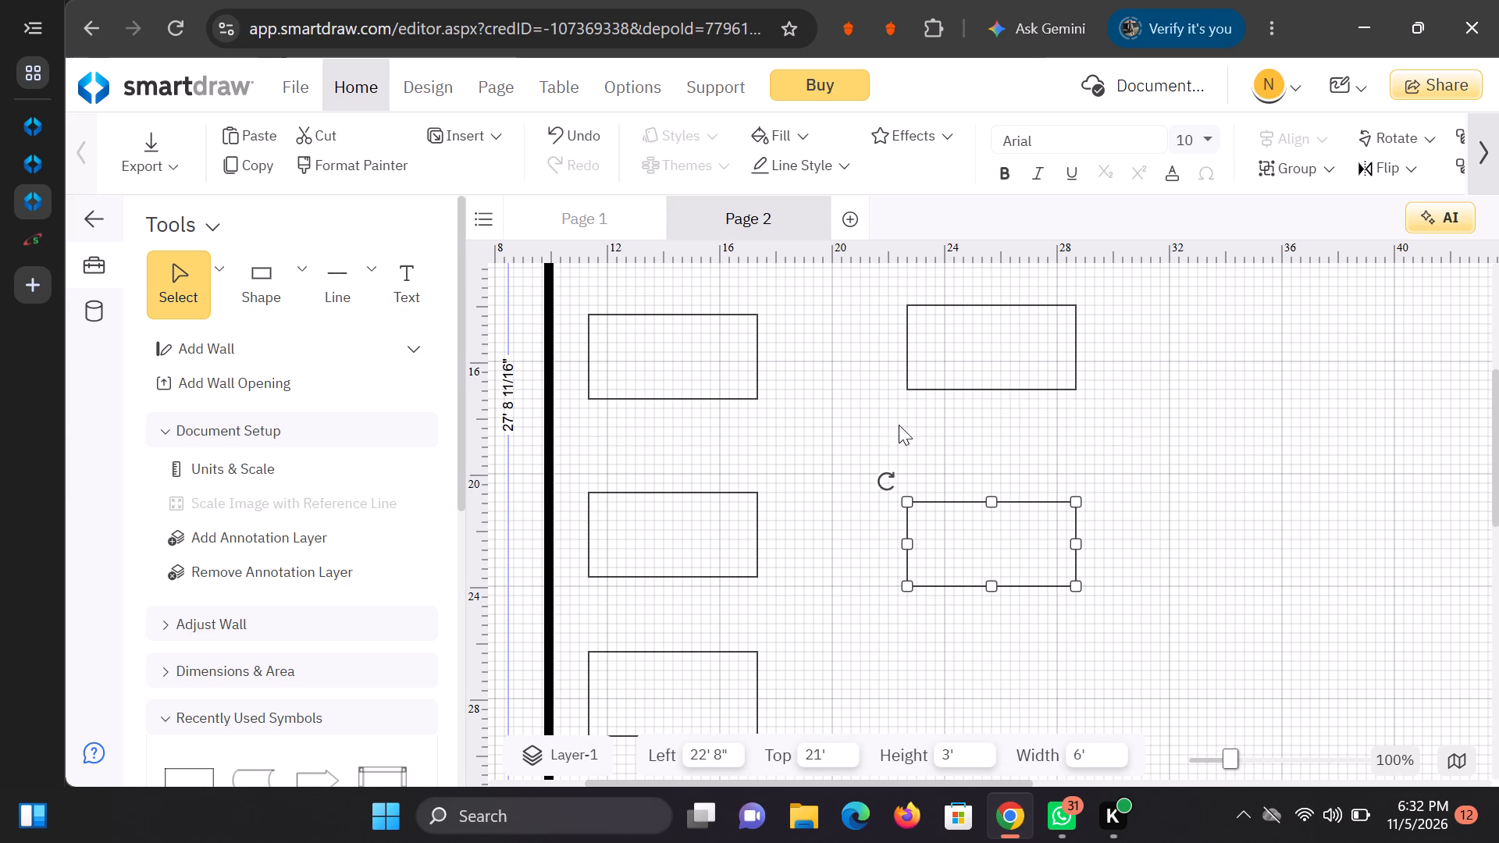
click(301, 276)
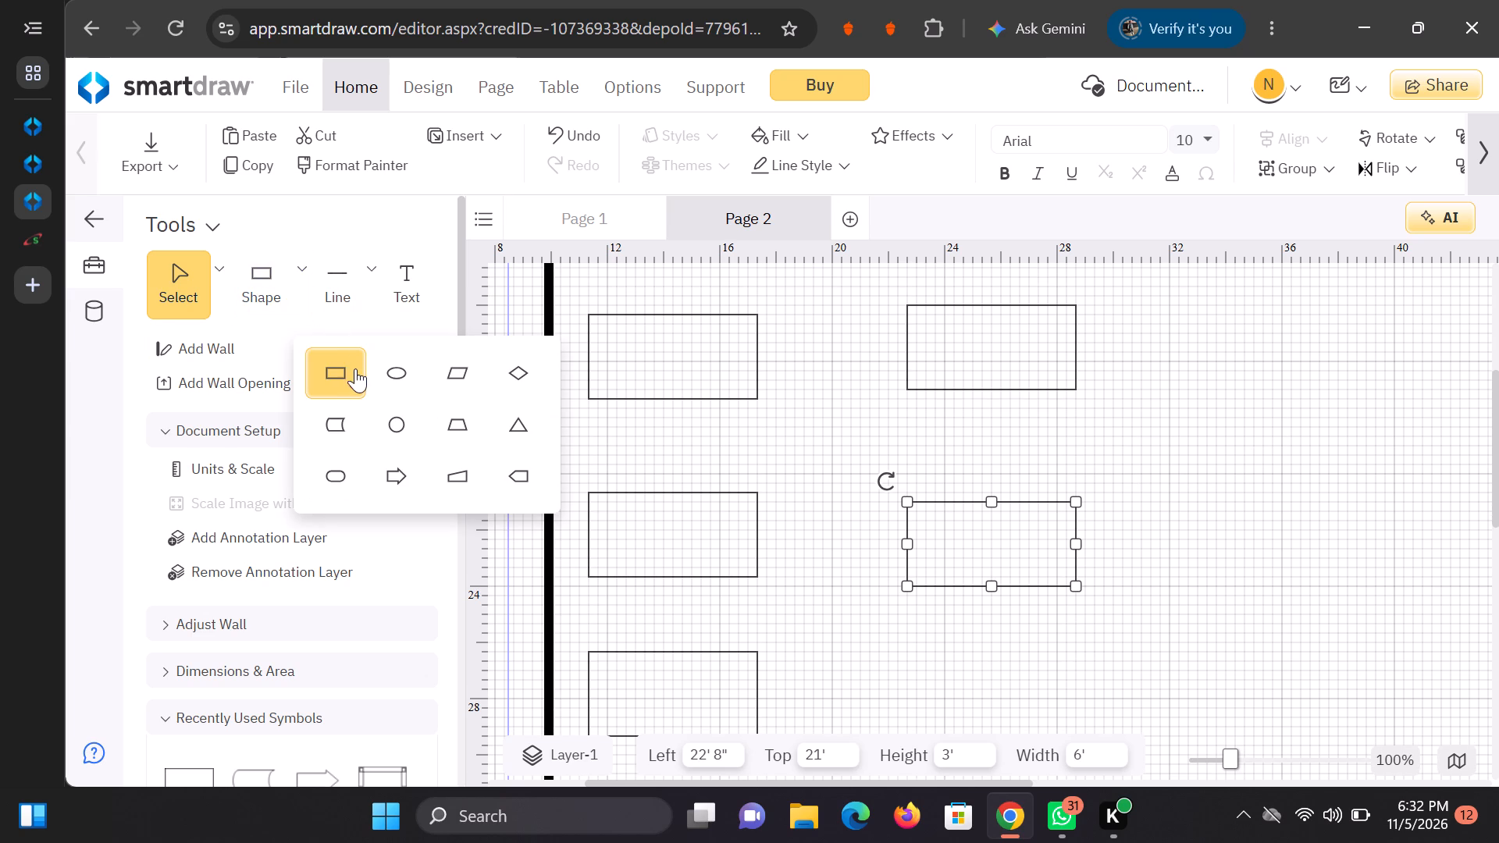
click(355, 372)
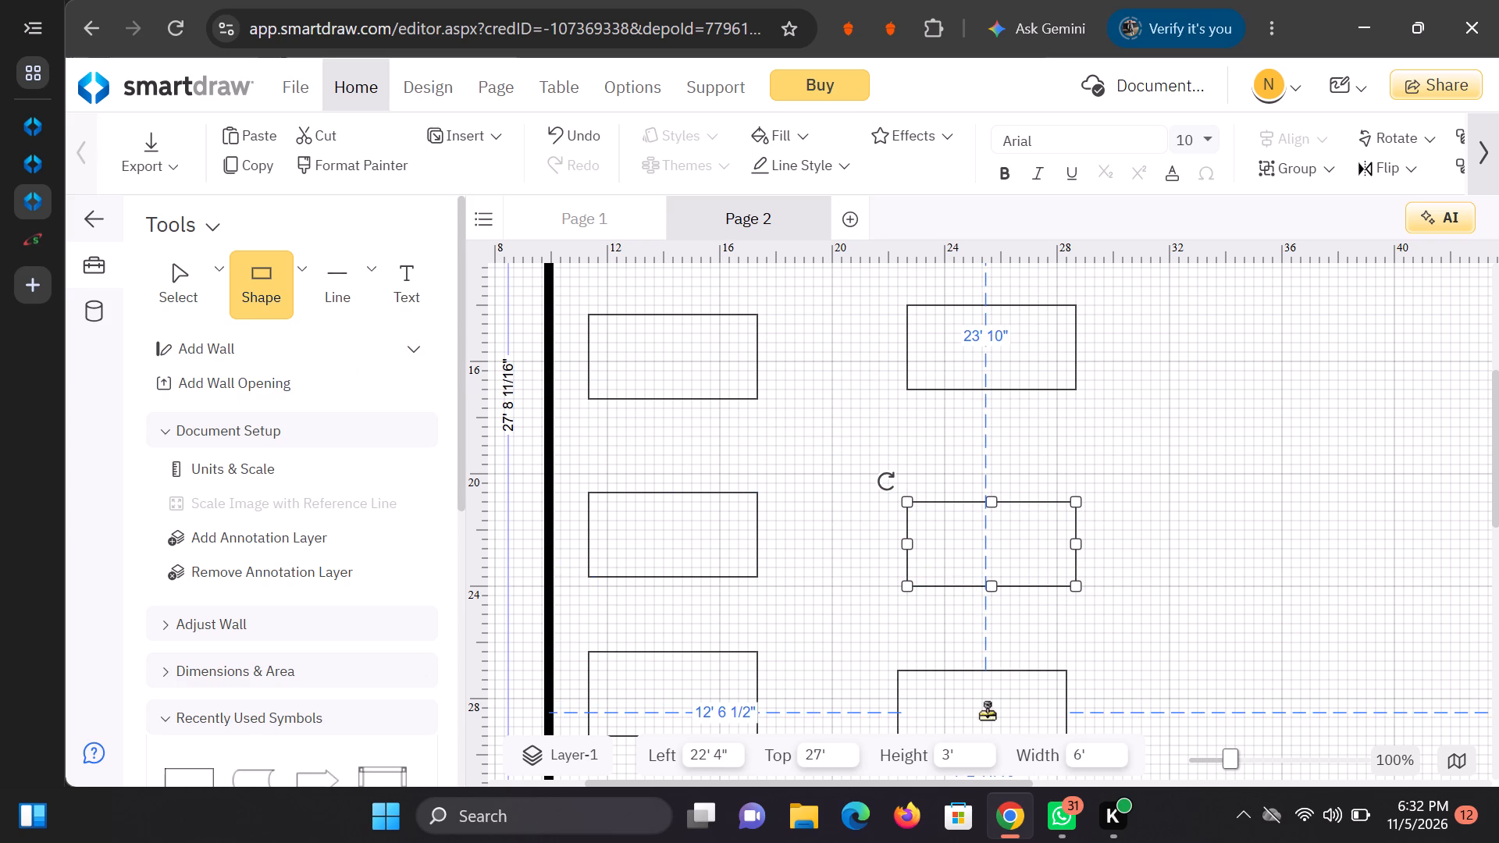
click(988, 713)
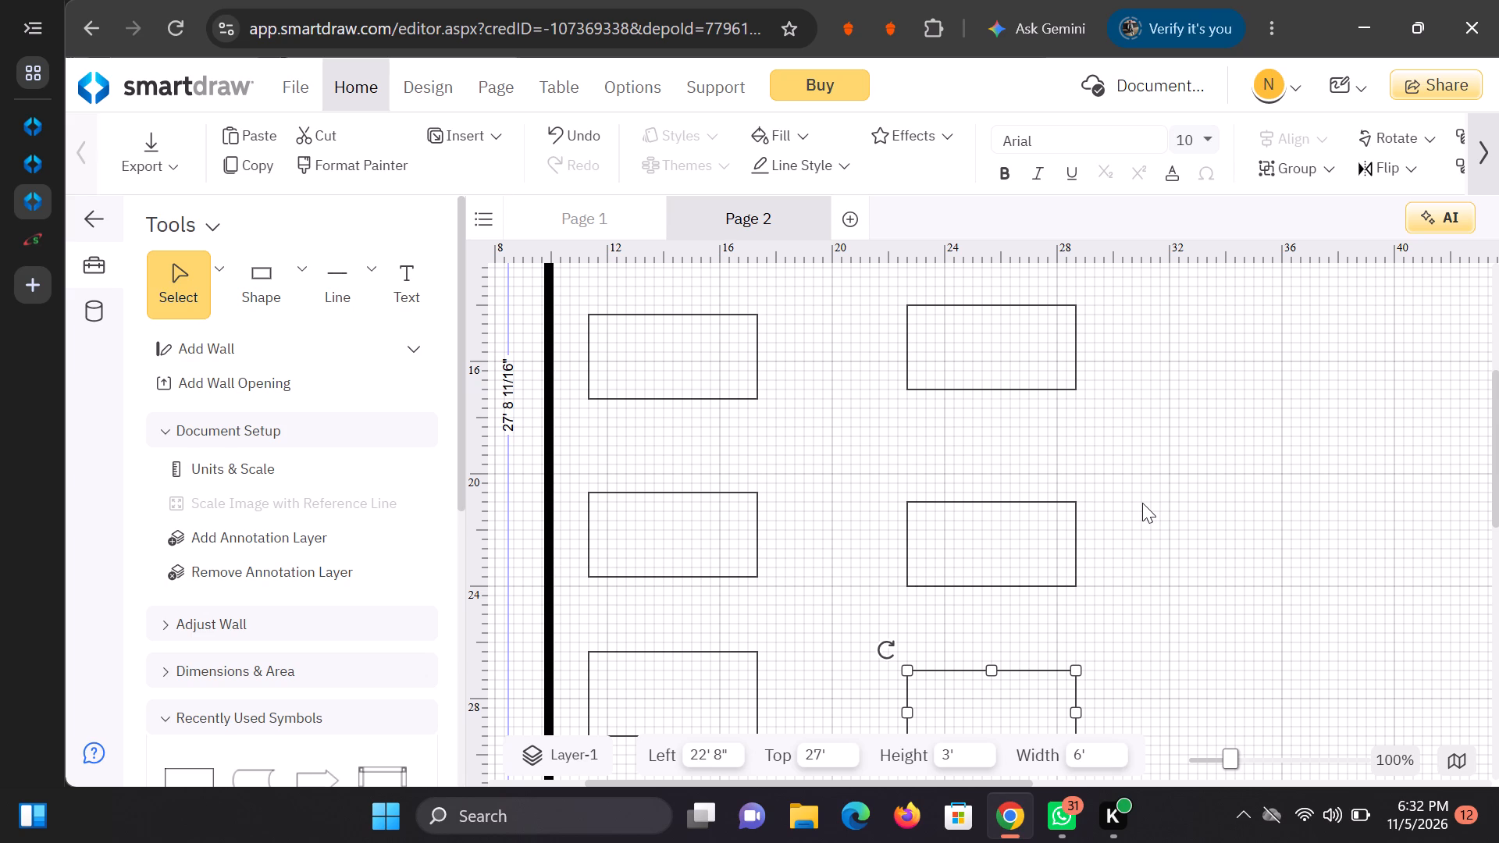
Place a 6' by 3' rectangle as the first of a third column, at Left 34' and Top 7' 4".
scroll(1141, 498, down, 1)
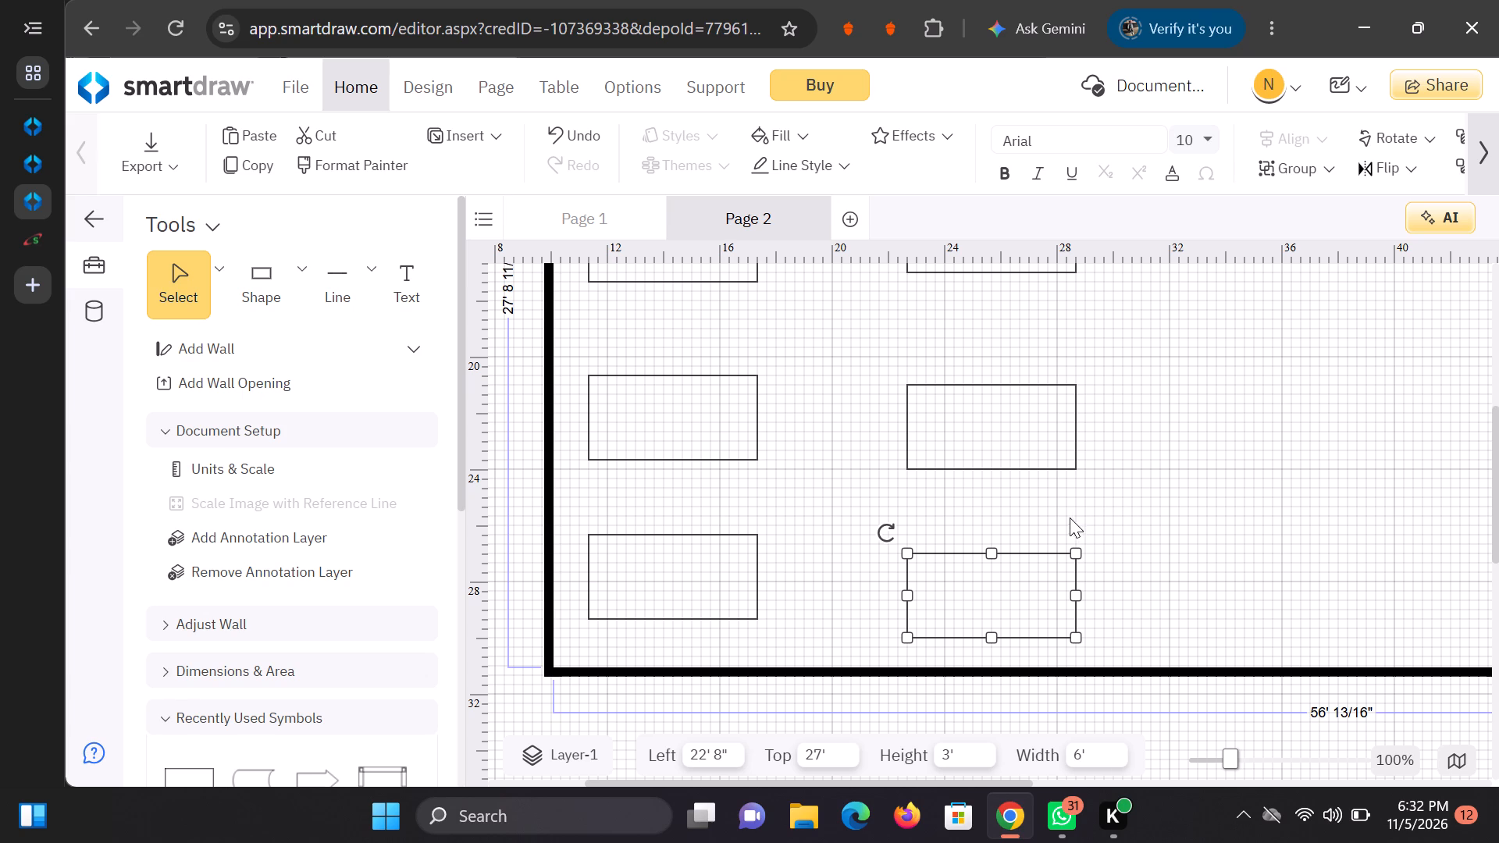
scroll(1016, 507, up, 2)
scroll(1076, 460, up, 2)
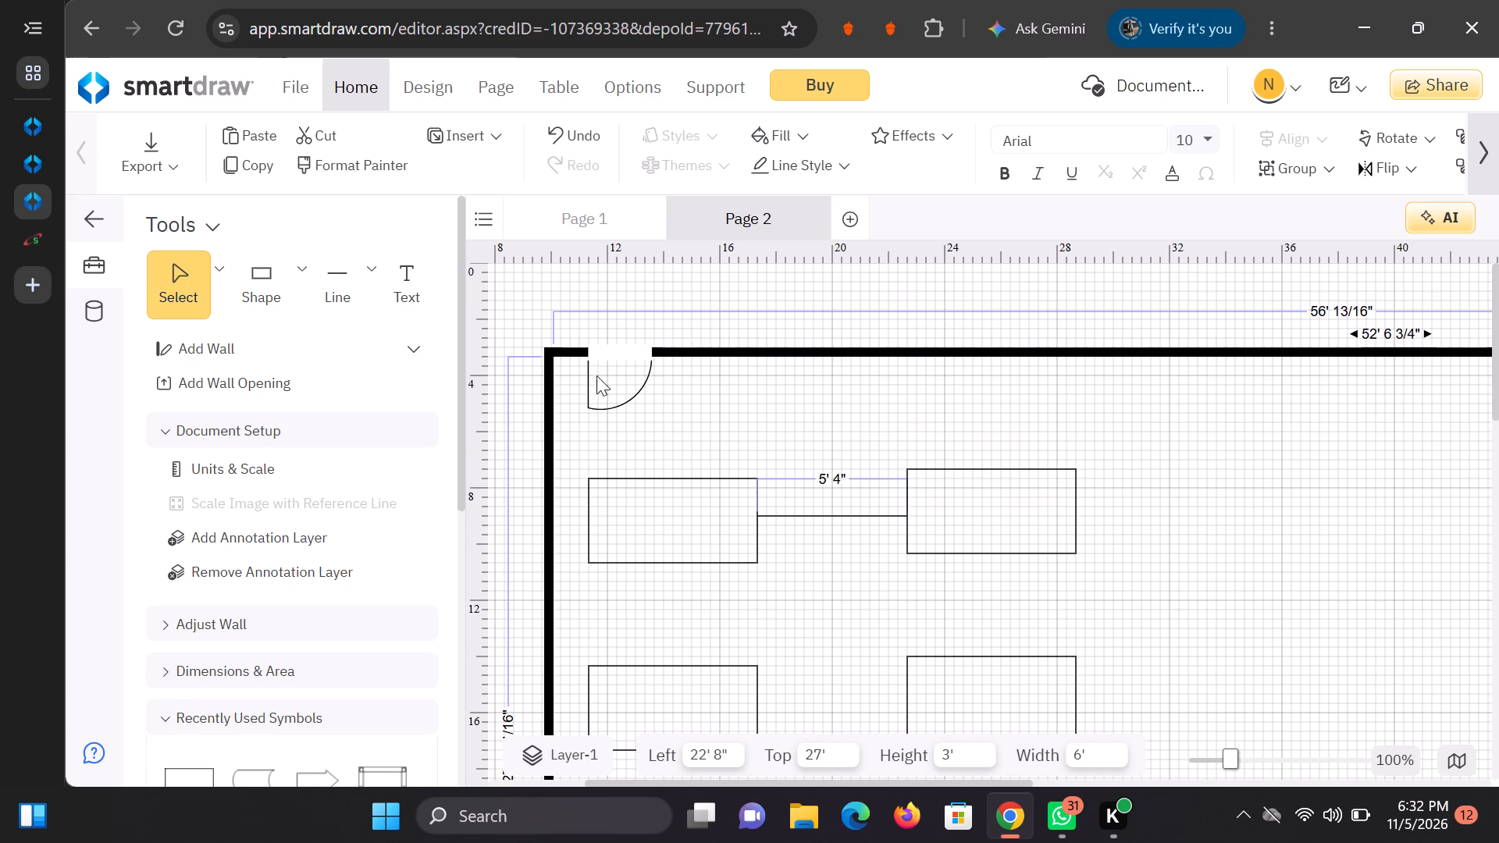
click(293, 288)
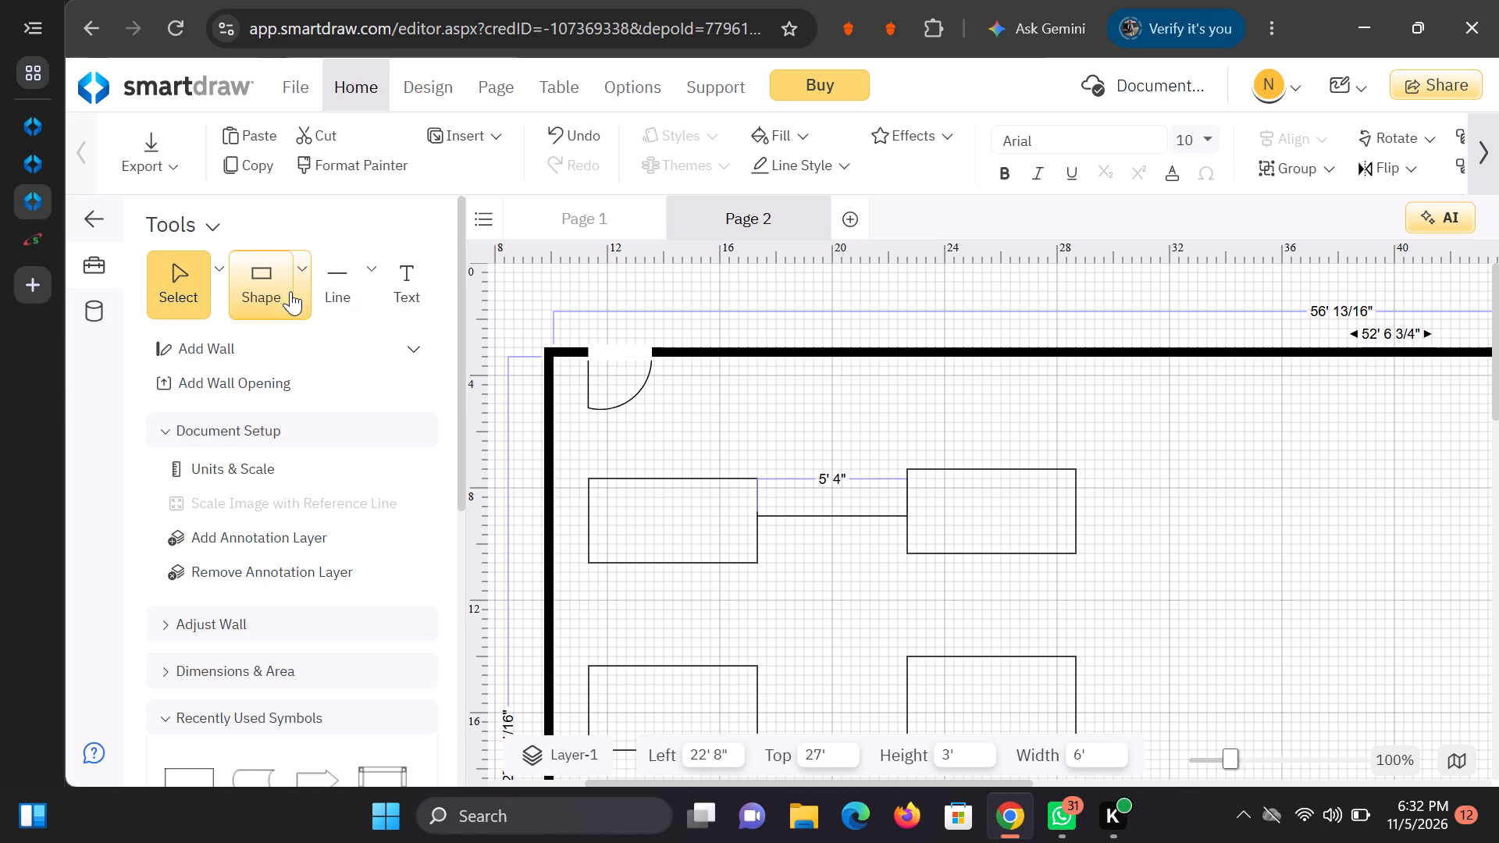
click(298, 303)
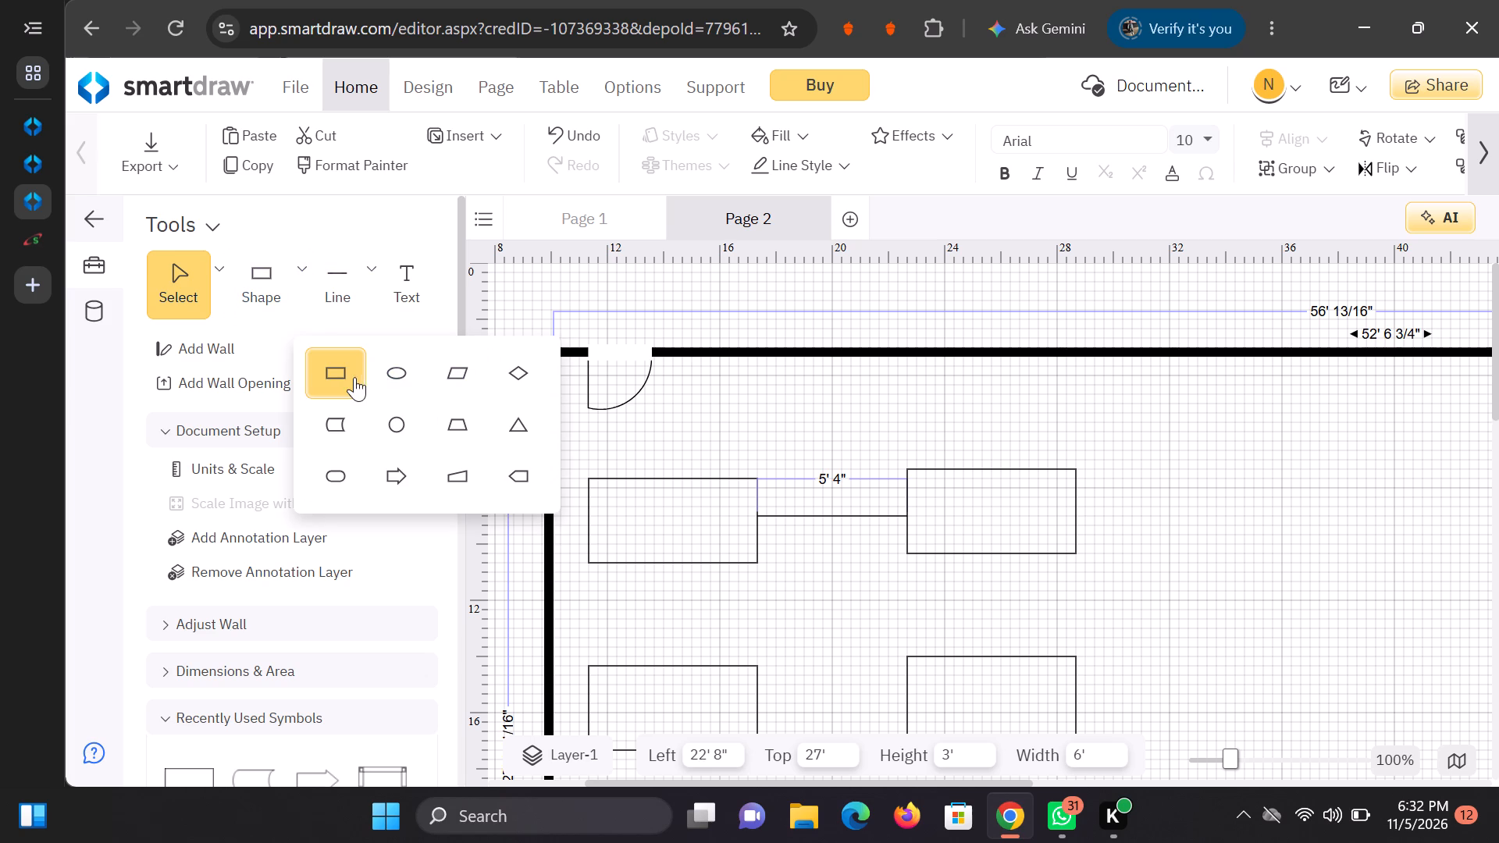
click(349, 377)
click(1312, 510)
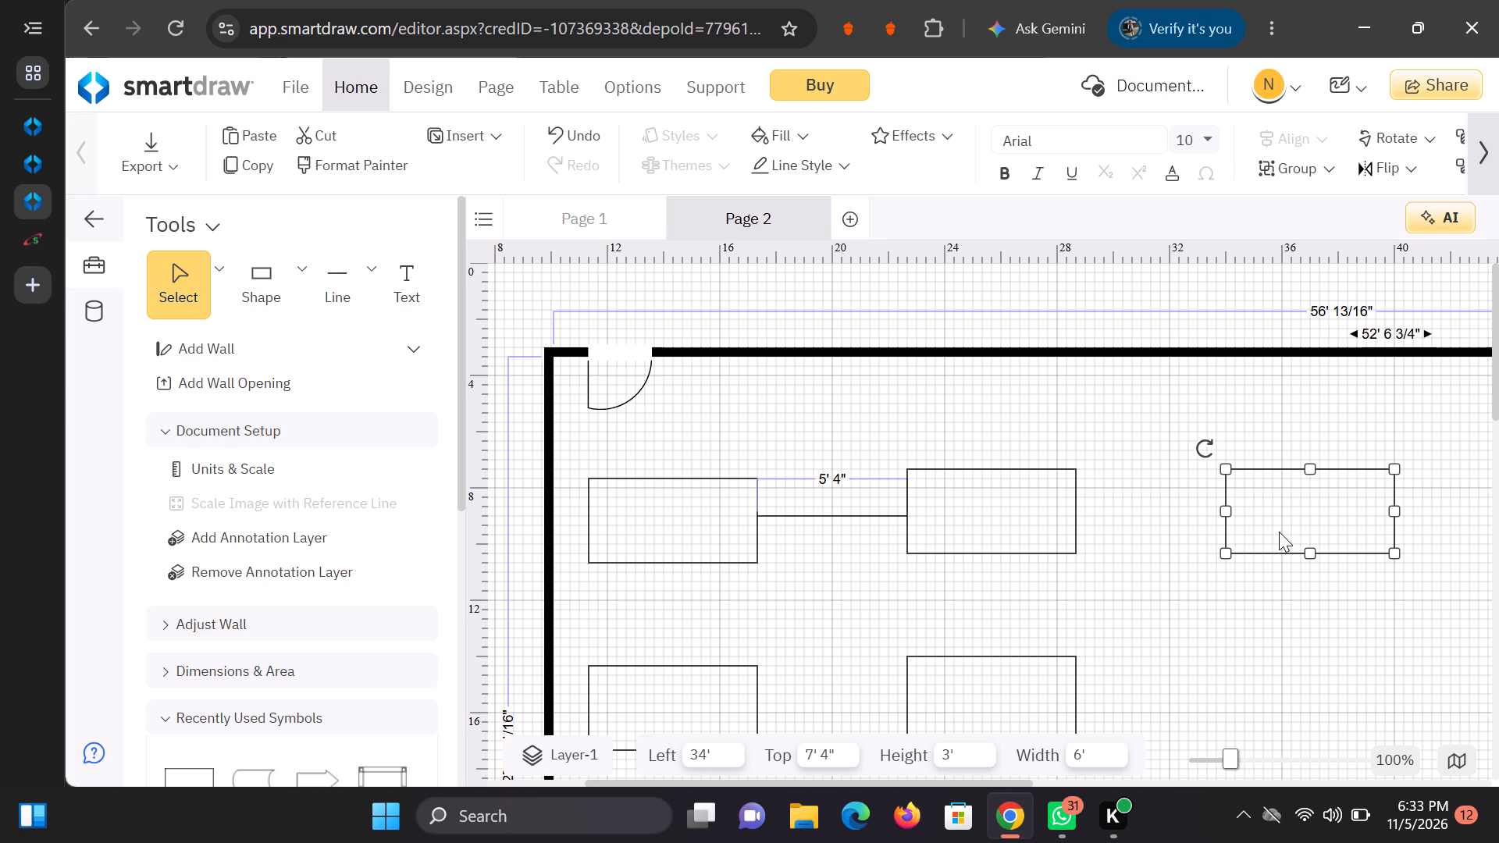
Place a second 6' by 3' rectangle in the third column, at Left 34' and Top 14' 4".
scroll(1063, 541, down, 1)
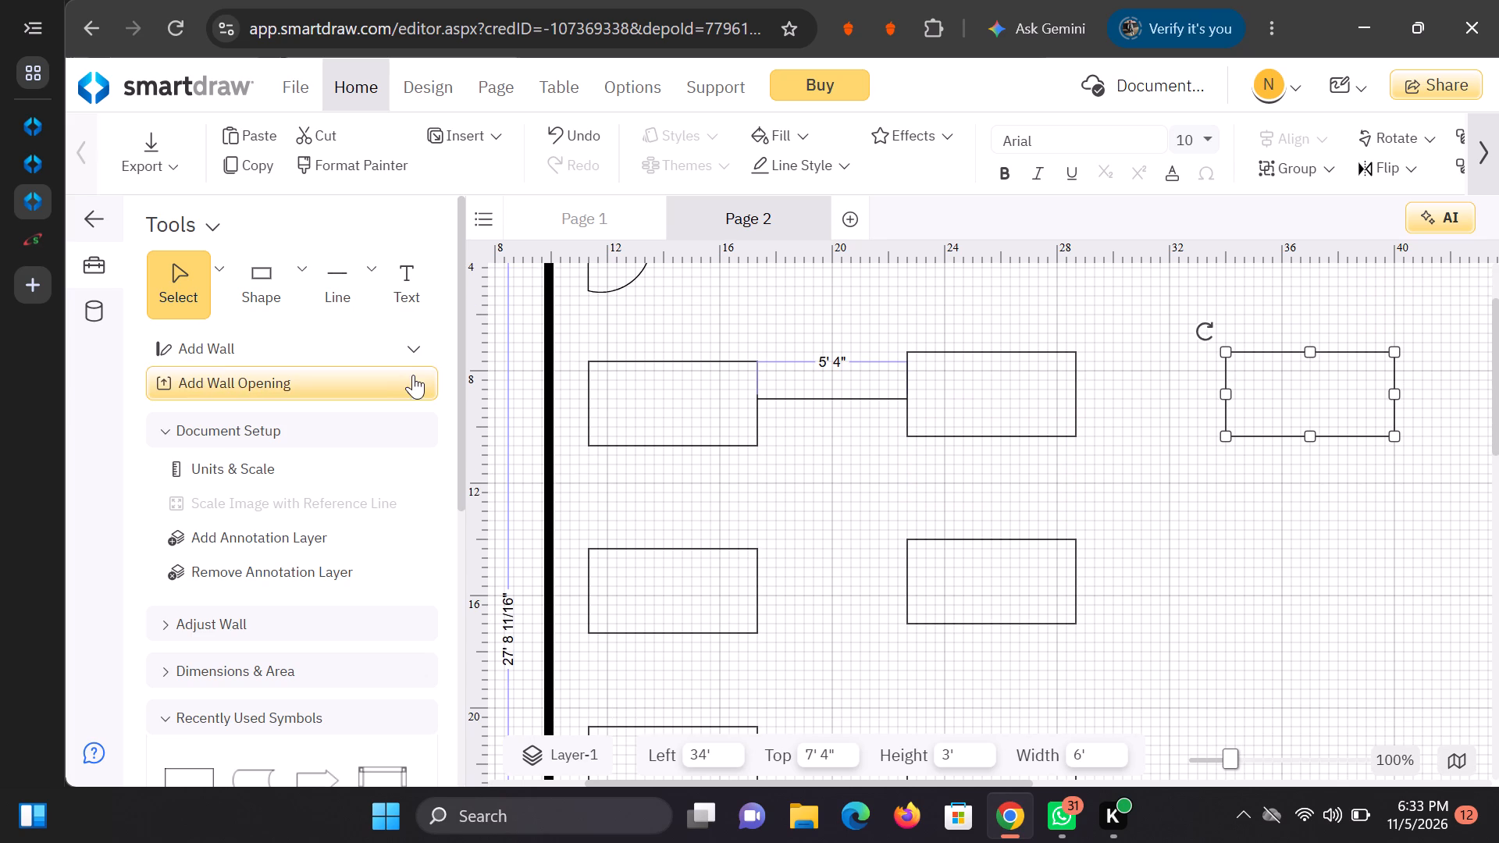
click(301, 289)
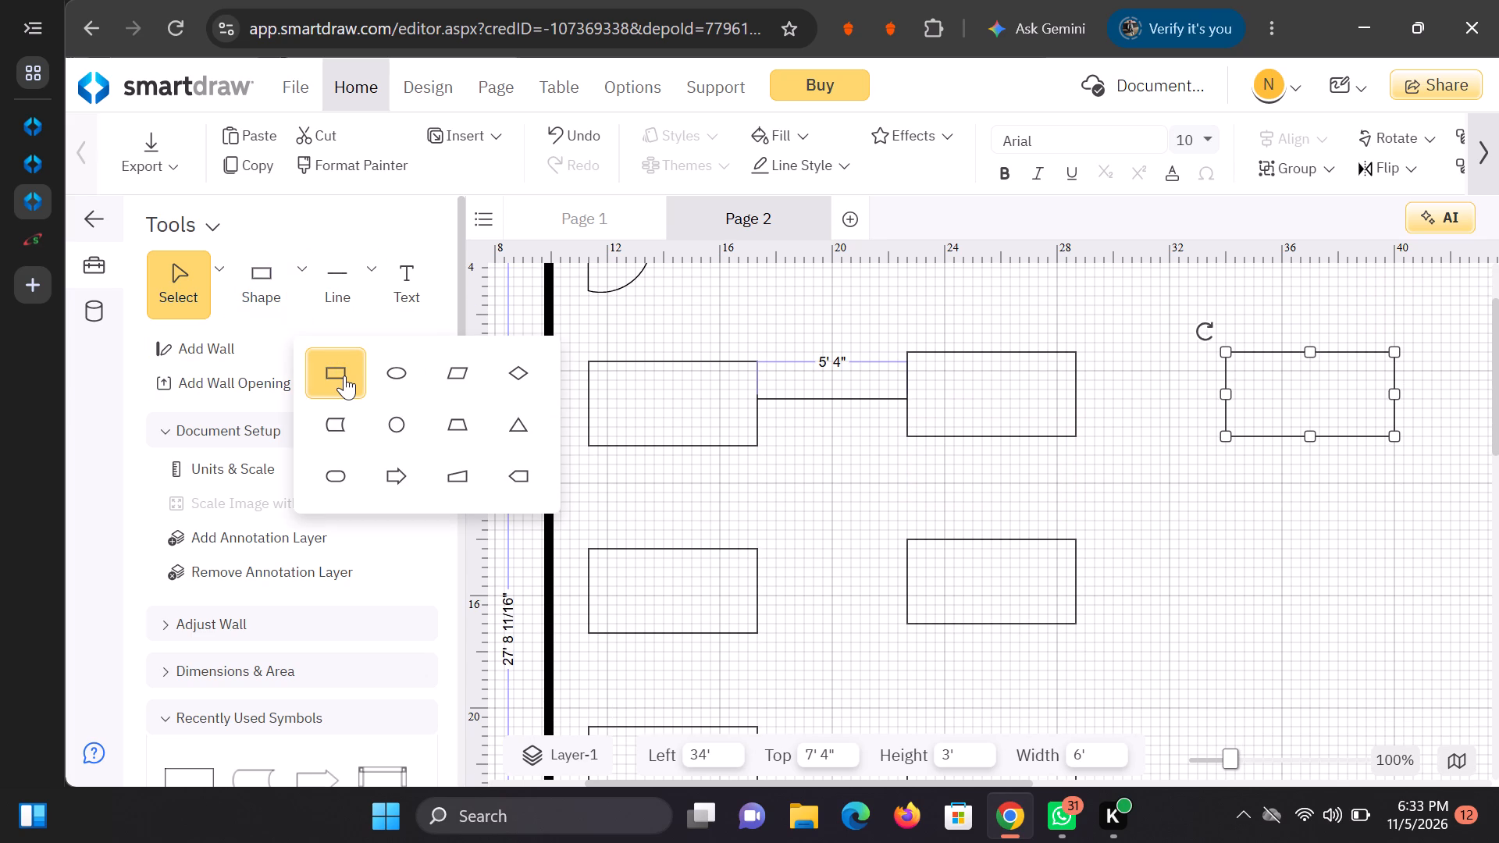
click(344, 375)
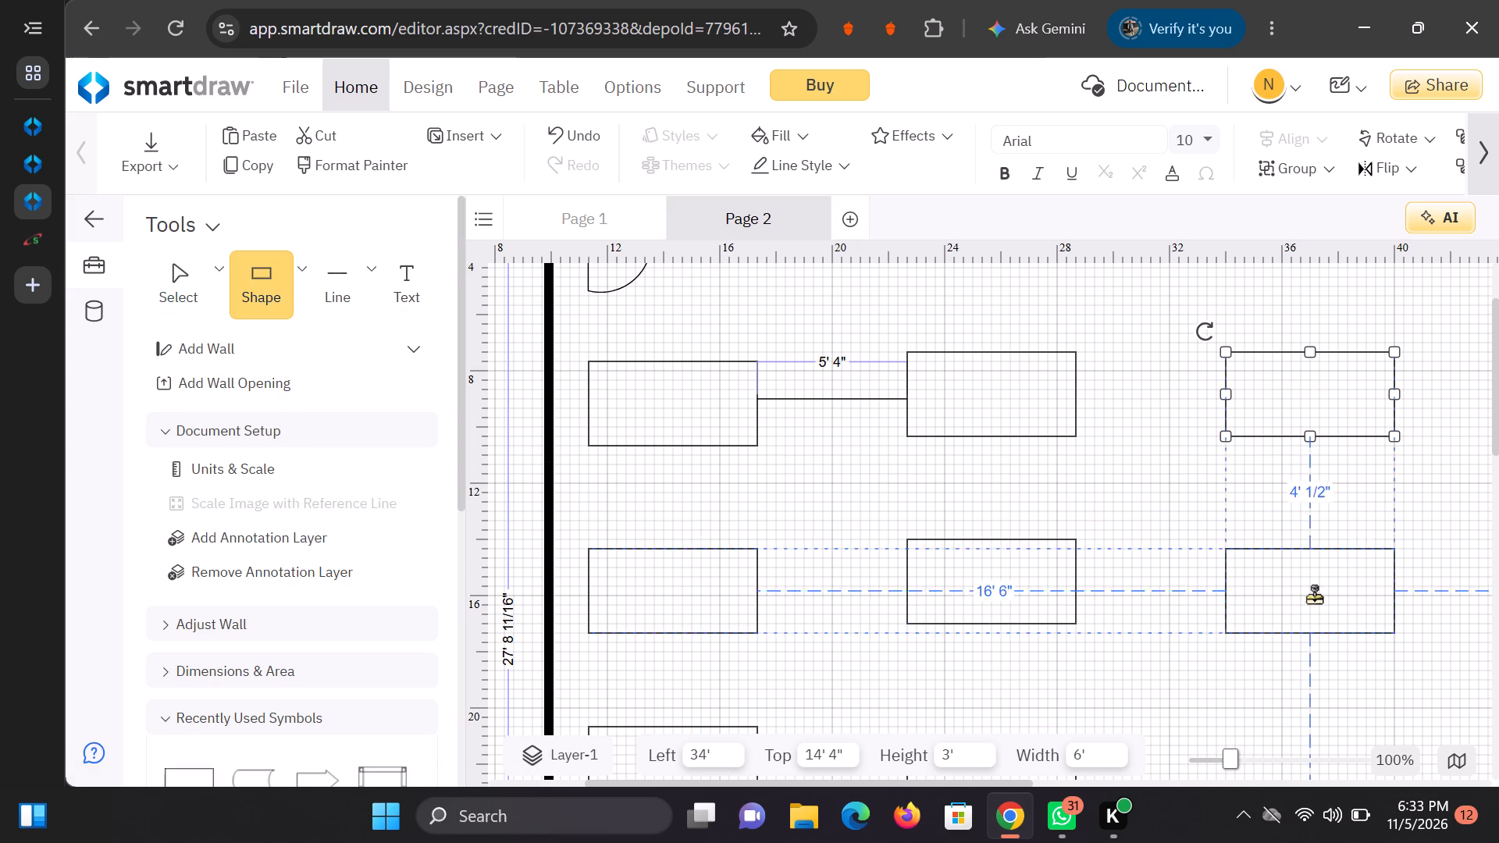
click(1312, 590)
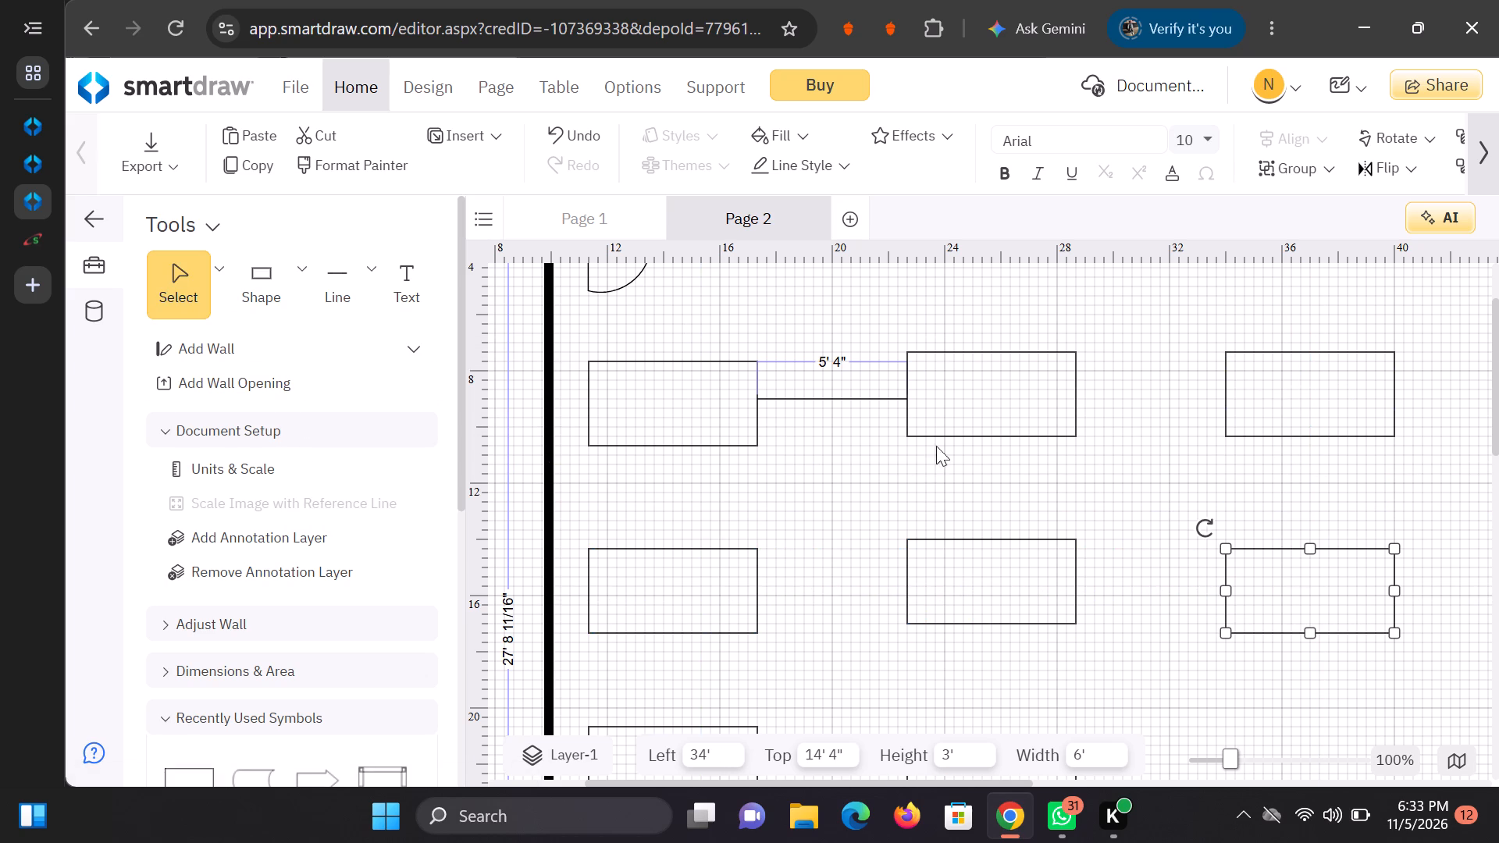
Place a third 6' by 3' rectangle in the third column, at Left 34' 4" and Top 20' 4".
click(294, 293)
click(344, 372)
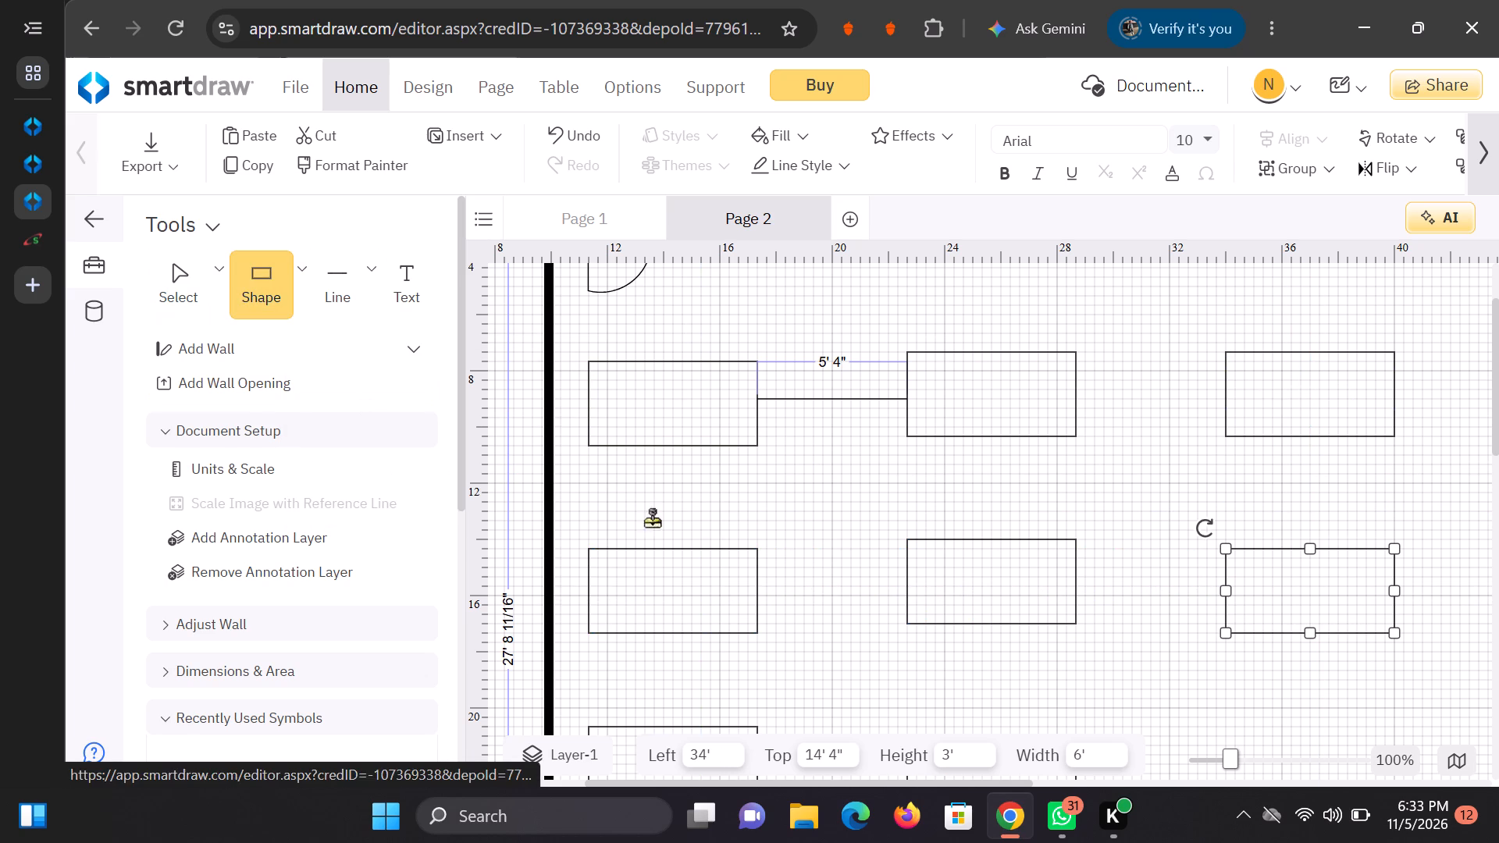
click(1317, 763)
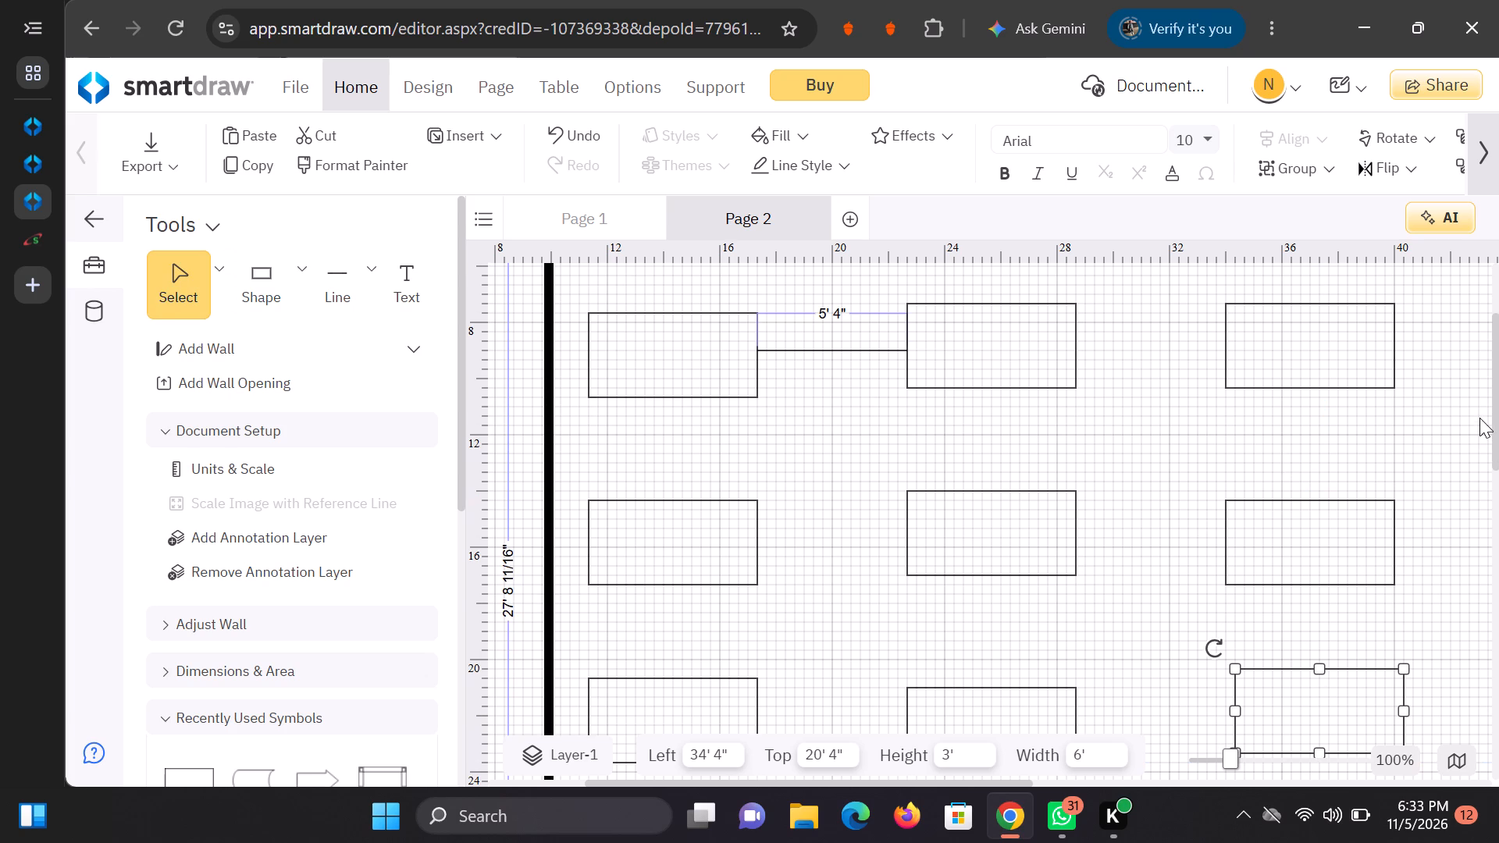
Place a fourth 6' by 3' rectangle in the third column, at Left 34' 4" and Top 27'.
scroll(1479, 418, down, 2)
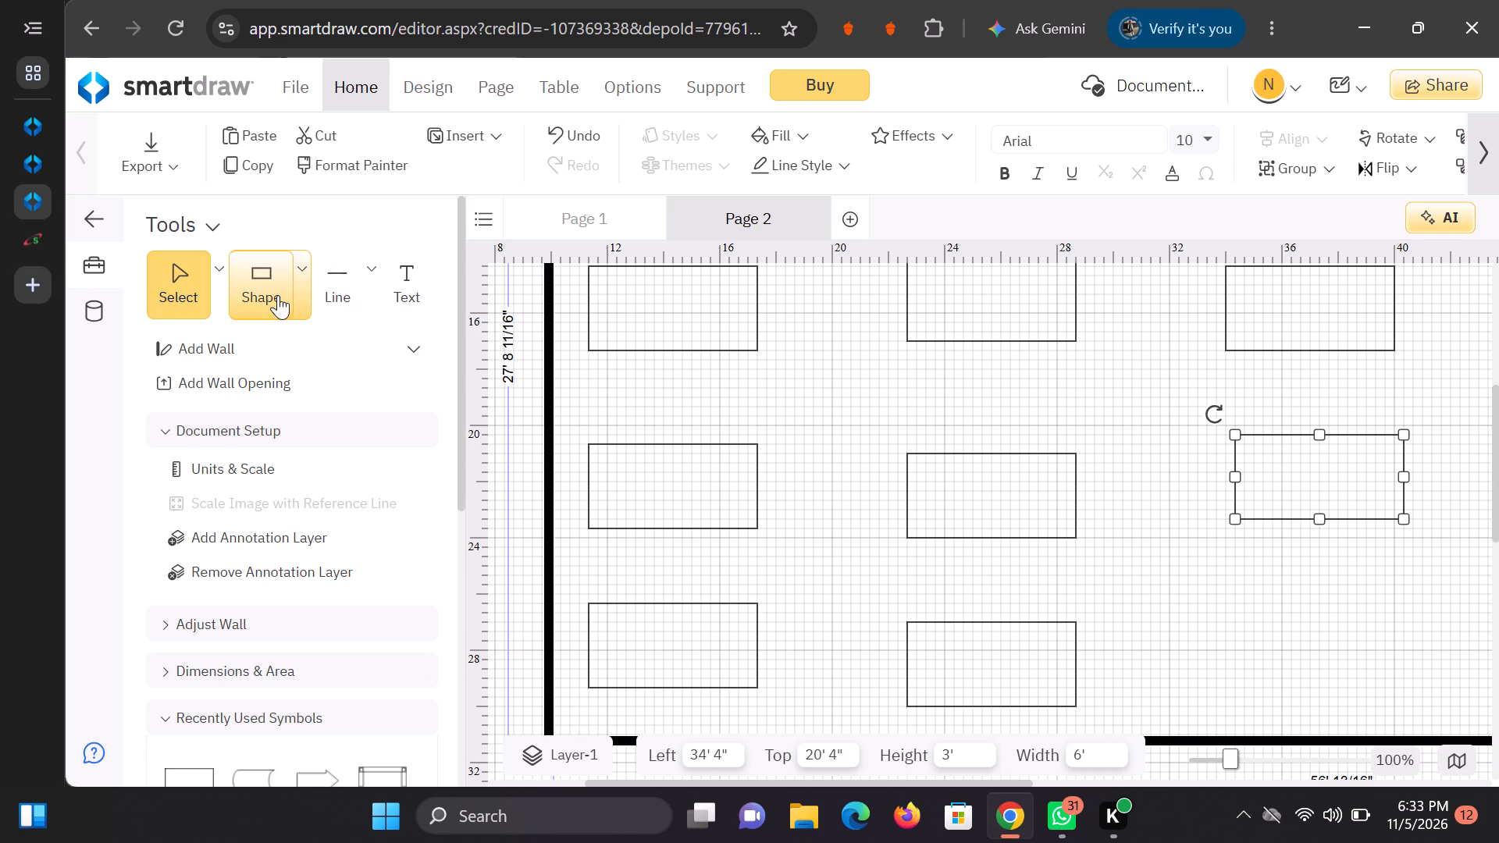
click(291, 306)
click(294, 298)
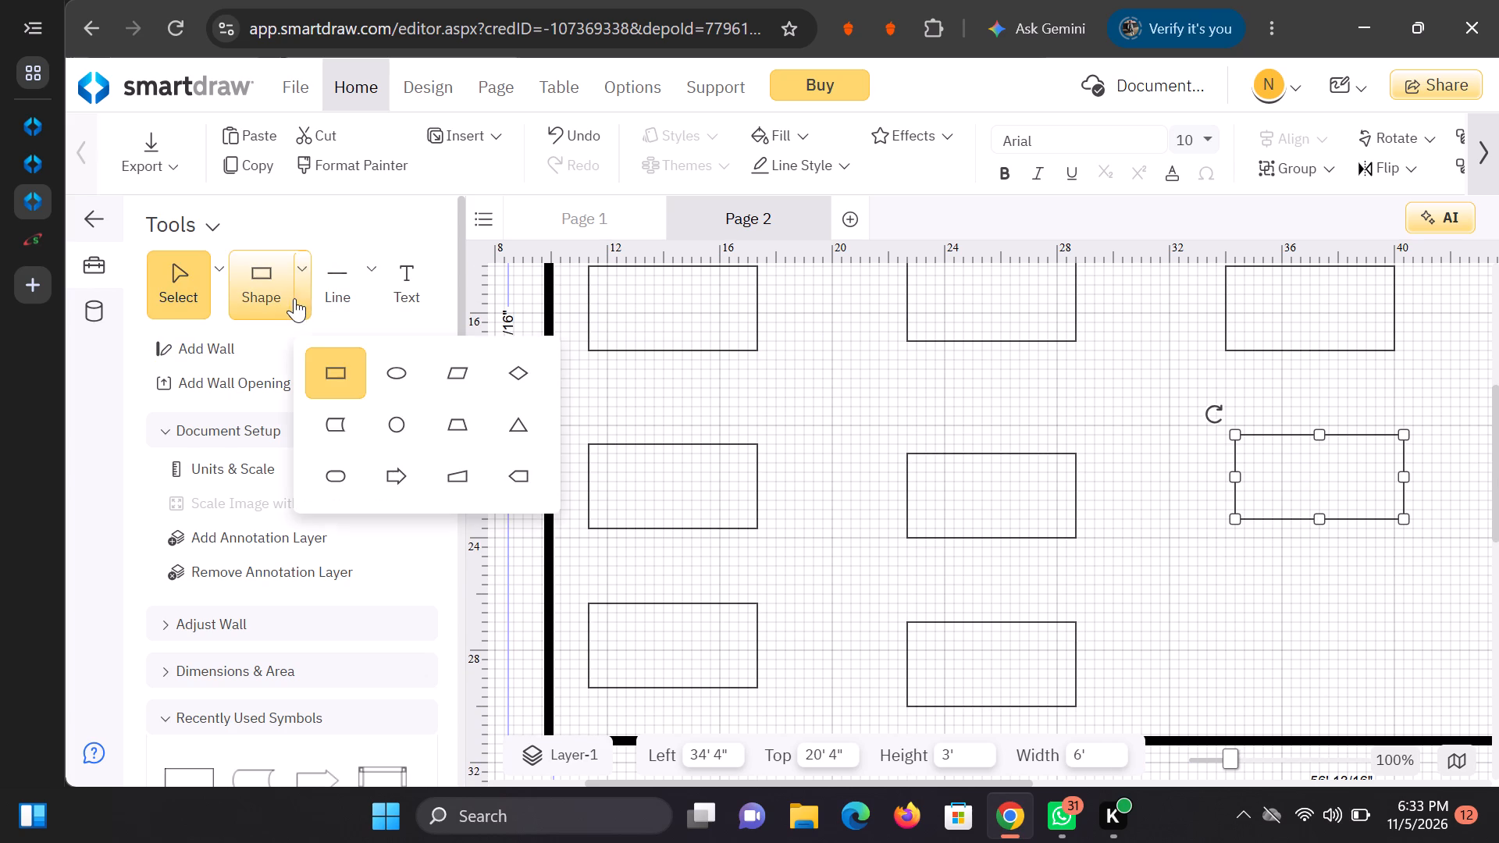
click(348, 374)
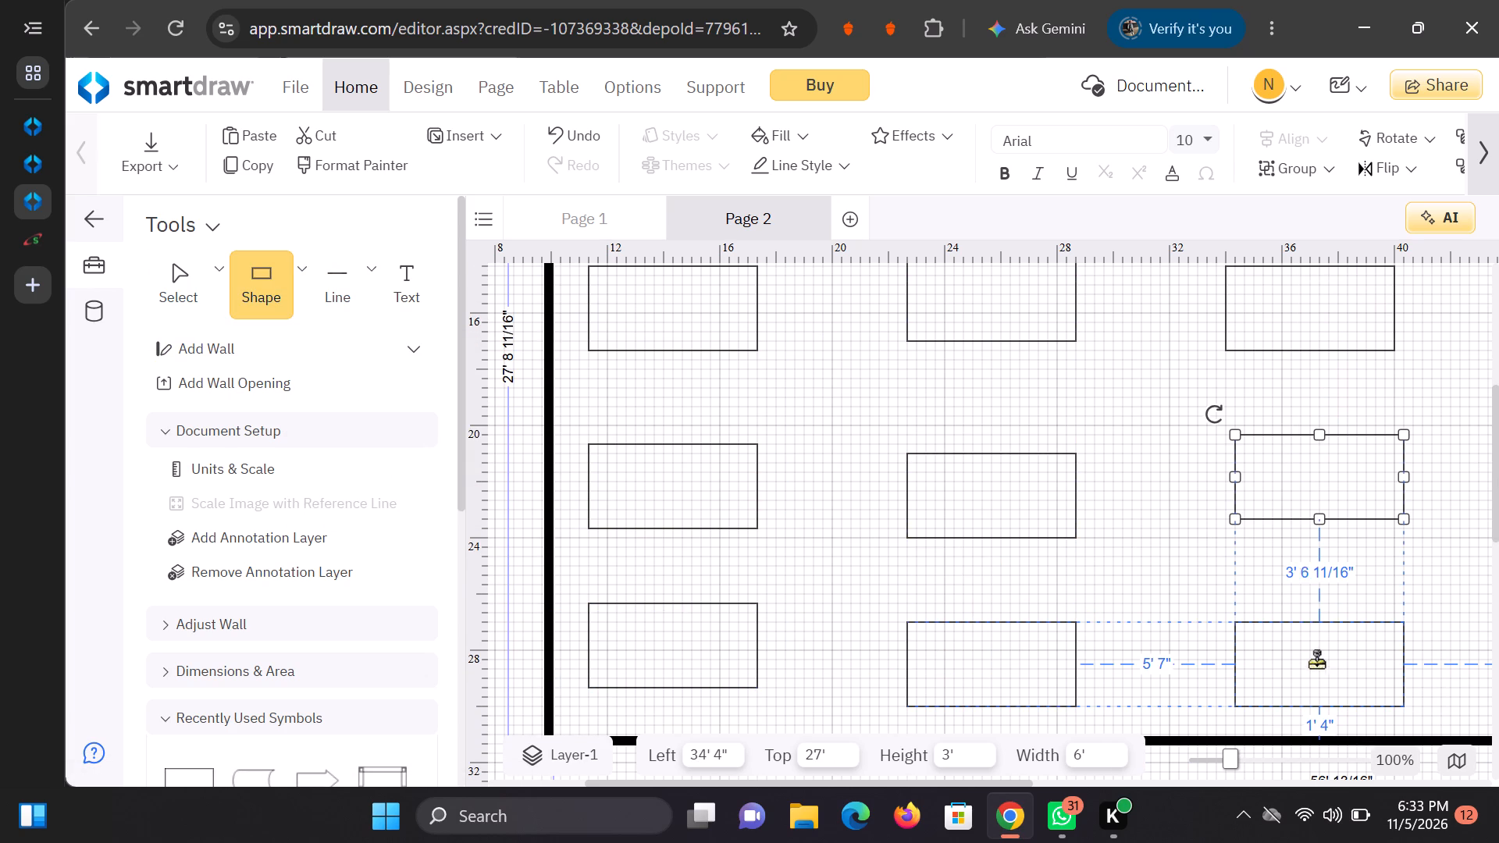
click(1317, 666)
Draw a Shape Connector about 5' 4" wide joining the top rectangles of the second and third columns.
scroll(1448, 461, up, 1)
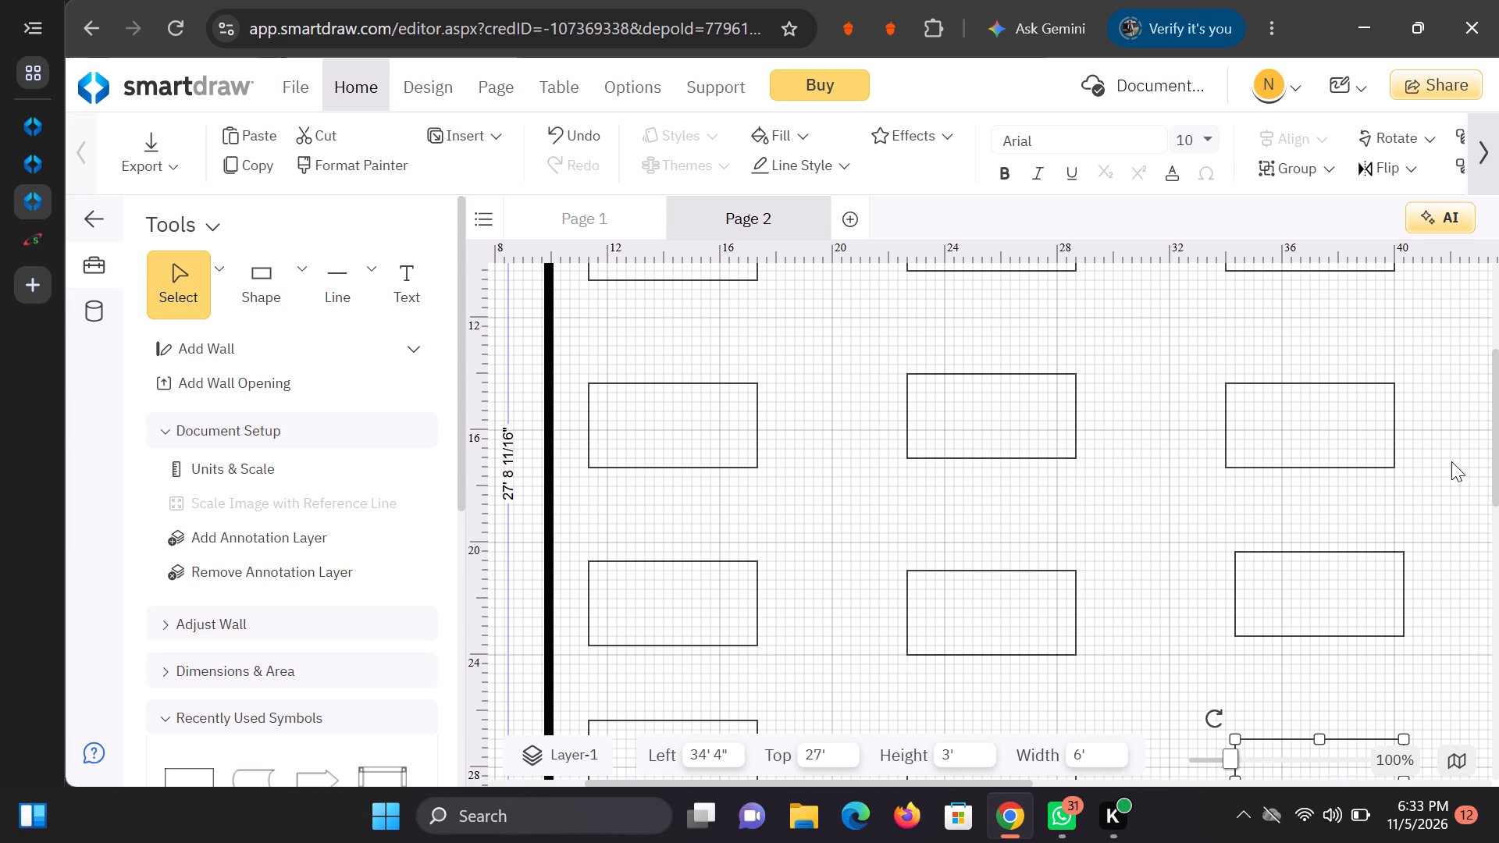
drag(1469, 482, 1498, 493)
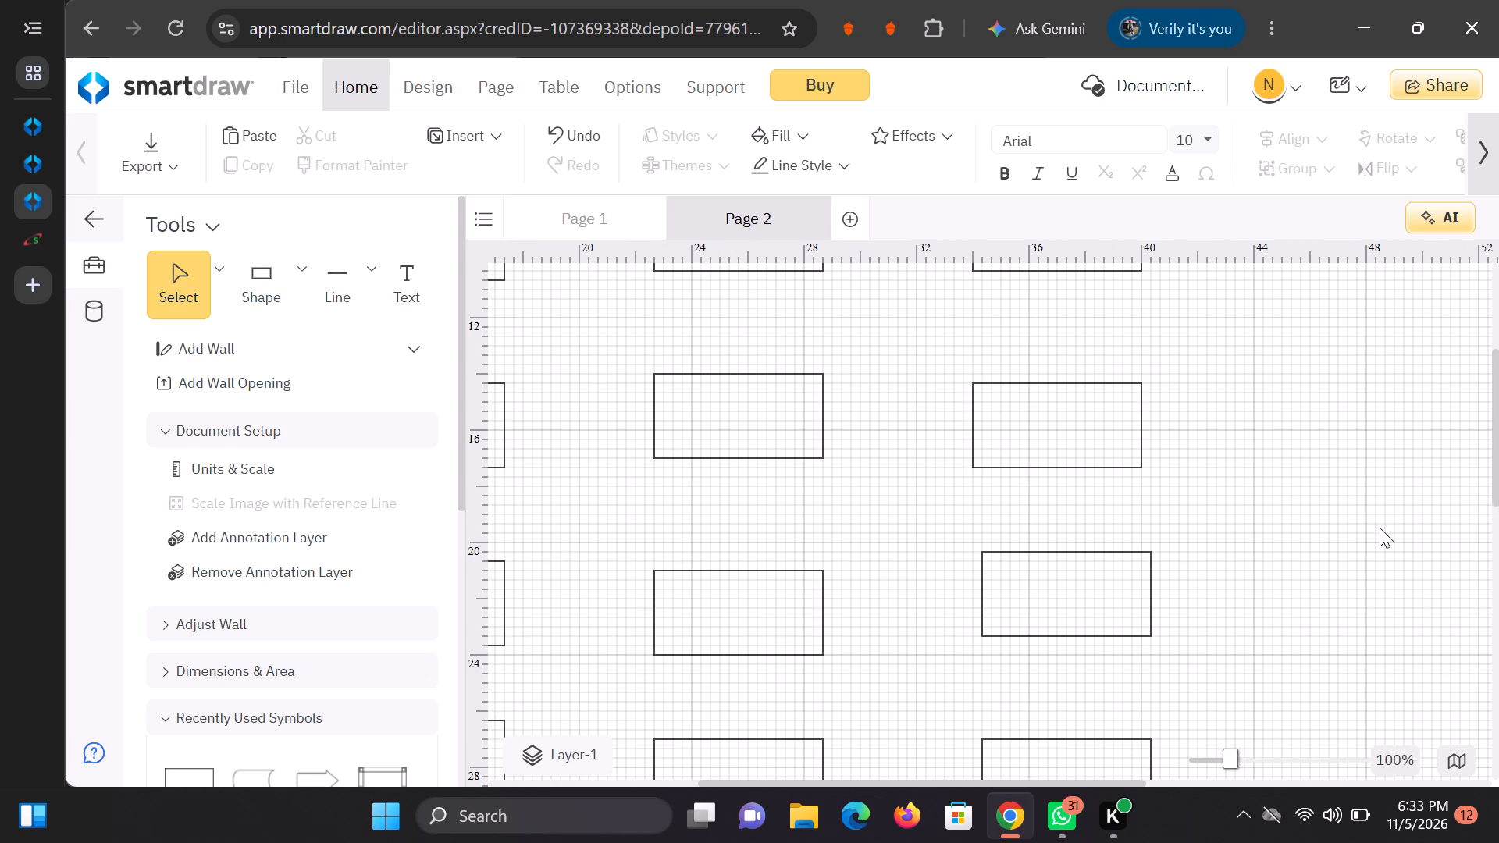
scroll(1380, 528, up, 2)
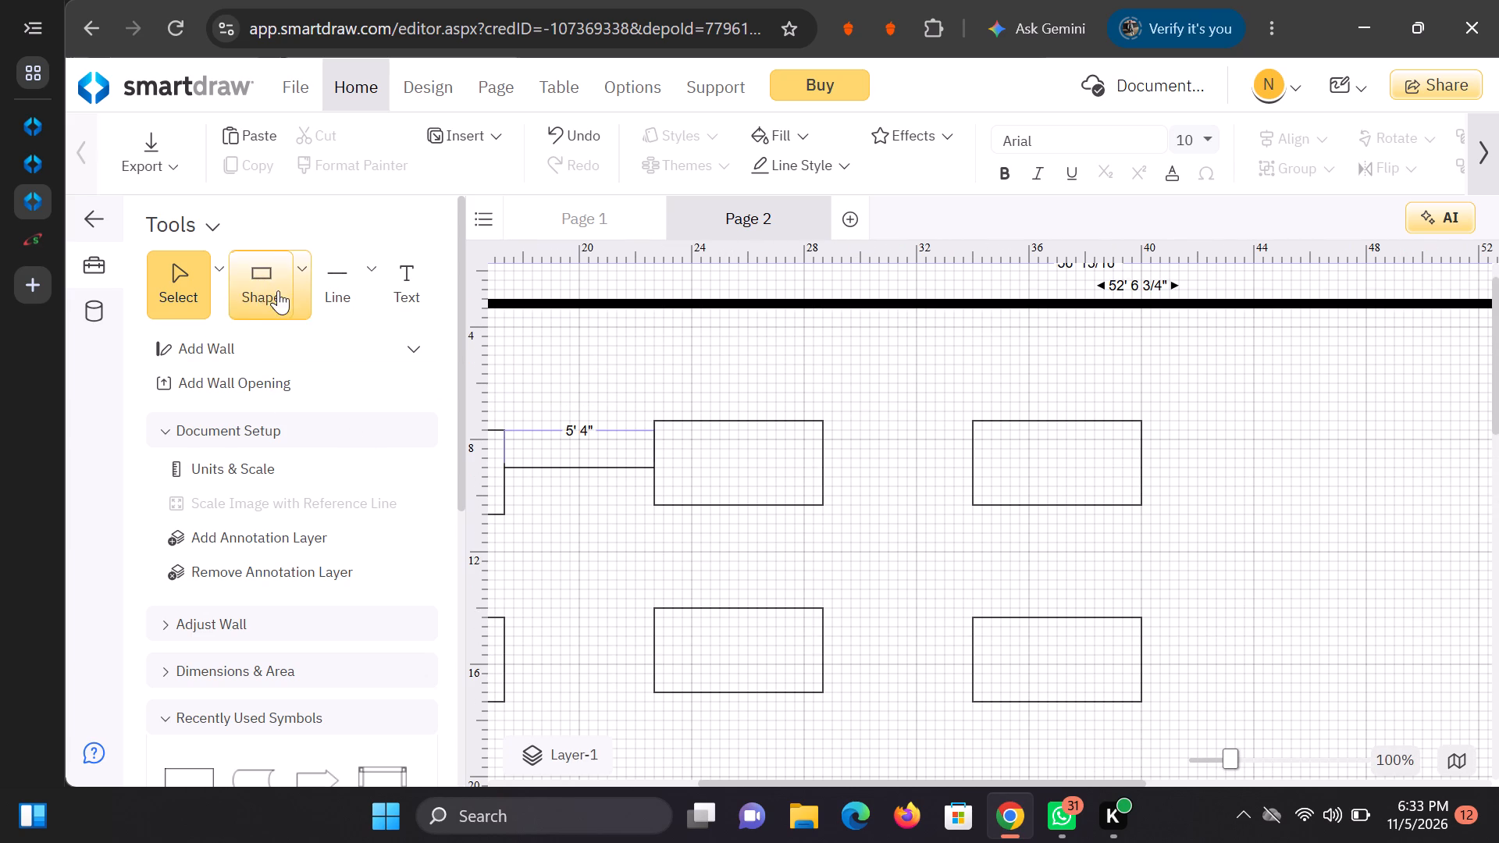
click(376, 301)
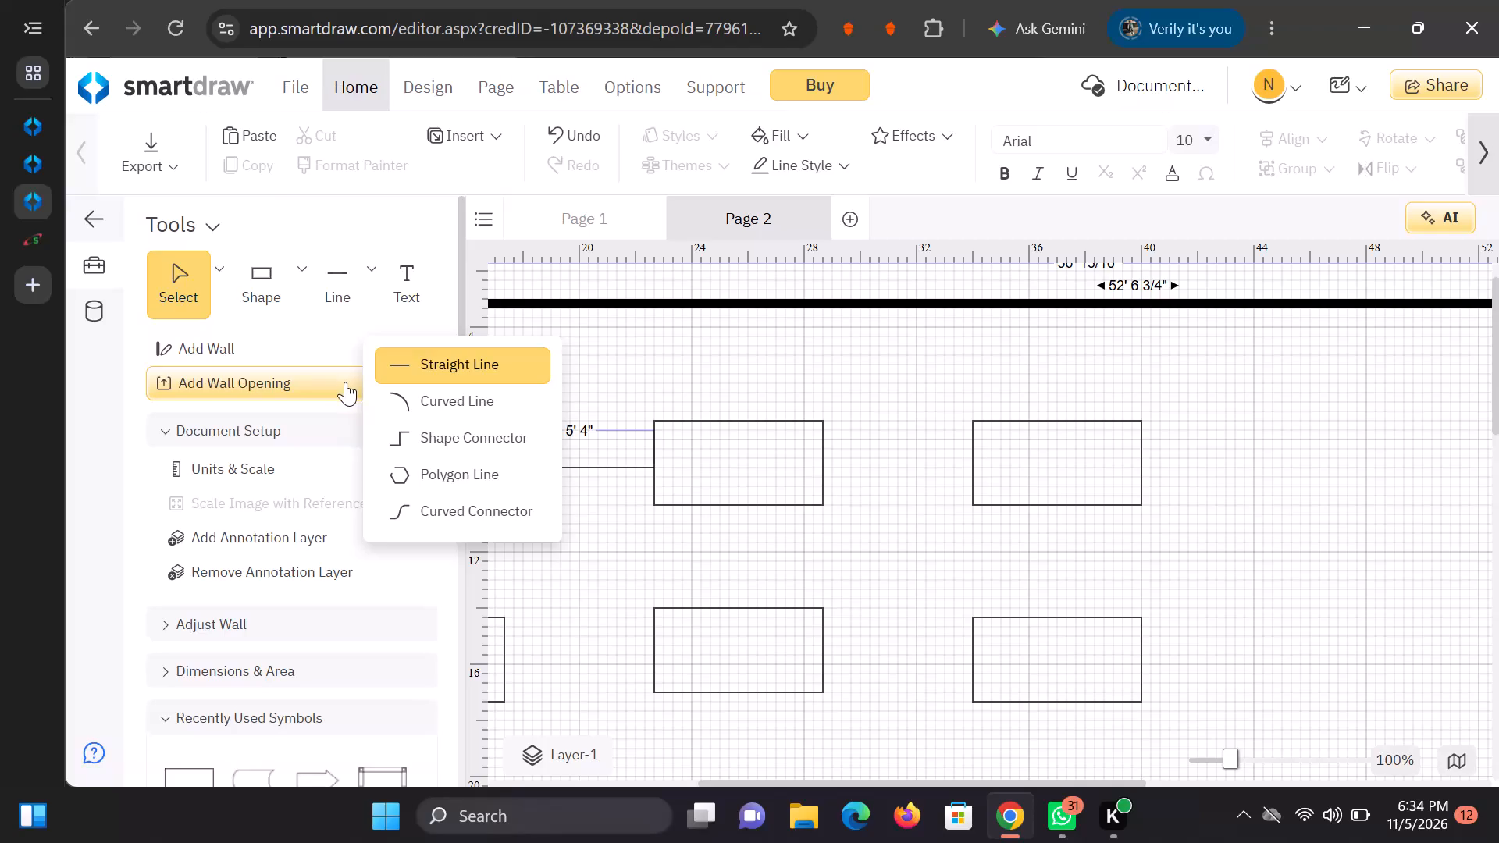
scroll(607, 393, down, 1)
scroll(879, 339, down, 2)
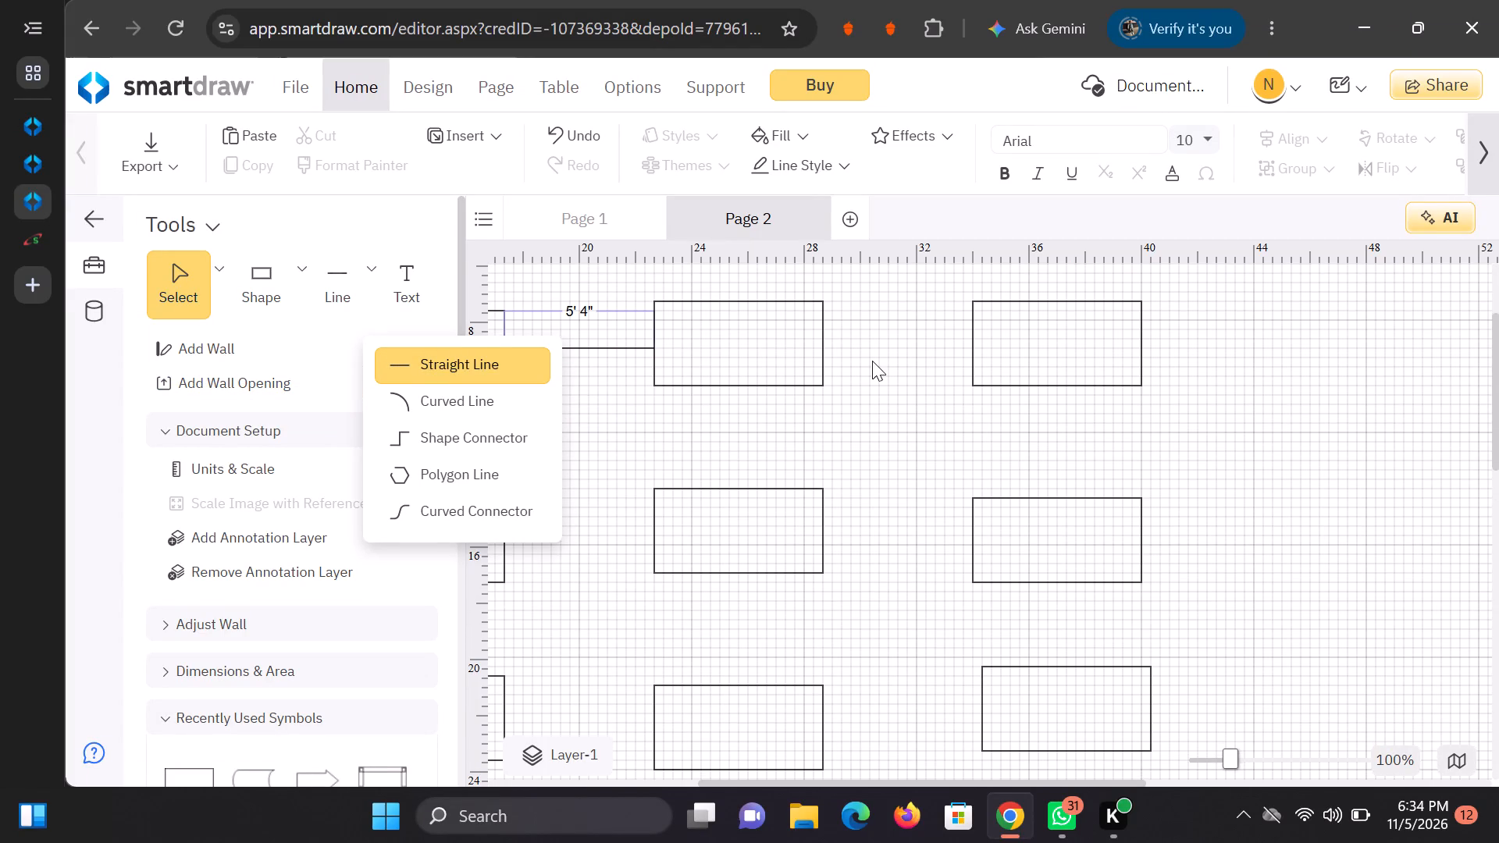
scroll(872, 361, down, 2)
scroll(855, 372, up, 4)
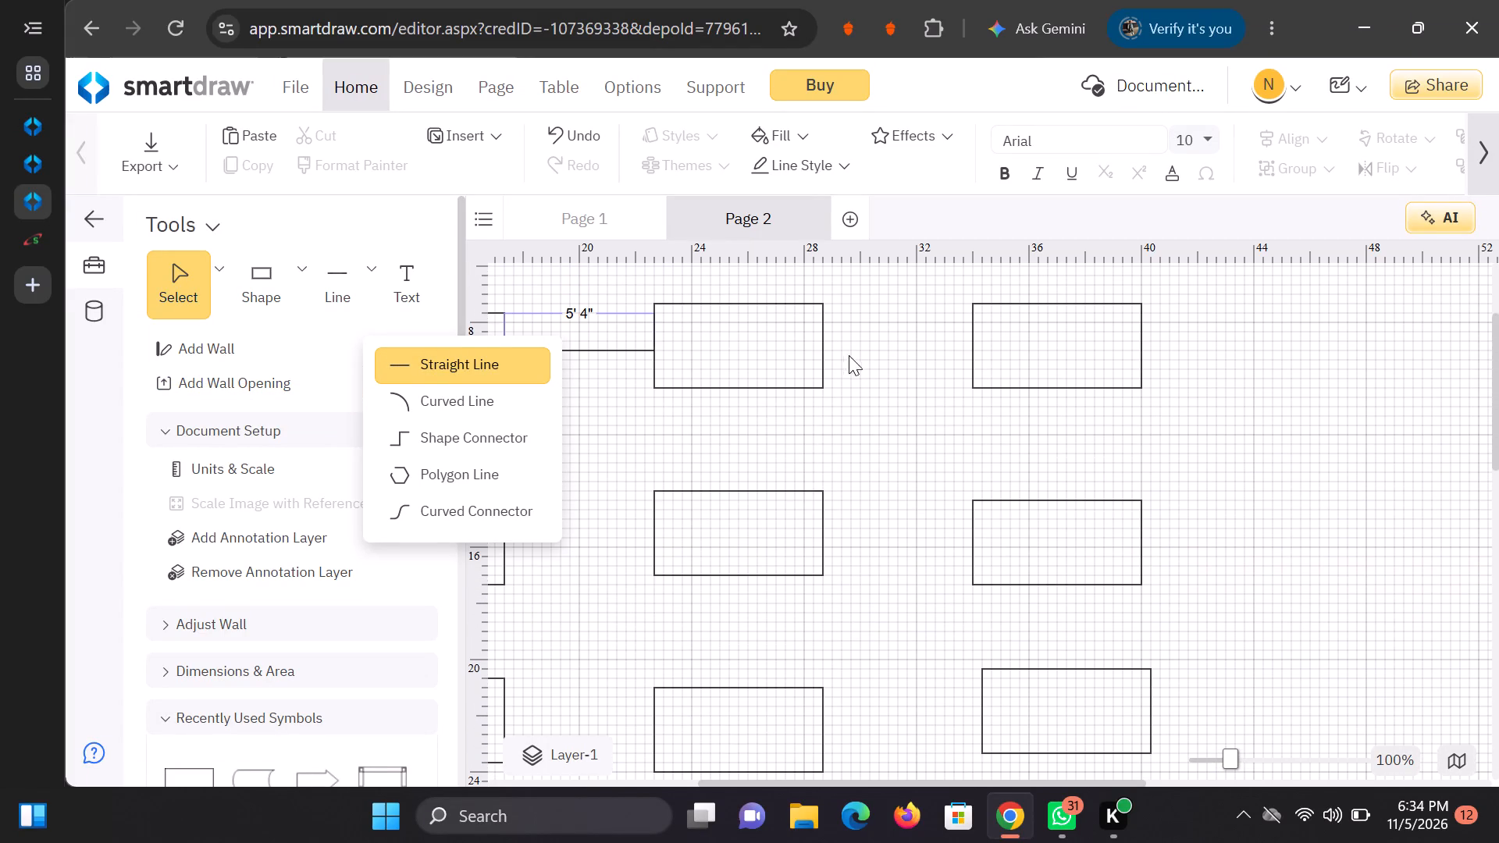
click(479, 446)
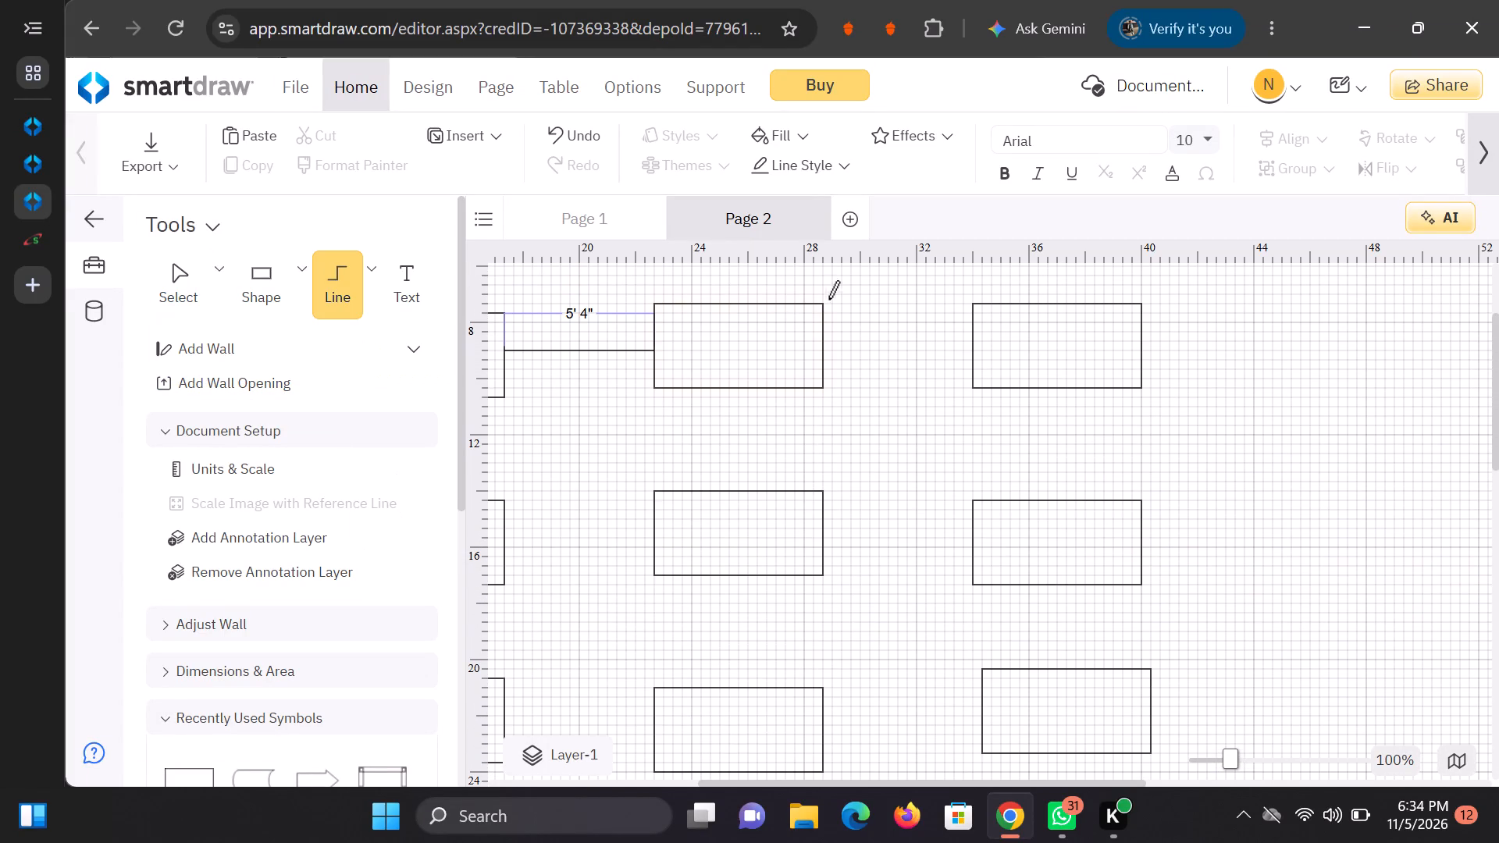
drag(824, 342, 824, 342)
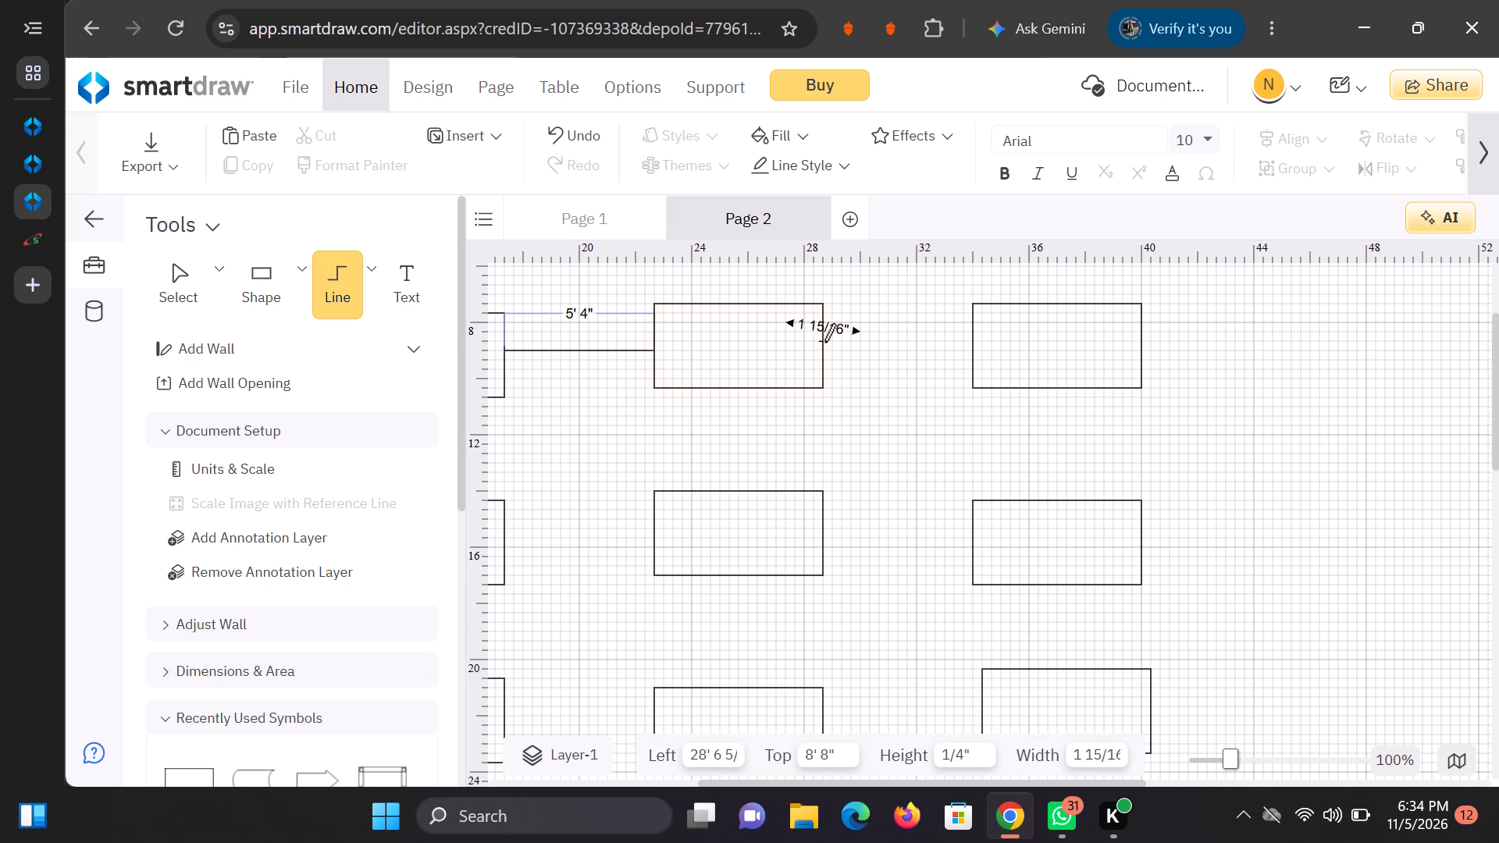
drag(824, 342, 970, 347)
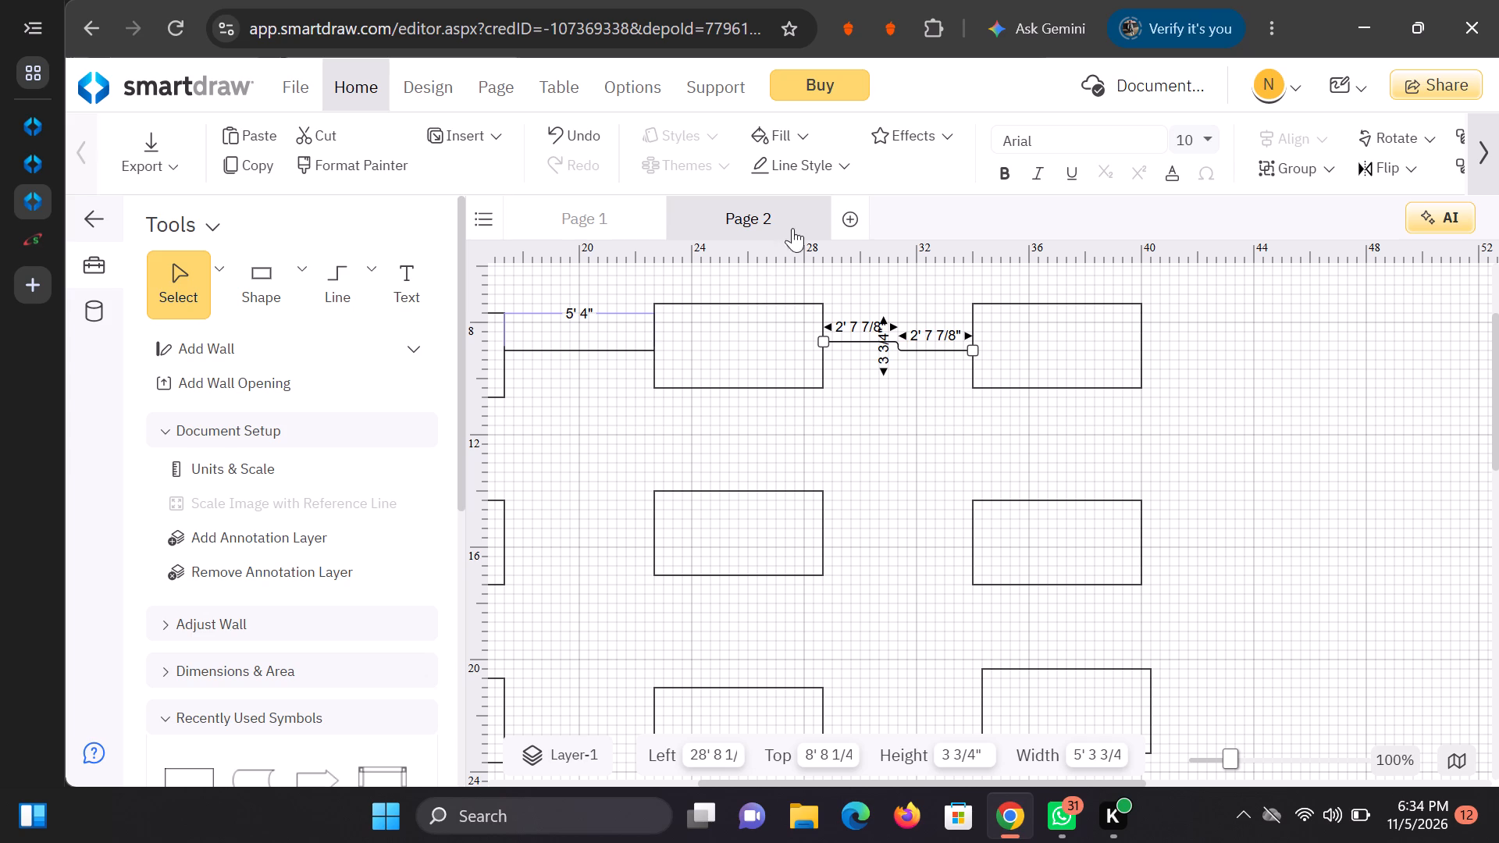
Draw a stepped Shape Connector, 5' 4" wide and 1' 2" high, between the second-row rectangles of the second and third columns.
click(365, 292)
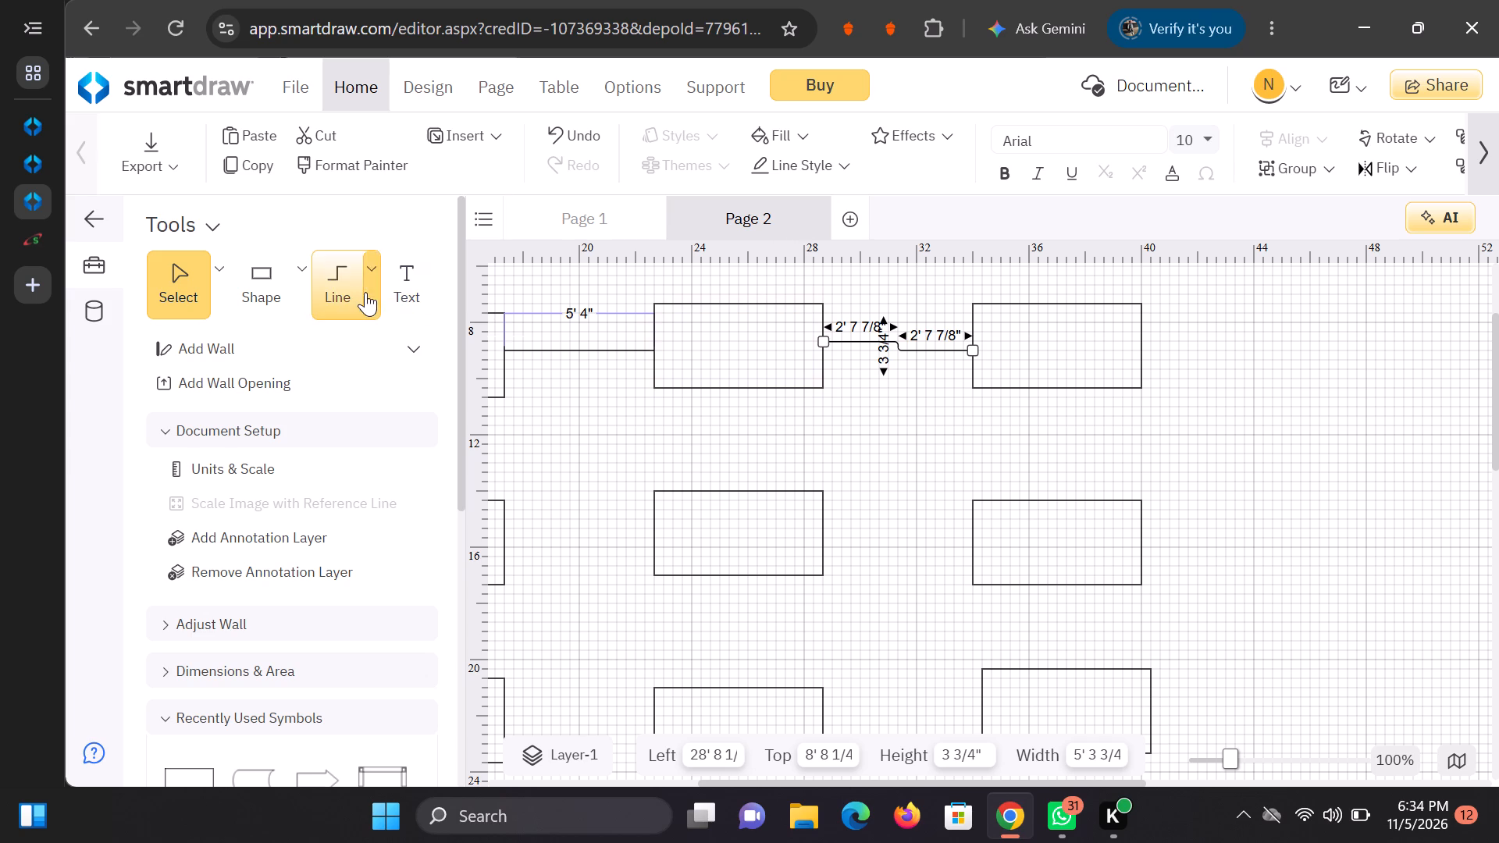
click(404, 436)
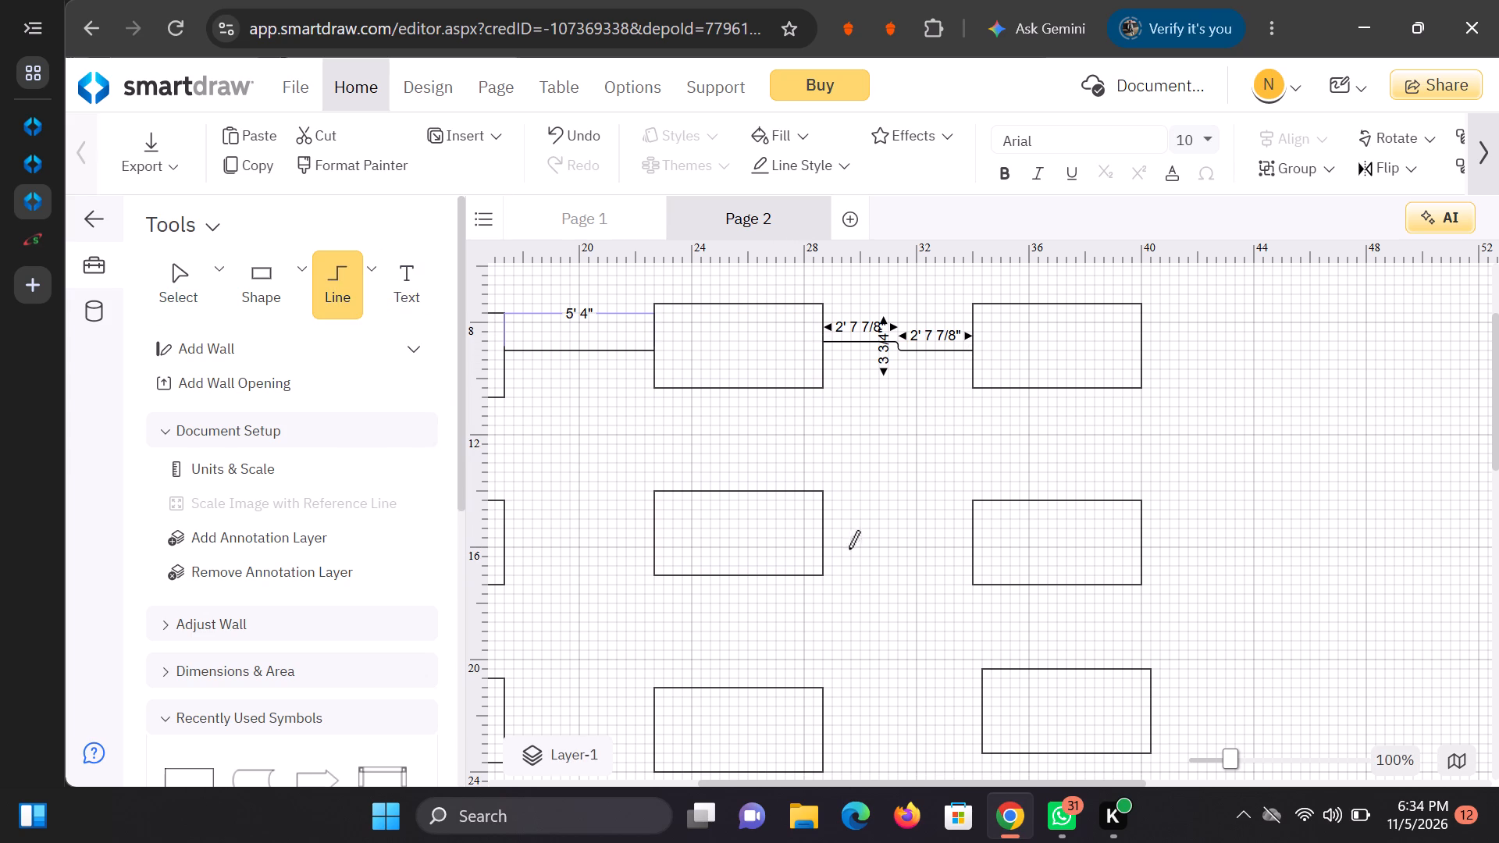
drag(821, 528, 917, 497)
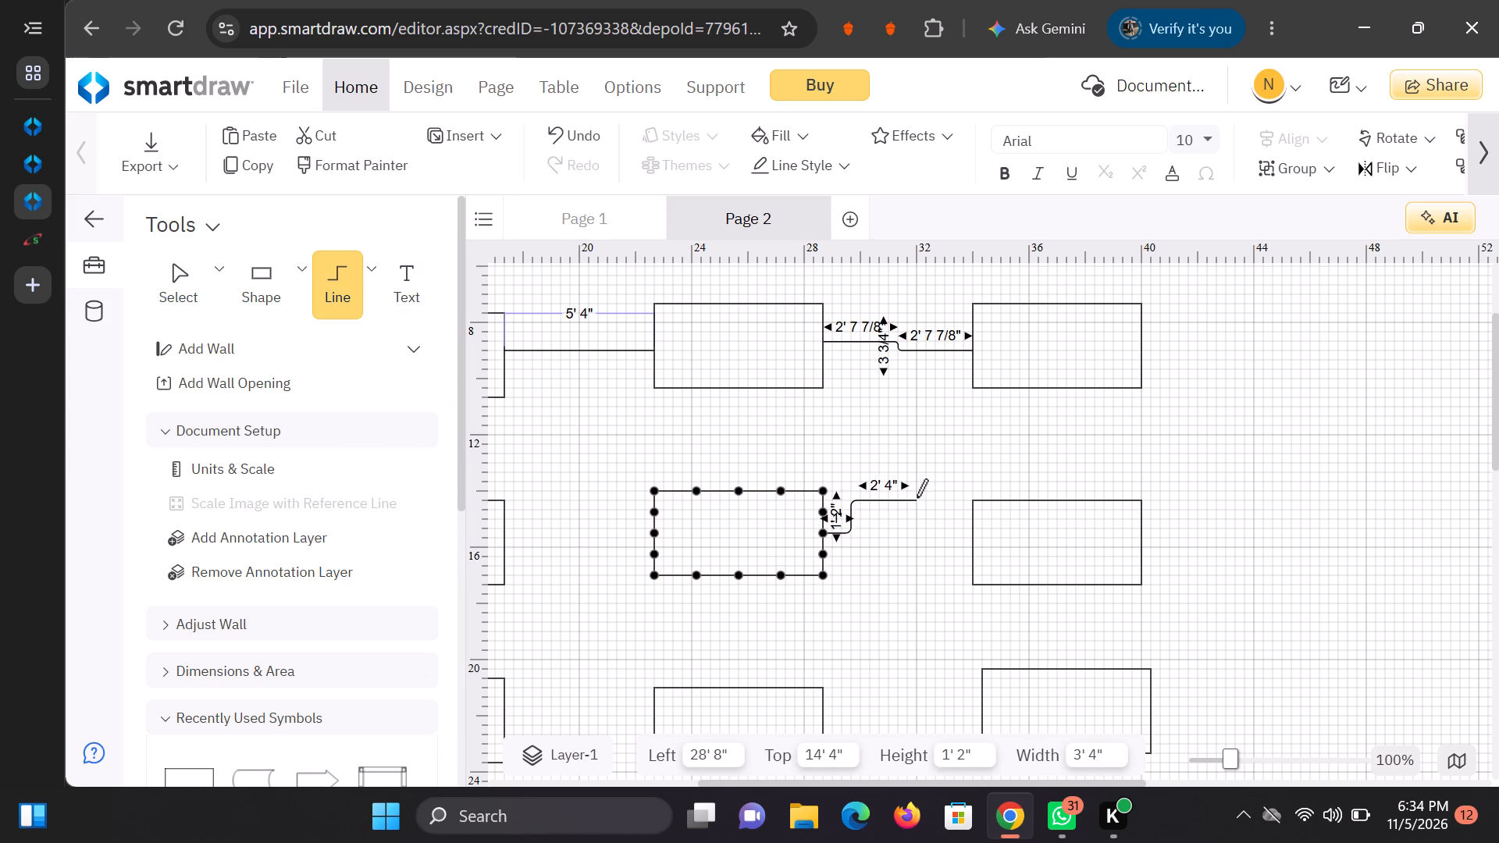
drag(917, 497, 974, 503)
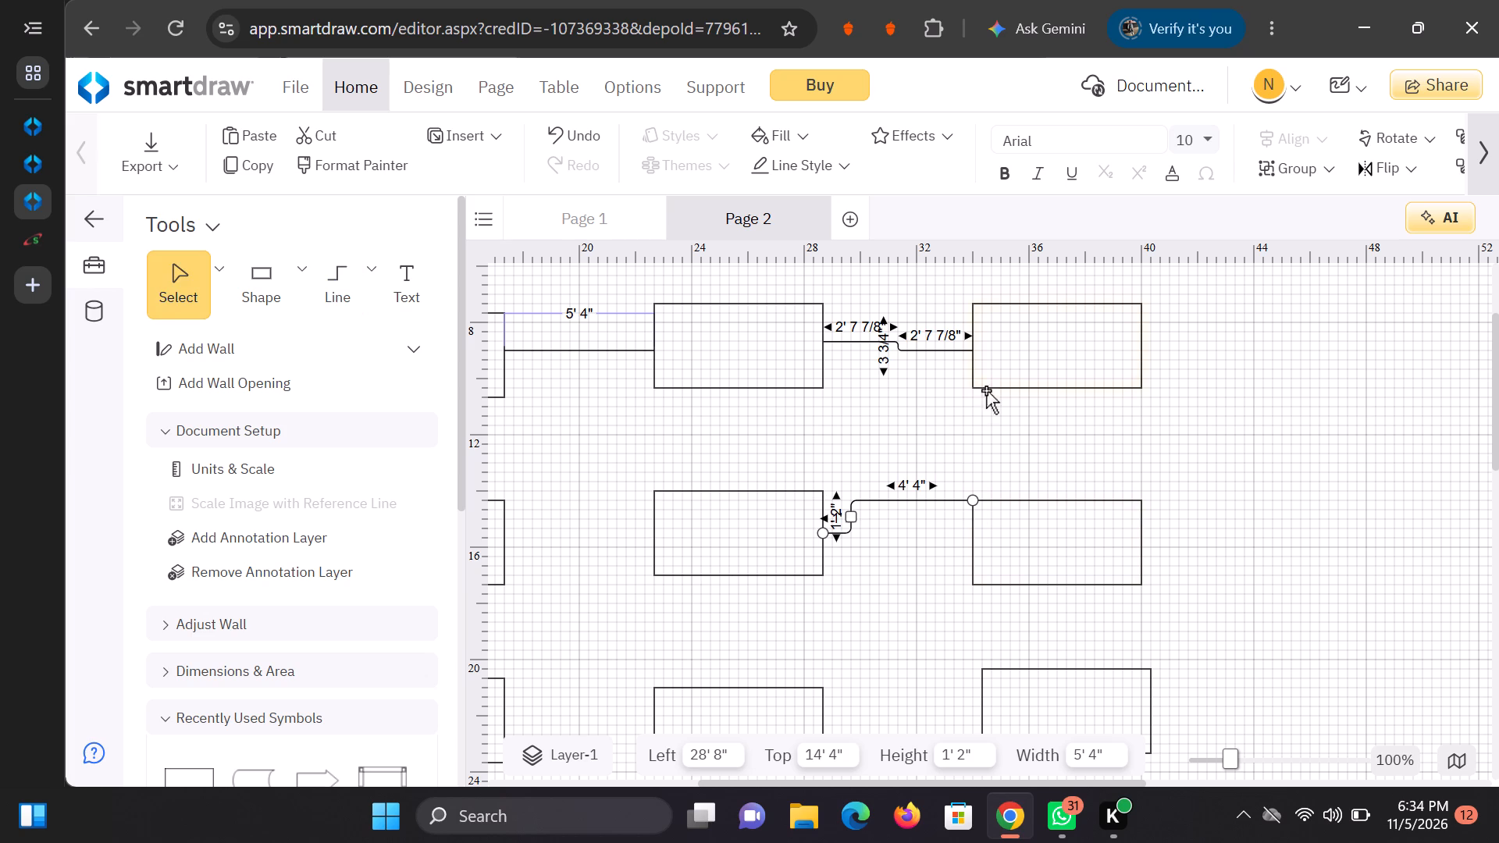
click(981, 405)
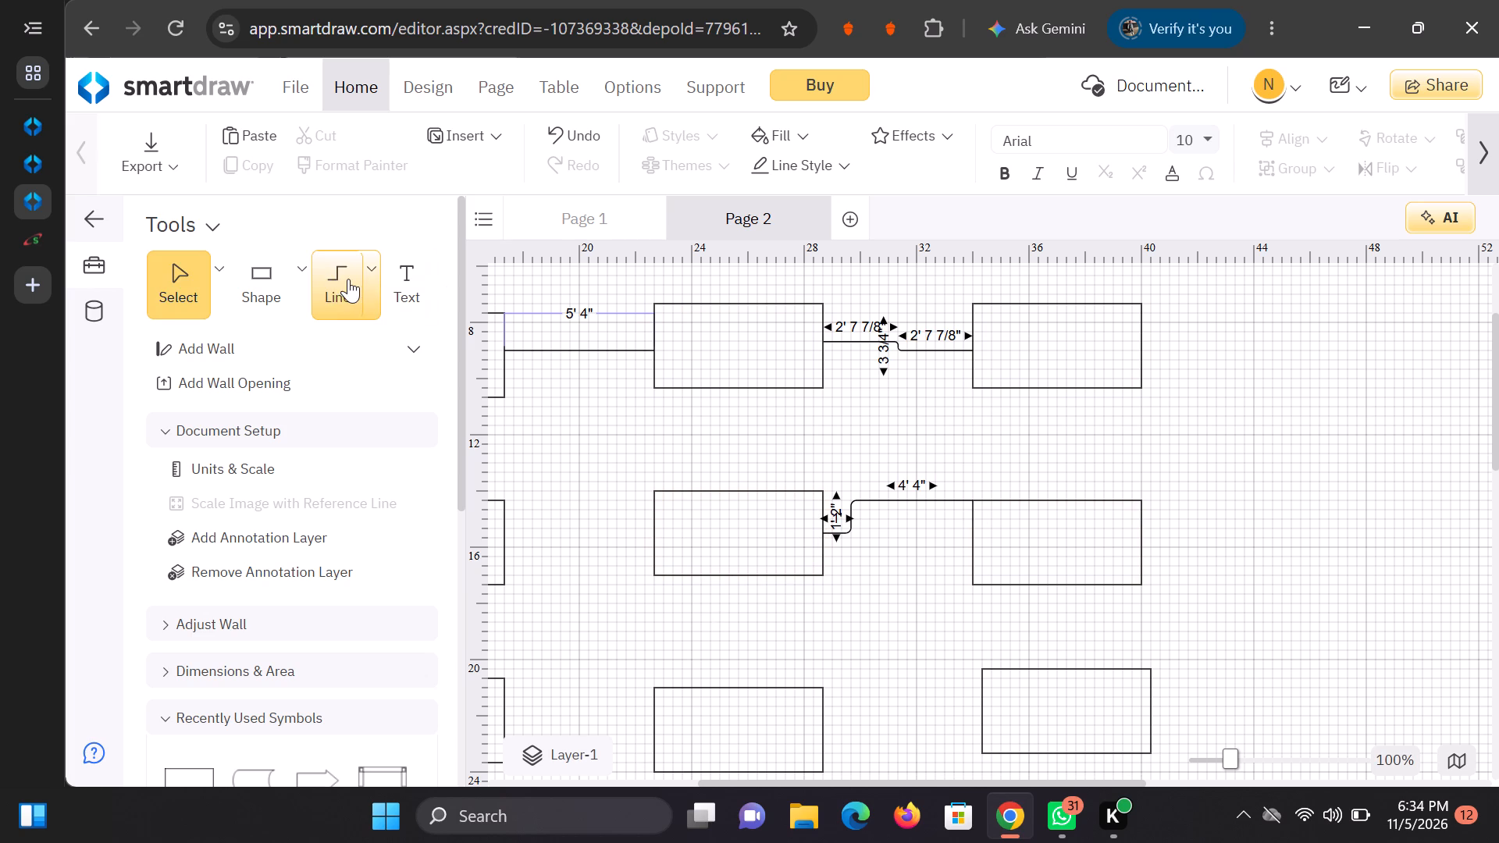
Draw a Shape Connector about 5' 8" wide and 1' 4" high between the third-row rectangles of the second and third columns.
click(371, 293)
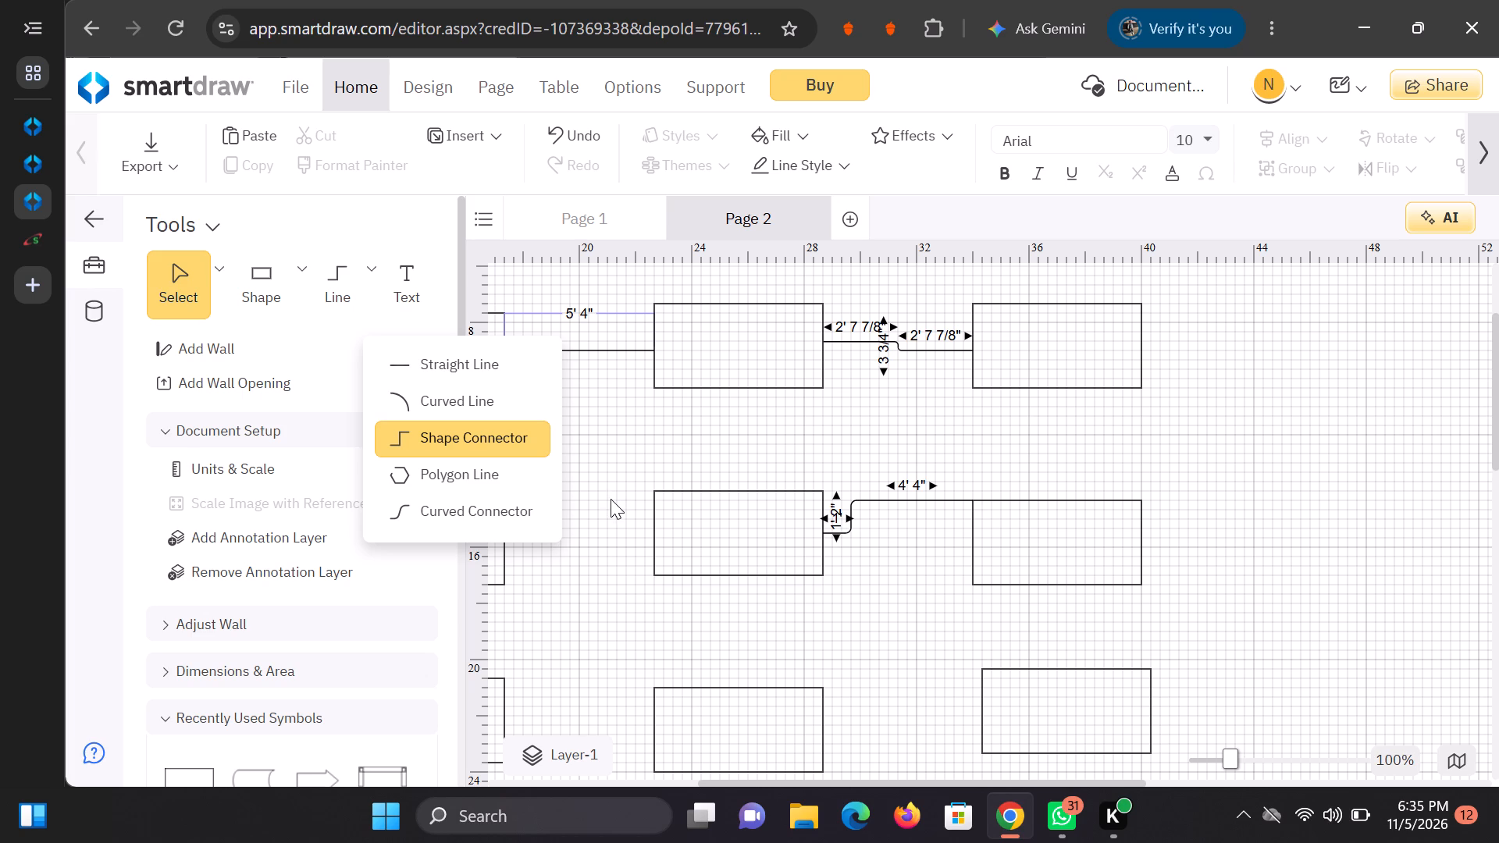
click(472, 439)
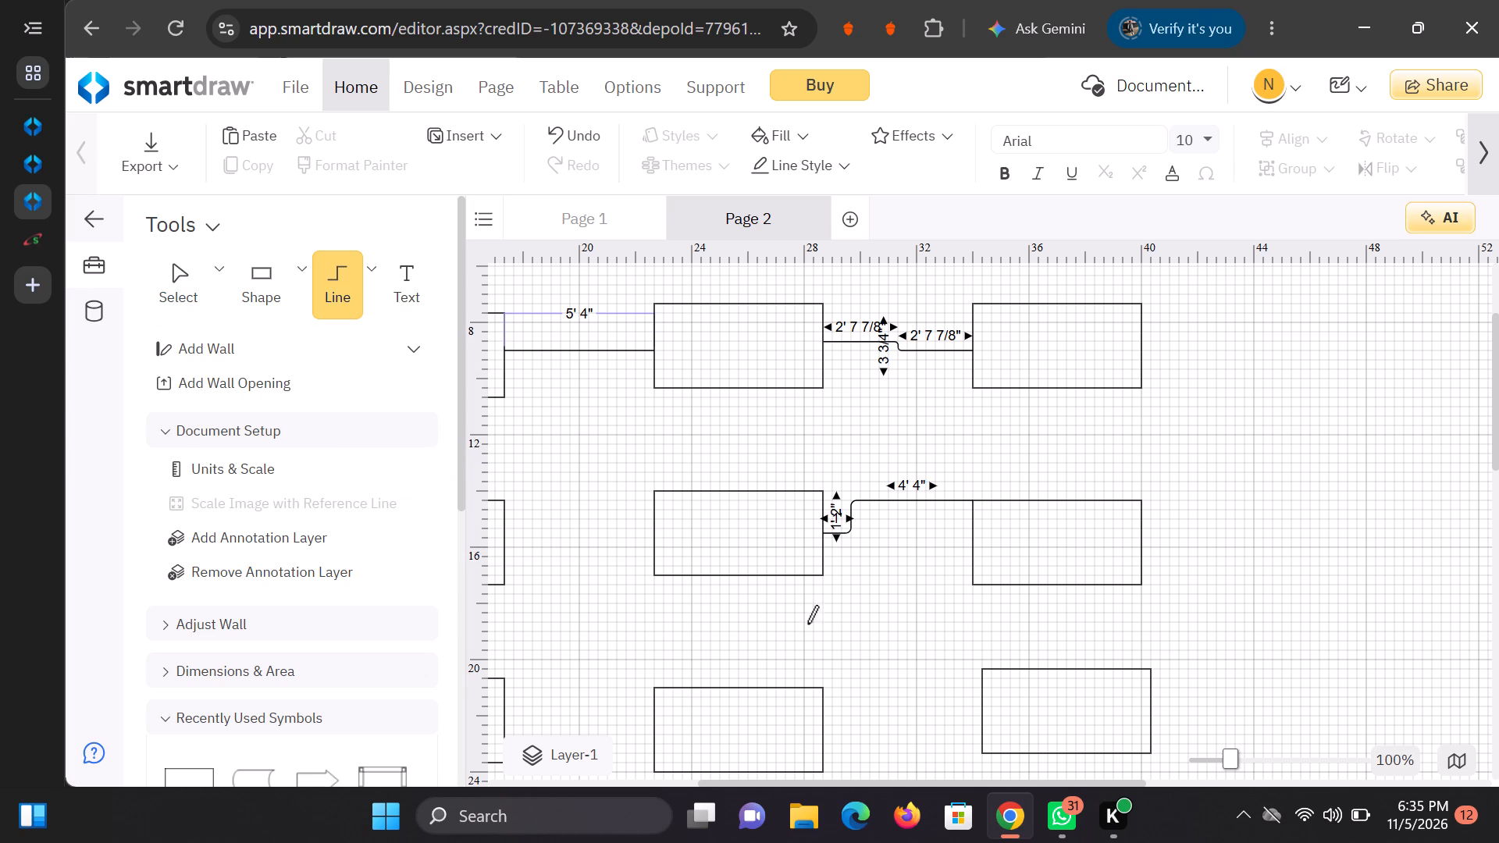
drag(823, 728, 837, 730)
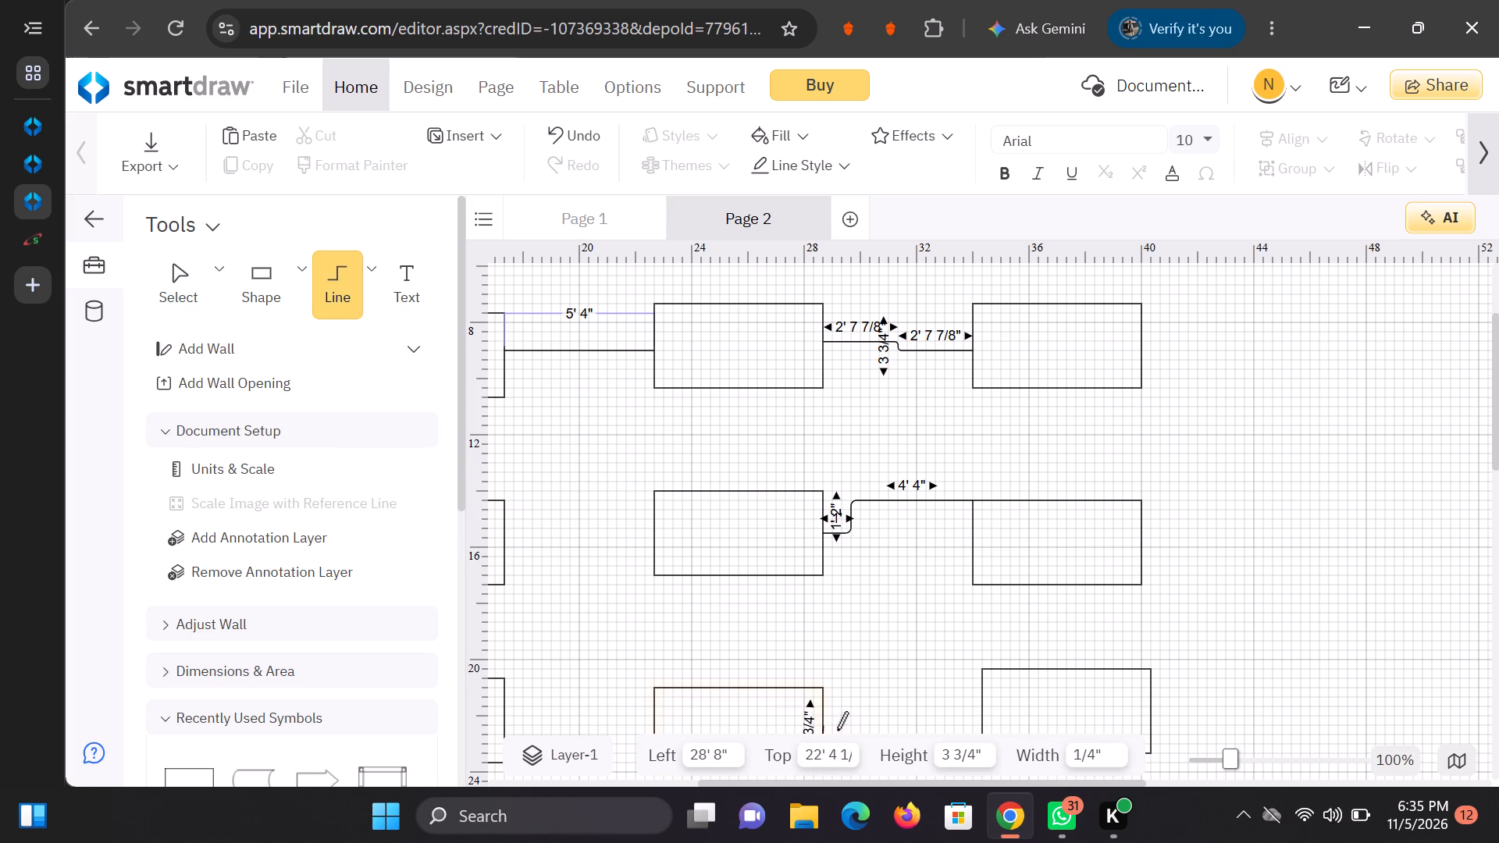
drag(837, 730, 976, 689)
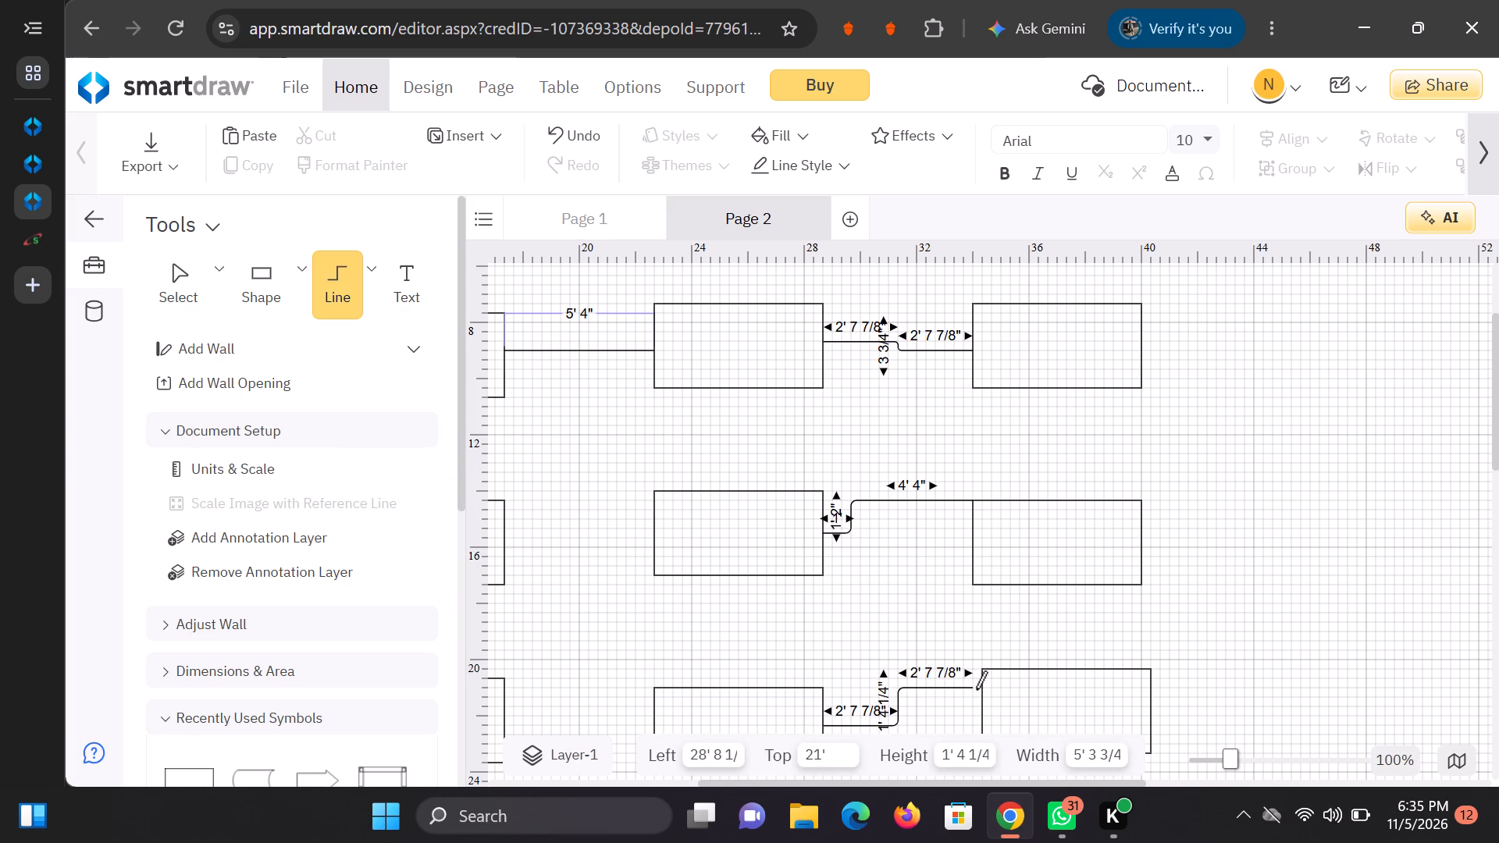
drag(976, 689, 977, 688)
Draw a Shape Connector 5' 8" wide and 1' 2" high between the fourth-row rectangles of the second and third columns.
scroll(1458, 336, down, 2)
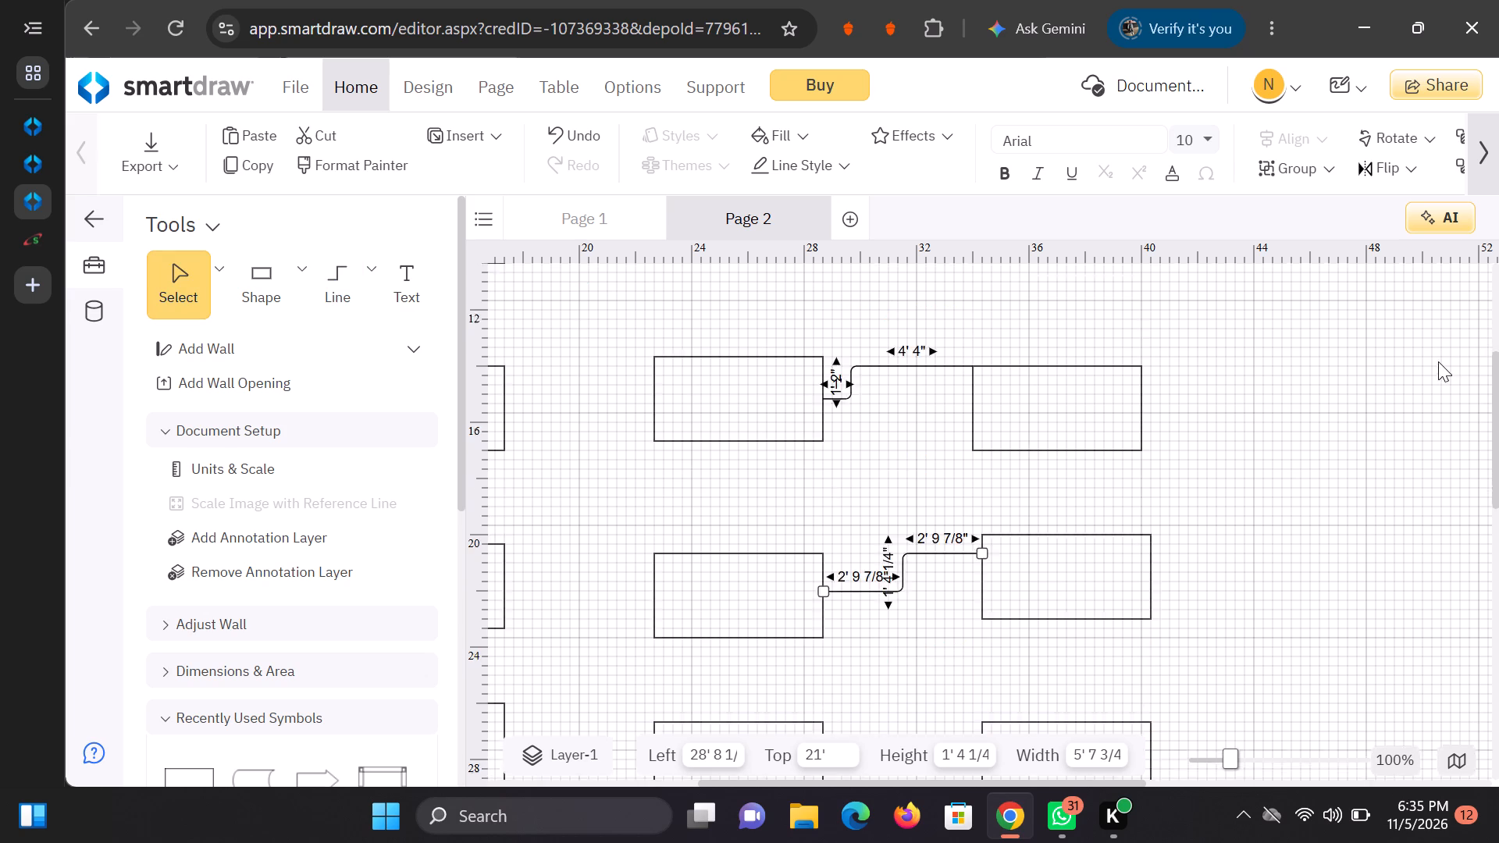
click(359, 310)
click(363, 285)
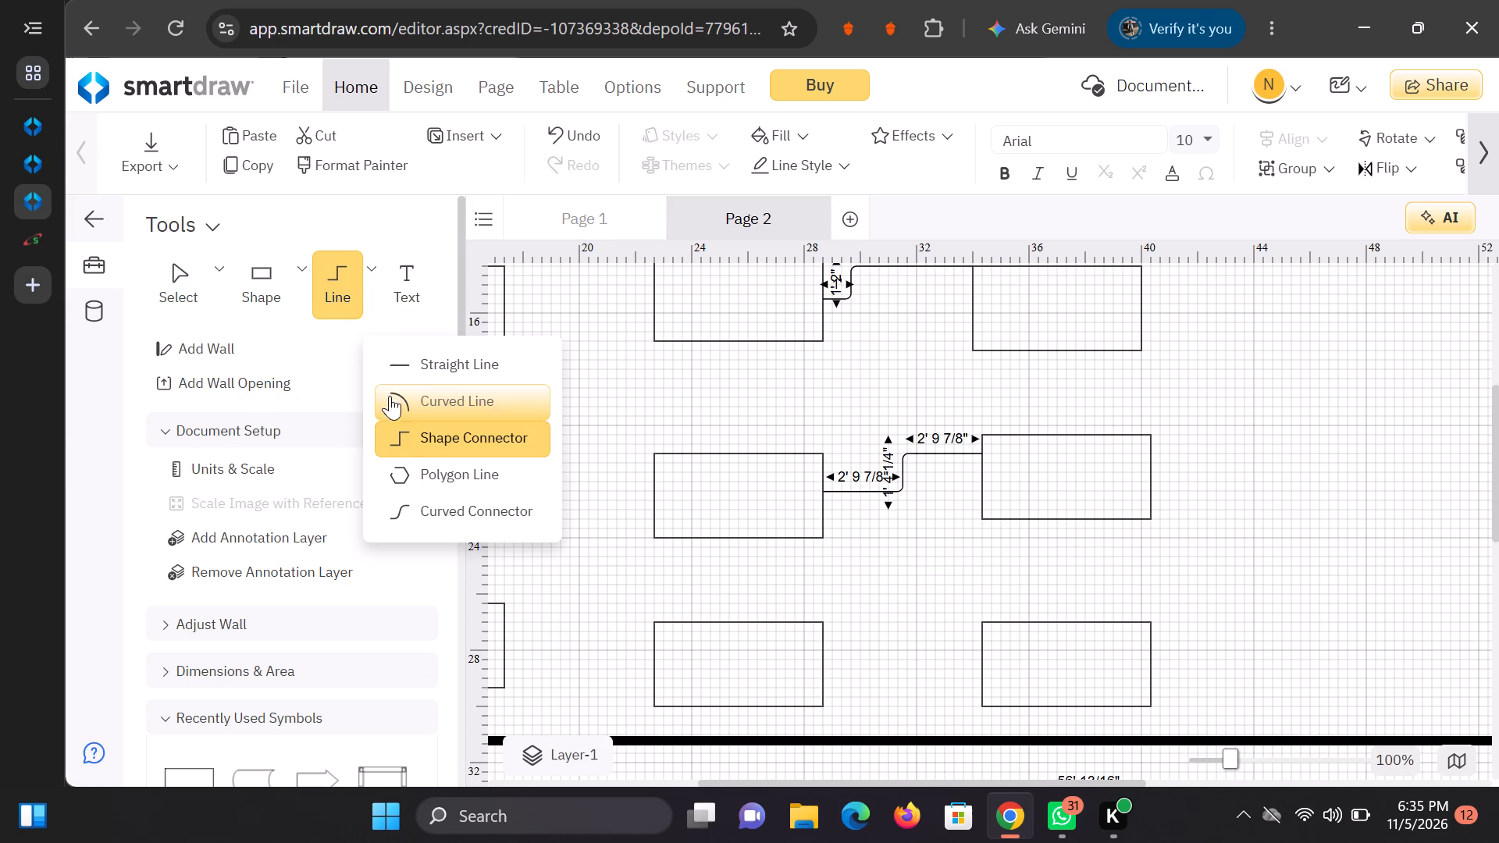
click(408, 436)
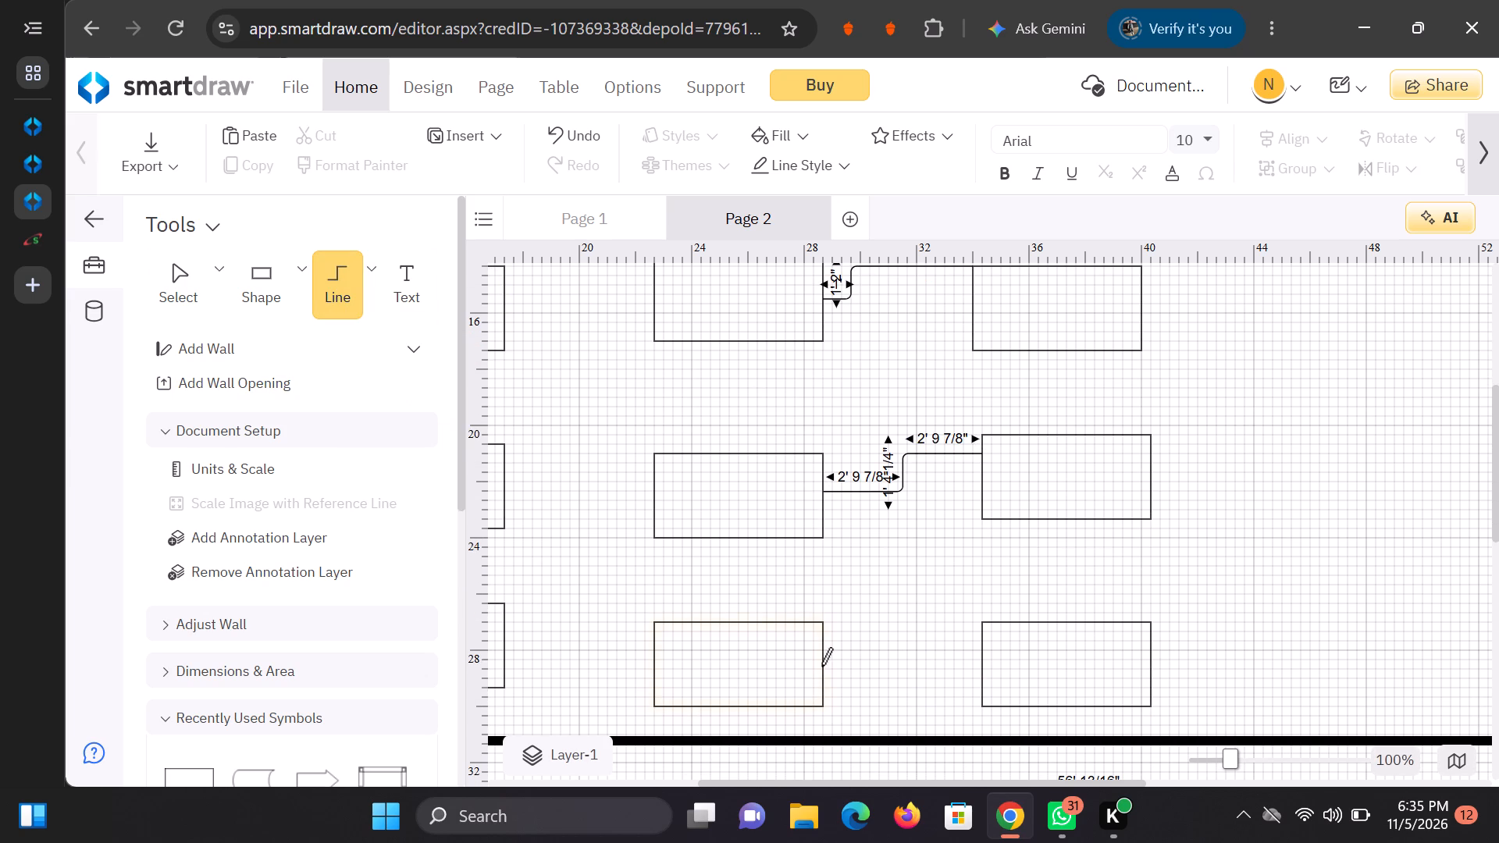
drag(821, 666, 978, 633)
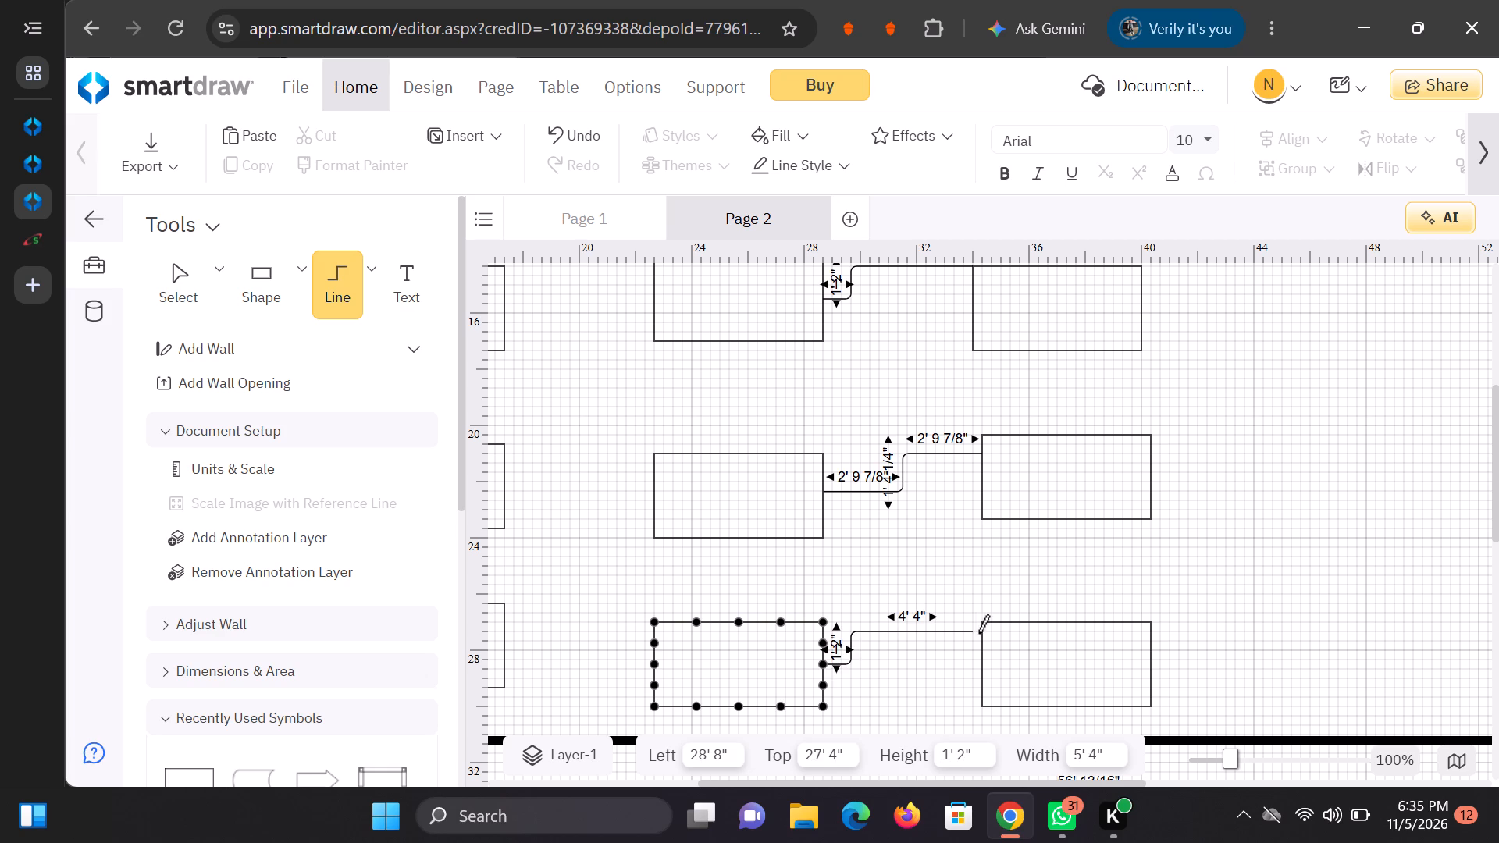
drag(978, 633, 979, 635)
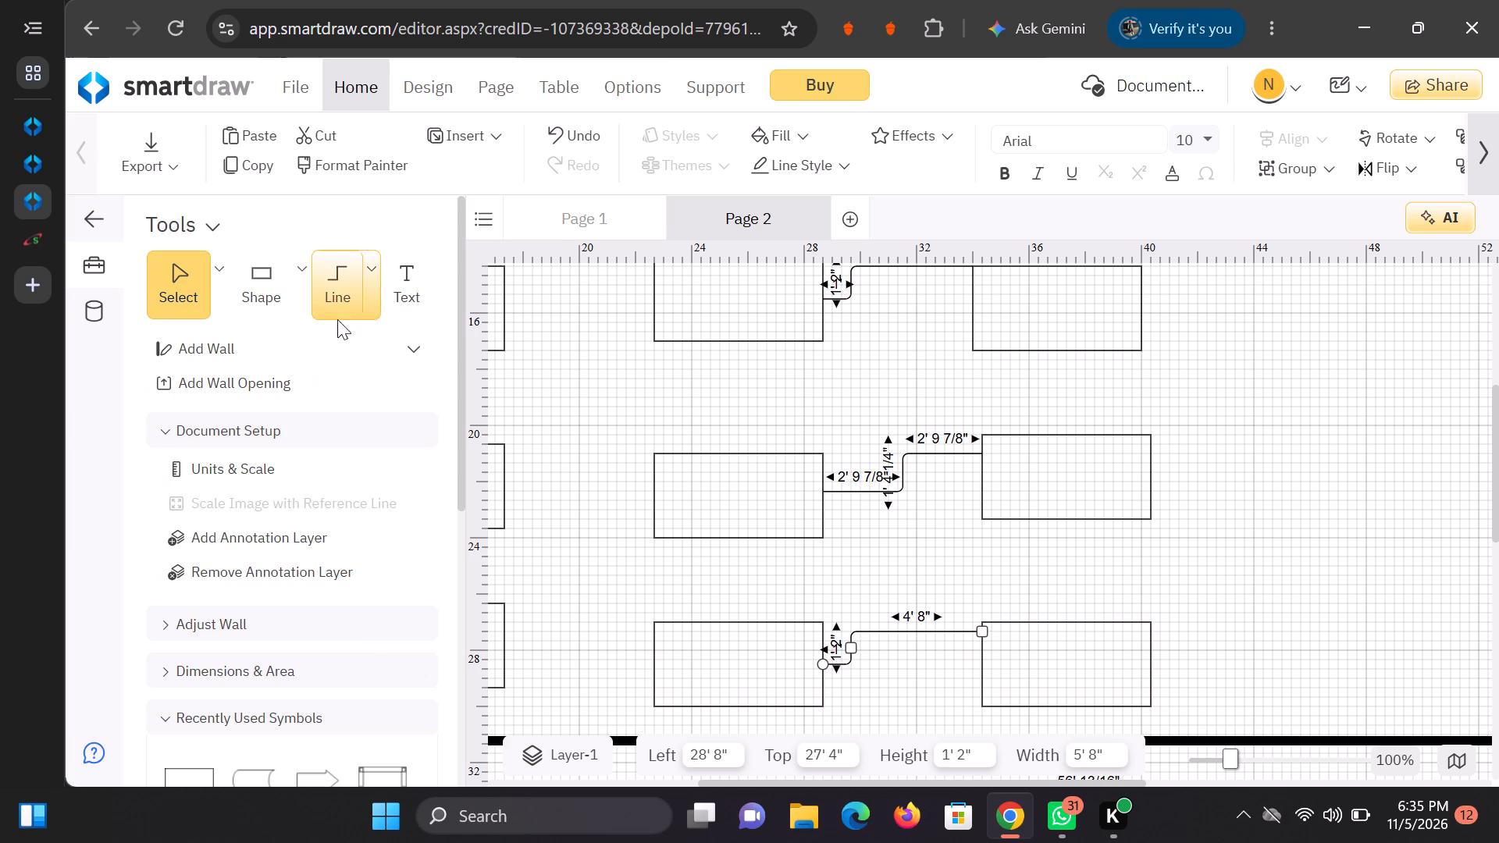
Draw a straight line about 7' 6 1/2" from the first column's fourth-row rectangle to the upper corner of the second column's third-row rectangle.
scroll(1244, 440, up, 2)
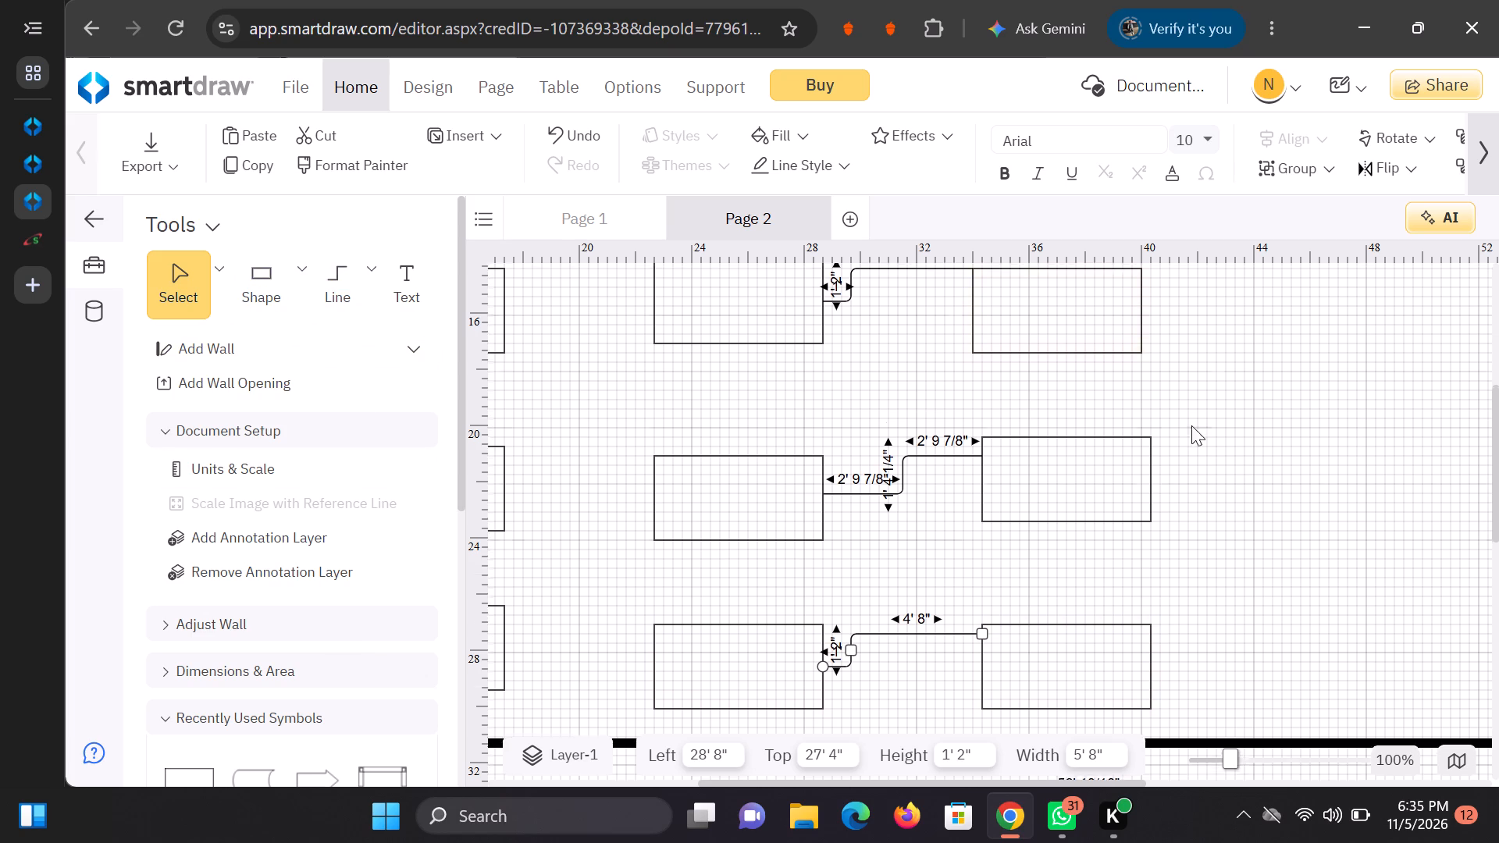
scroll(1209, 418, up, 2)
scroll(1210, 418, down, 3)
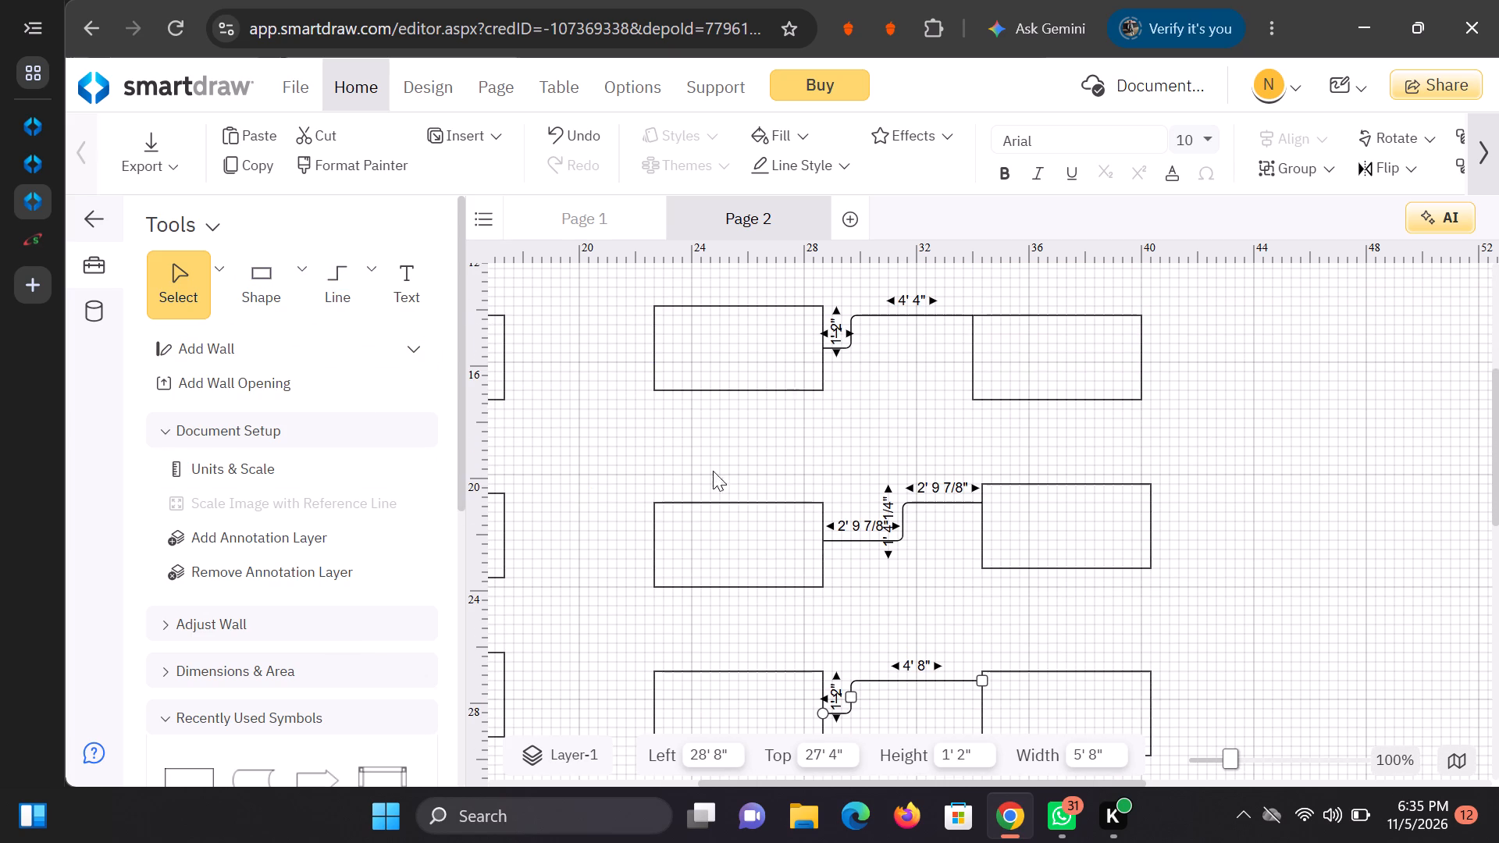
click(367, 281)
click(447, 361)
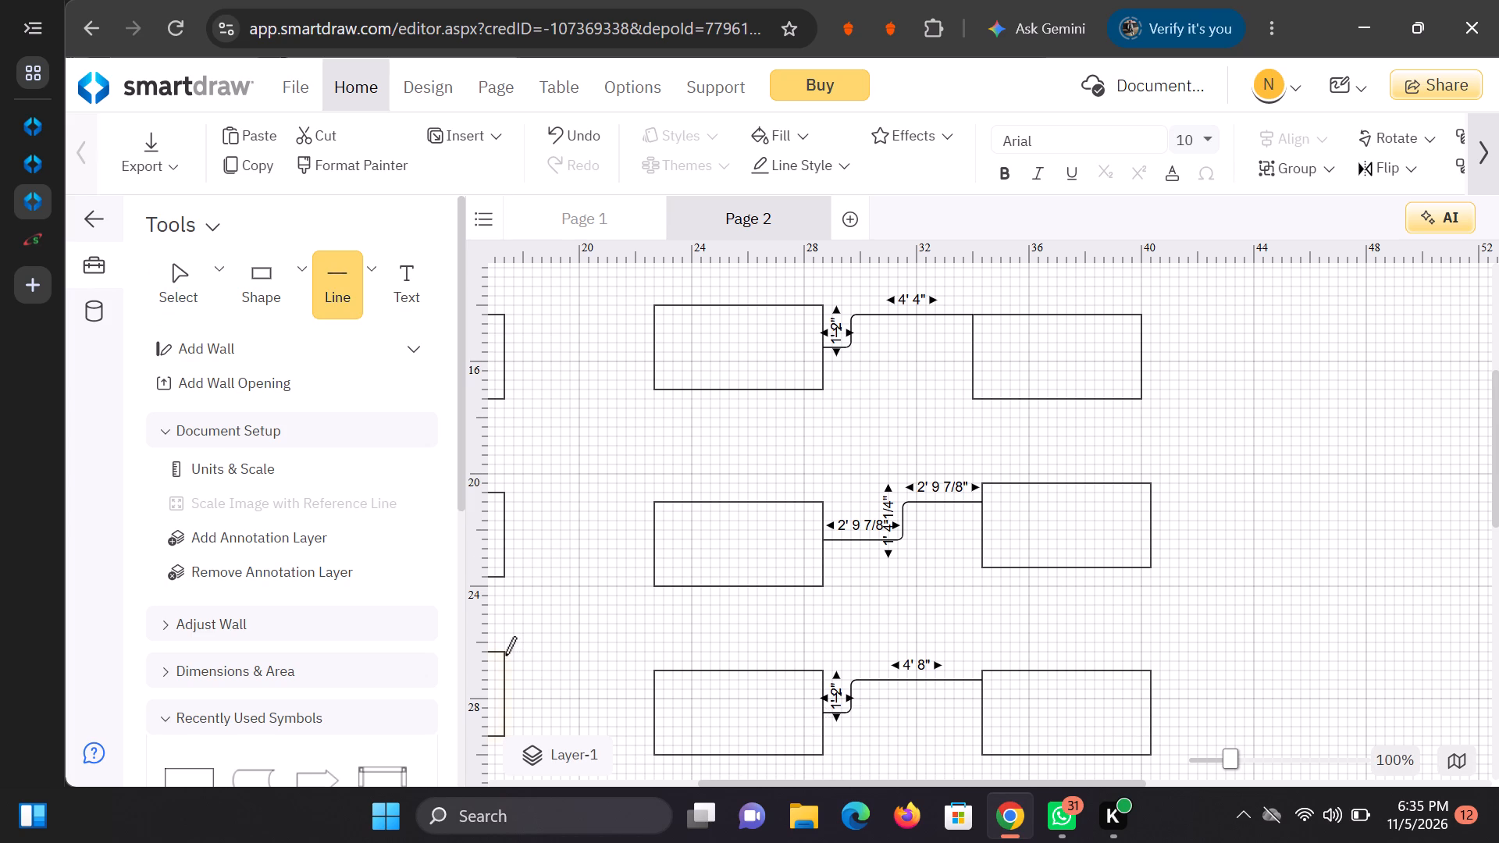
drag(505, 655, 650, 507)
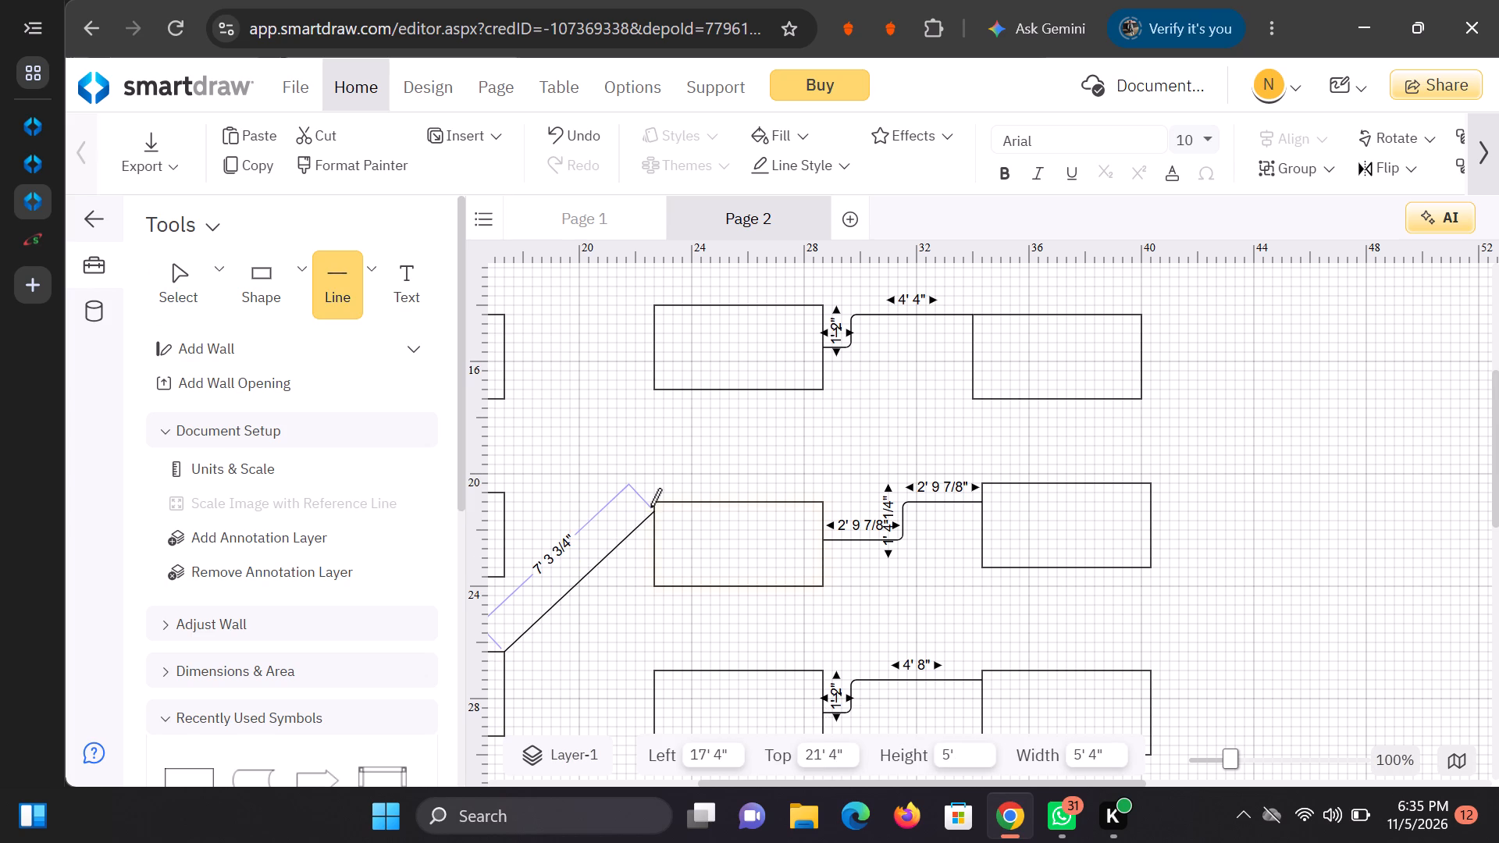
drag(650, 507, 650, 505)
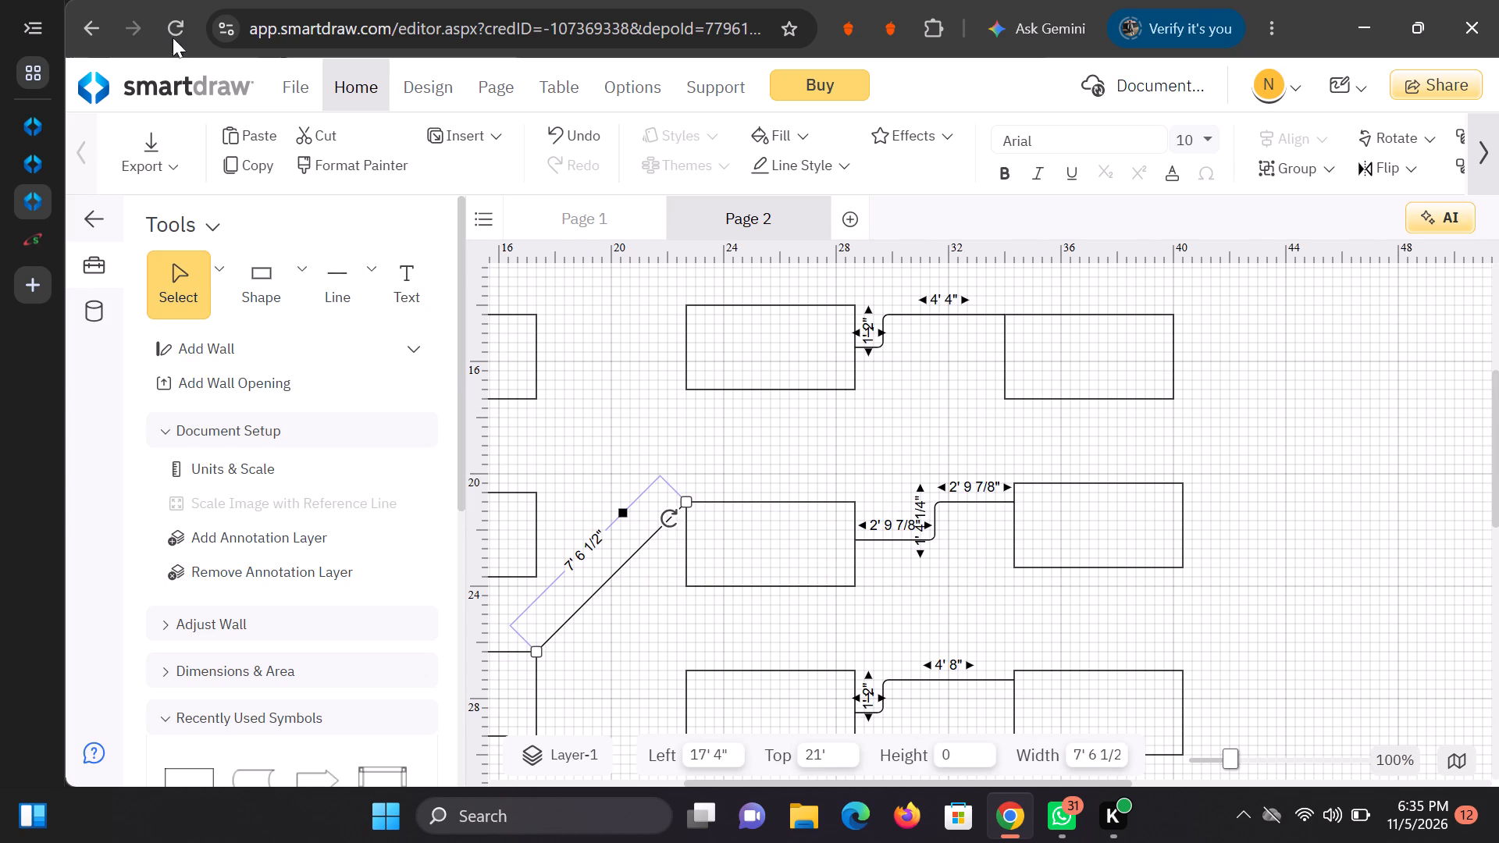
Draw a crossing straight line about 8' 3 3/8" from the first column's third-row rectangle to the second column's fourth-row rectangle.
click(368, 304)
click(453, 358)
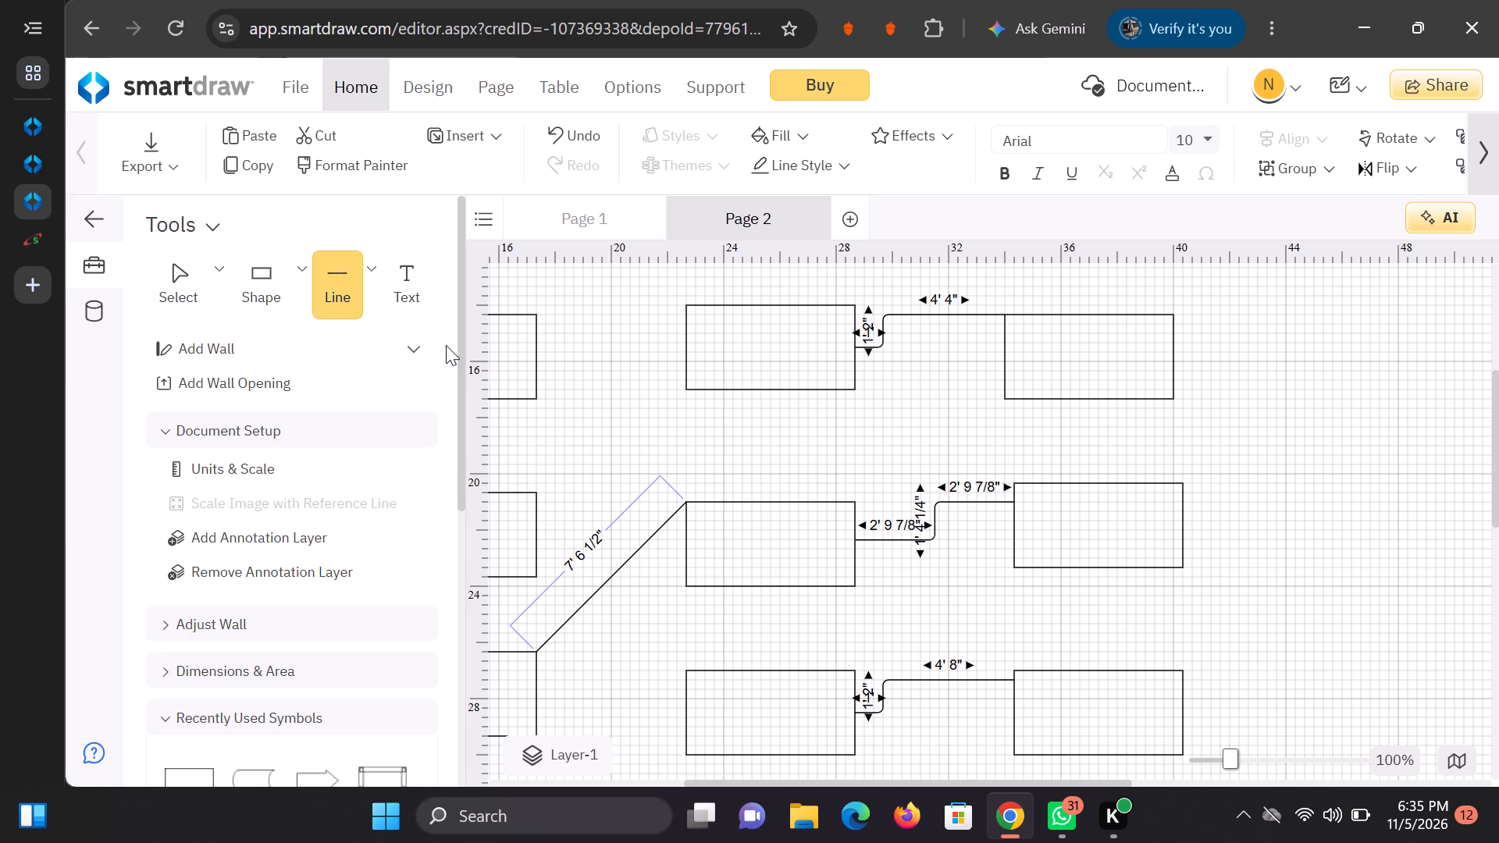
drag(535, 495, 586, 546)
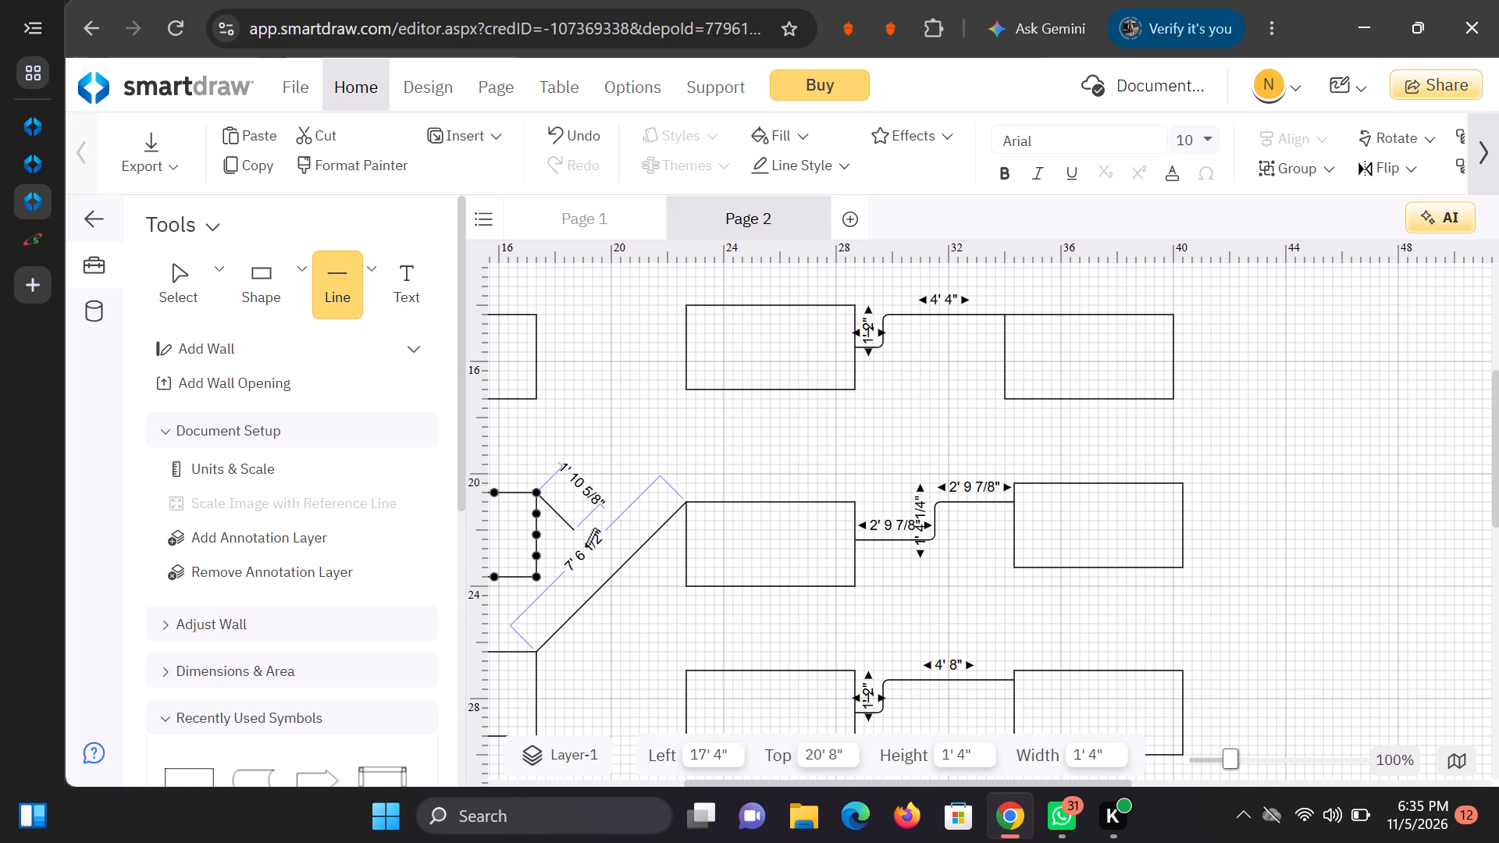
drag(586, 546, 688, 670)
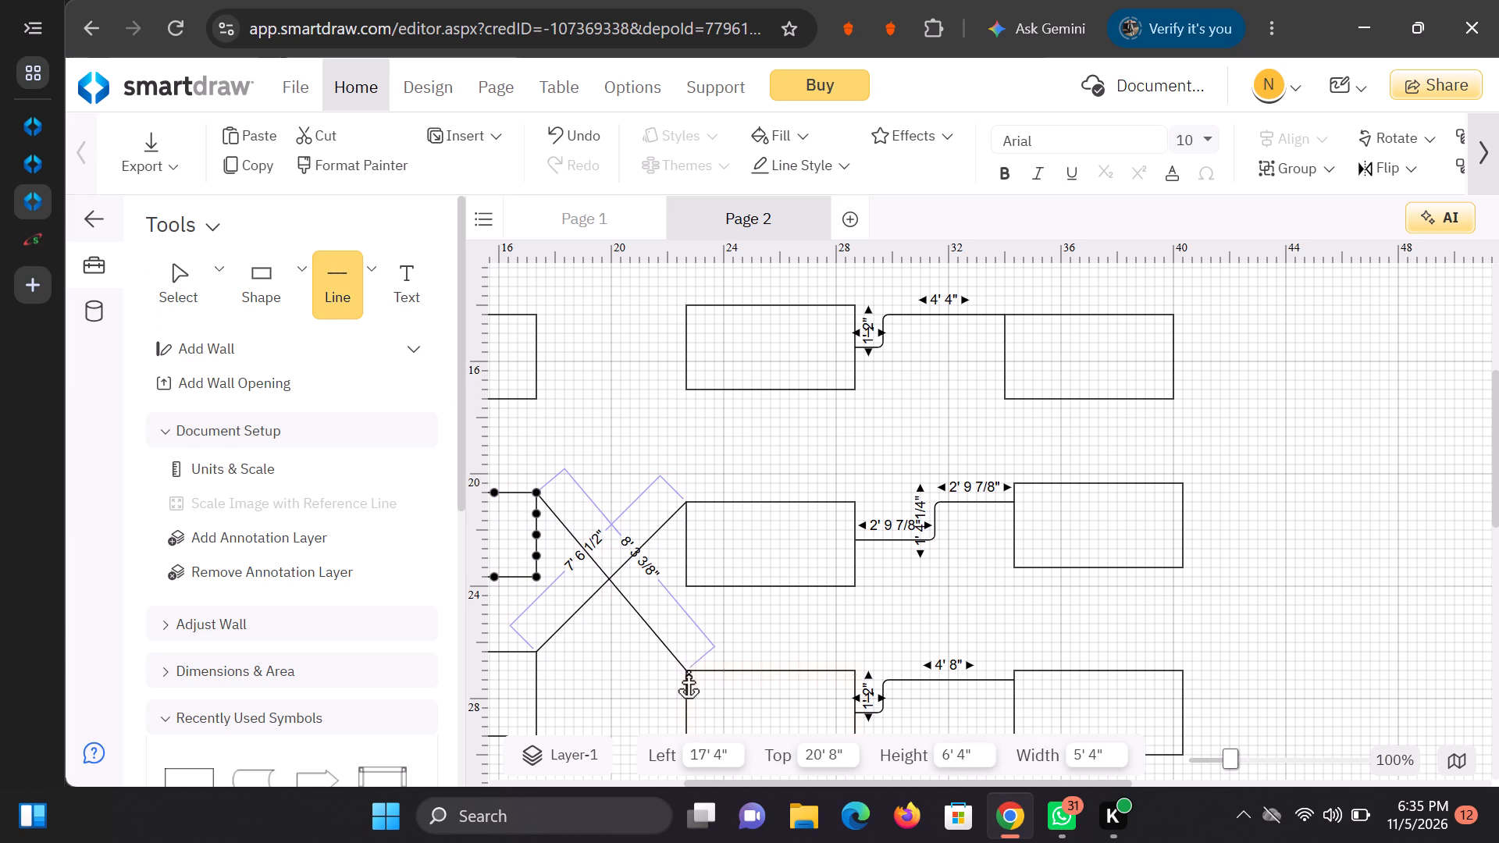
drag(688, 670, 685, 670)
Draw a straight line about 6' 5 11/16" from the first column's third-row rectangle to the lower corner of the second column's second-row rectangle.
scroll(620, 443, down, 1)
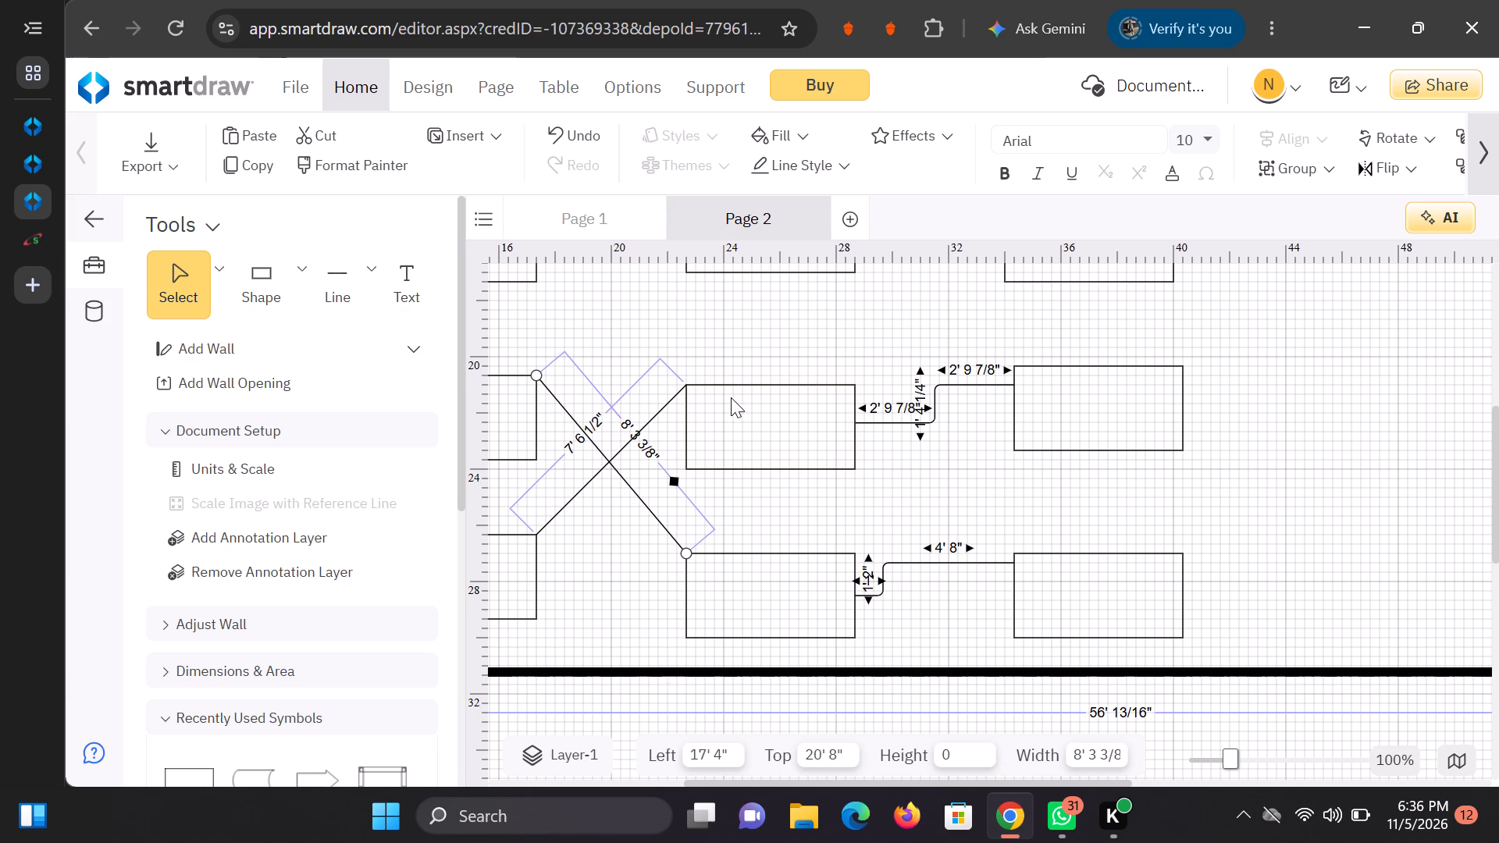
scroll(727, 400, up, 1)
click(364, 282)
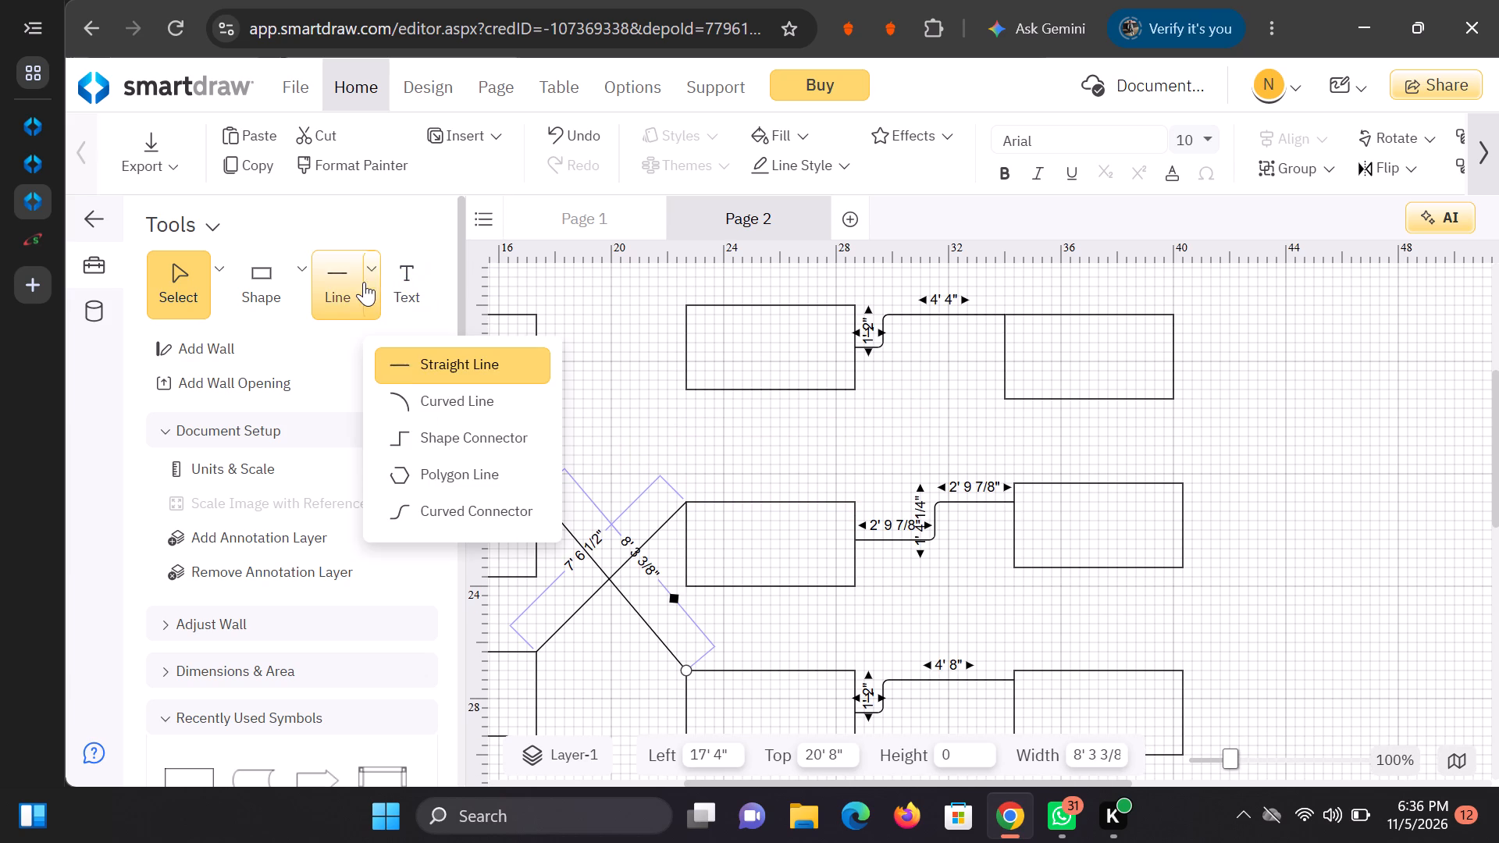
click(432, 368)
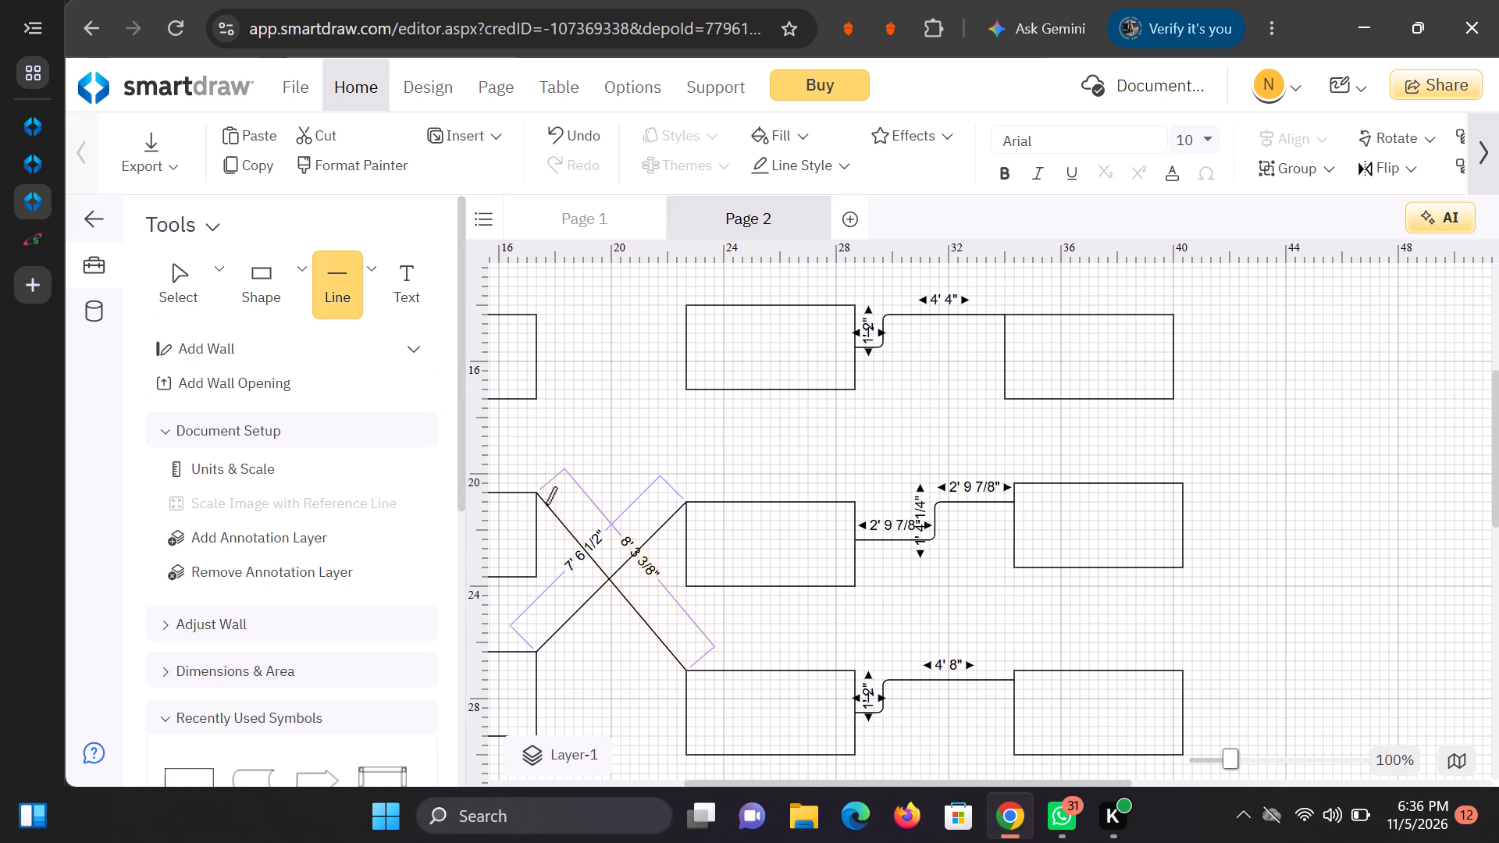
drag(533, 497, 582, 434)
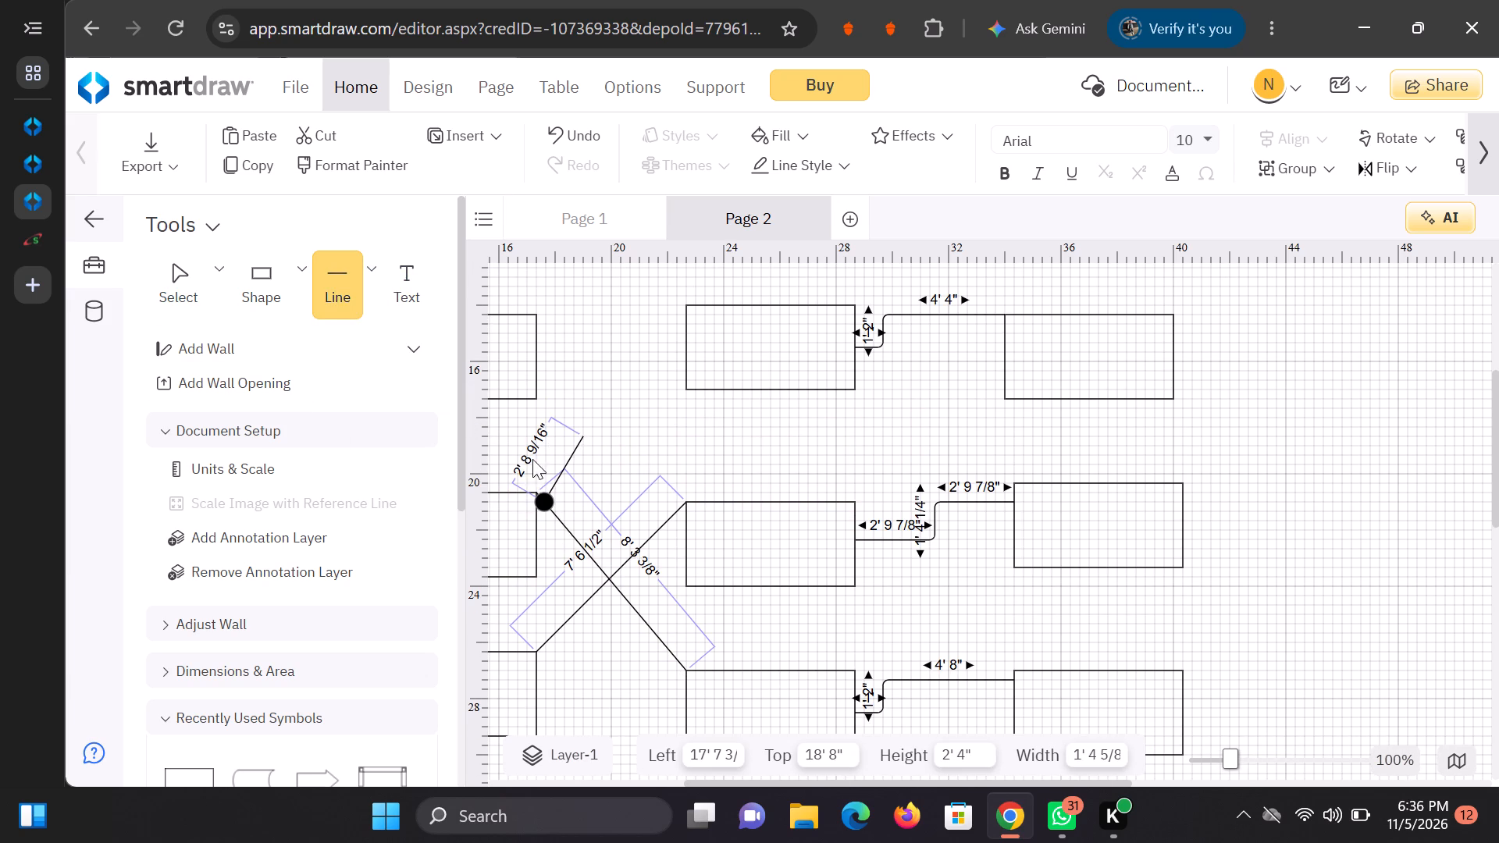
drag(541, 501, 530, 486)
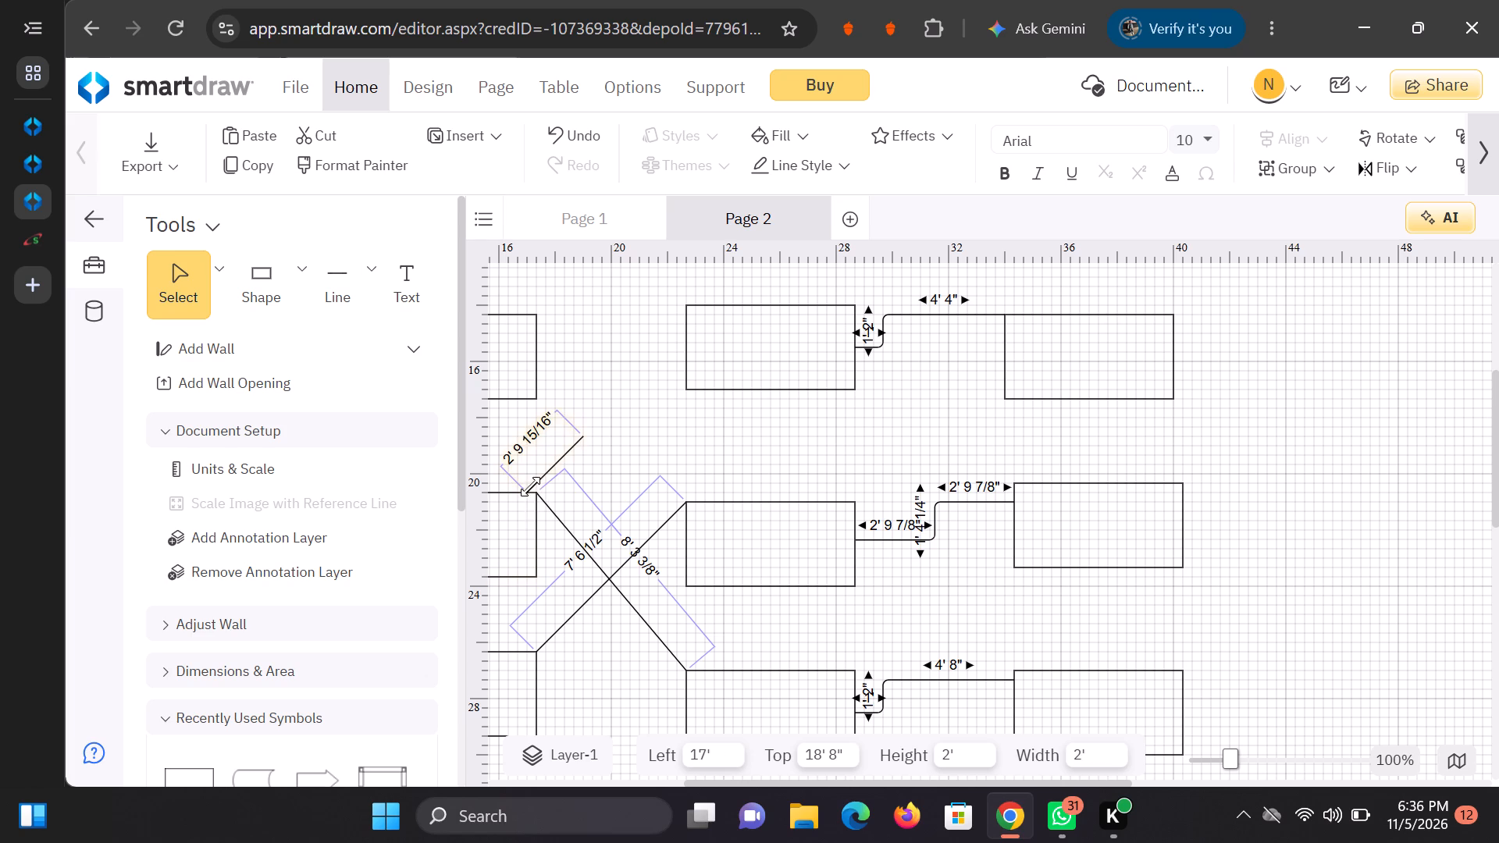
drag(530, 486, 537, 486)
drag(585, 434, 610, 419)
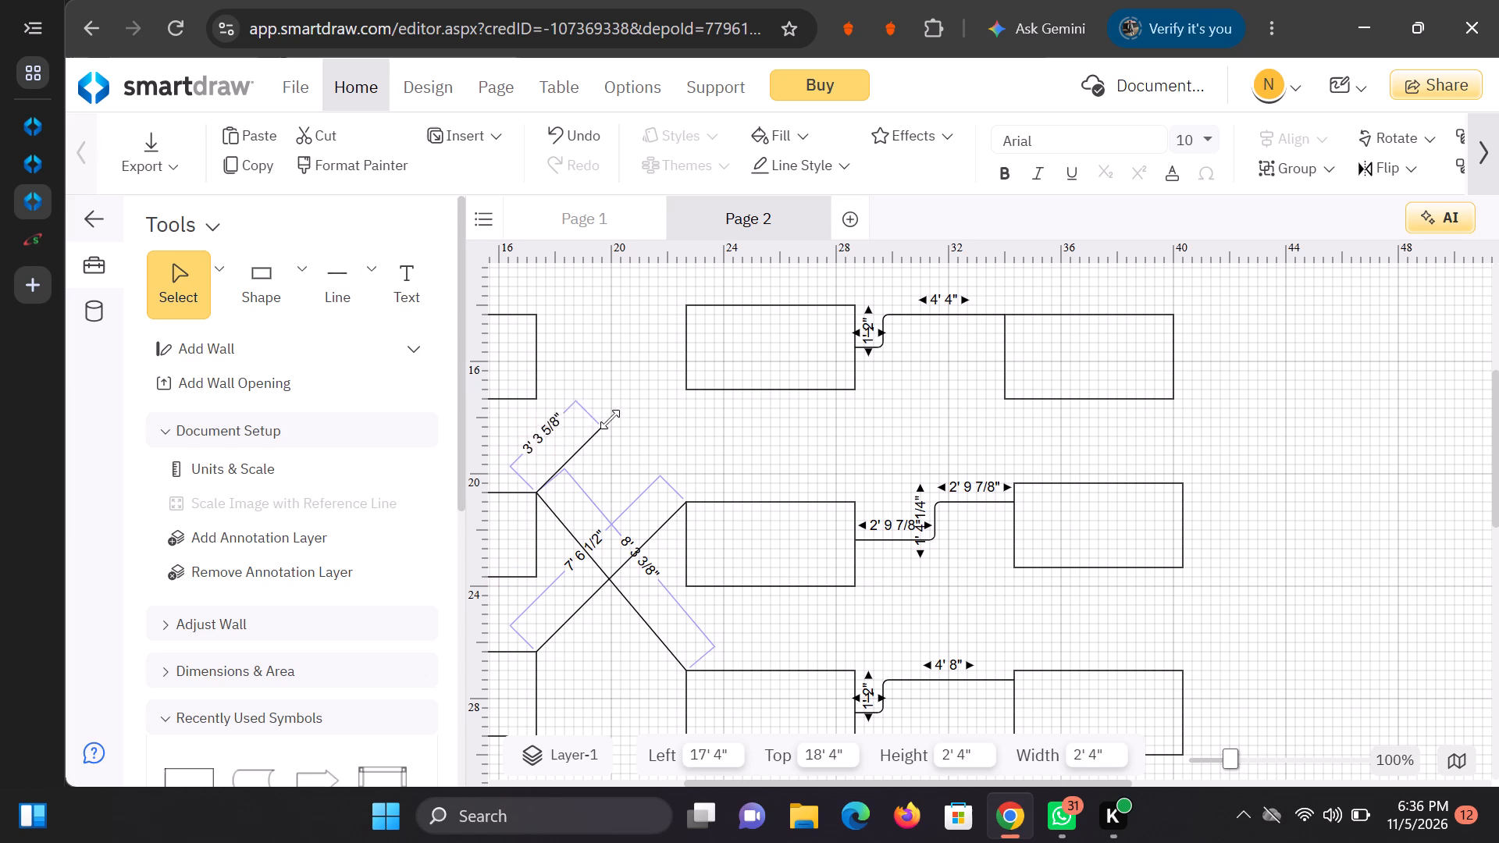
drag(610, 419, 690, 387)
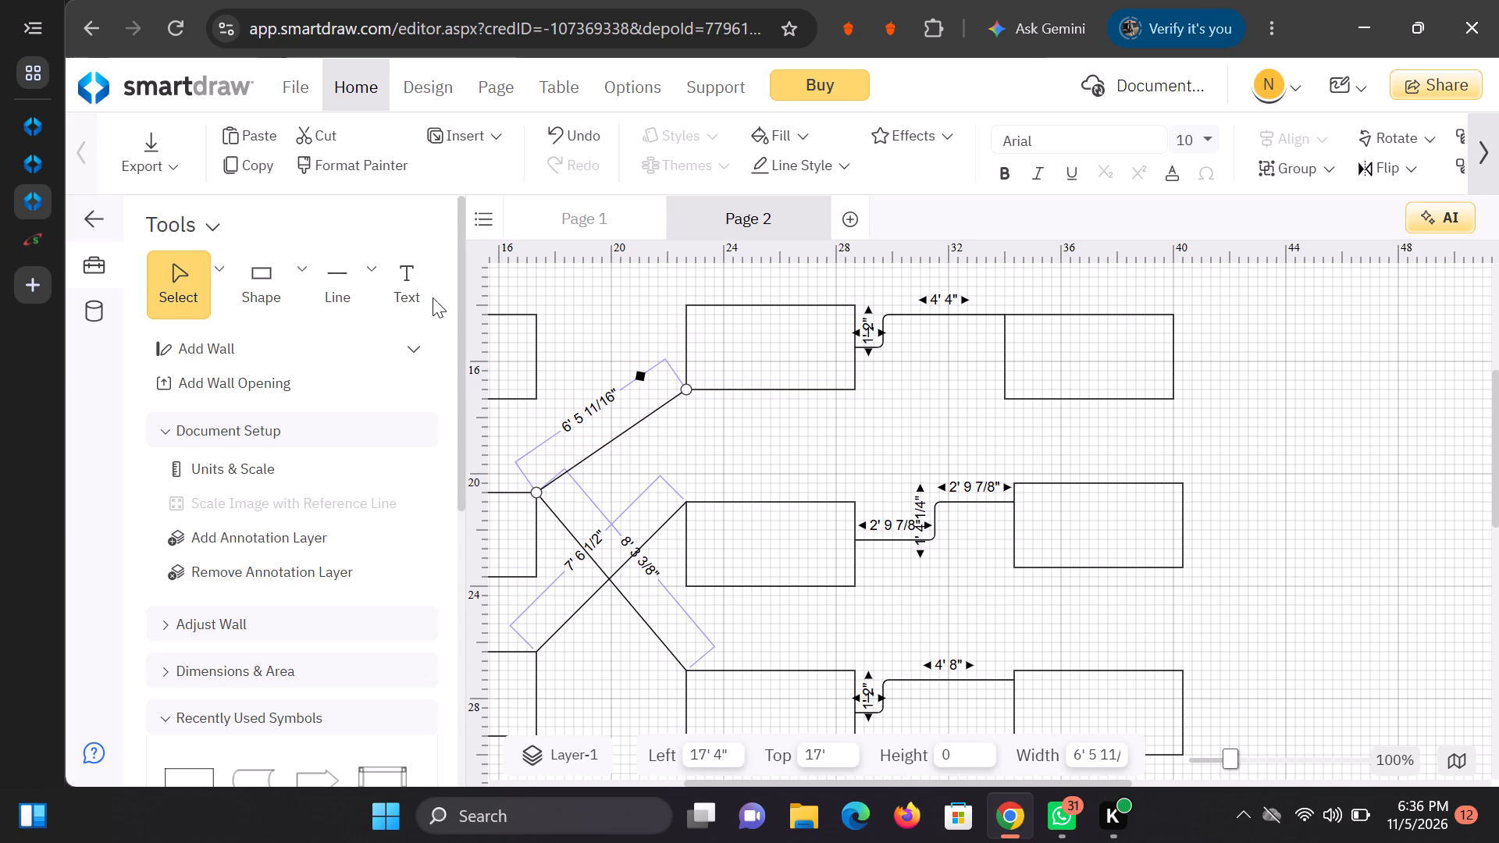
Draw a straight line about 8' 6 7/16" from the first column's second-row rectangle to the second column's third-row rectangle.
click(372, 284)
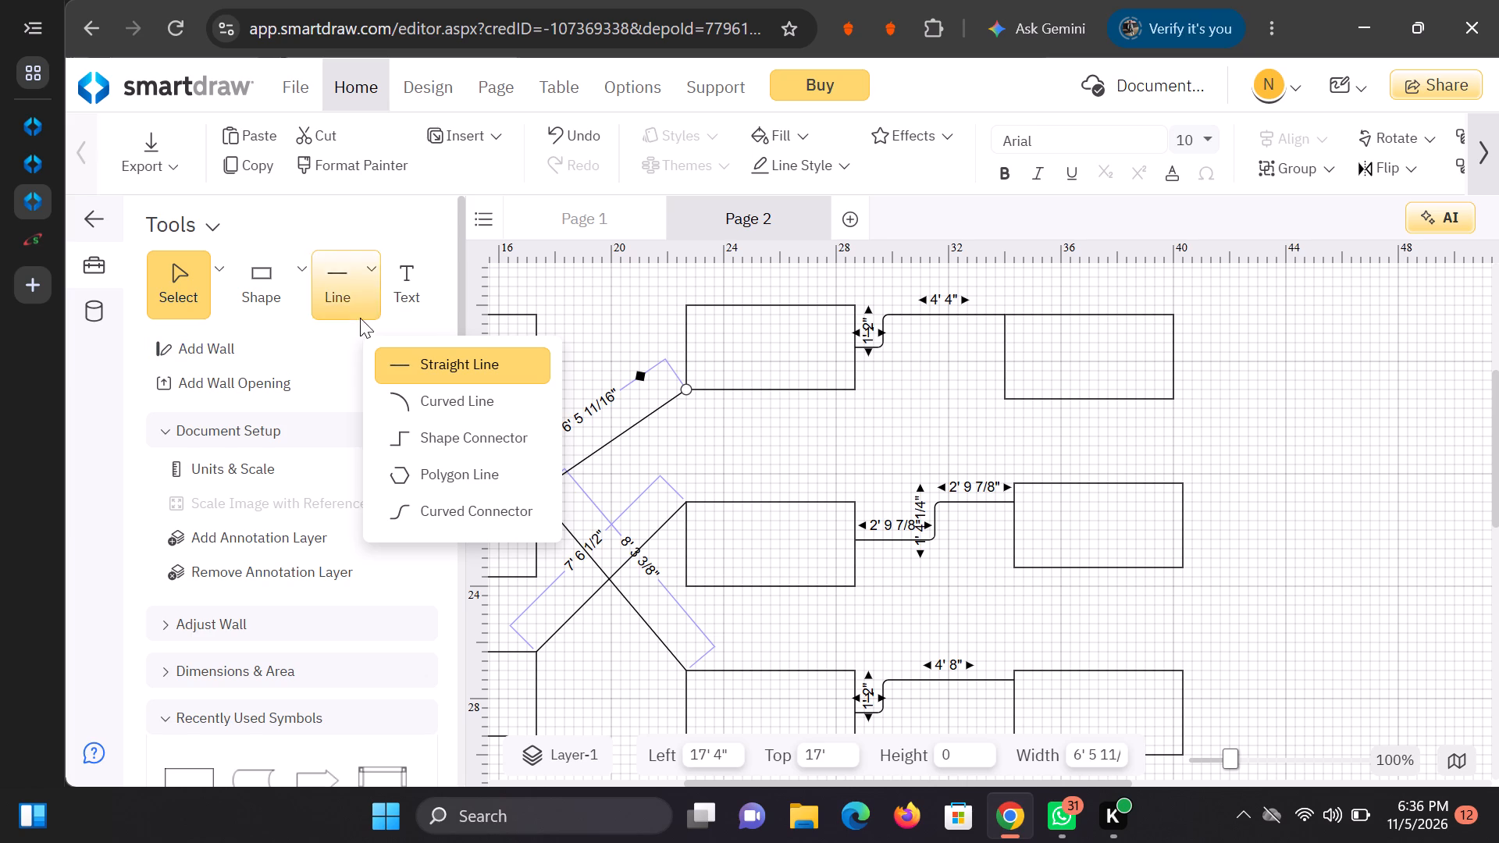
click(439, 361)
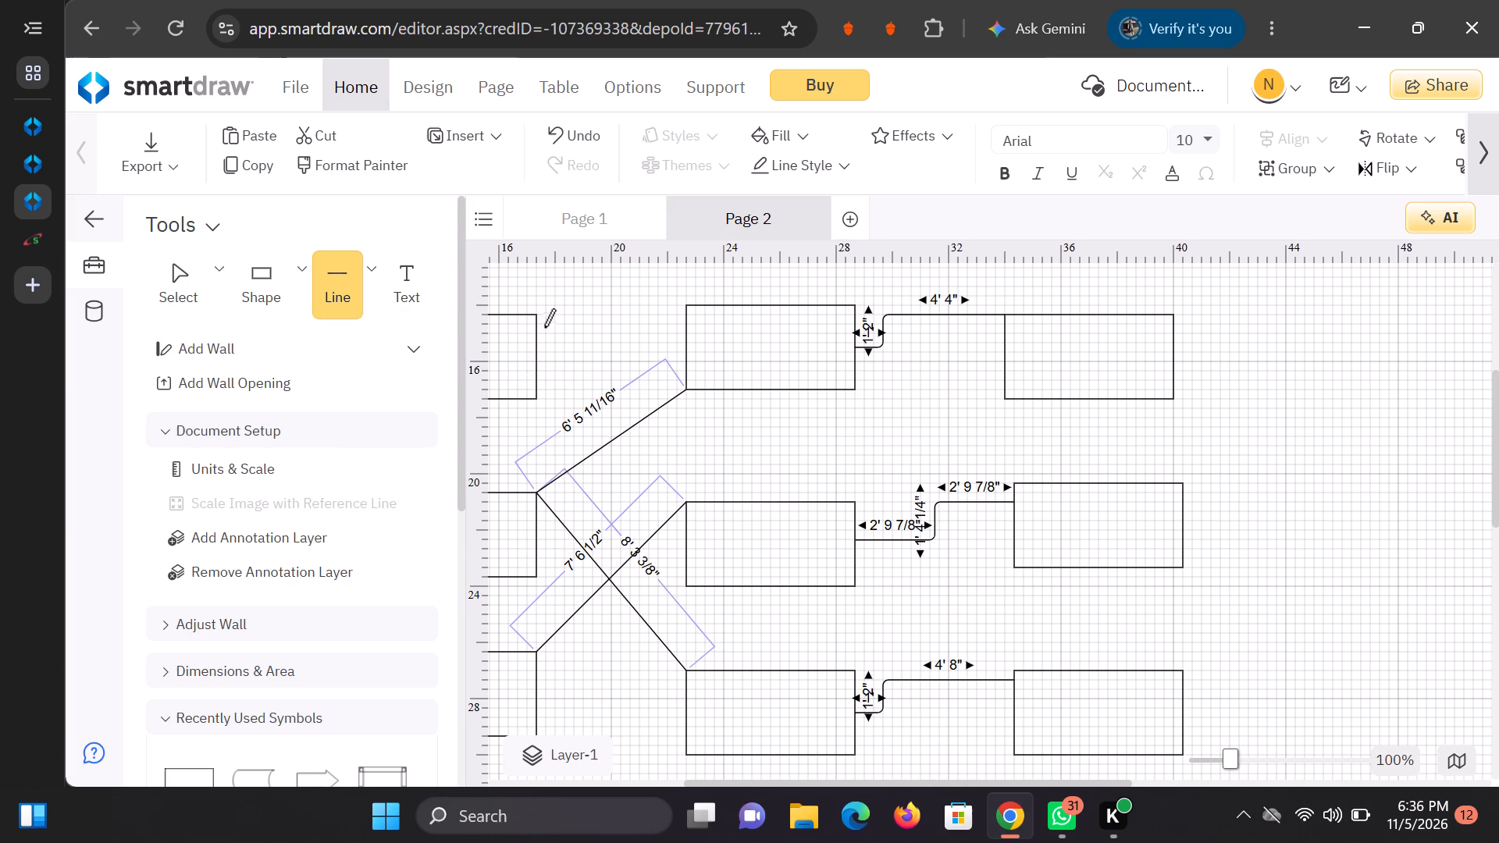
Draw a straight line about 8' 6 7/16" from the first column's second-row rectangle to the upper corner of the second column's third-row rectangle.
drag(537, 313, 606, 414)
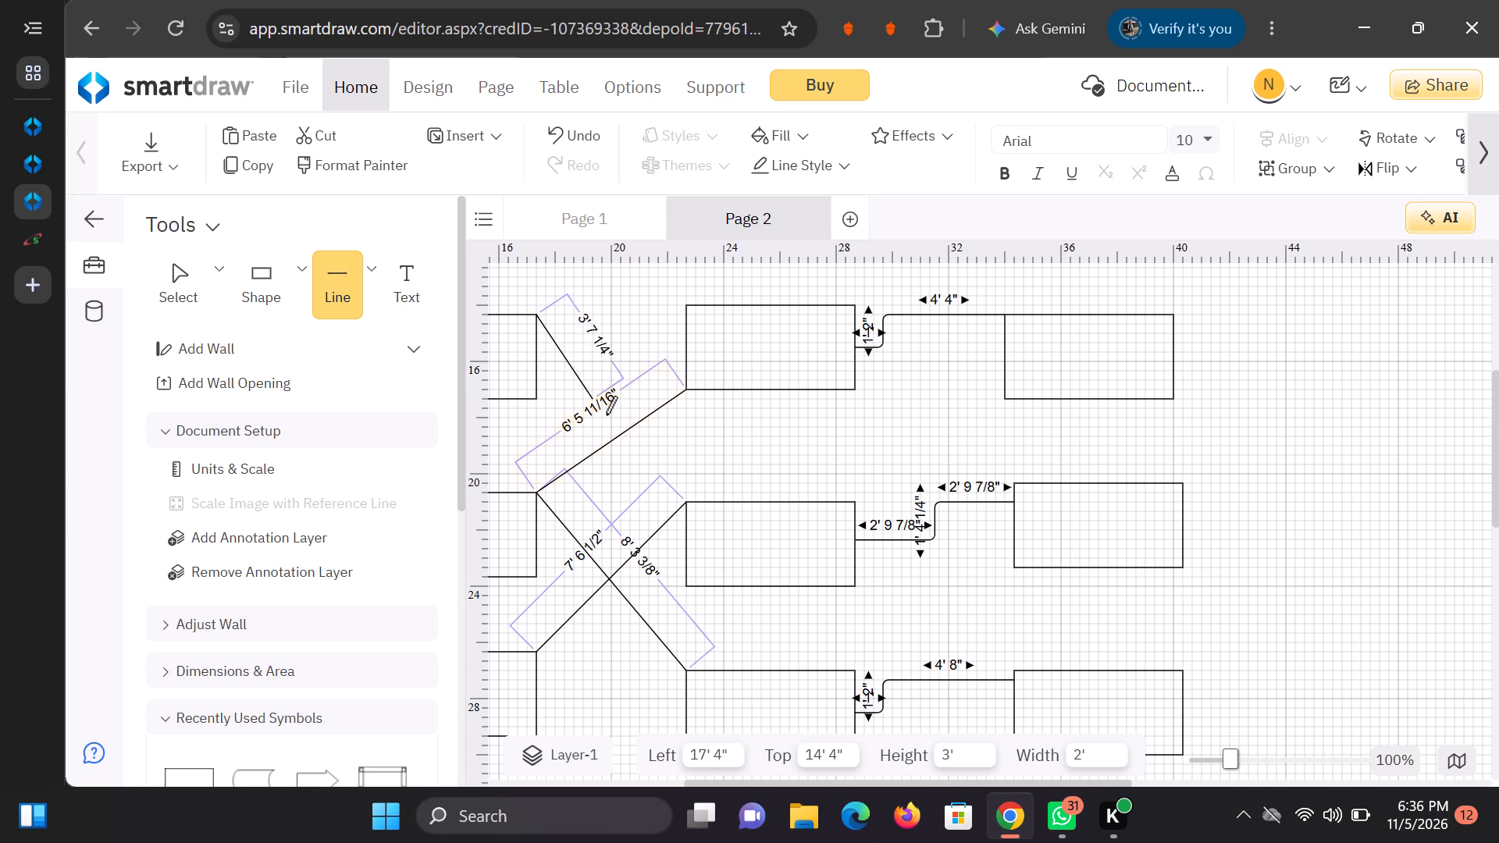
drag(606, 414, 684, 499)
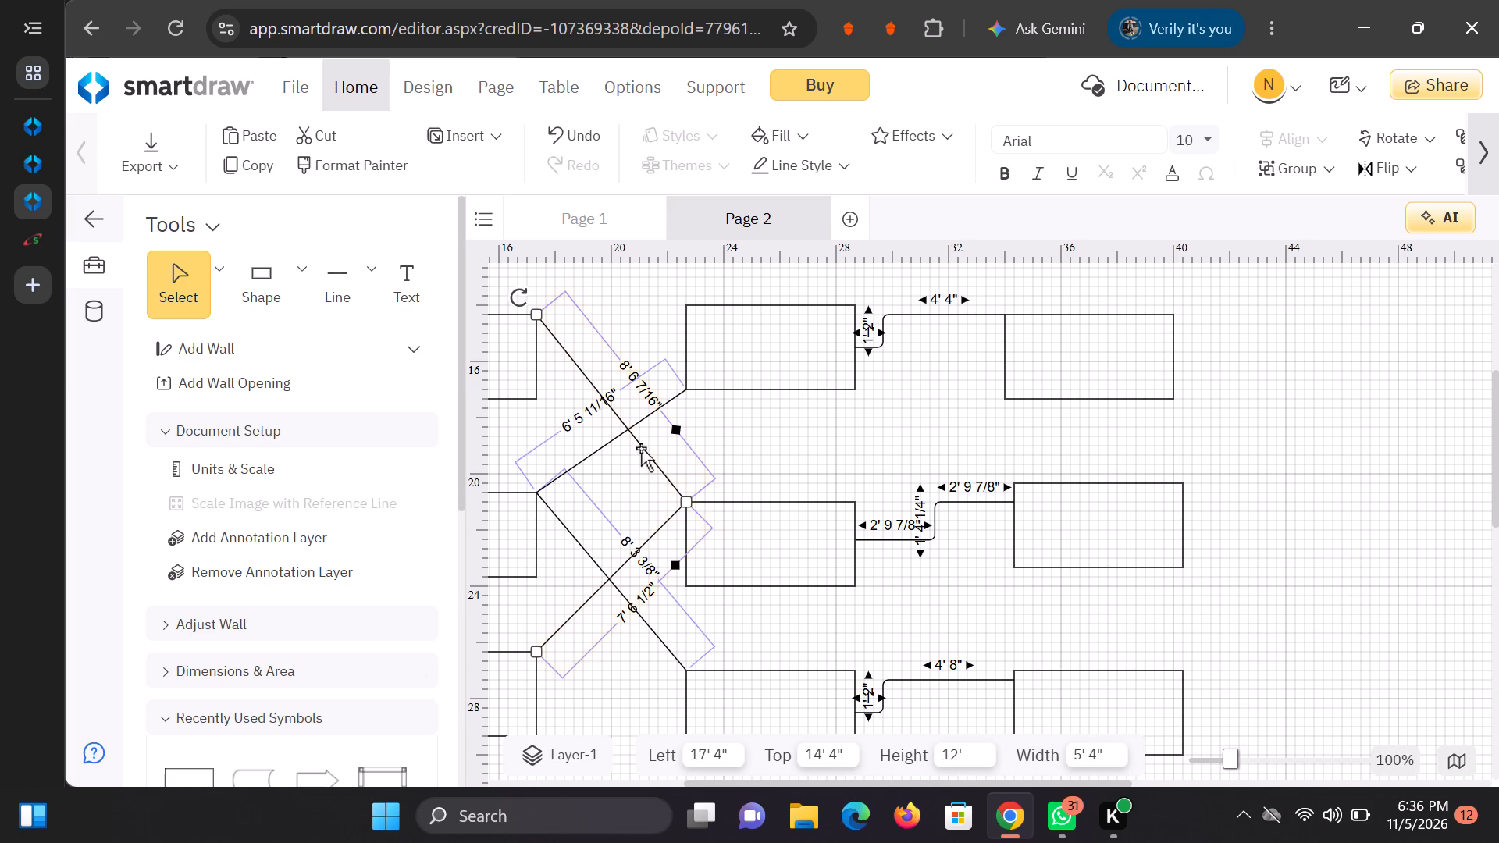
Draw a shape connector from the lower corner of the second column's first-row rectangle toward the third column's second-row rectangle.
scroll(639, 446, up, 1)
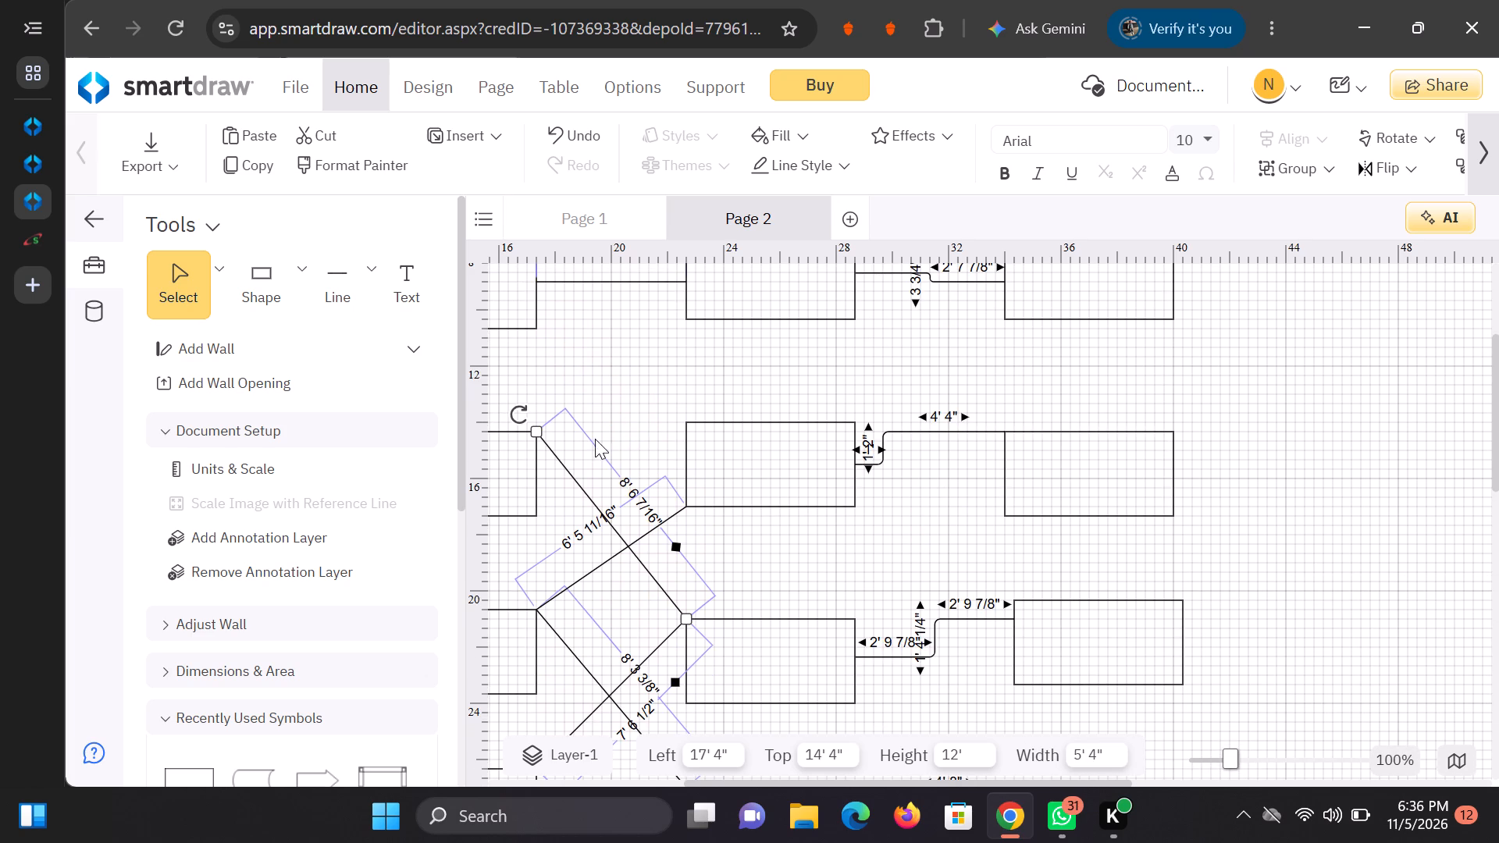
click(361, 273)
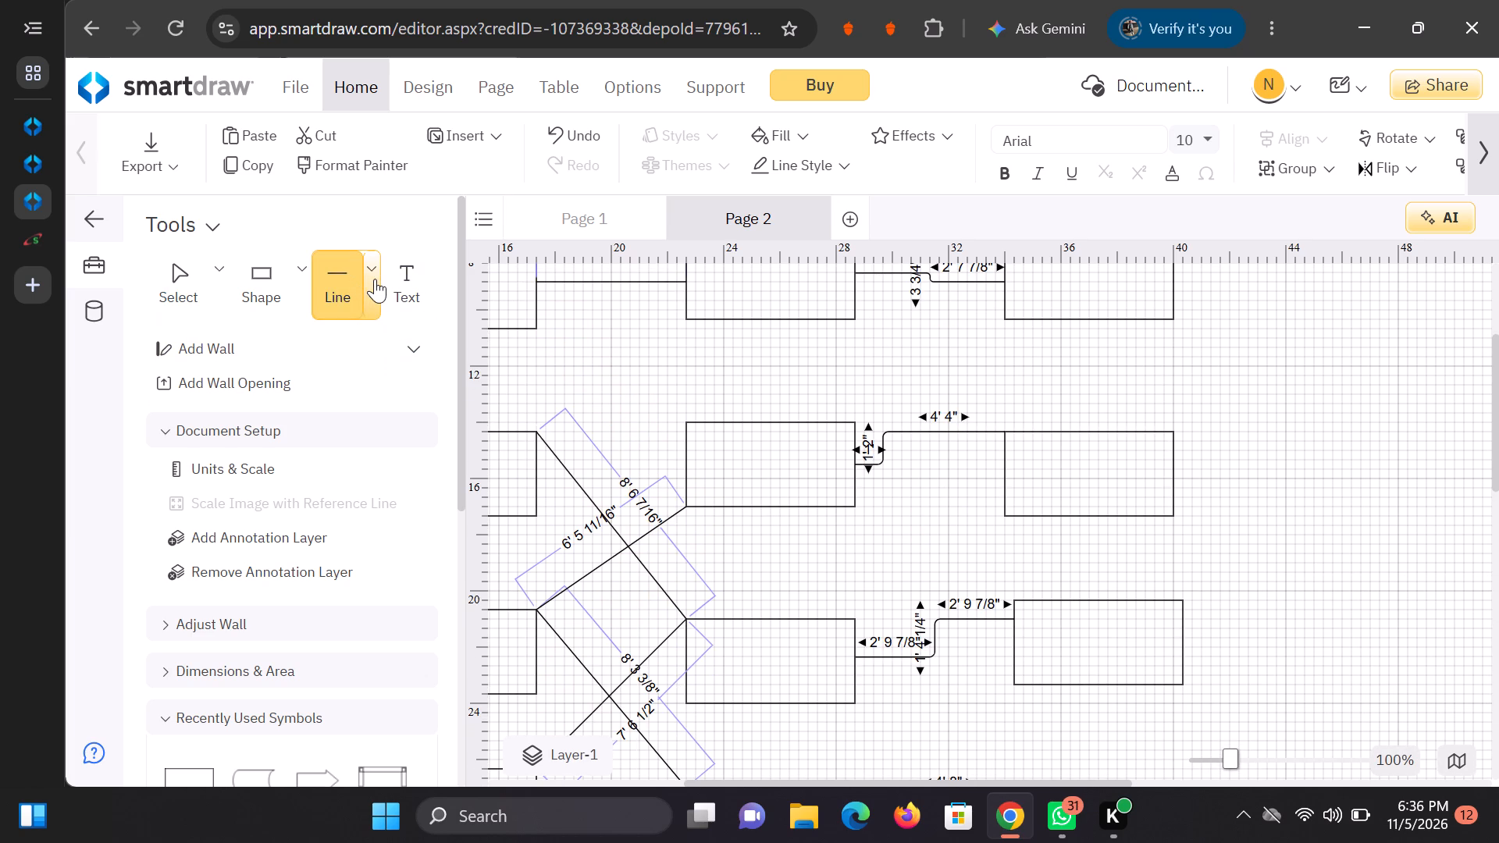
click(375, 279)
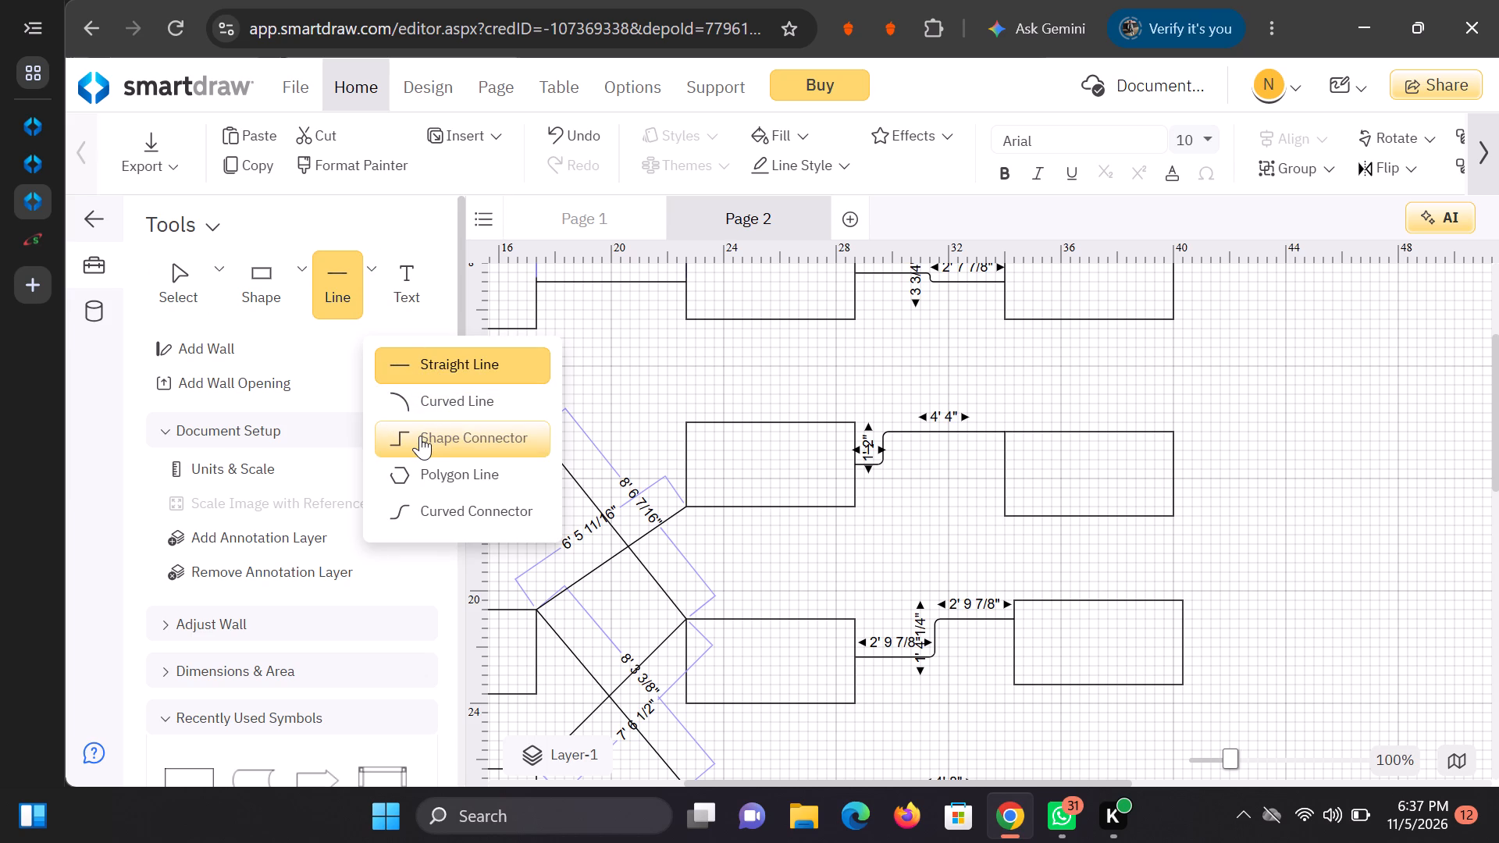
click(419, 437)
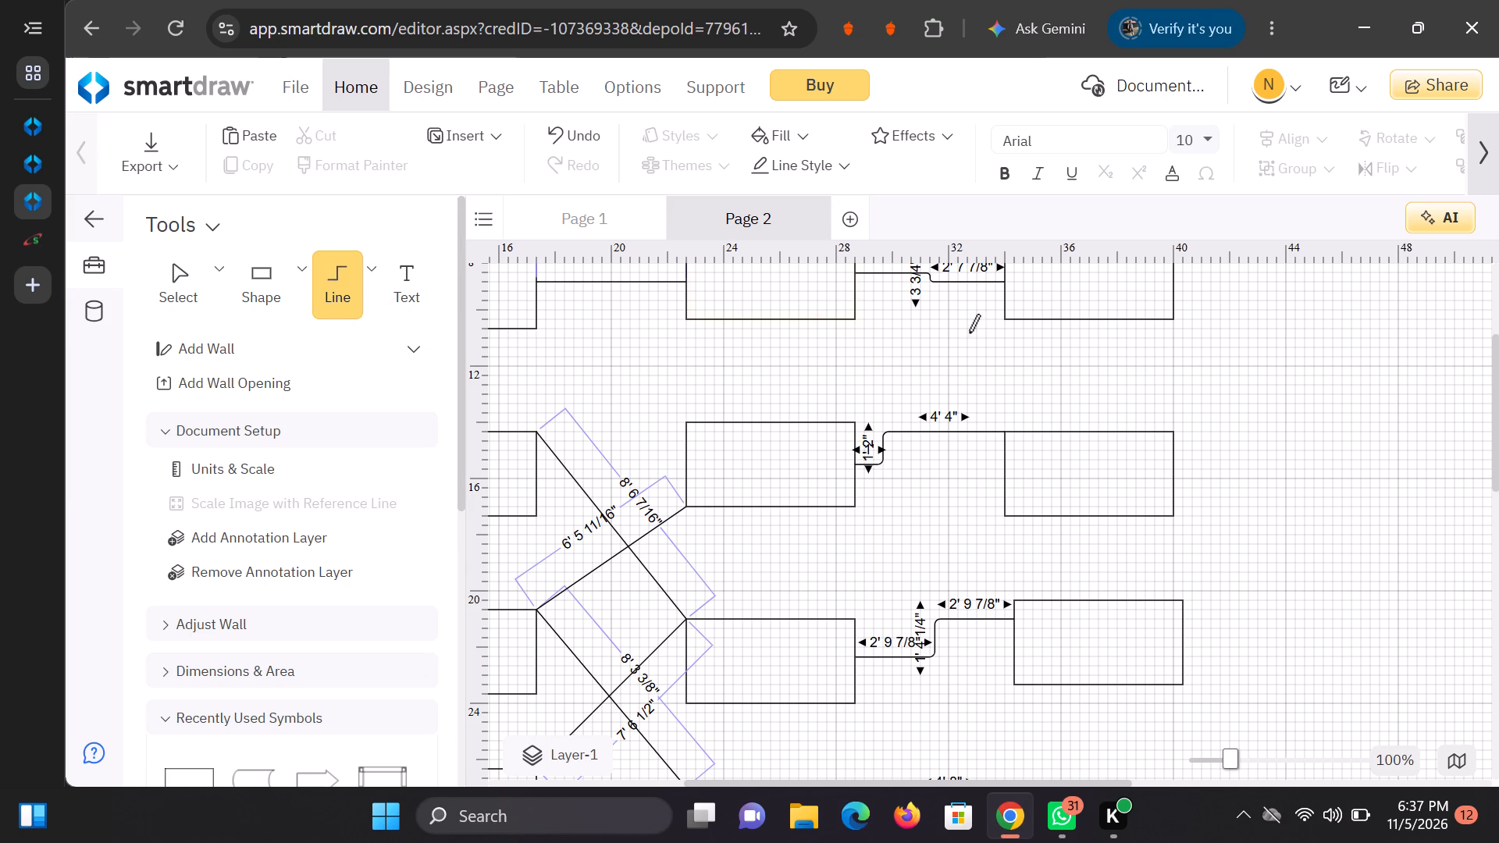
drag(856, 318, 862, 325)
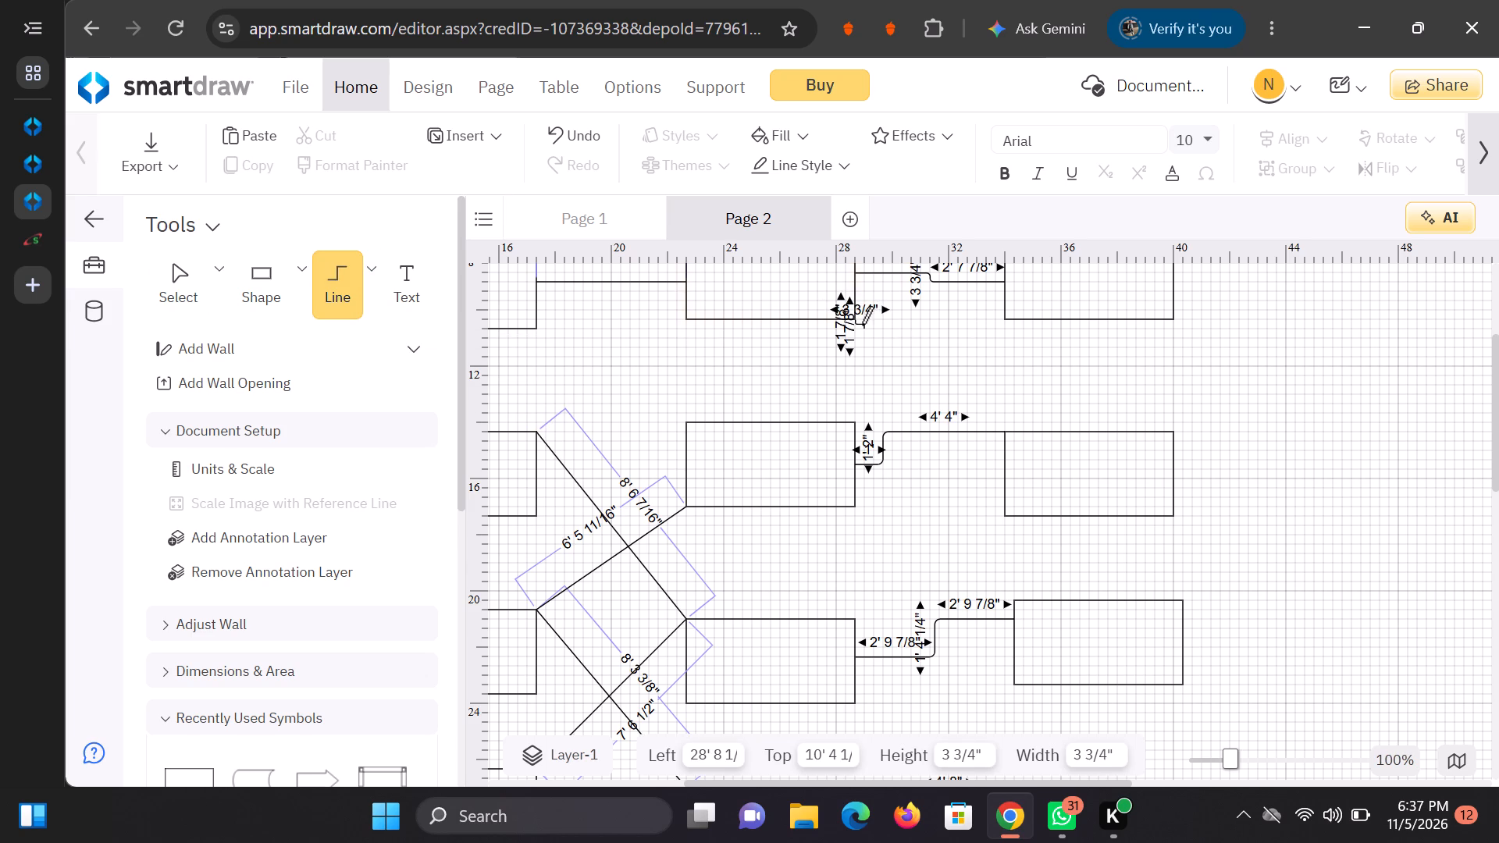
drag(862, 325, 982, 379)
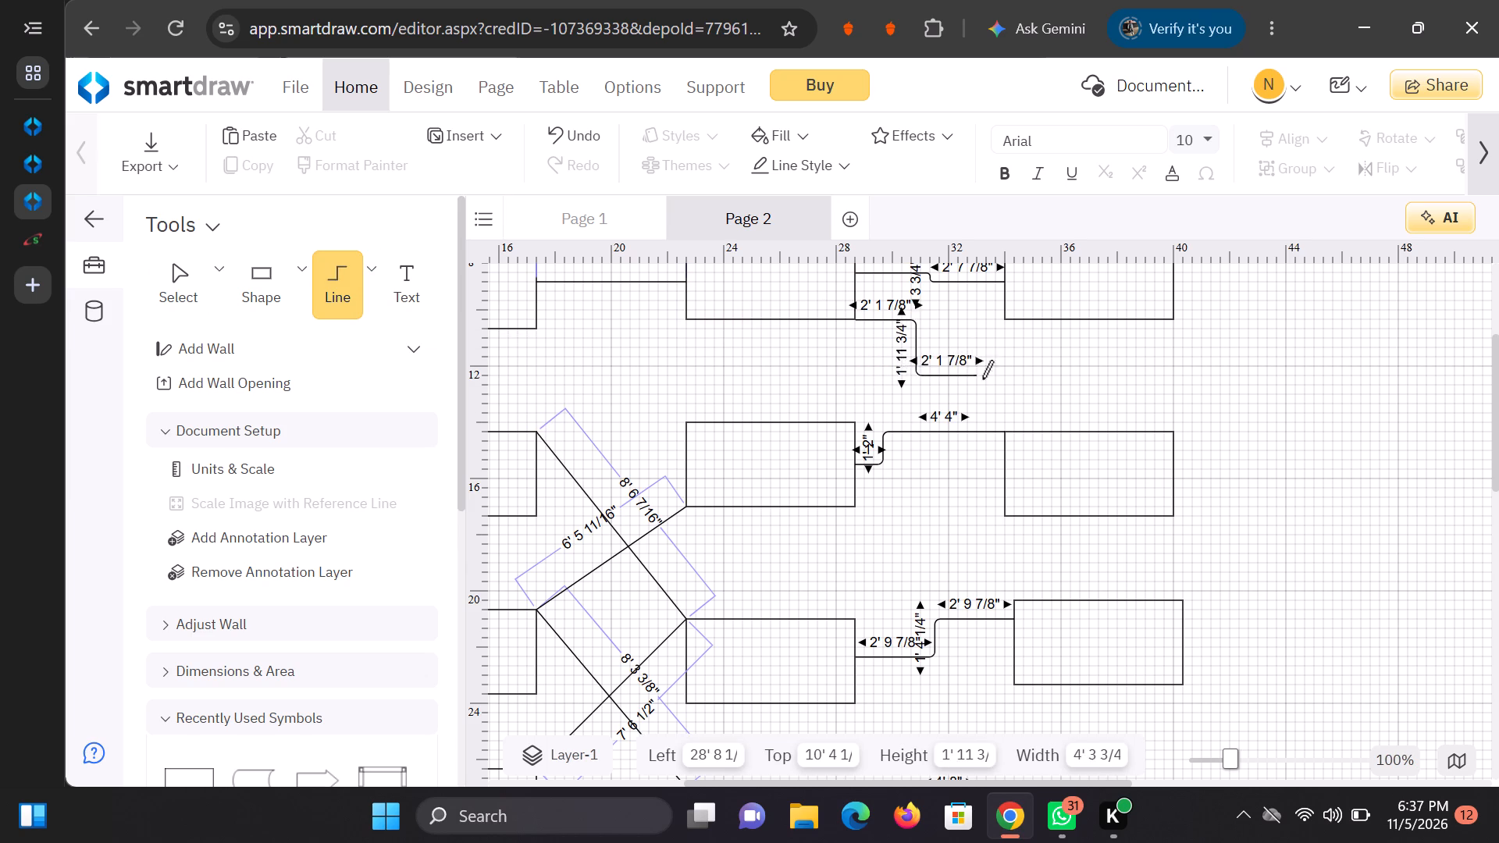
Draw a vertical Shape Connector about 3' 7 3/4" high between the first-row and second-row rectangles of the second column.
drag(982, 379, 955, 390)
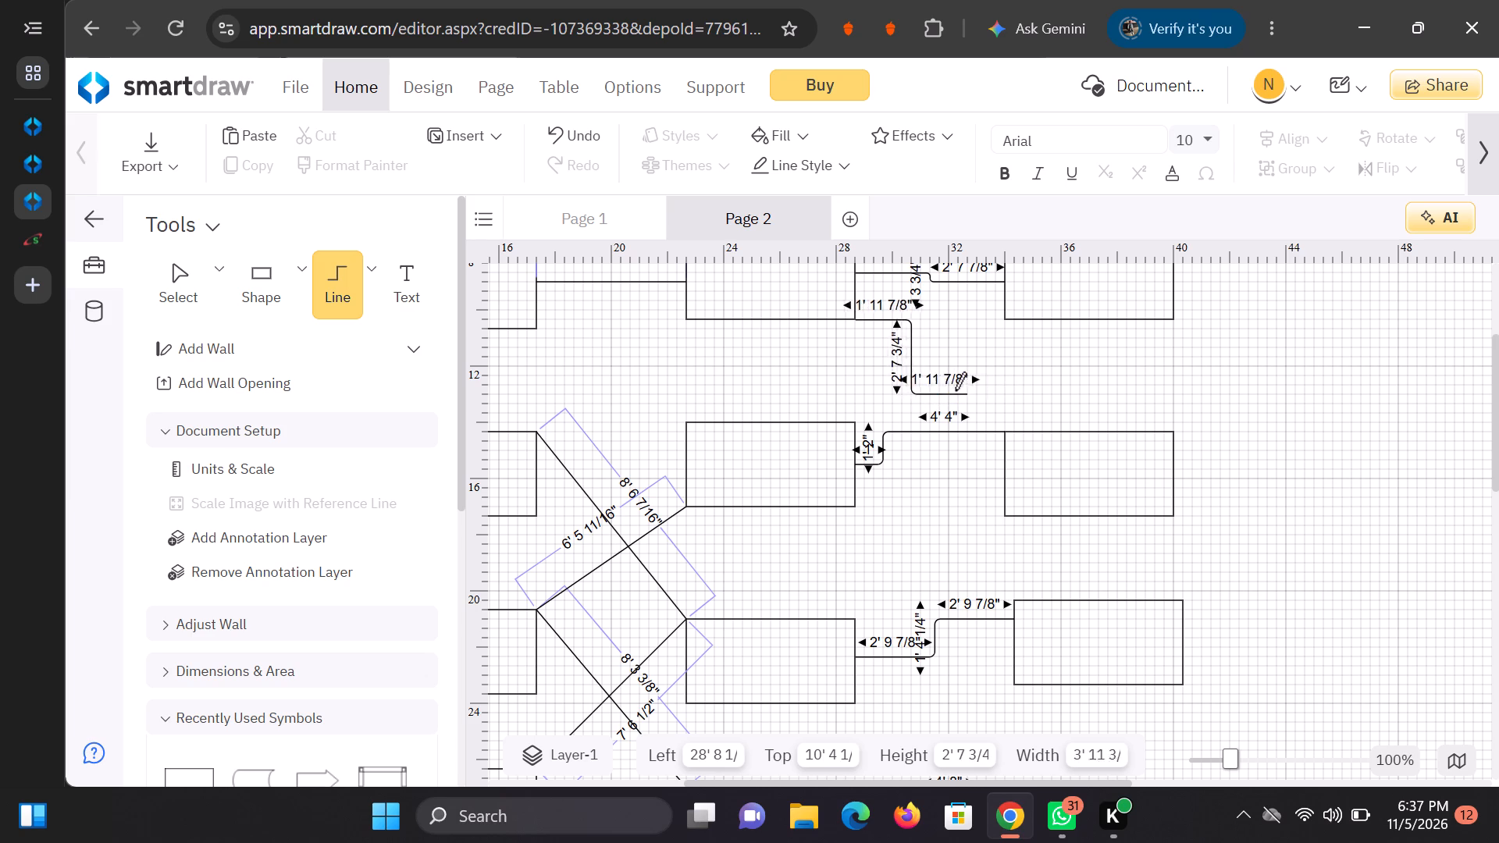
drag(955, 390, 860, 406)
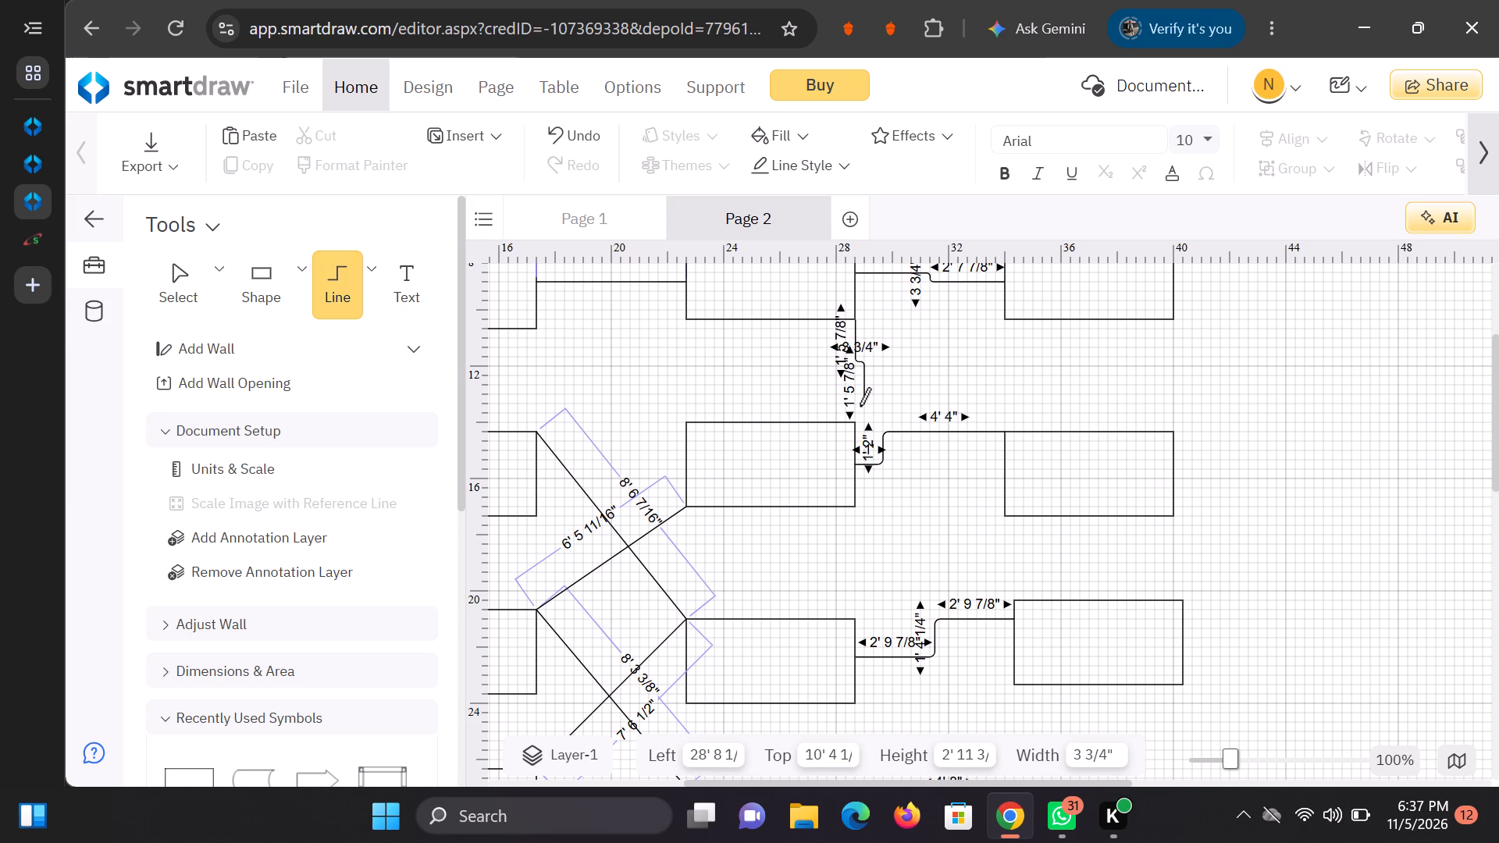
drag(860, 406, 853, 431)
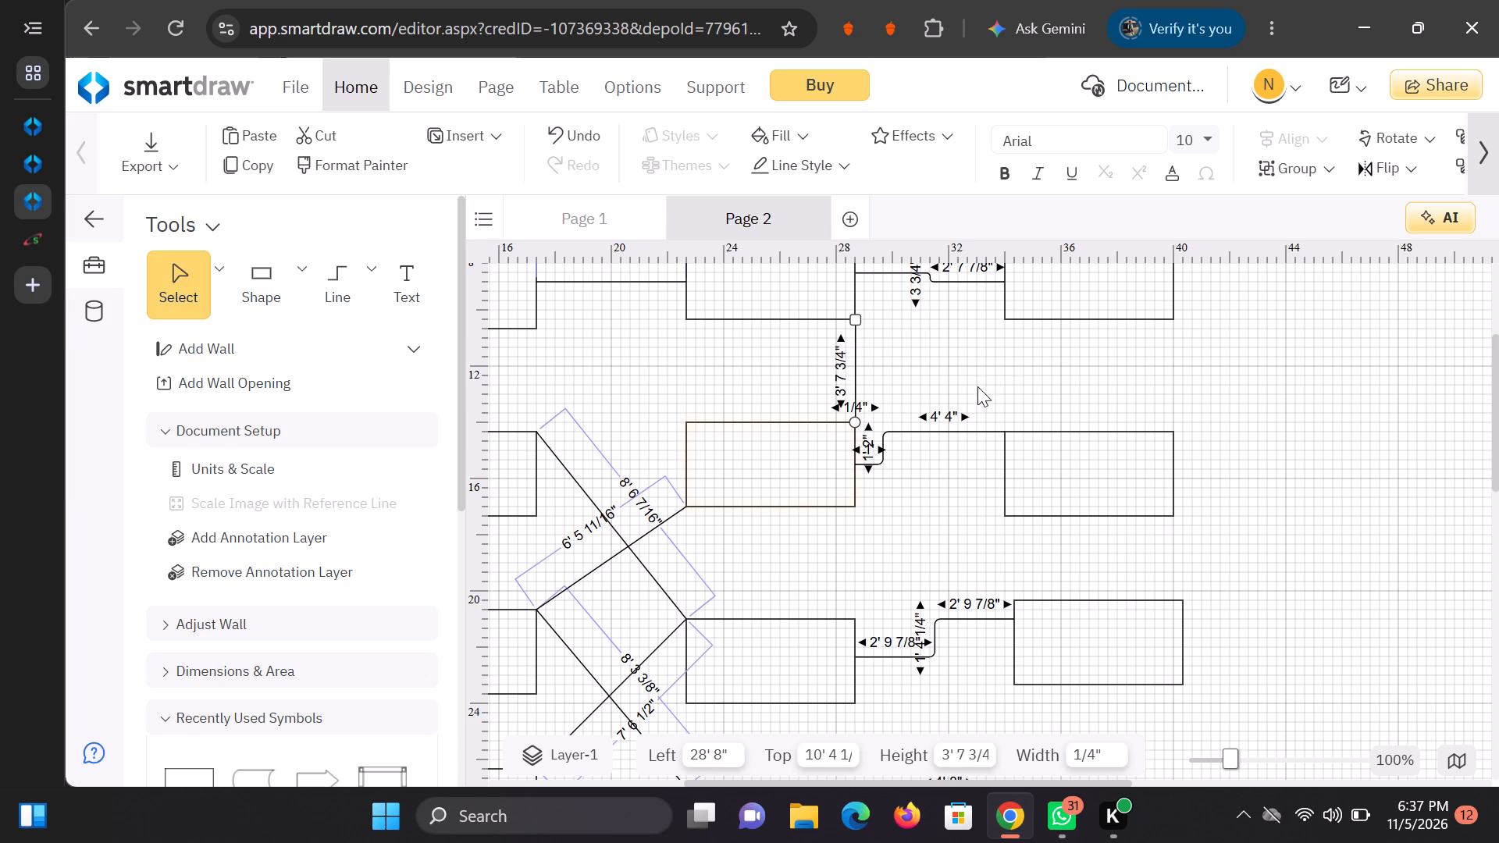
click(1060, 350)
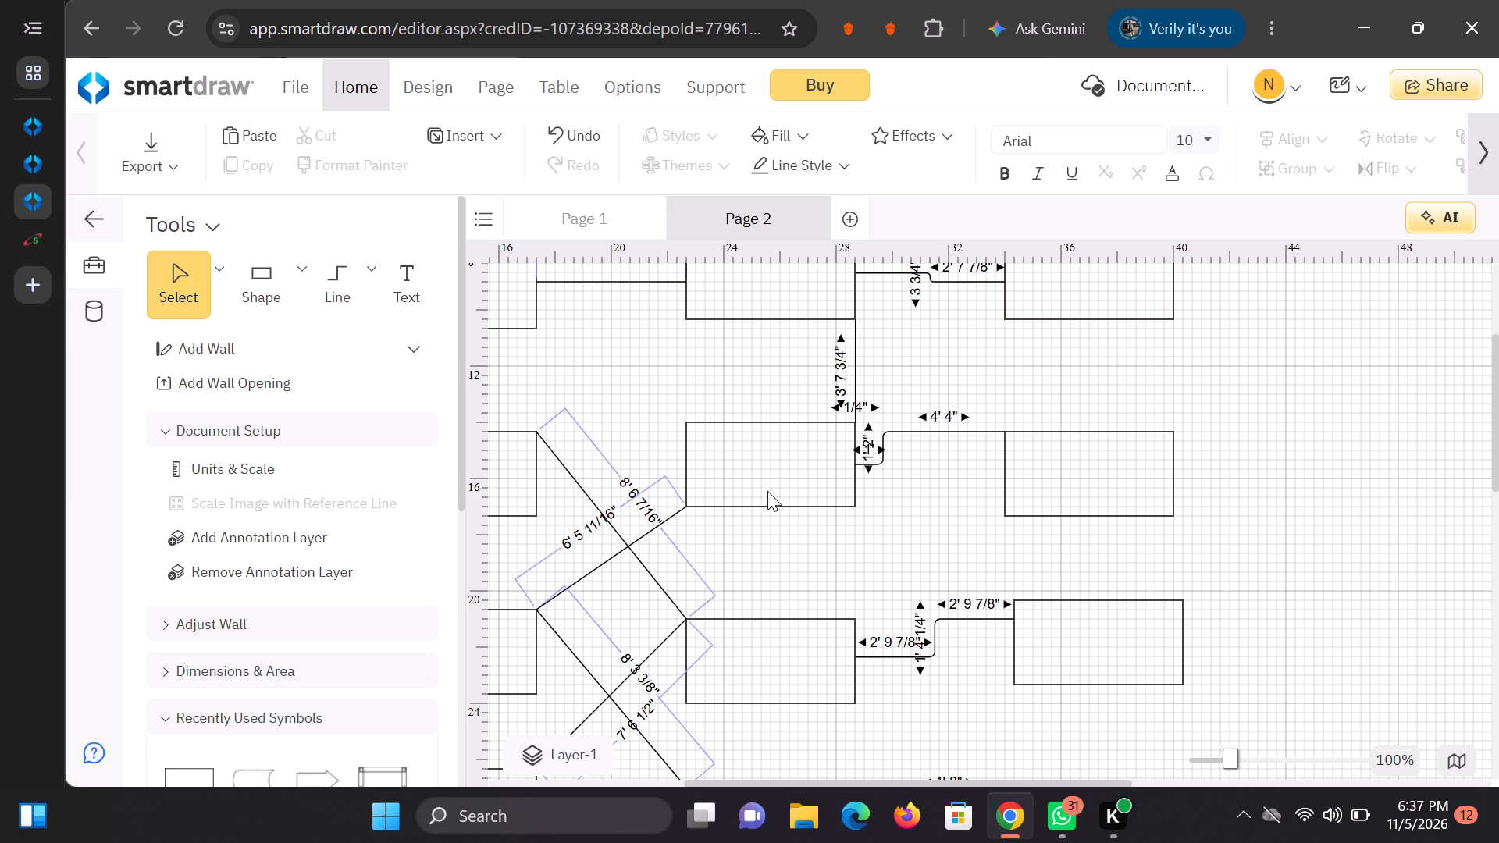
Draw a straight line about 6' 5 11/16" from the third column's second-row rectangle to the second column's third-row rectangle.
scroll(751, 517, down, 1)
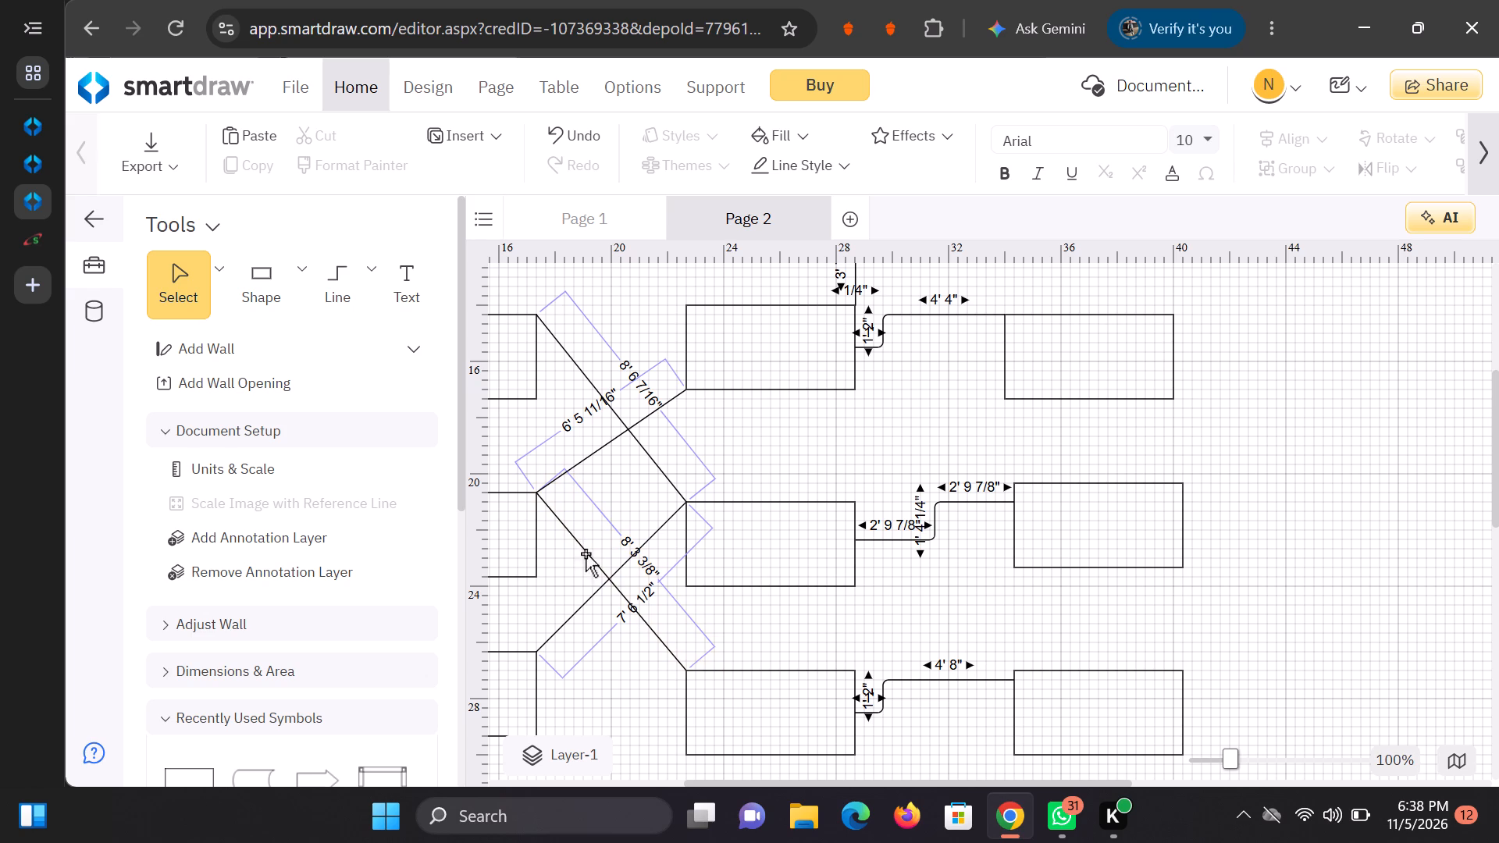
click(745, 434)
click(372, 279)
click(405, 353)
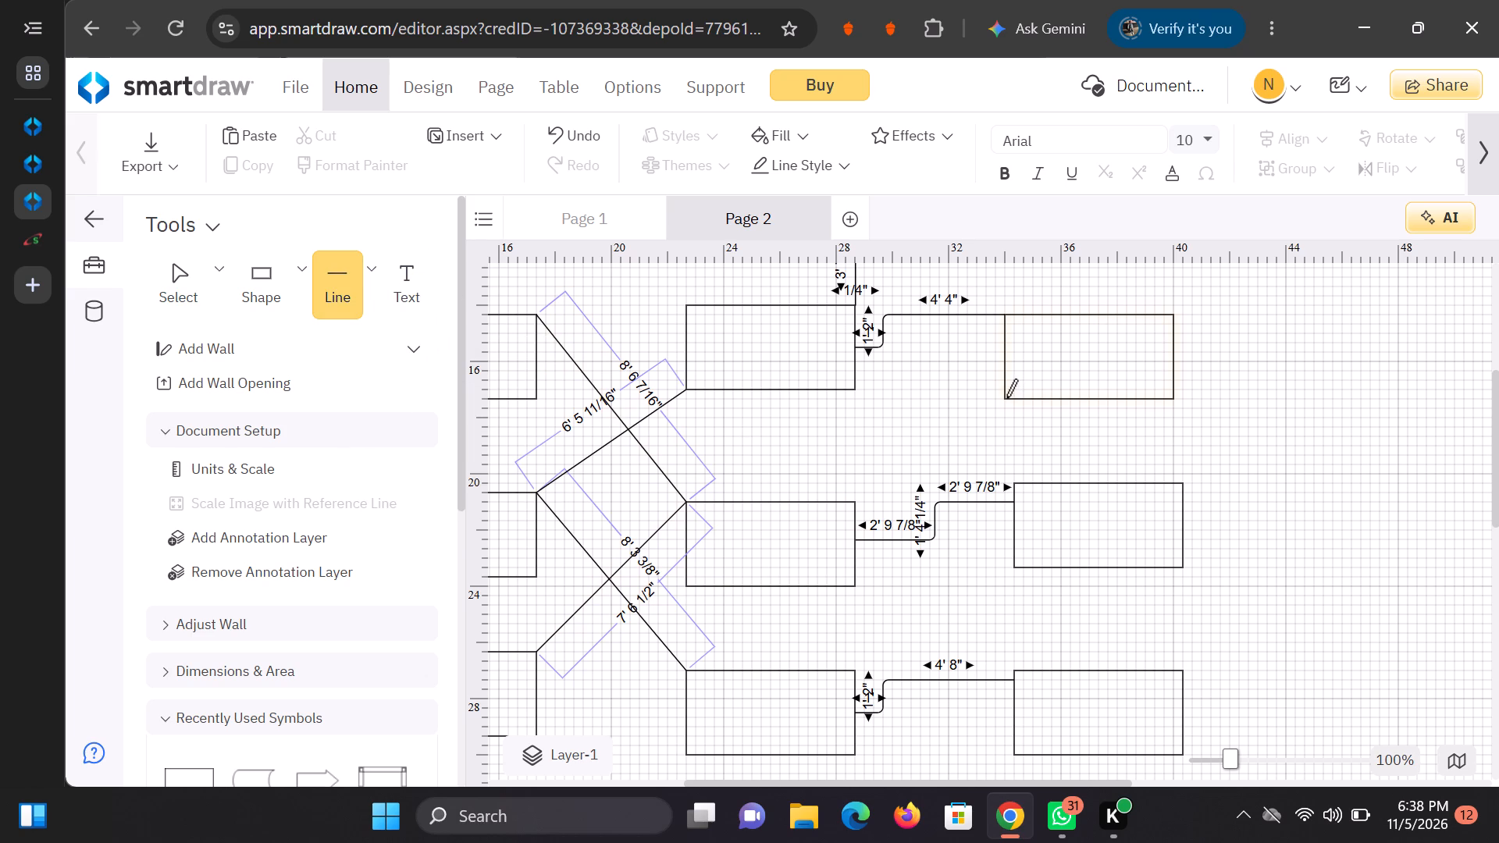
drag(1006, 397, 854, 503)
click(1304, 376)
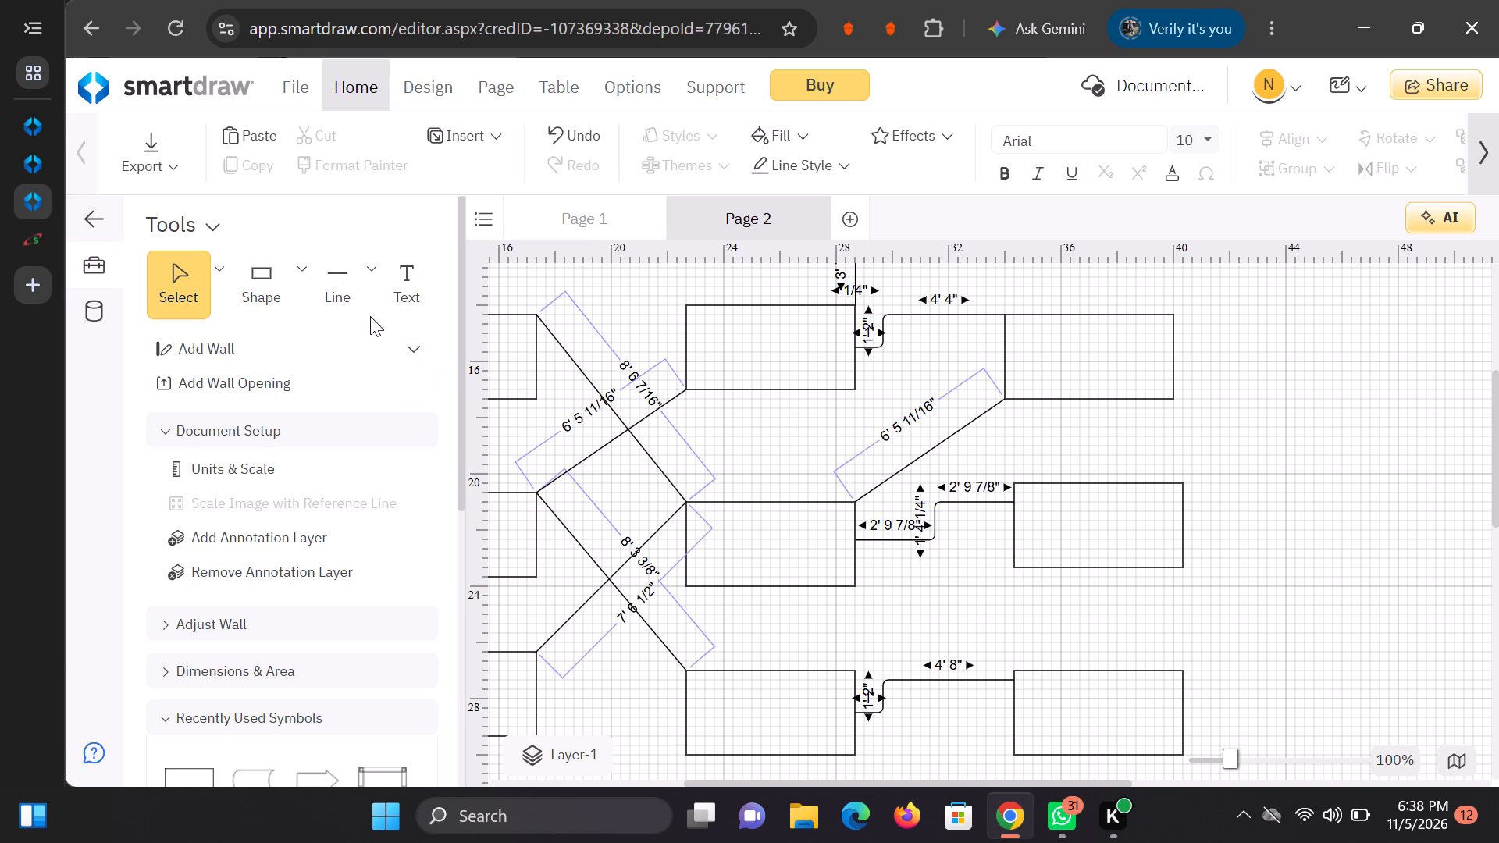
Draw a crossing straight line about 6' 6 7/8" from the second column's second-row rectangle to the third column's third-row rectangle.
click(369, 293)
click(486, 364)
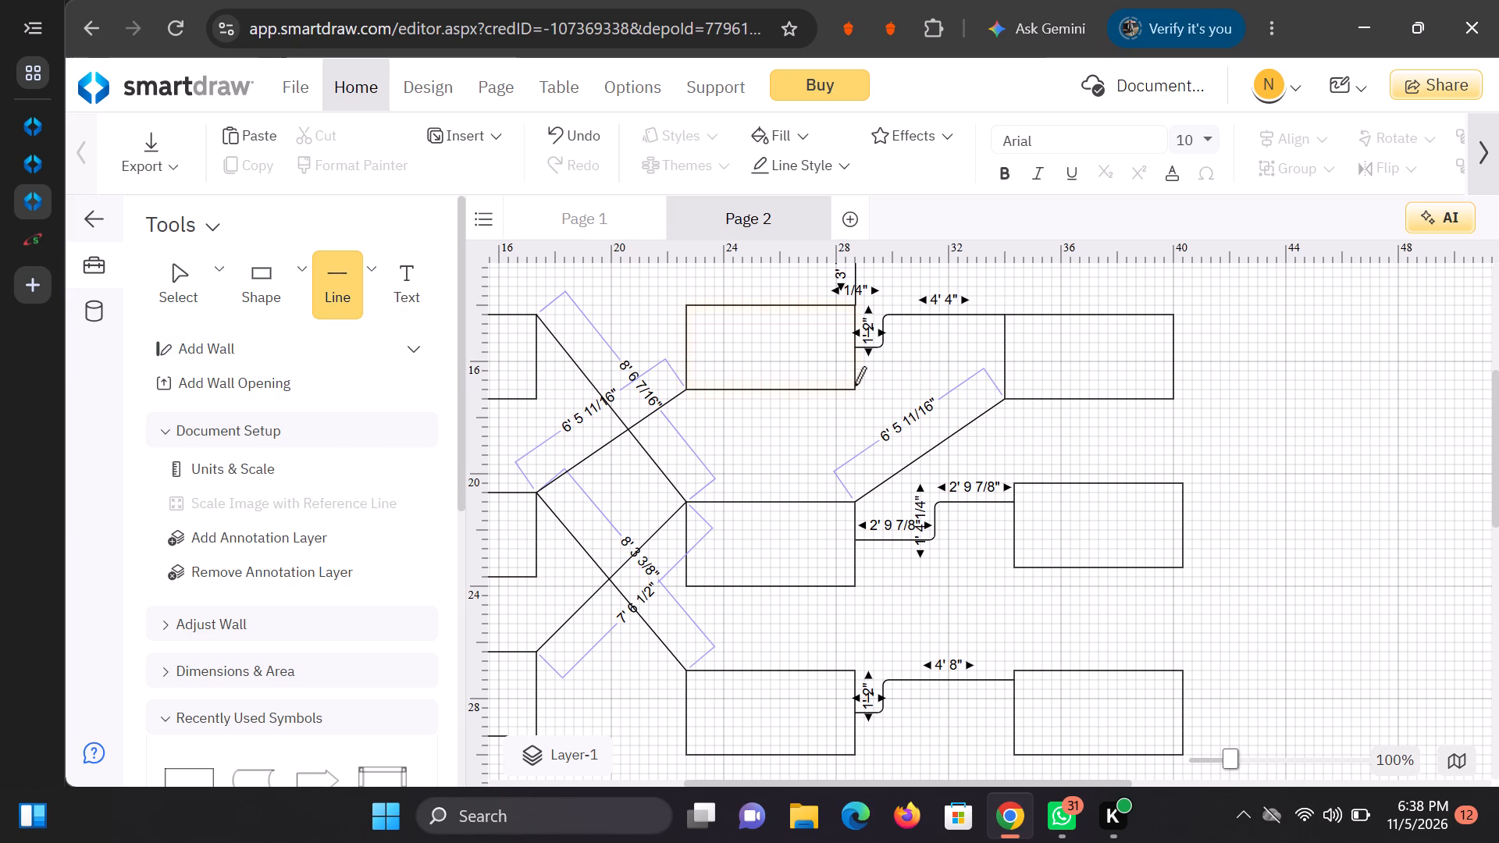
drag(855, 388, 996, 475)
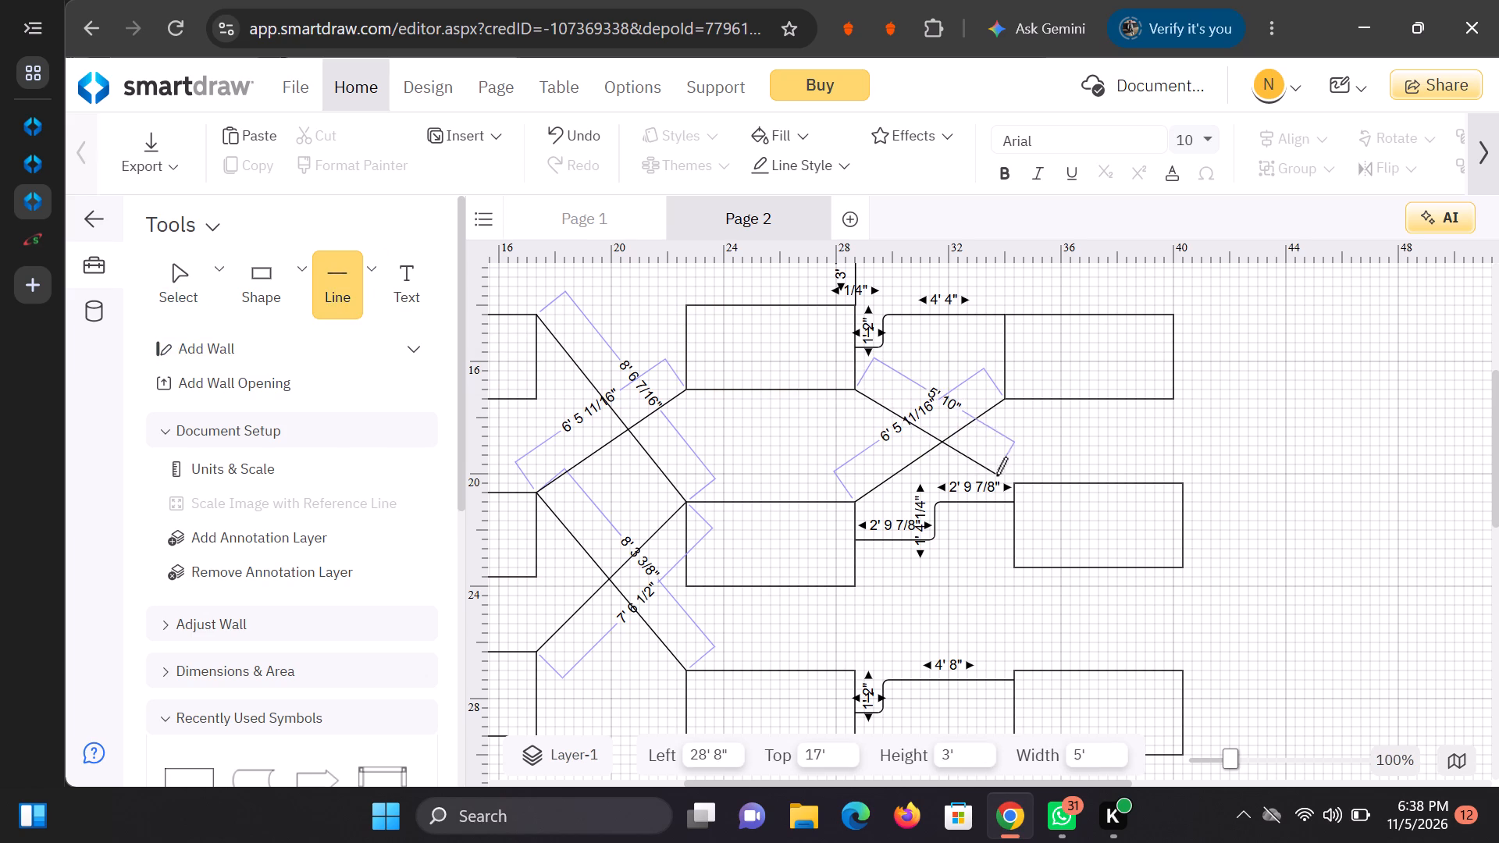
drag(996, 475, 1017, 486)
click(1498, 478)
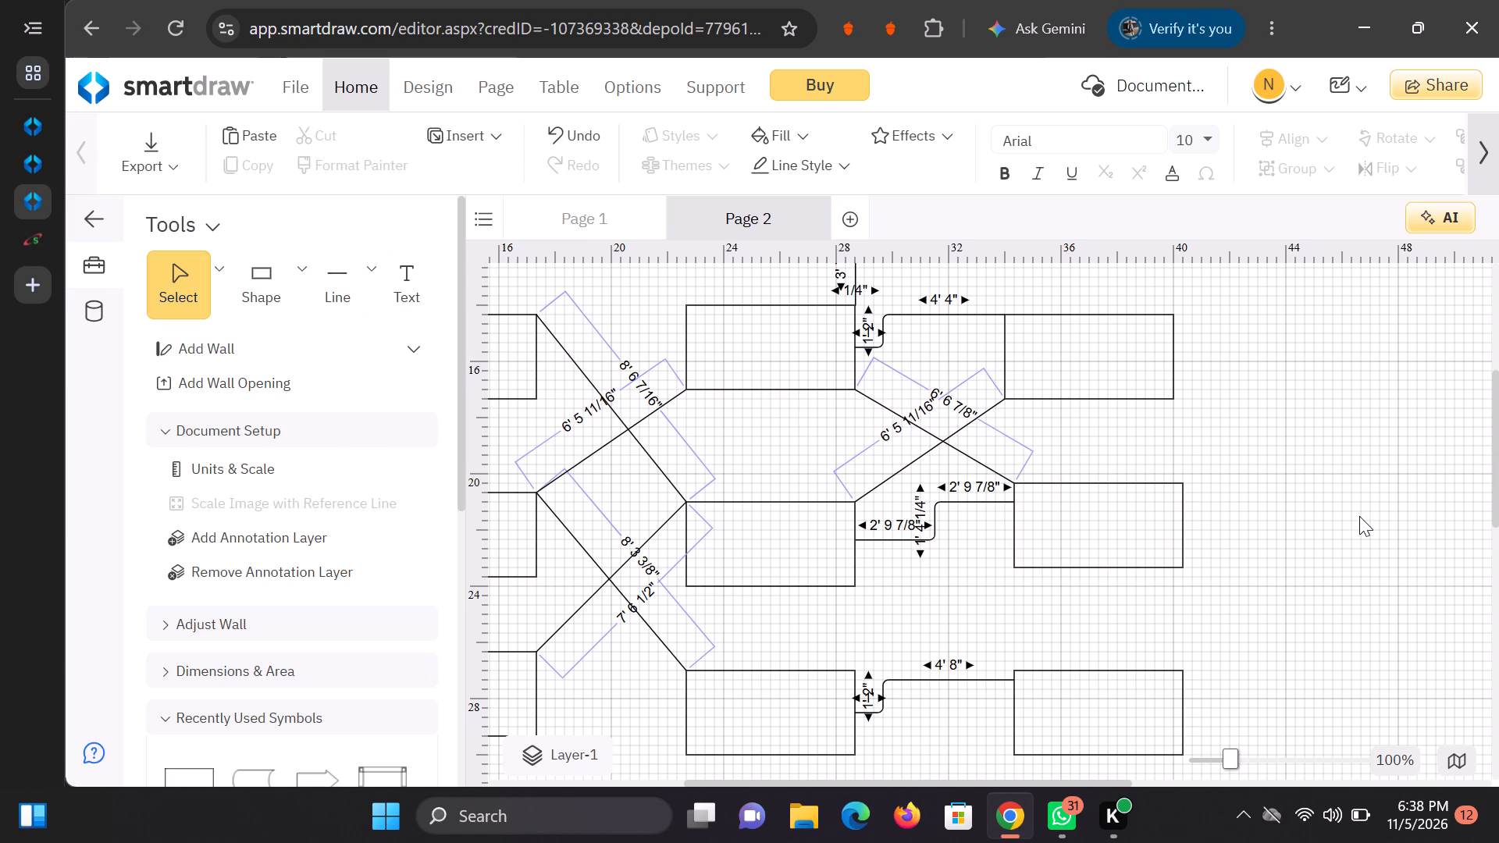
Draw a horizontal straight line 5' long outward from the right edge of the third column's first-row rectangle.
scroll(1382, 502, up, 1)
scroll(1319, 571, up, 1)
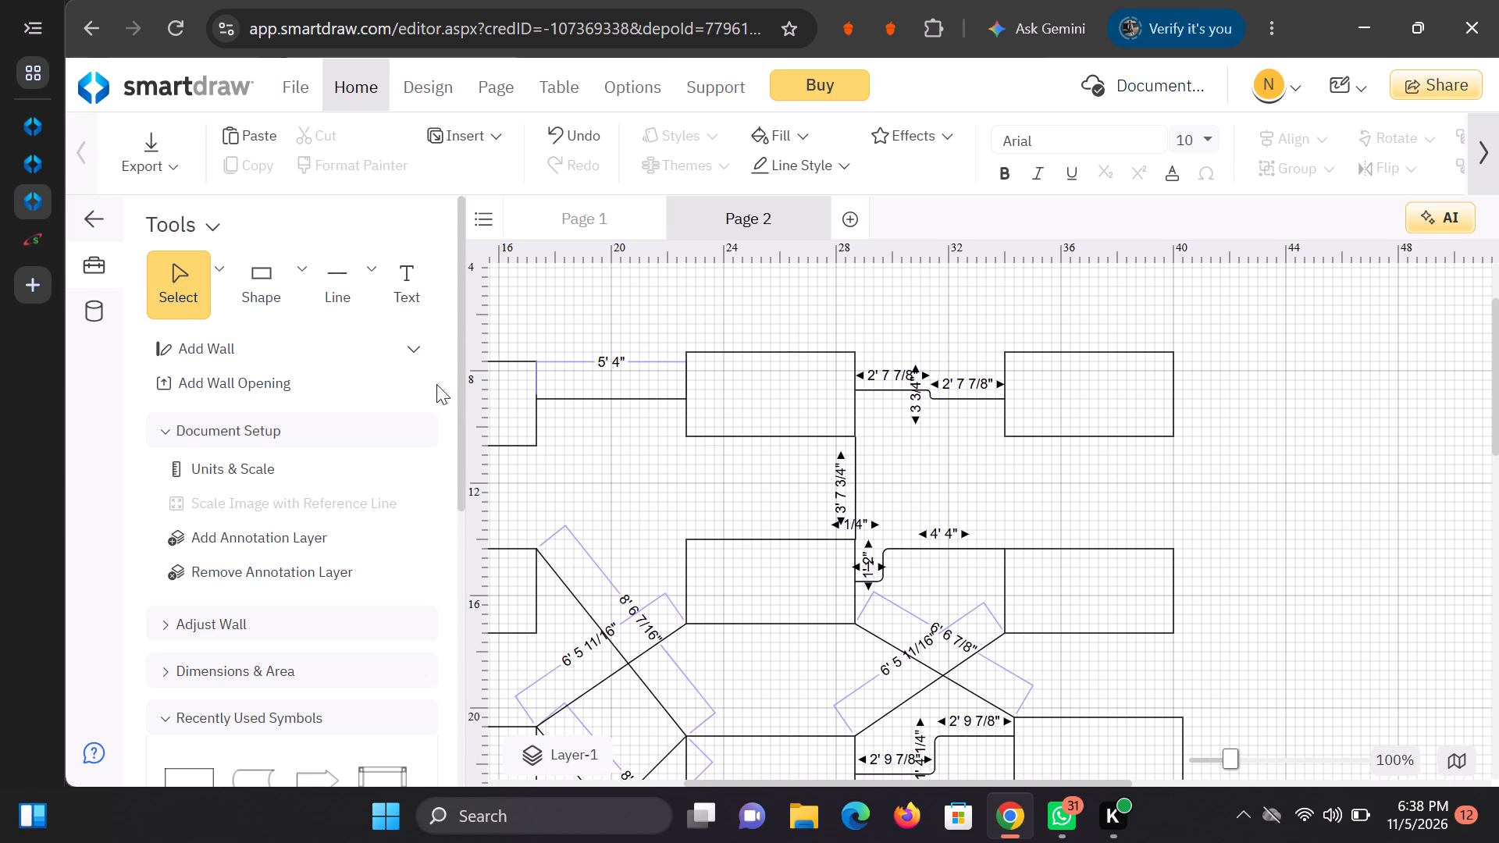
click(377, 285)
click(400, 365)
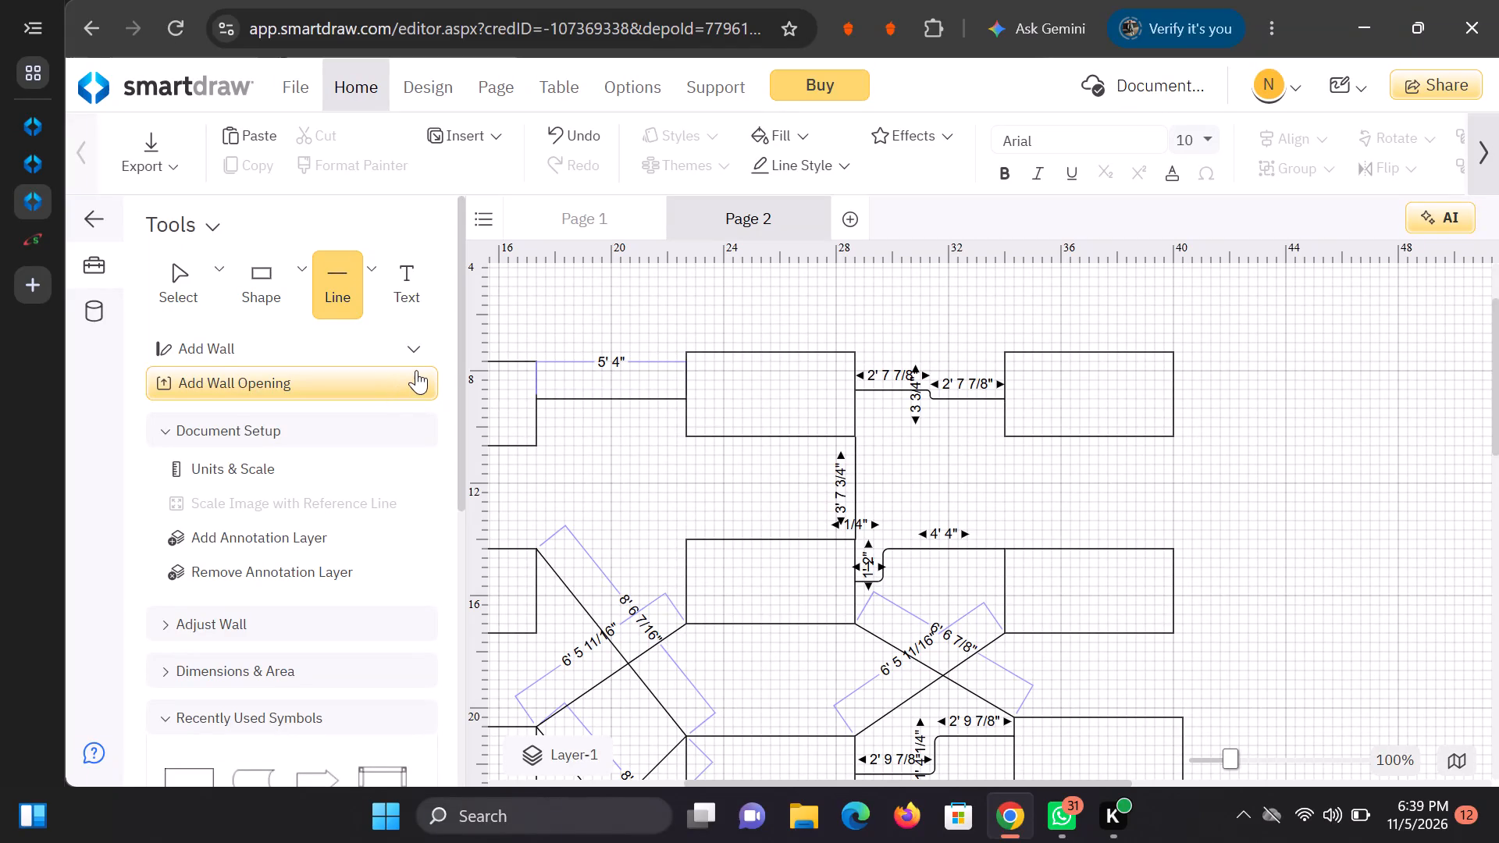
scroll(985, 560, down, 1)
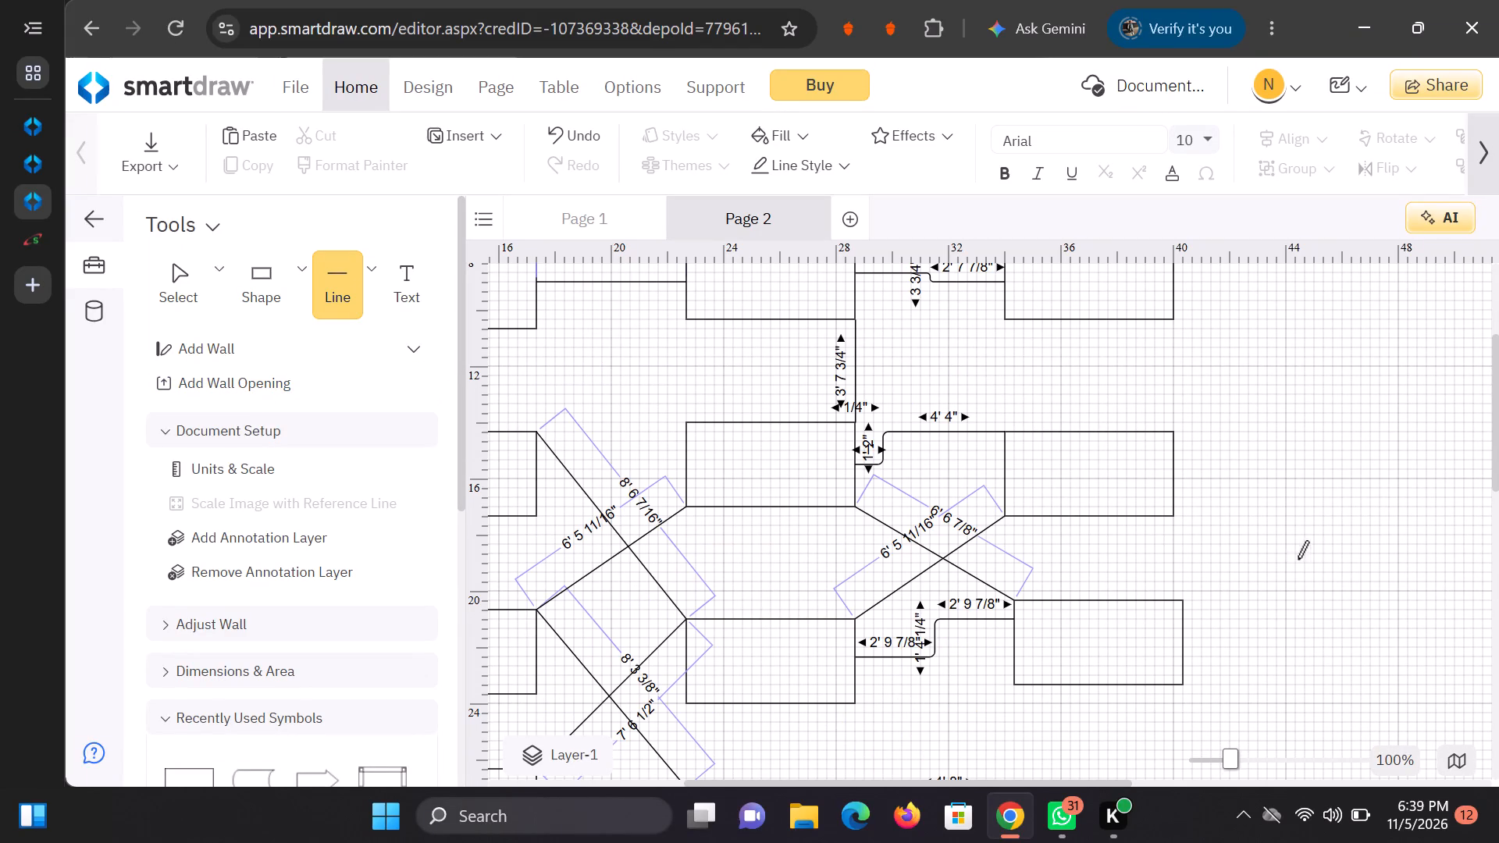
scroll(1305, 526, down, 3)
scroll(905, 425, up, 2)
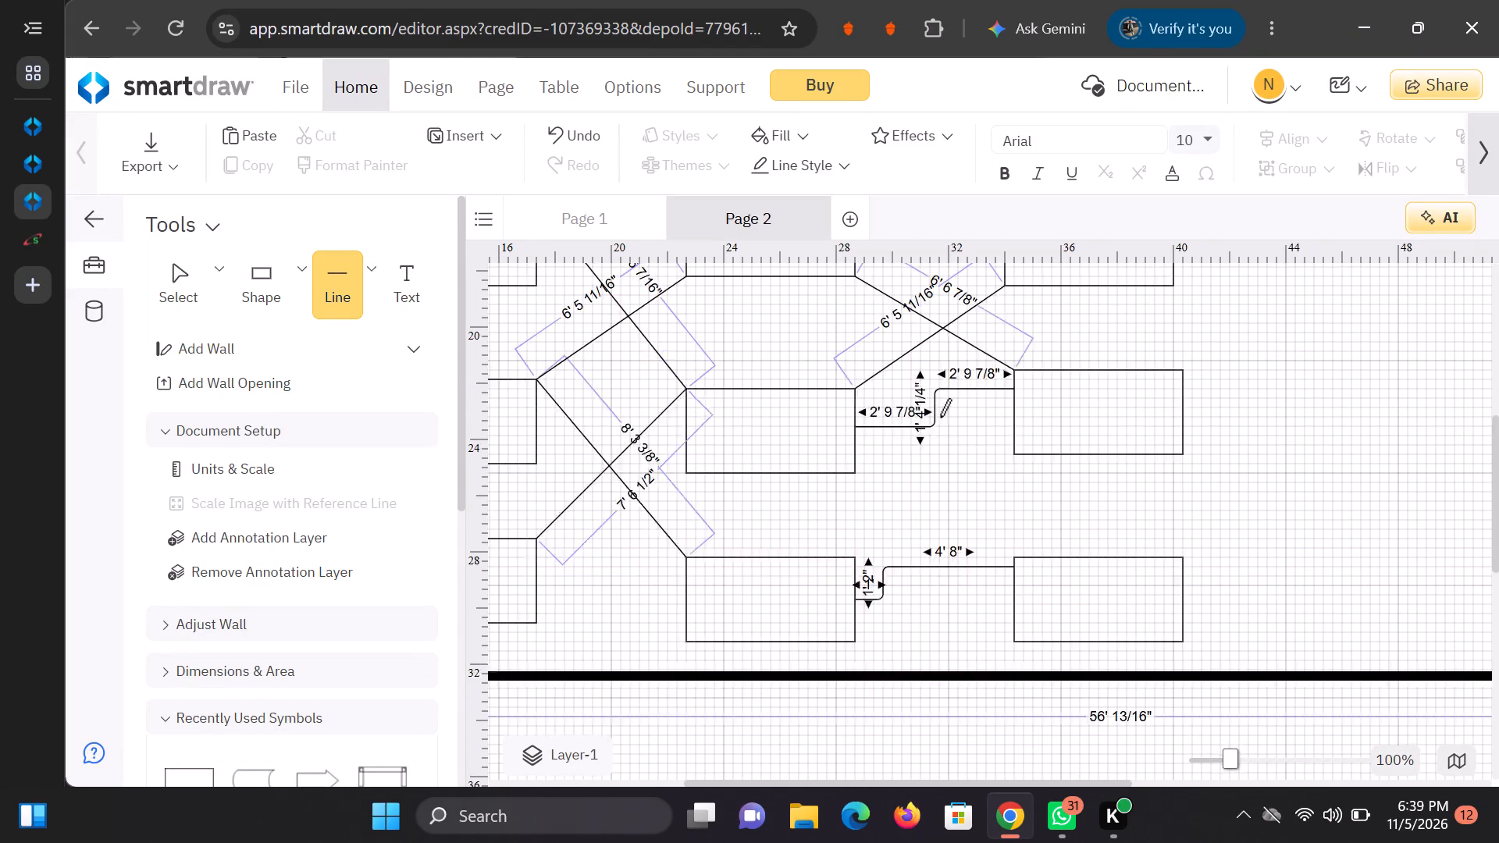
scroll(974, 416, up, 2)
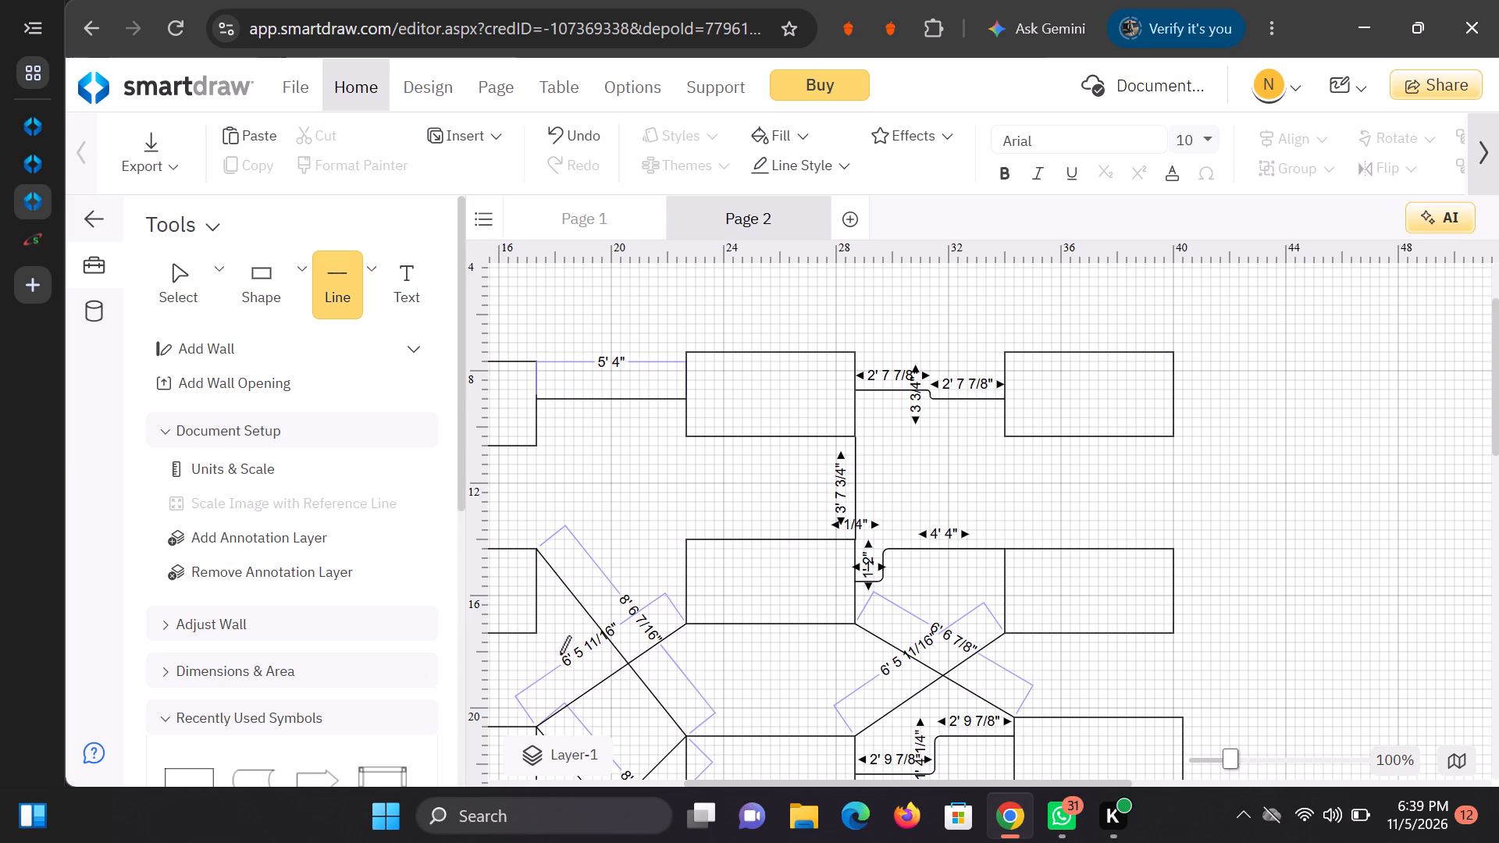
scroll(699, 343, up, 1)
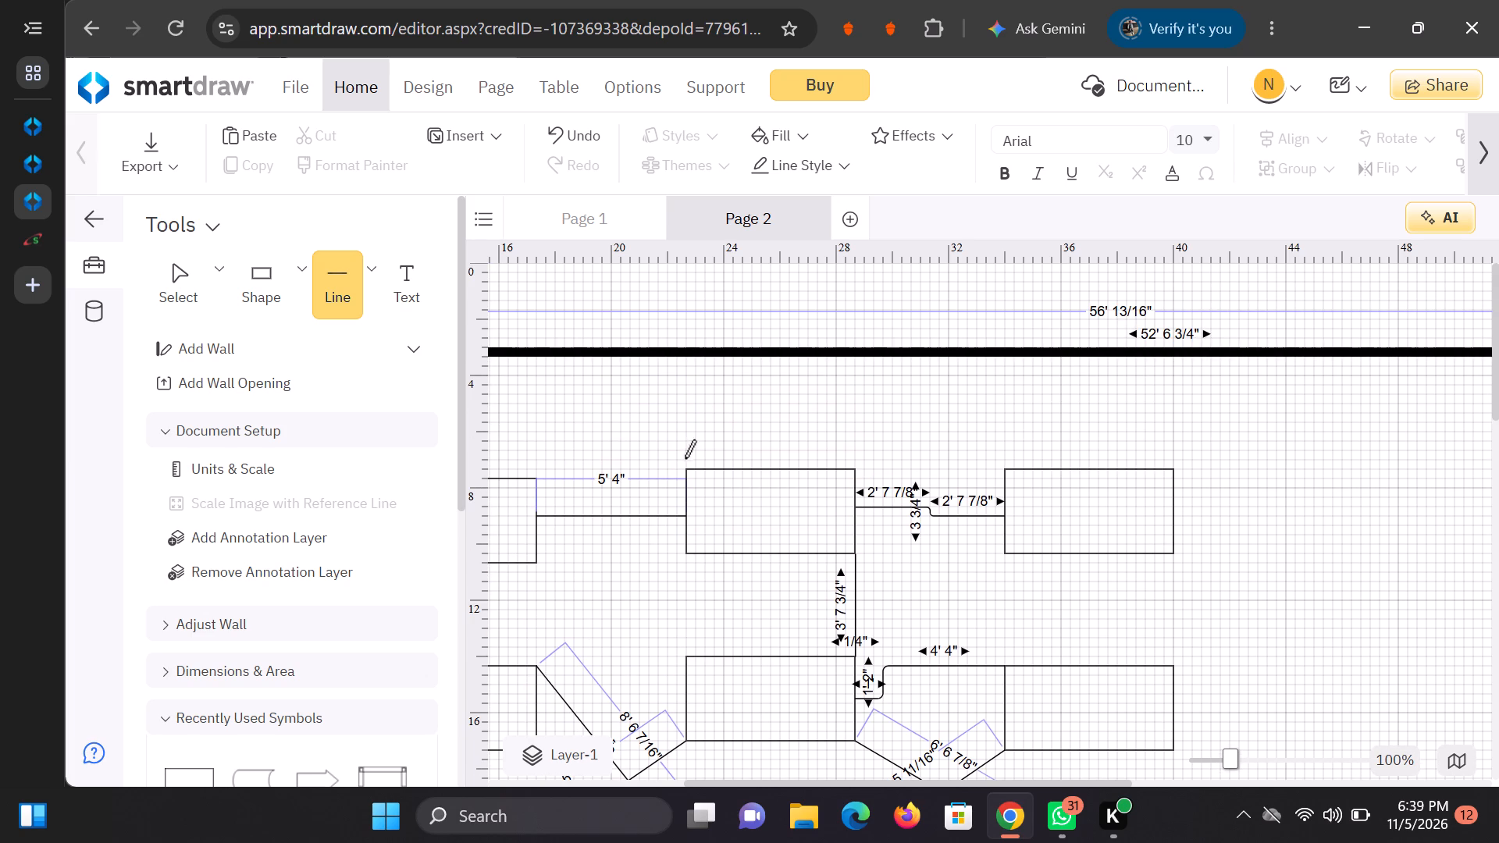
scroll(1152, 397, up, 4)
scroll(1163, 431, down, 3)
scroll(1162, 438, up, 2)
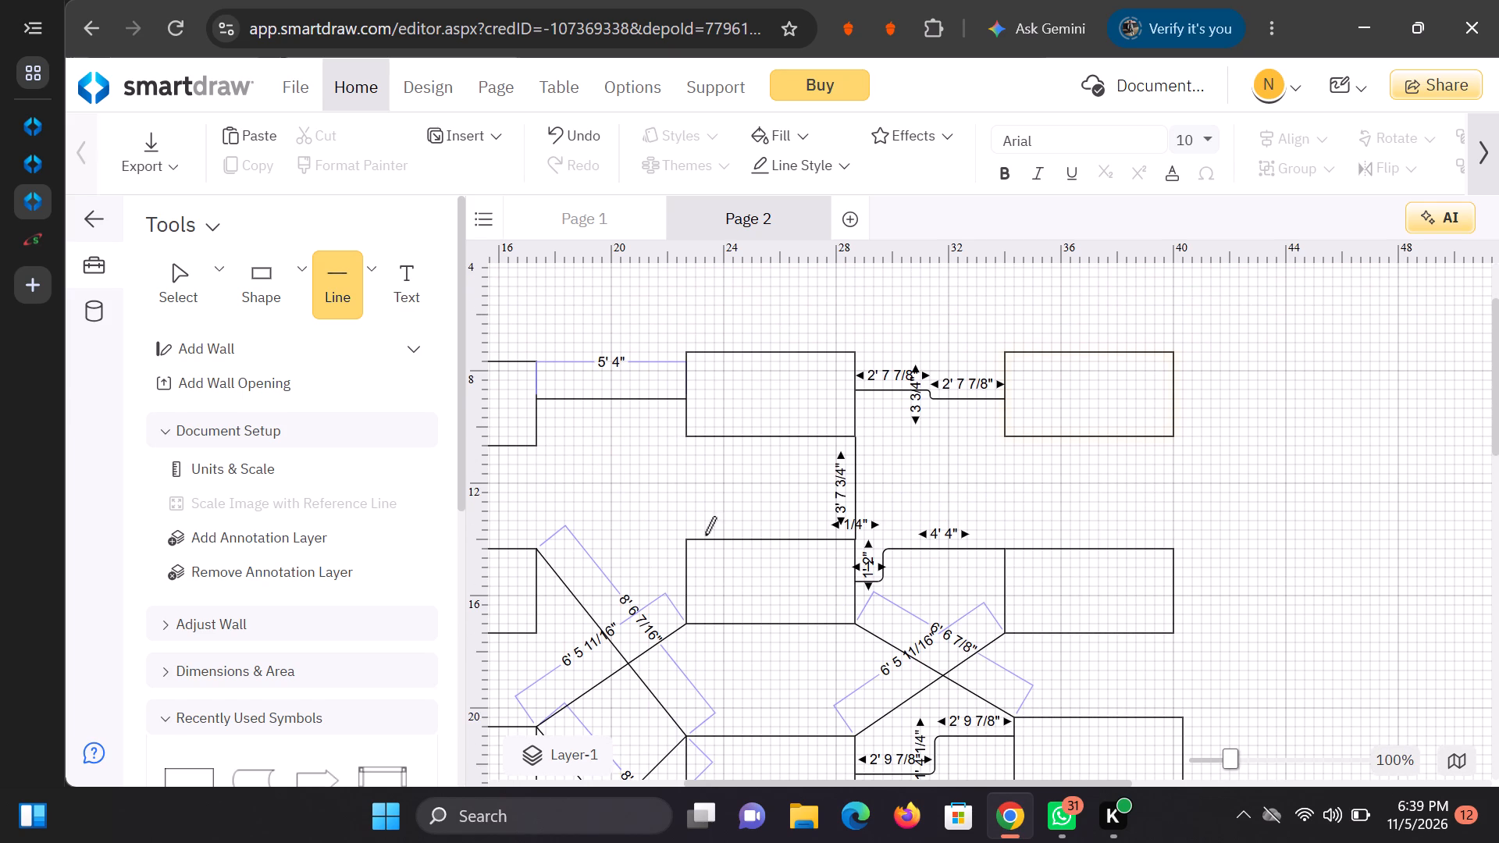
click(378, 286)
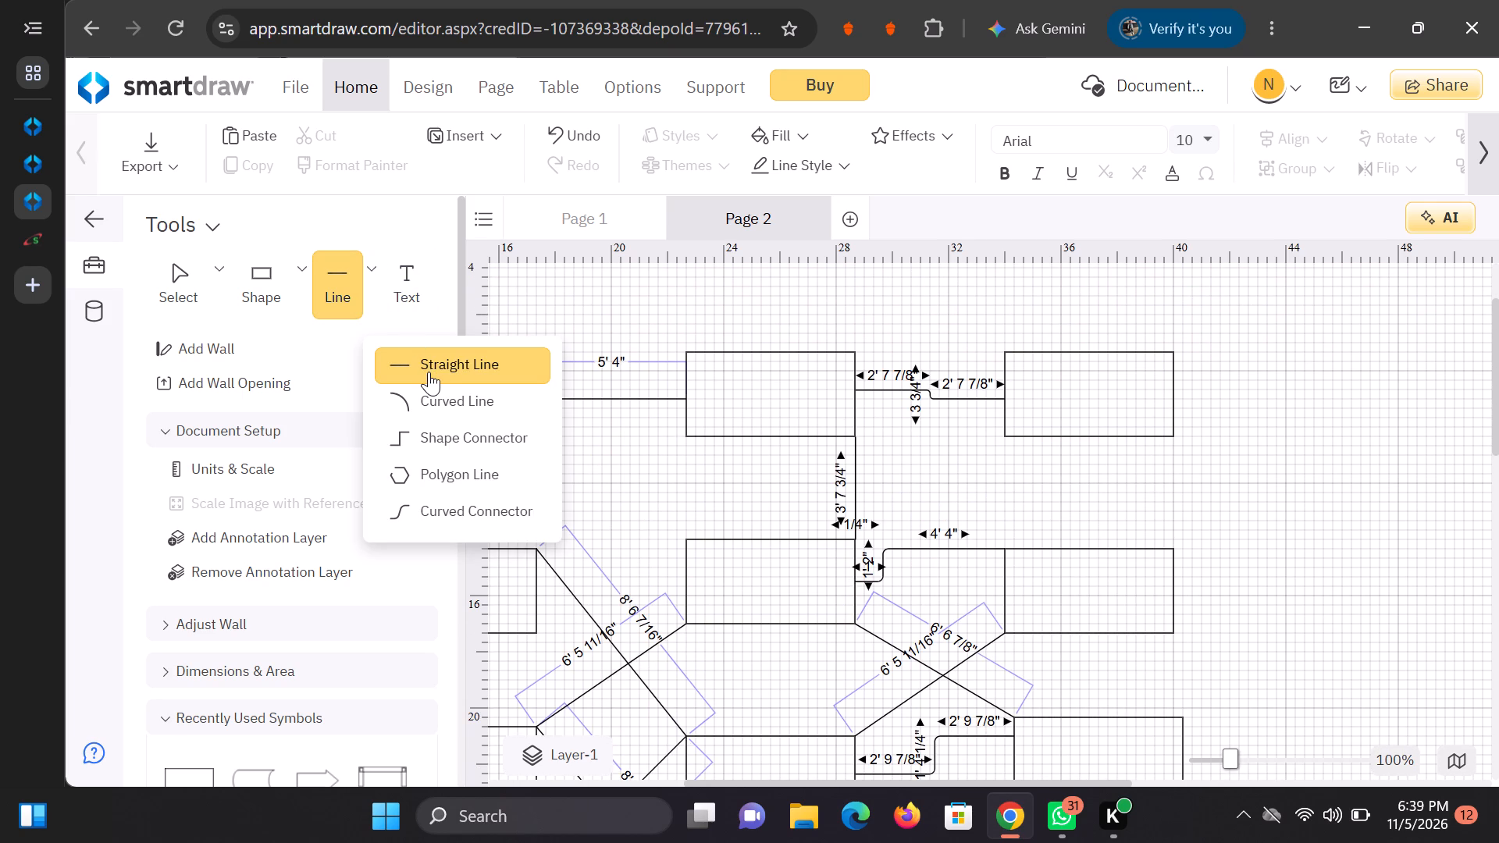
click(429, 372)
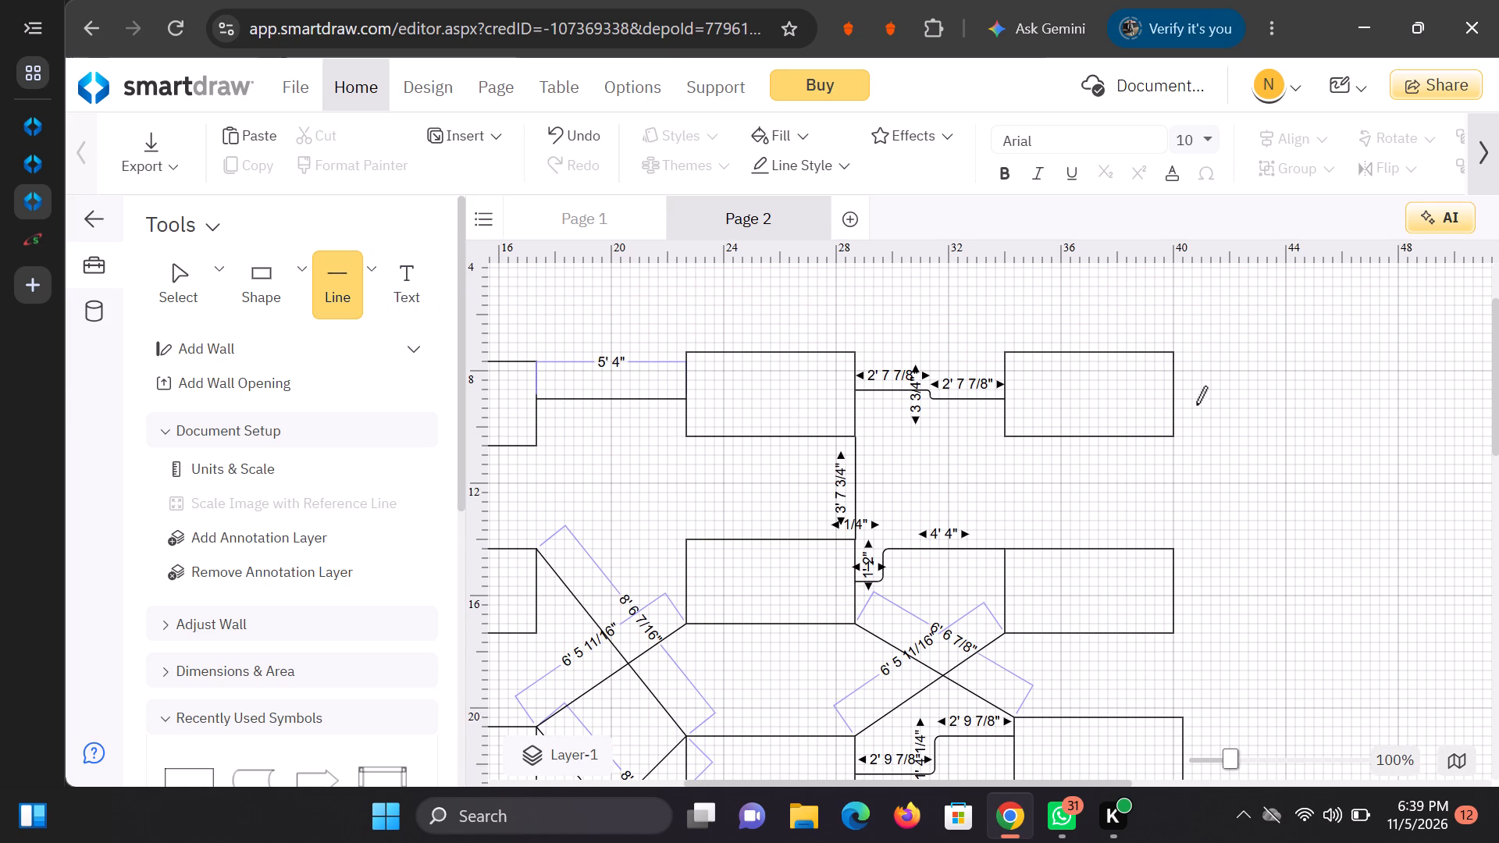
drag(1180, 390, 1317, 391)
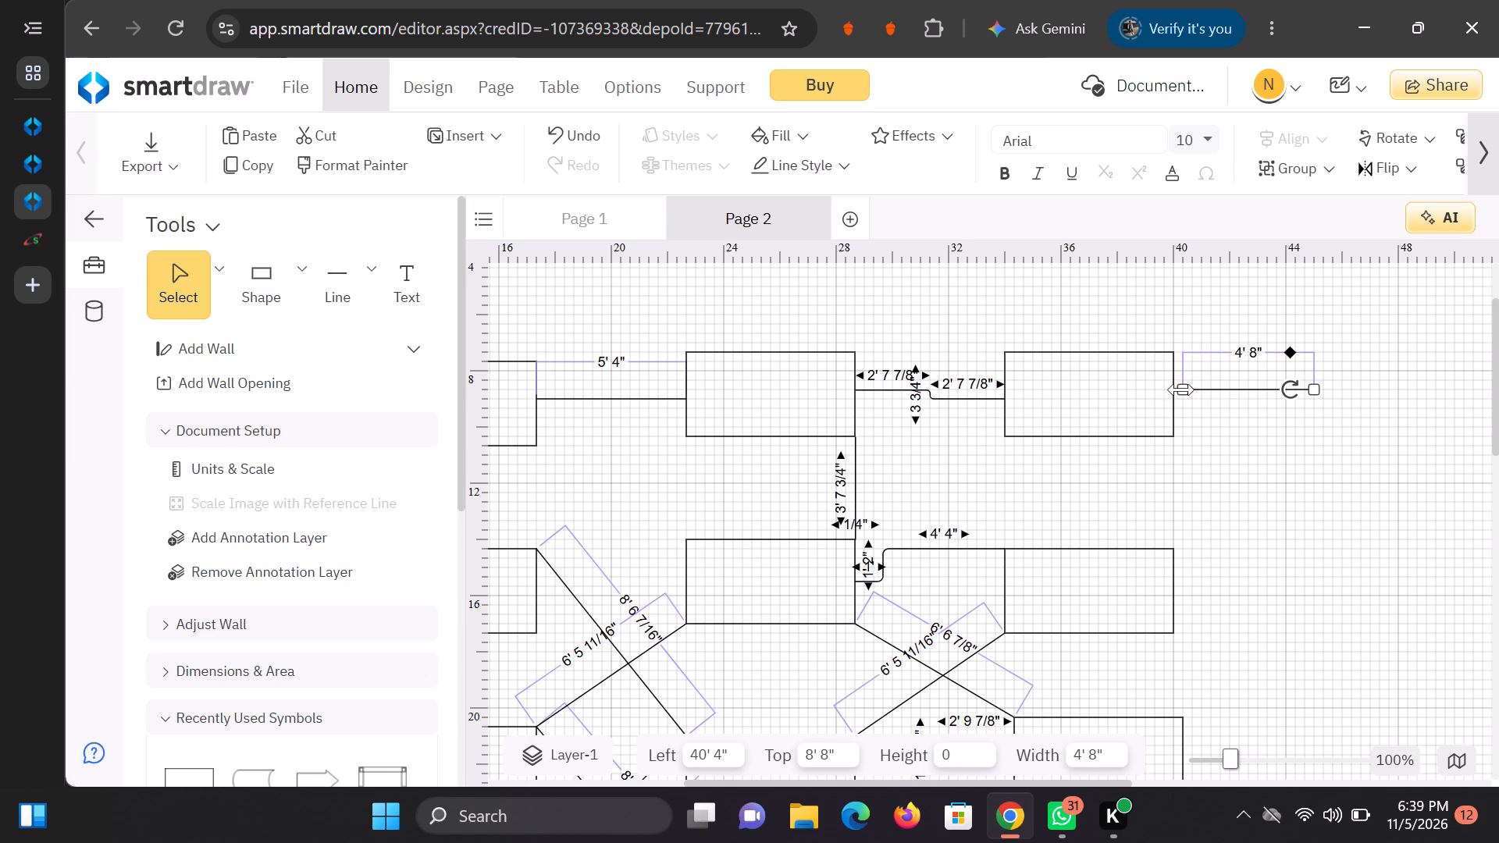
drag(1181, 389, 1170, 390)
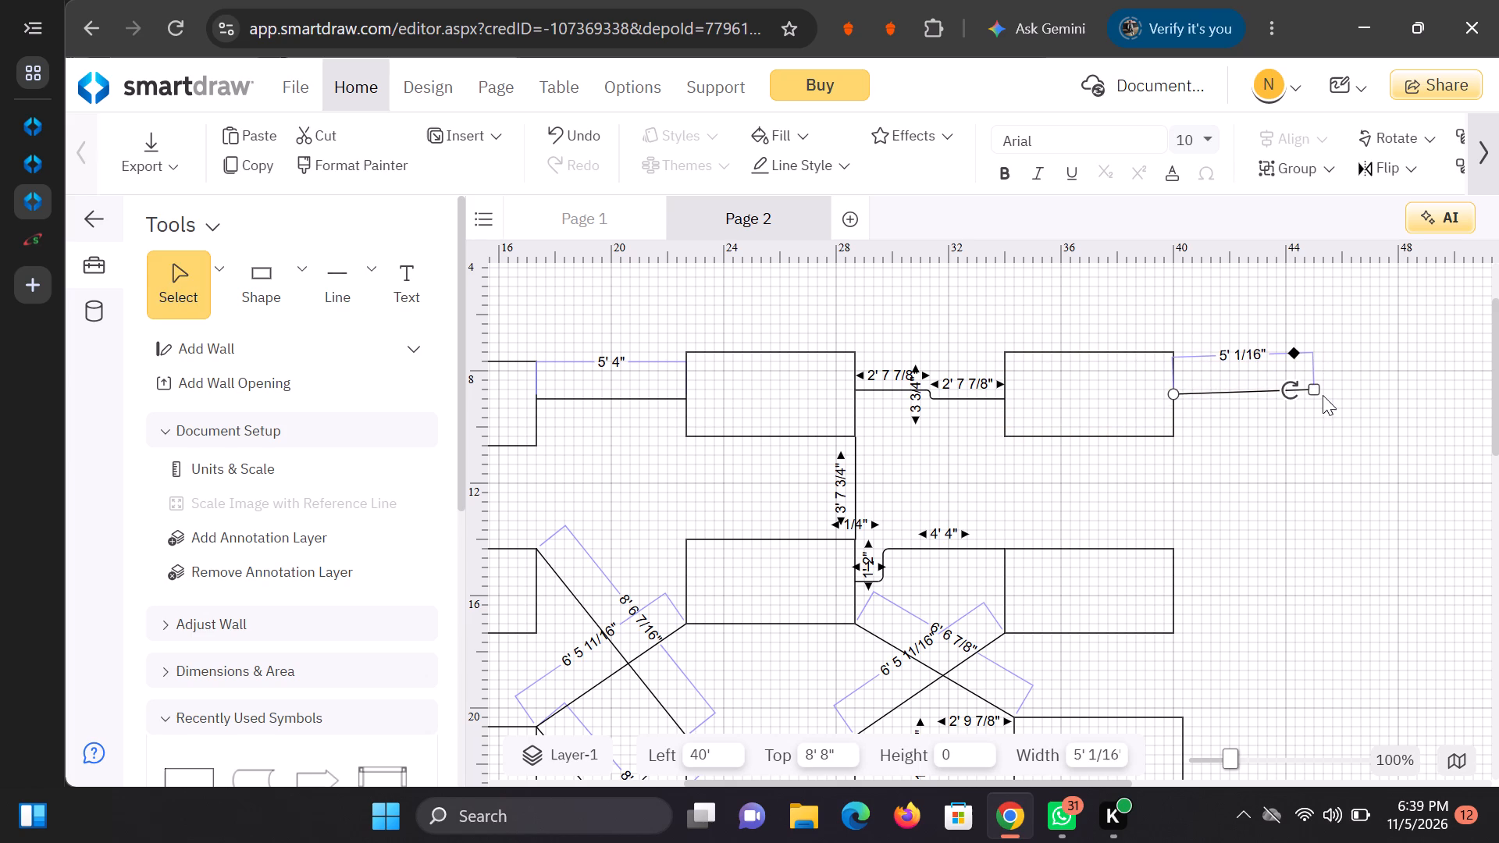
click(1313, 392)
click(1264, 457)
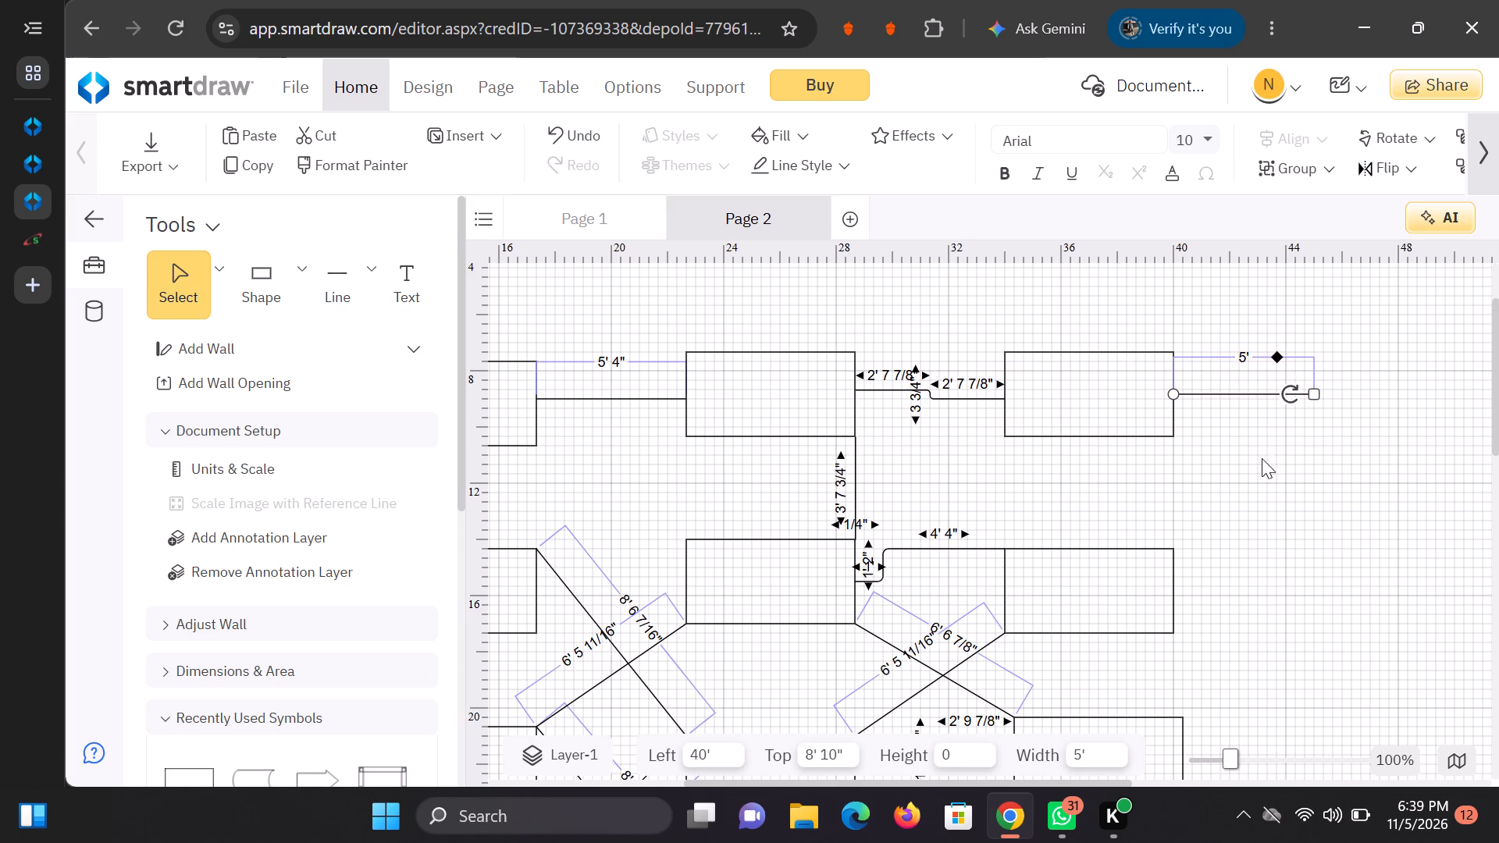
Add a Door (28") symbol rotated 180° on the top edge of the second column's first-row rectangle, at about 291 3/4" left, 63 3/4" top.
scroll(1079, 615, up, 3)
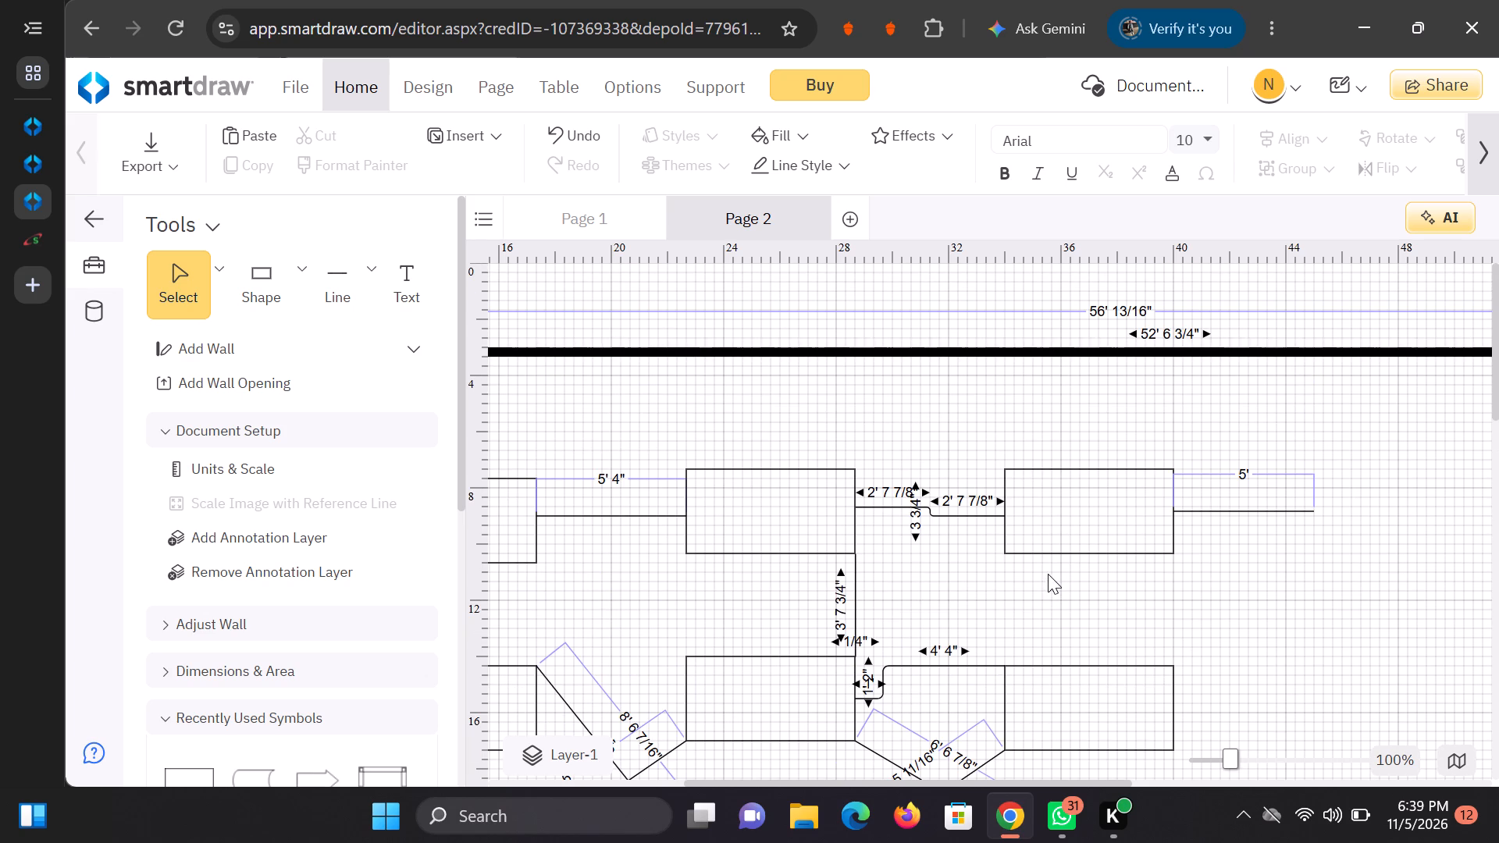
scroll(1048, 574, up, 1)
scroll(330, 664, down, 2)
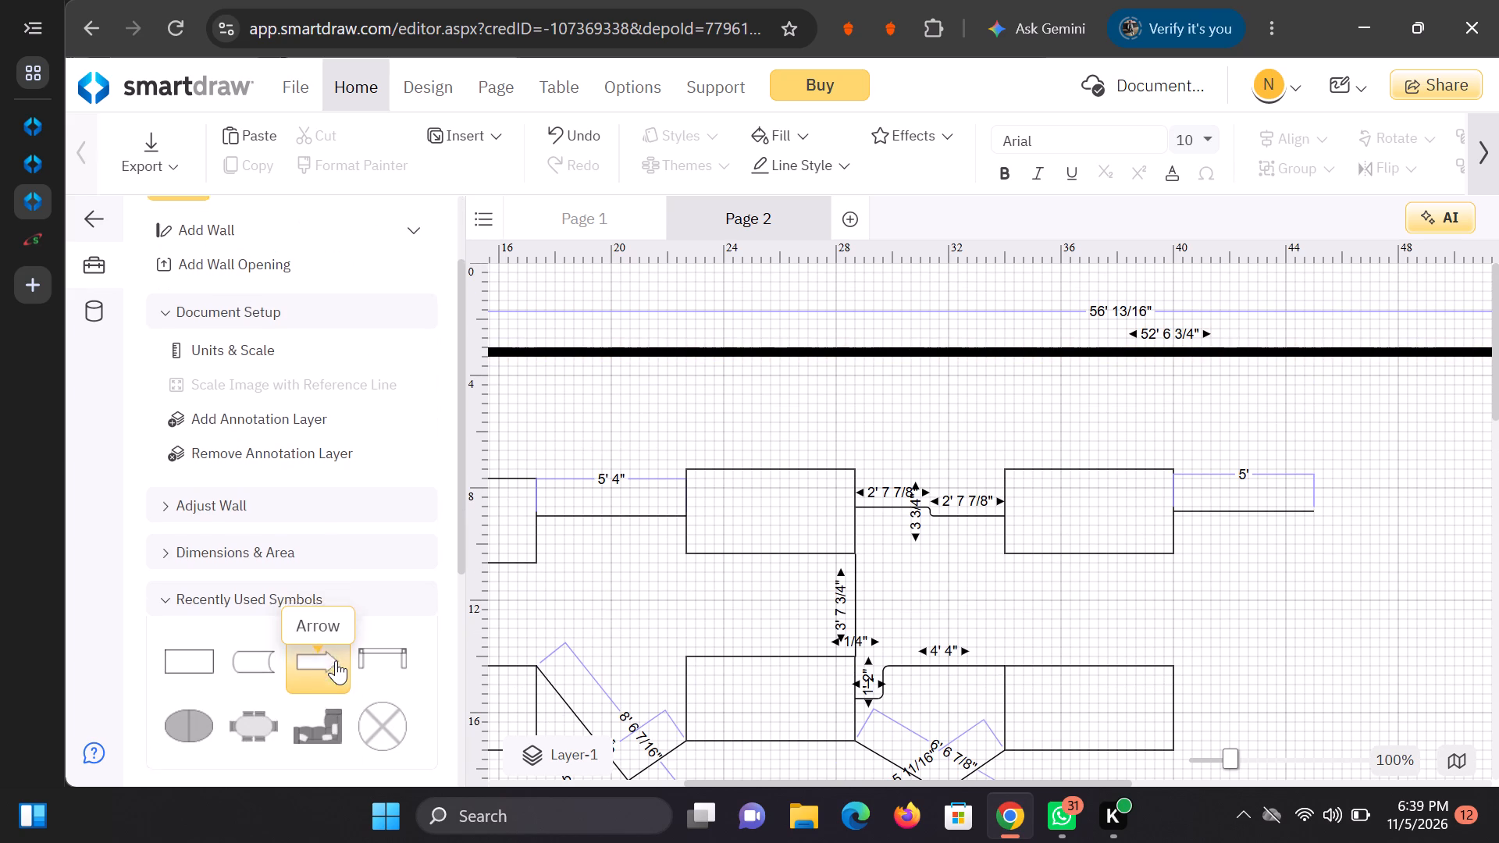
scroll(336, 660, down, 6)
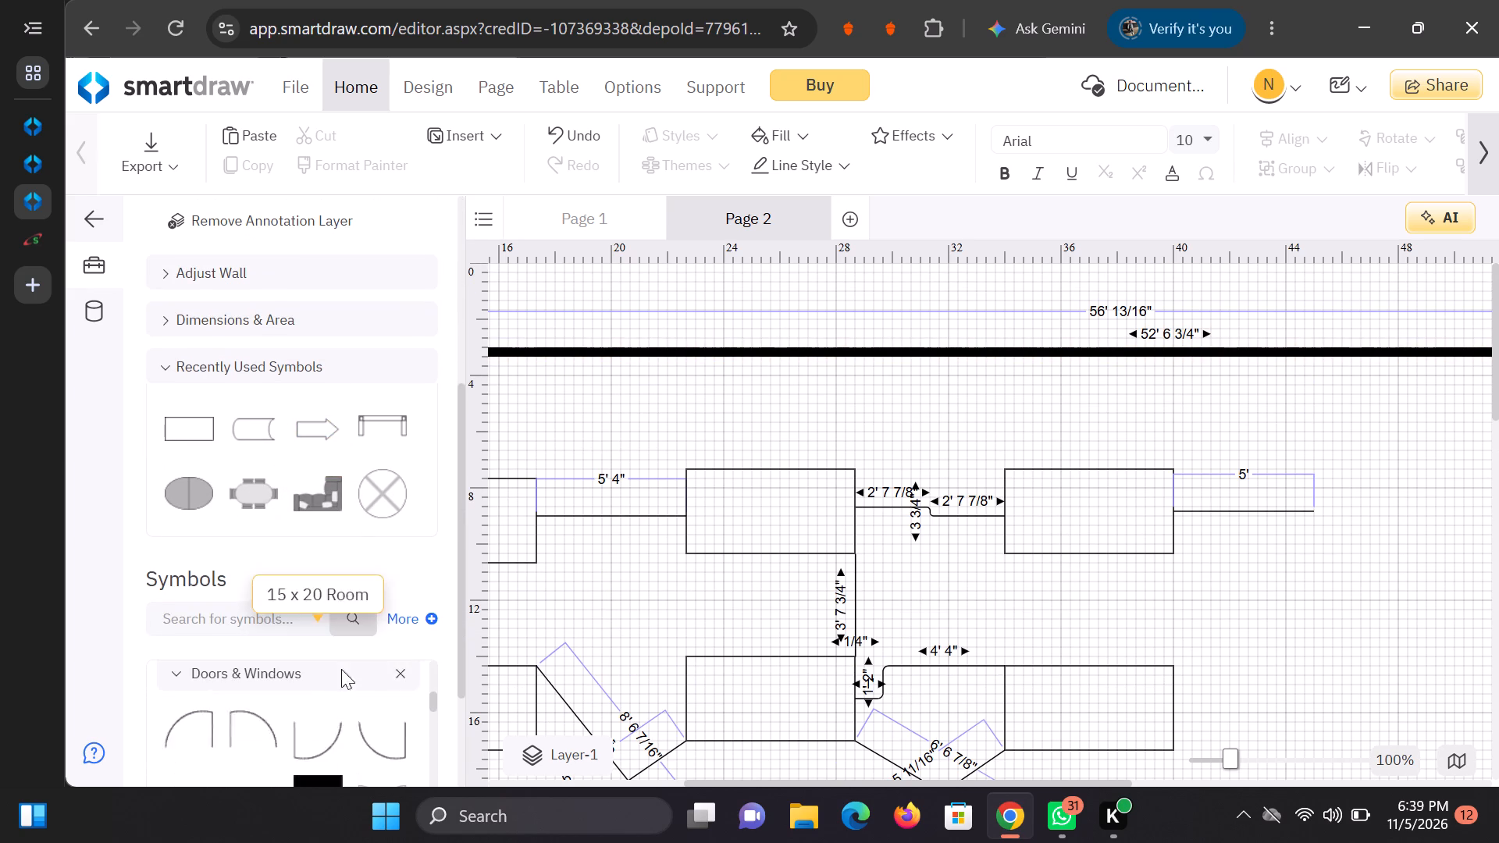
scroll(349, 510, down, 3)
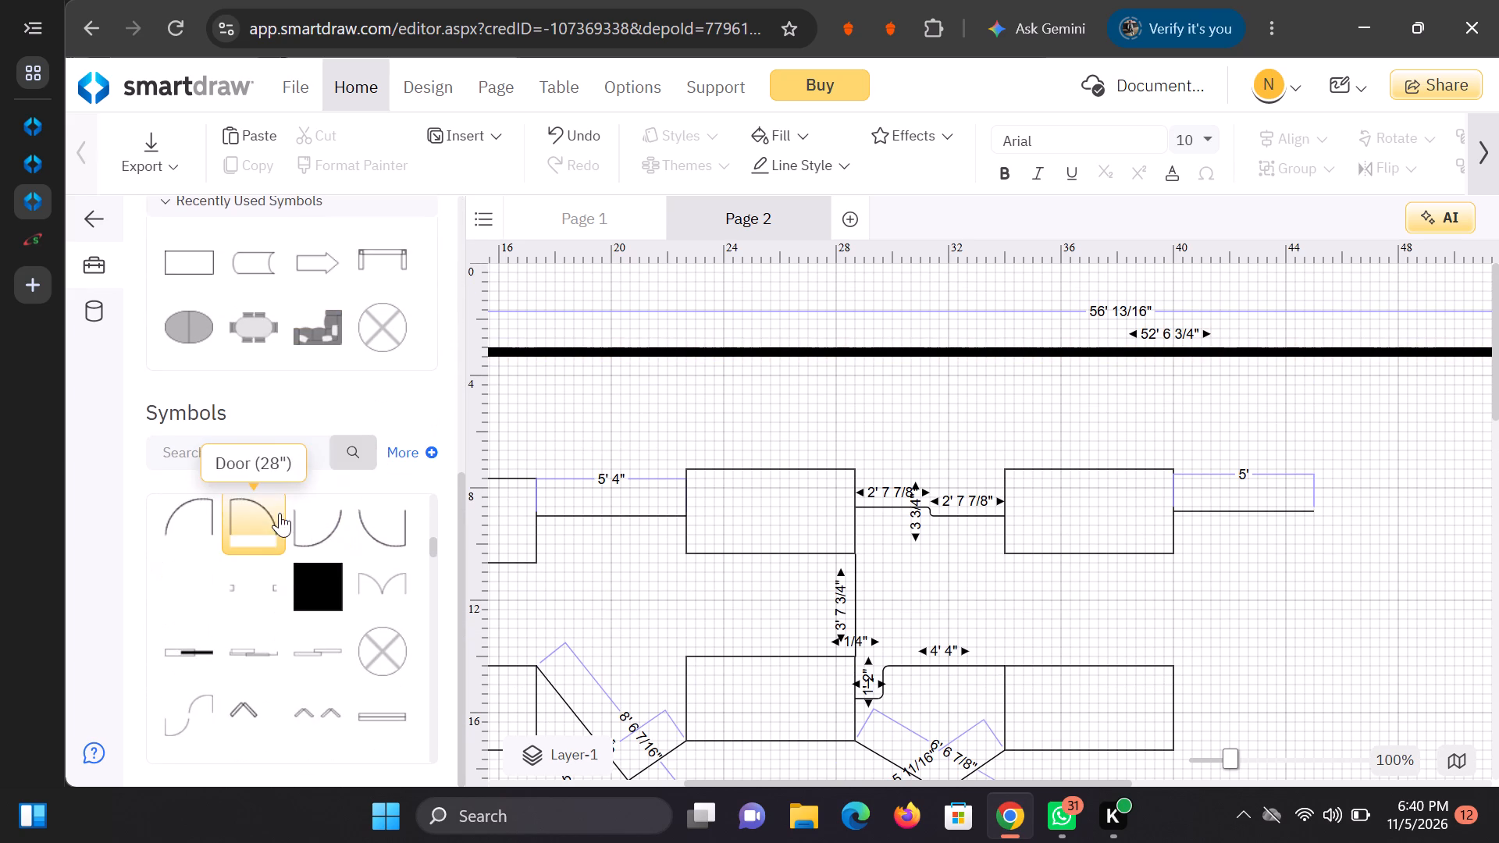
double_click(308, 518)
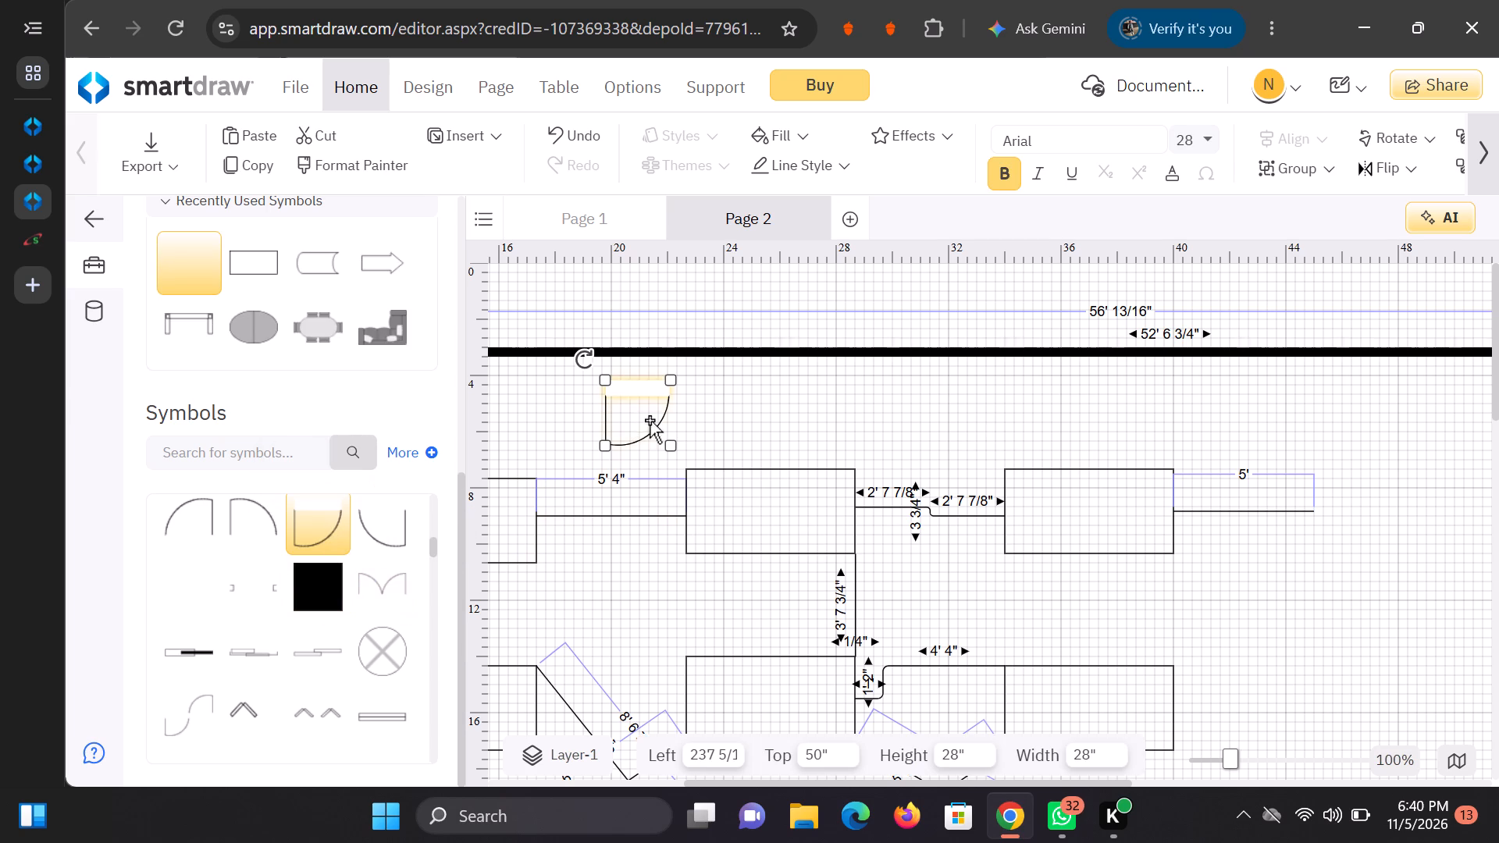
drag(589, 356, 632, 380)
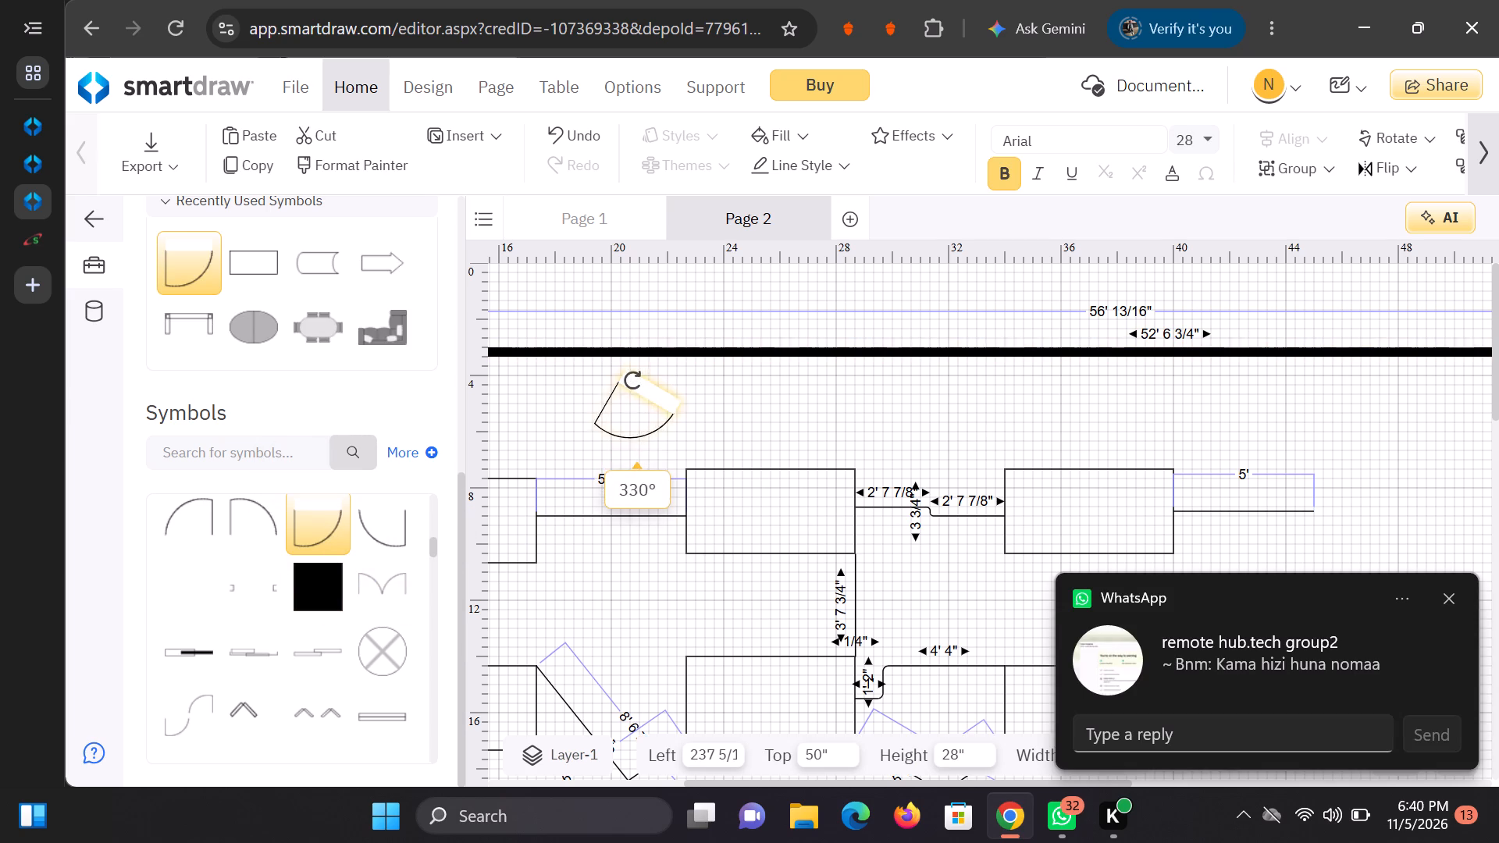
drag(632, 380, 698, 428)
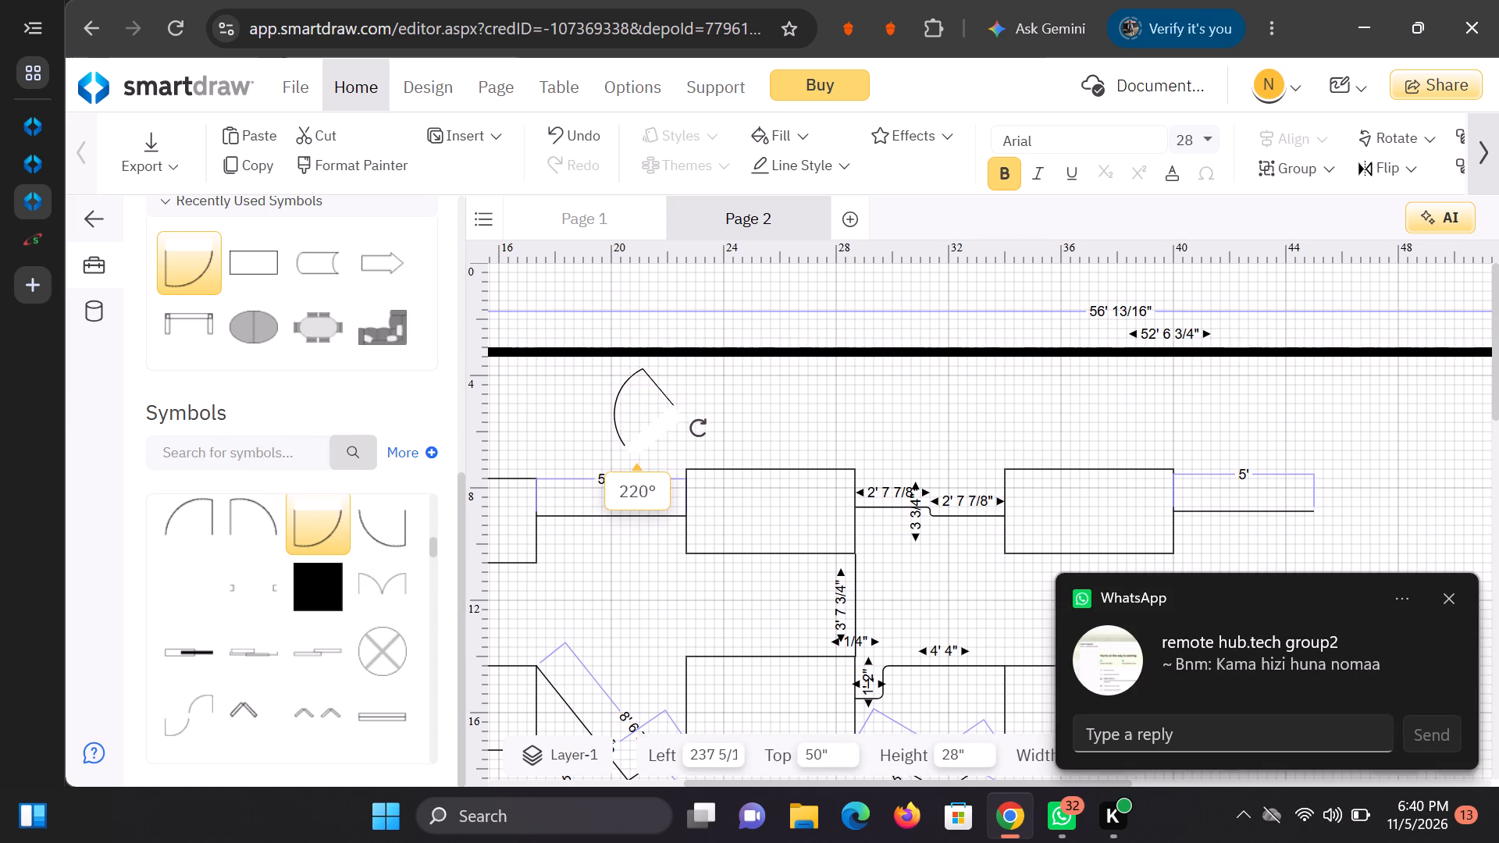
drag(698, 428, 677, 457)
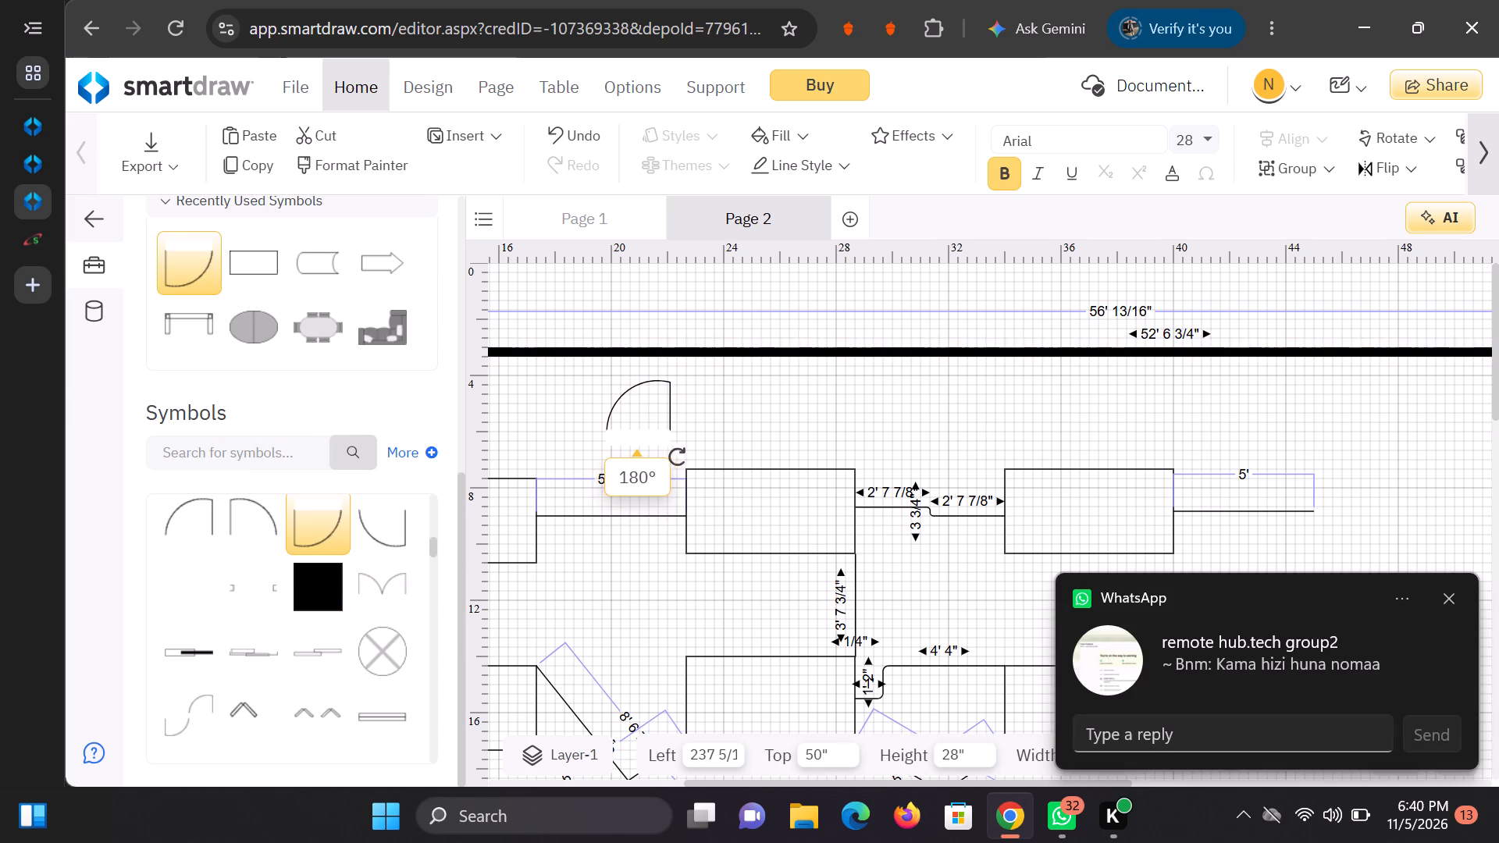
drag(677, 457, 676, 457)
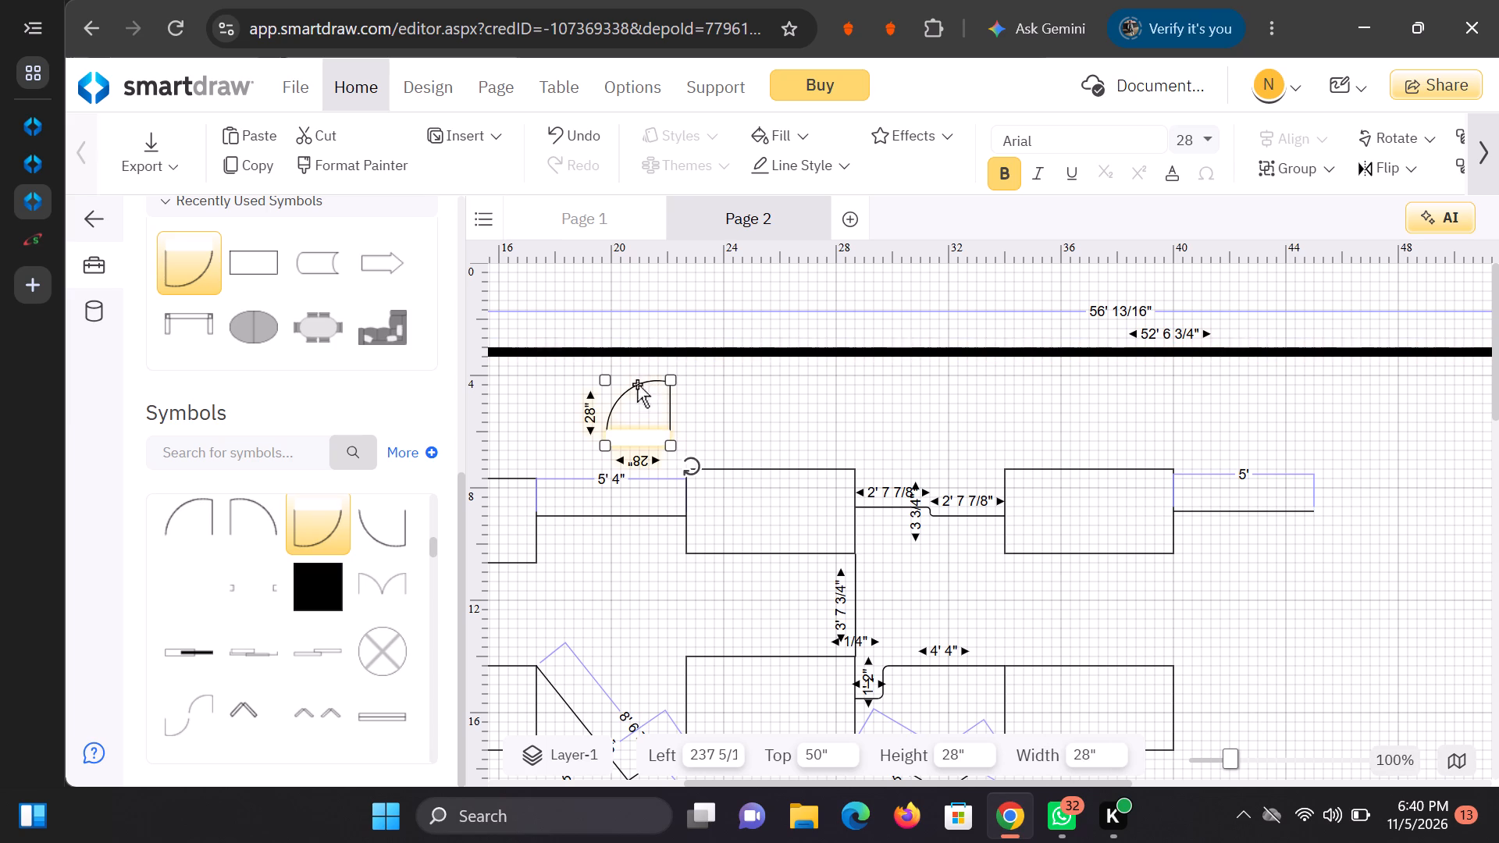
drag(638, 386, 758, 420)
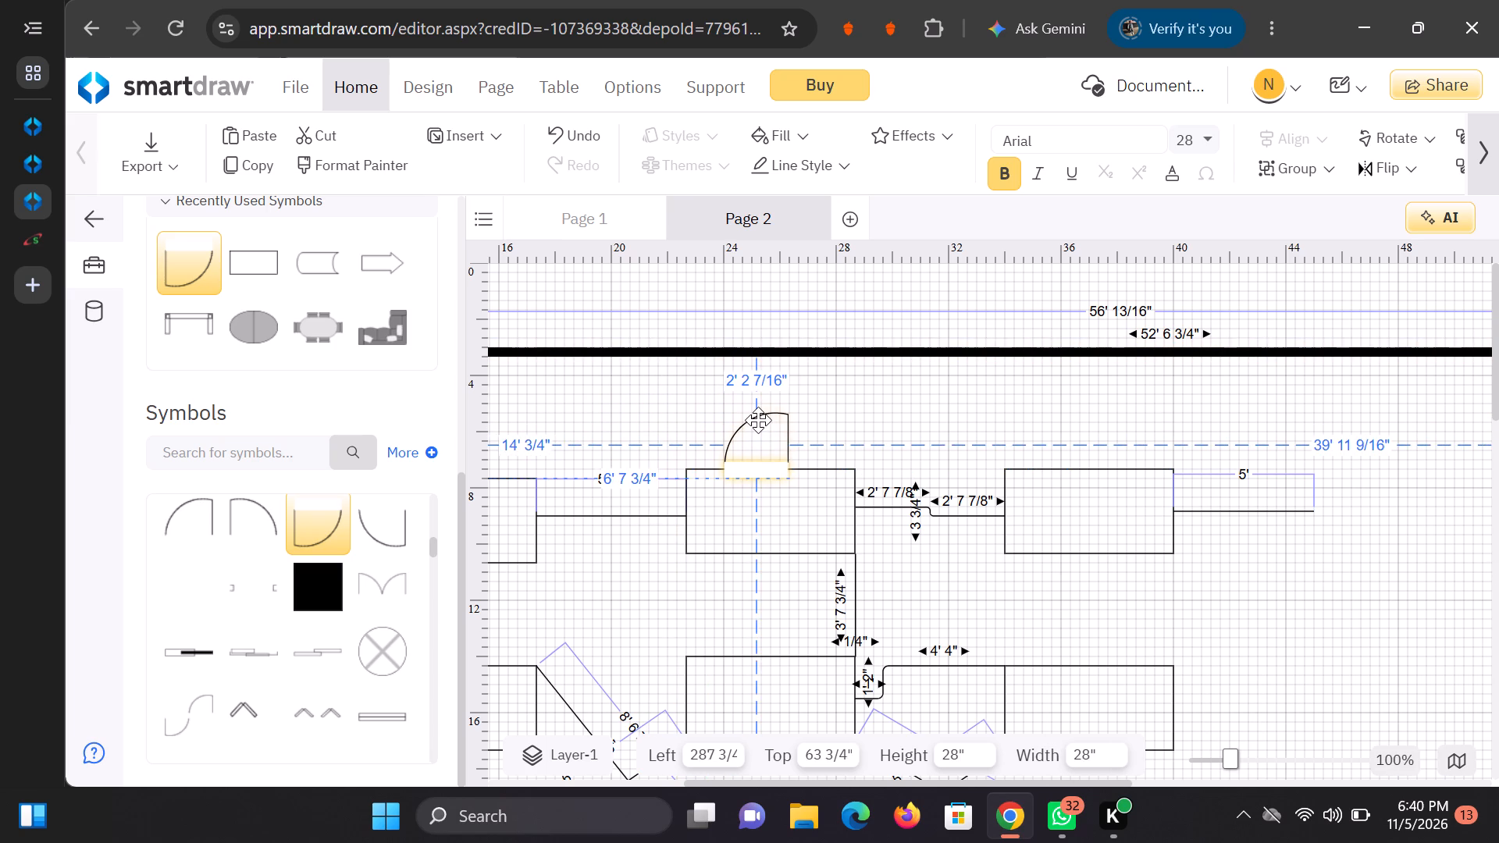
drag(758, 420, 763, 418)
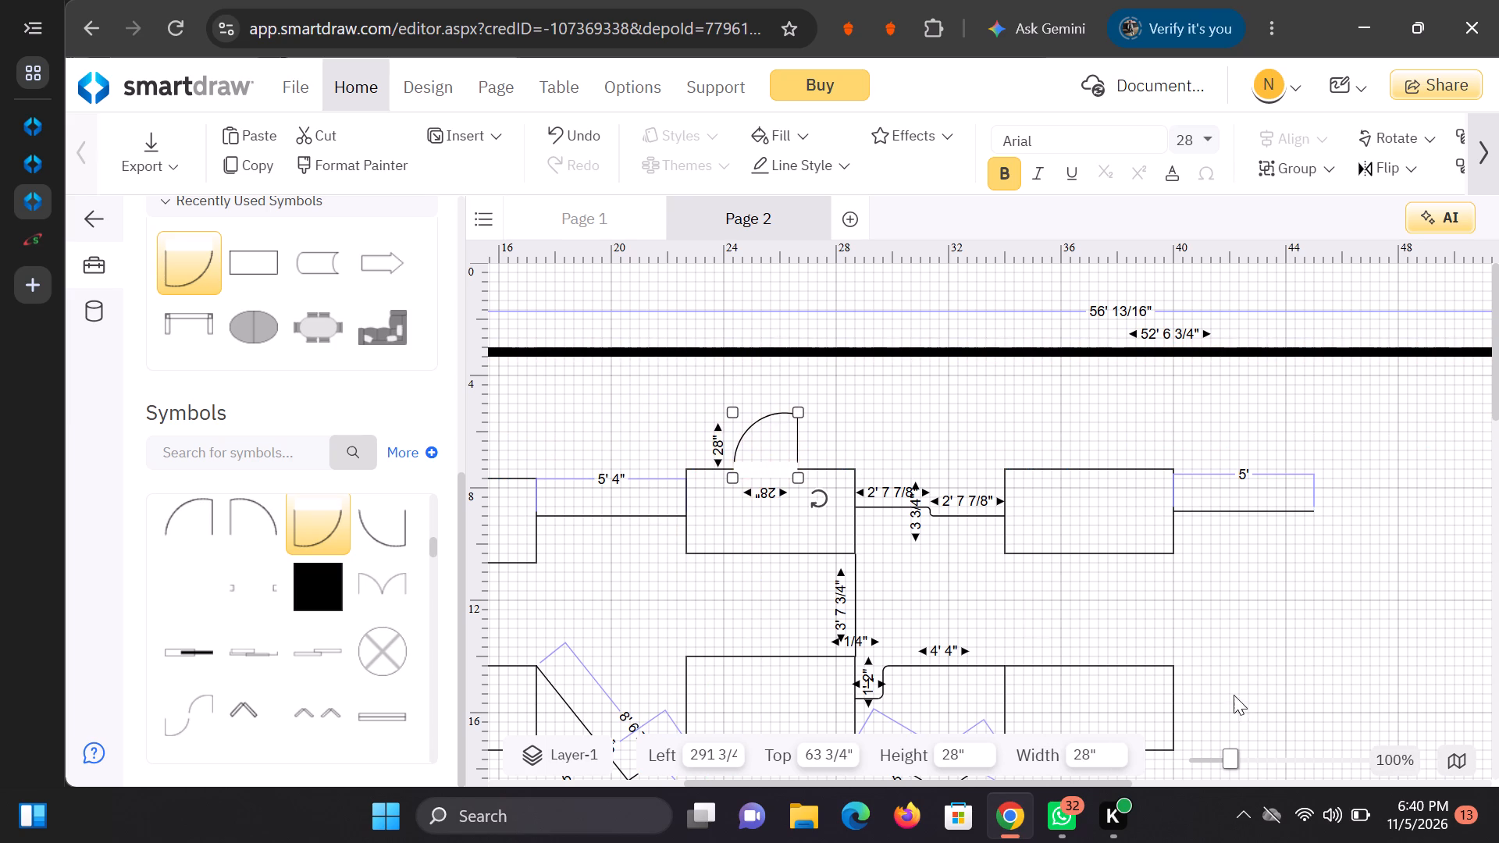
Add a mirrored Door (28") symbol rotated 180° on the top edge of the third column's first-row rectangle, at 430" left, 63 3/4" top.
double_click(401, 518)
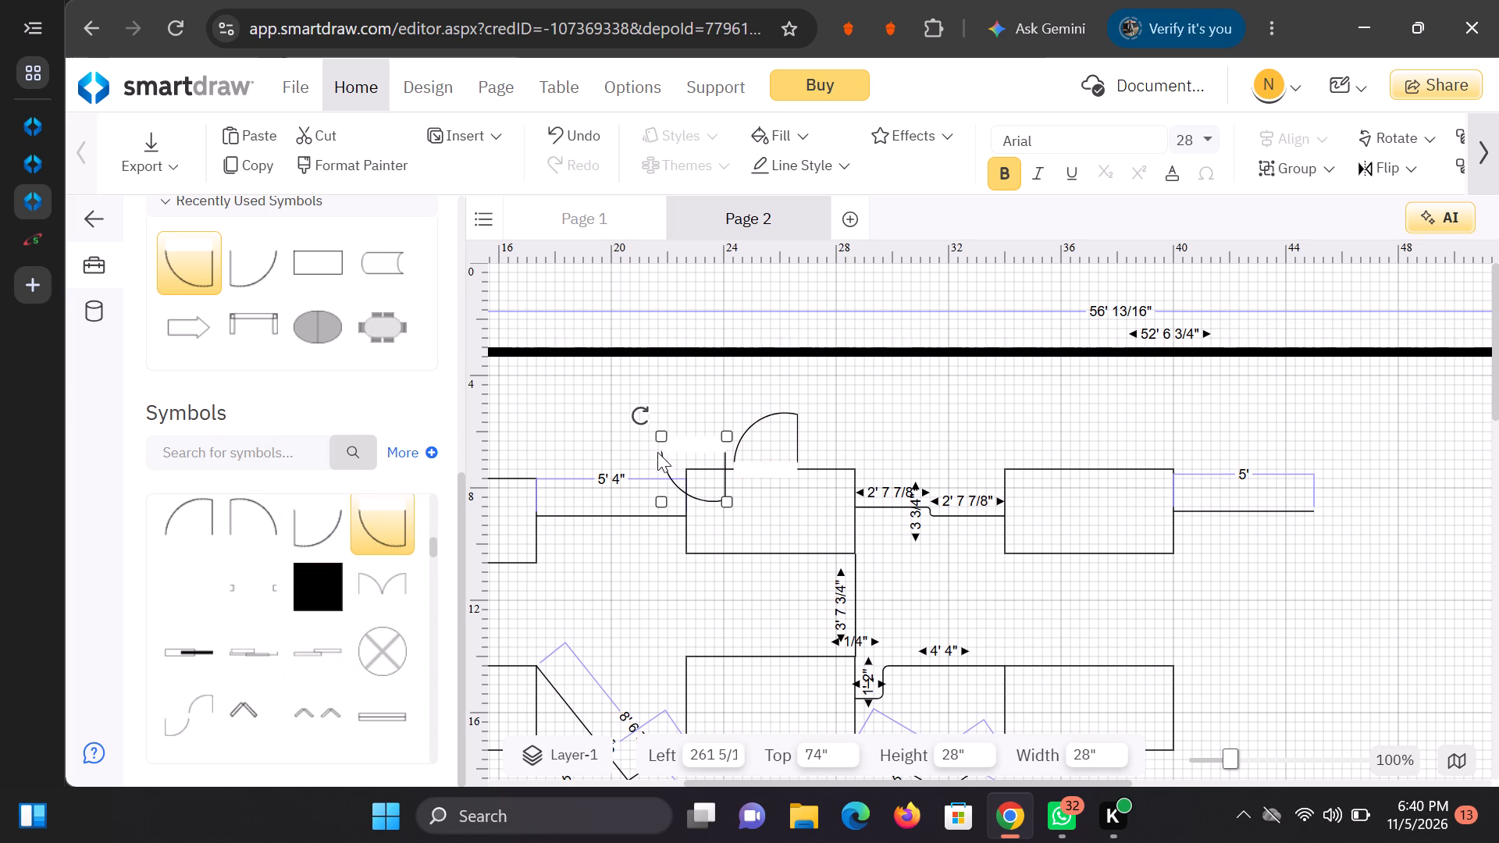
drag(662, 469, 680, 435)
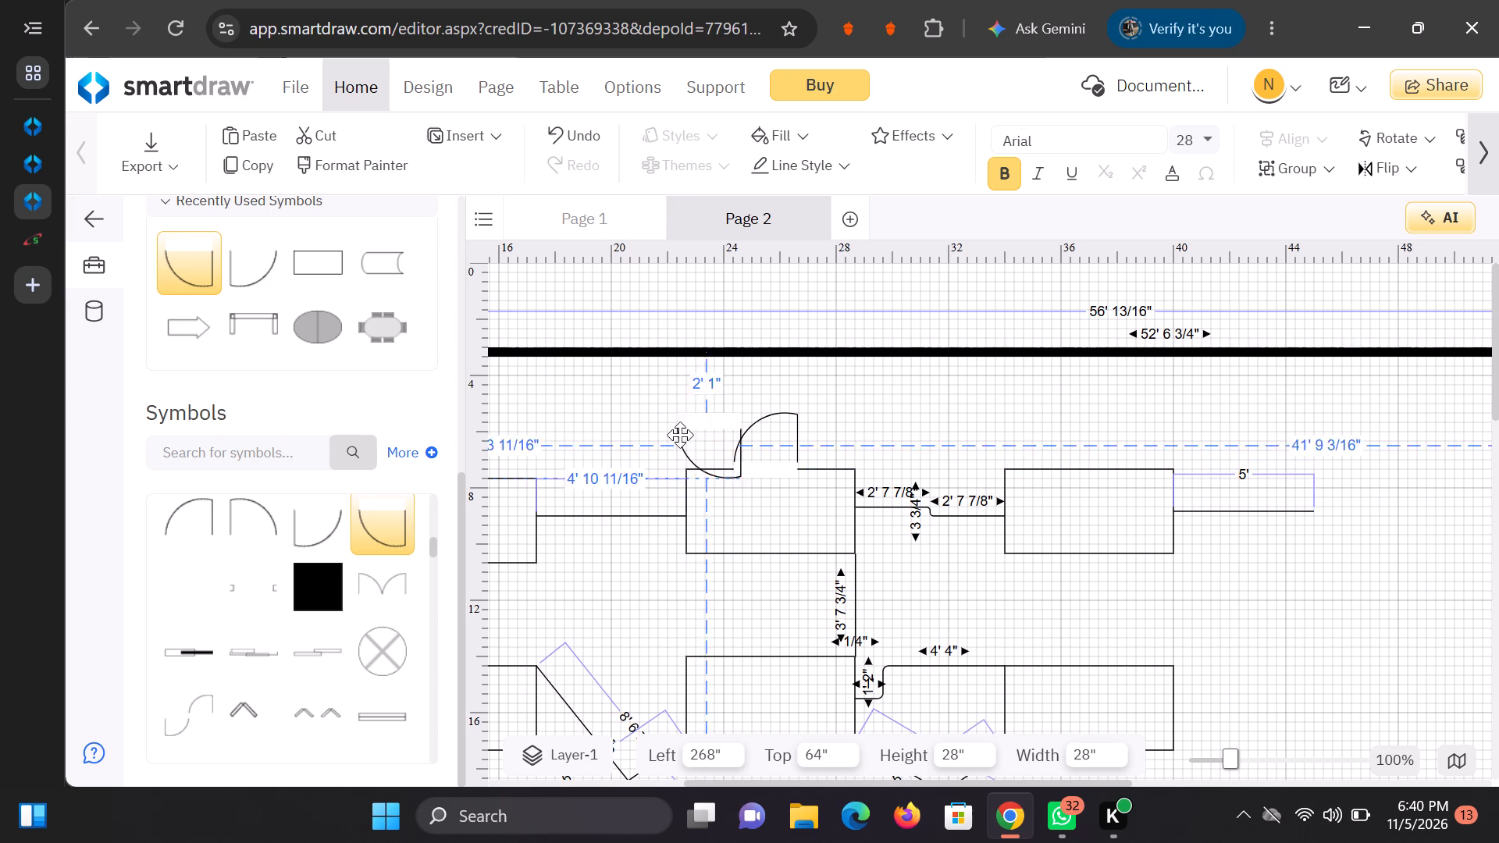
drag(680, 435, 907, 434)
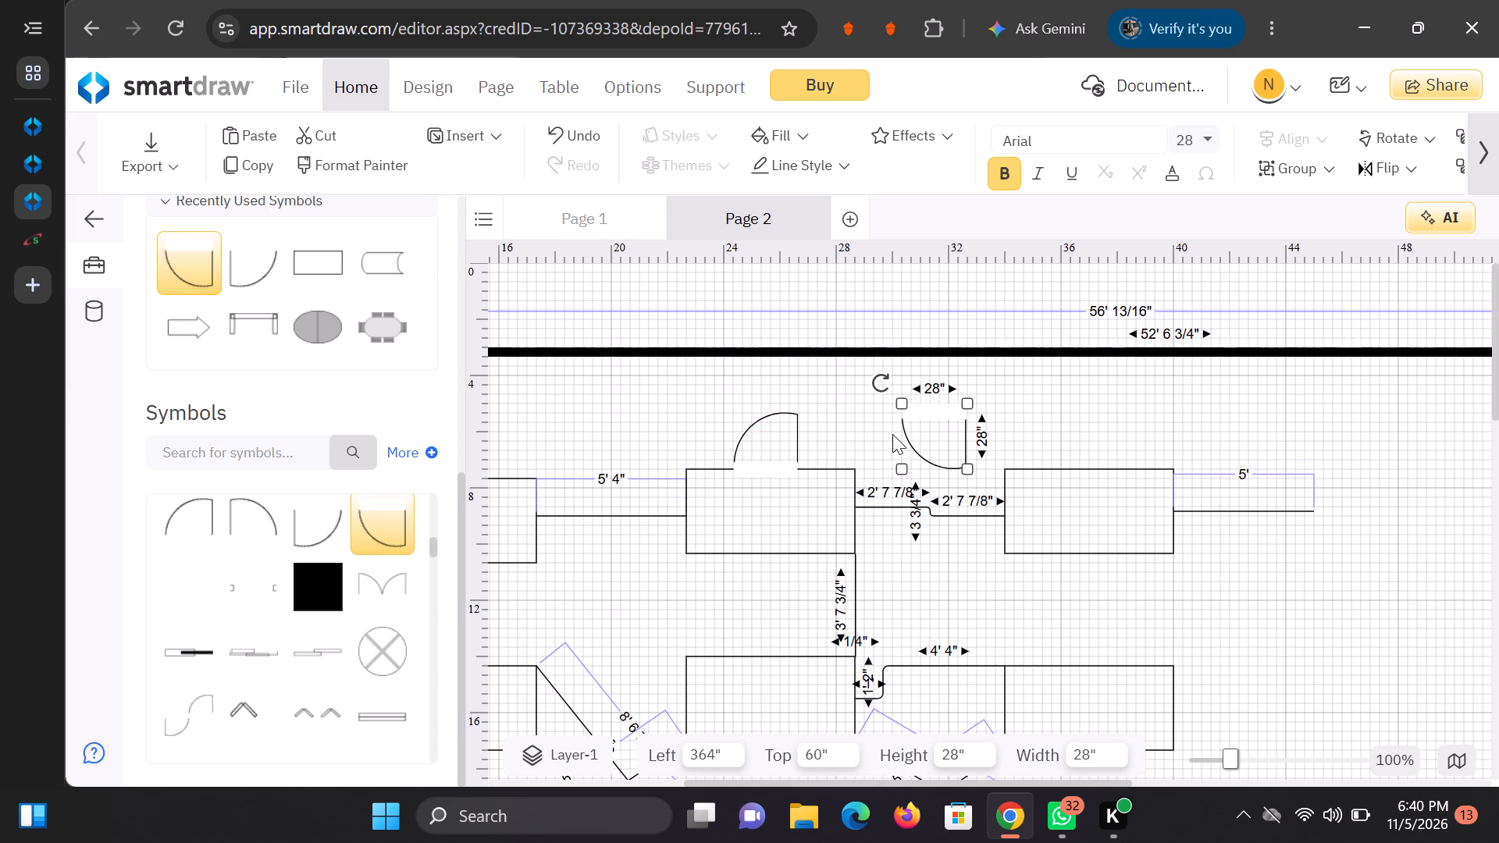
drag(885, 387, 953, 402)
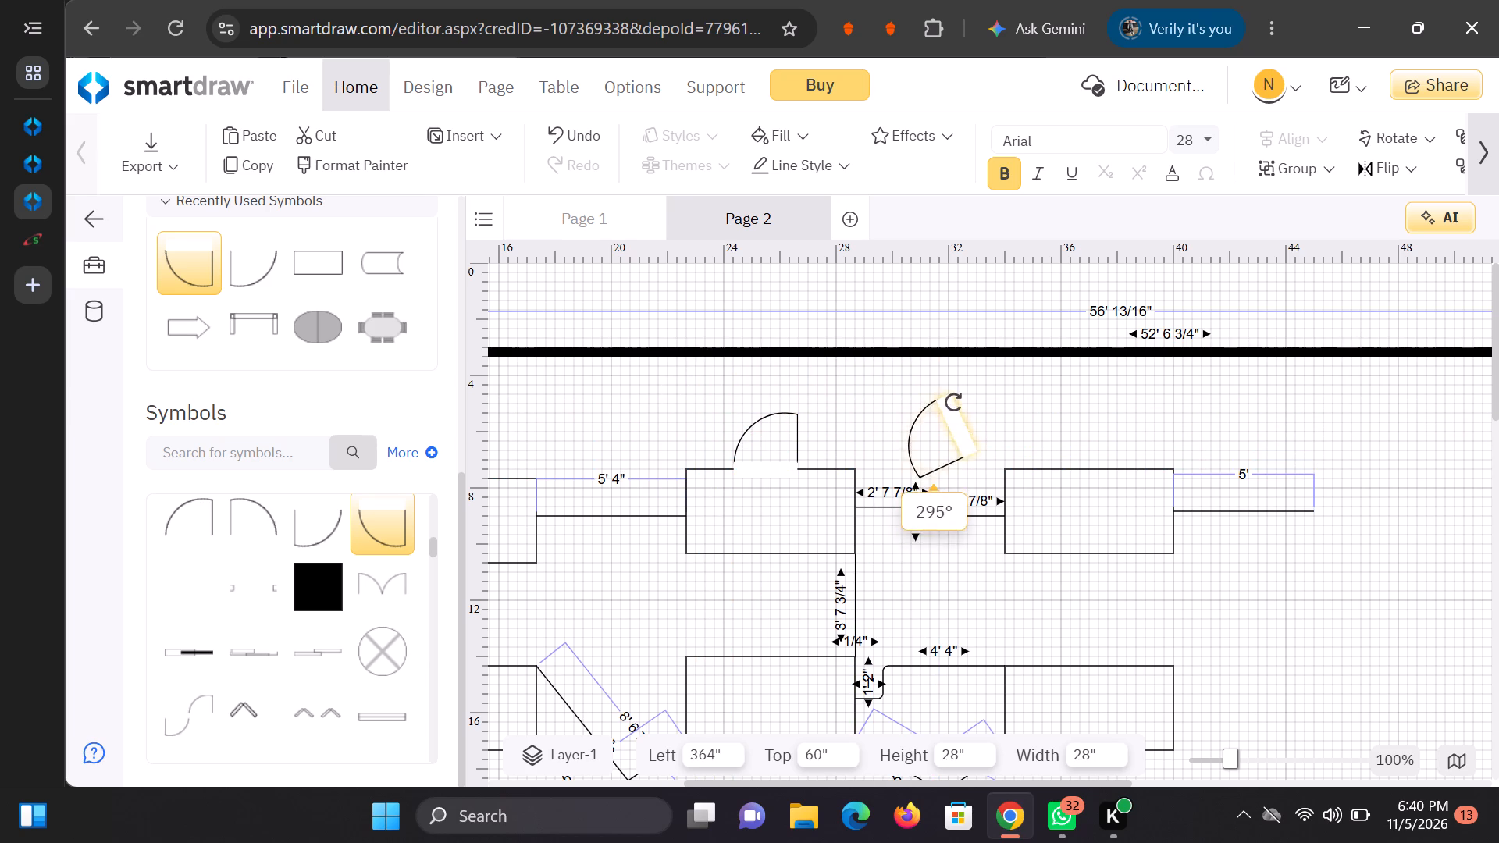
drag(953, 402, 975, 477)
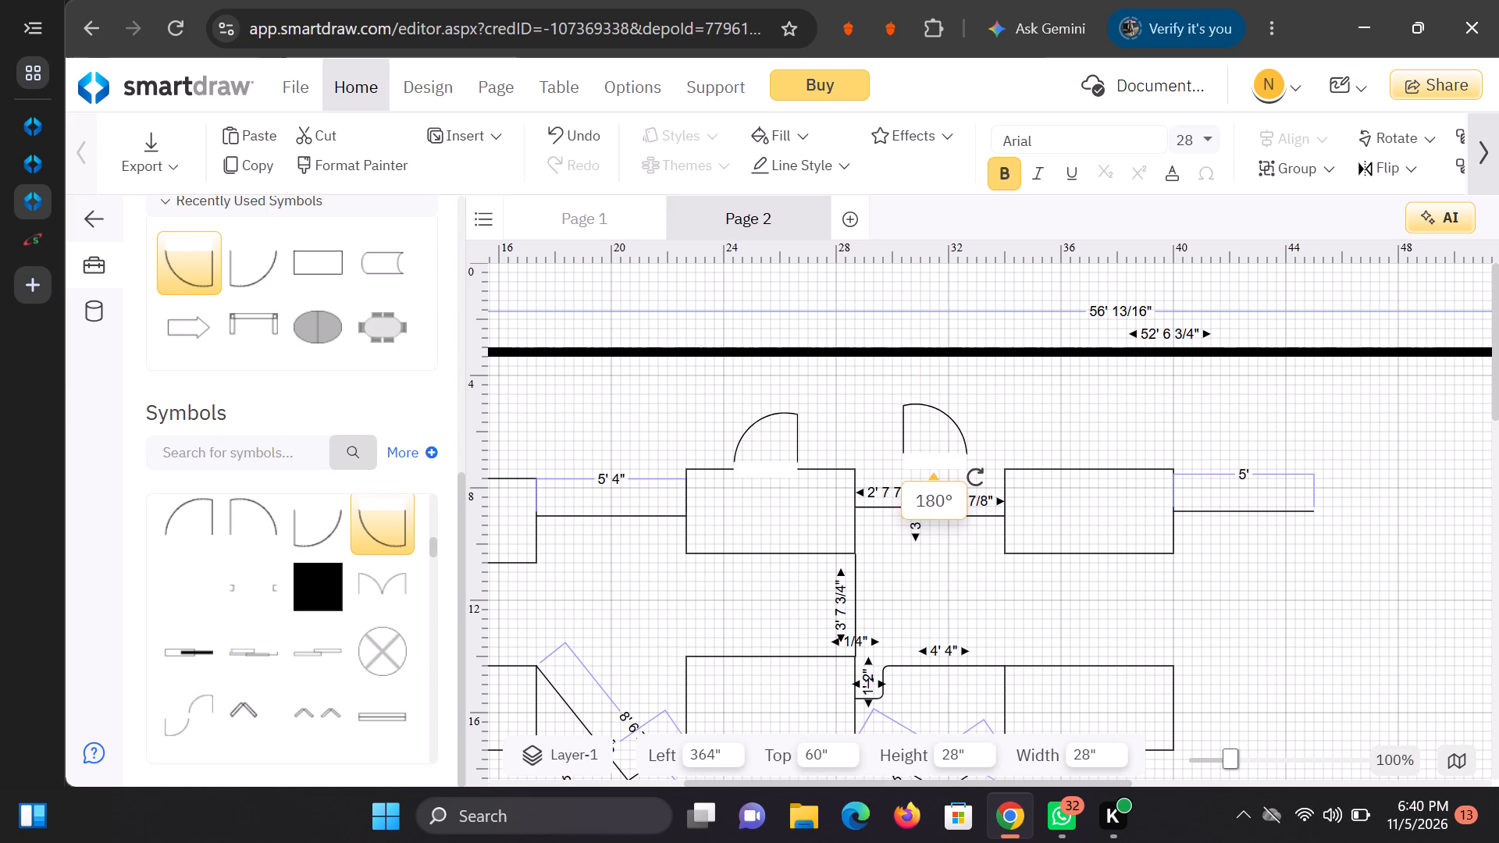
drag(975, 477, 973, 477)
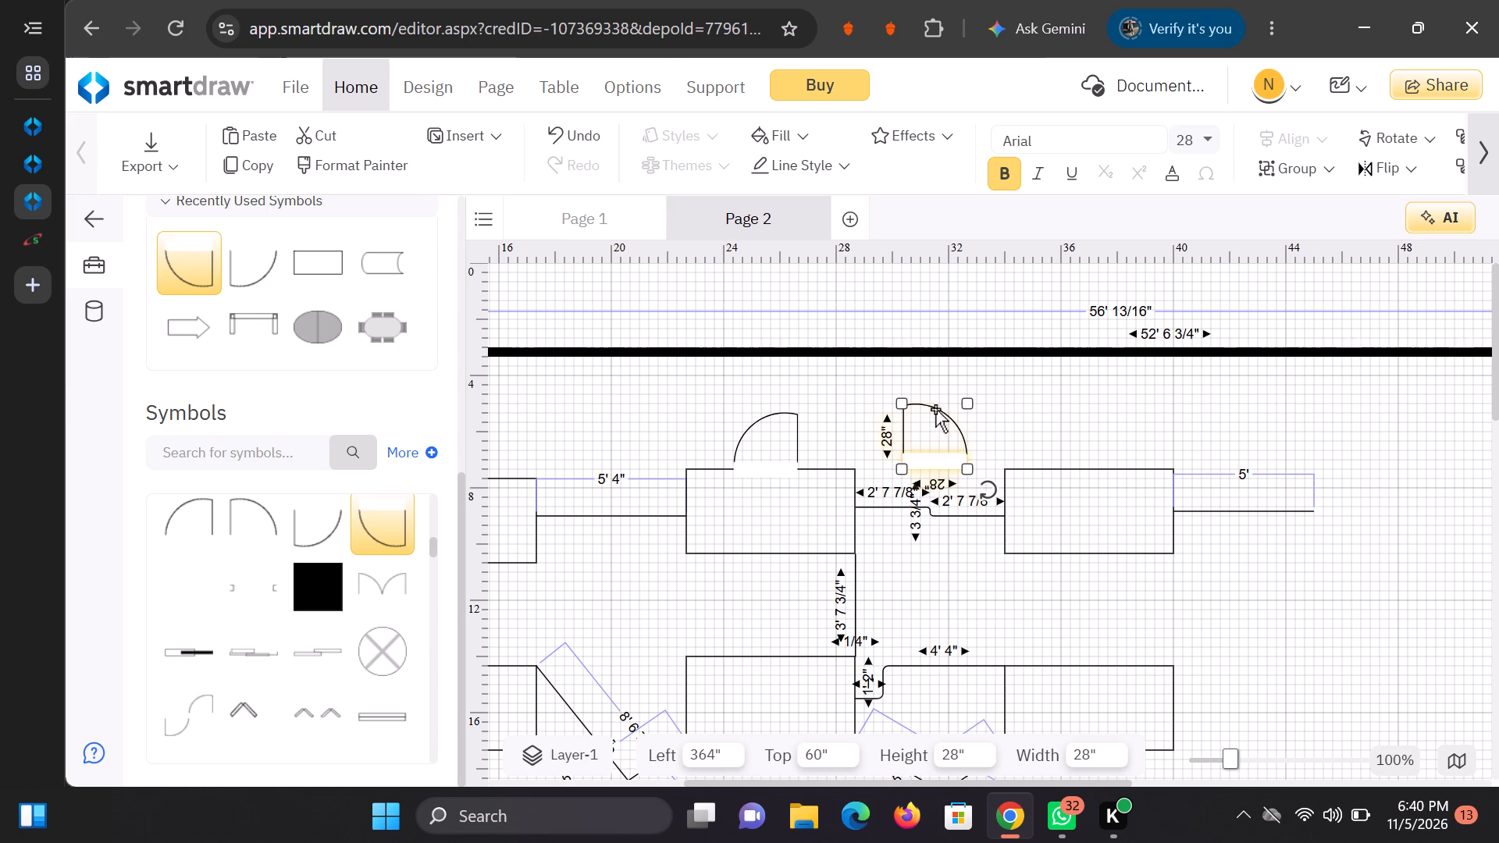
drag(935, 409, 1094, 418)
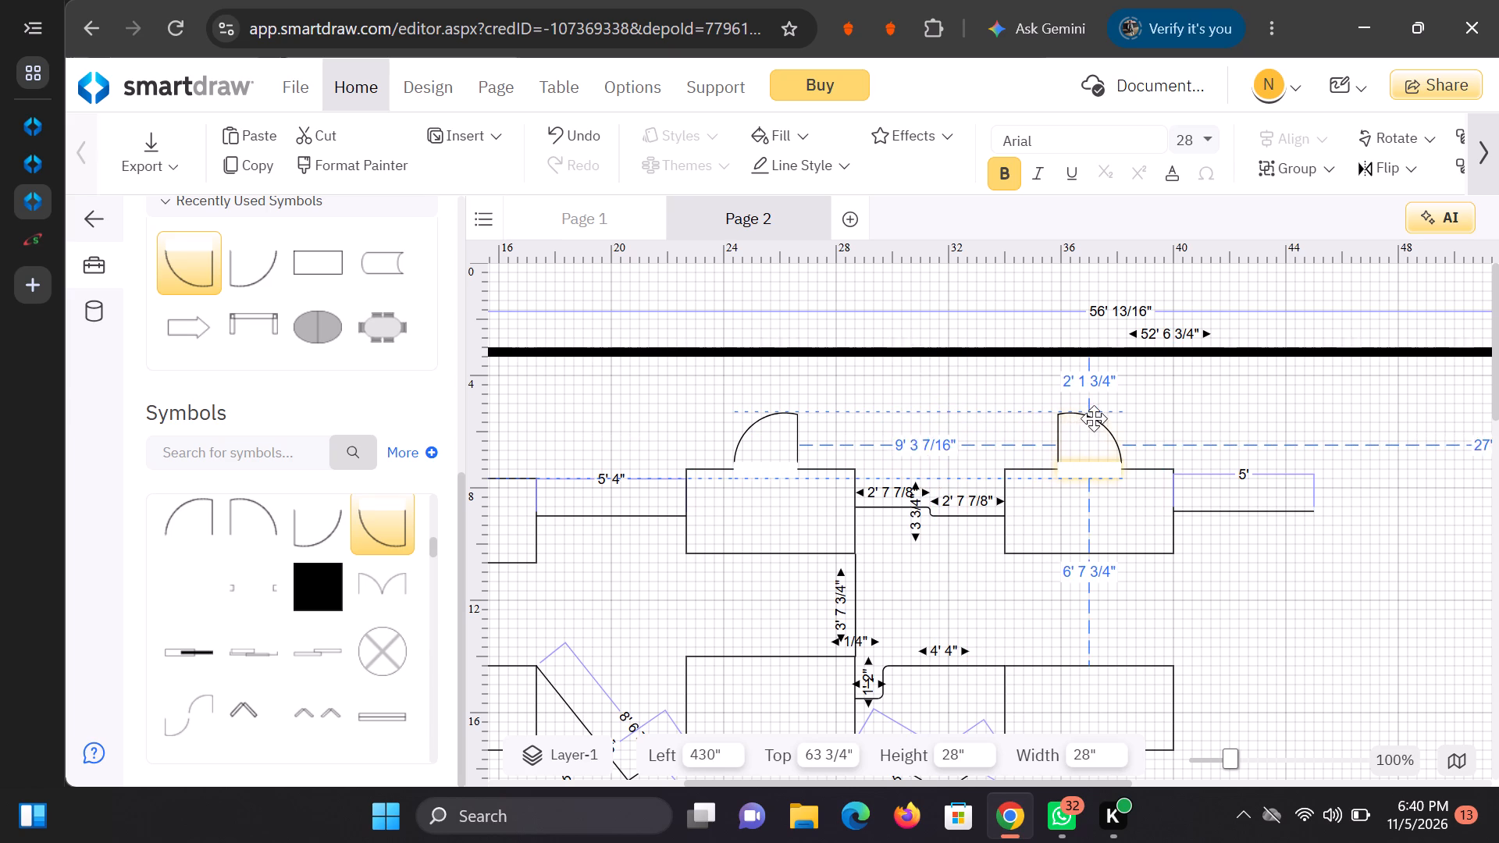
drag(1094, 418, 1091, 421)
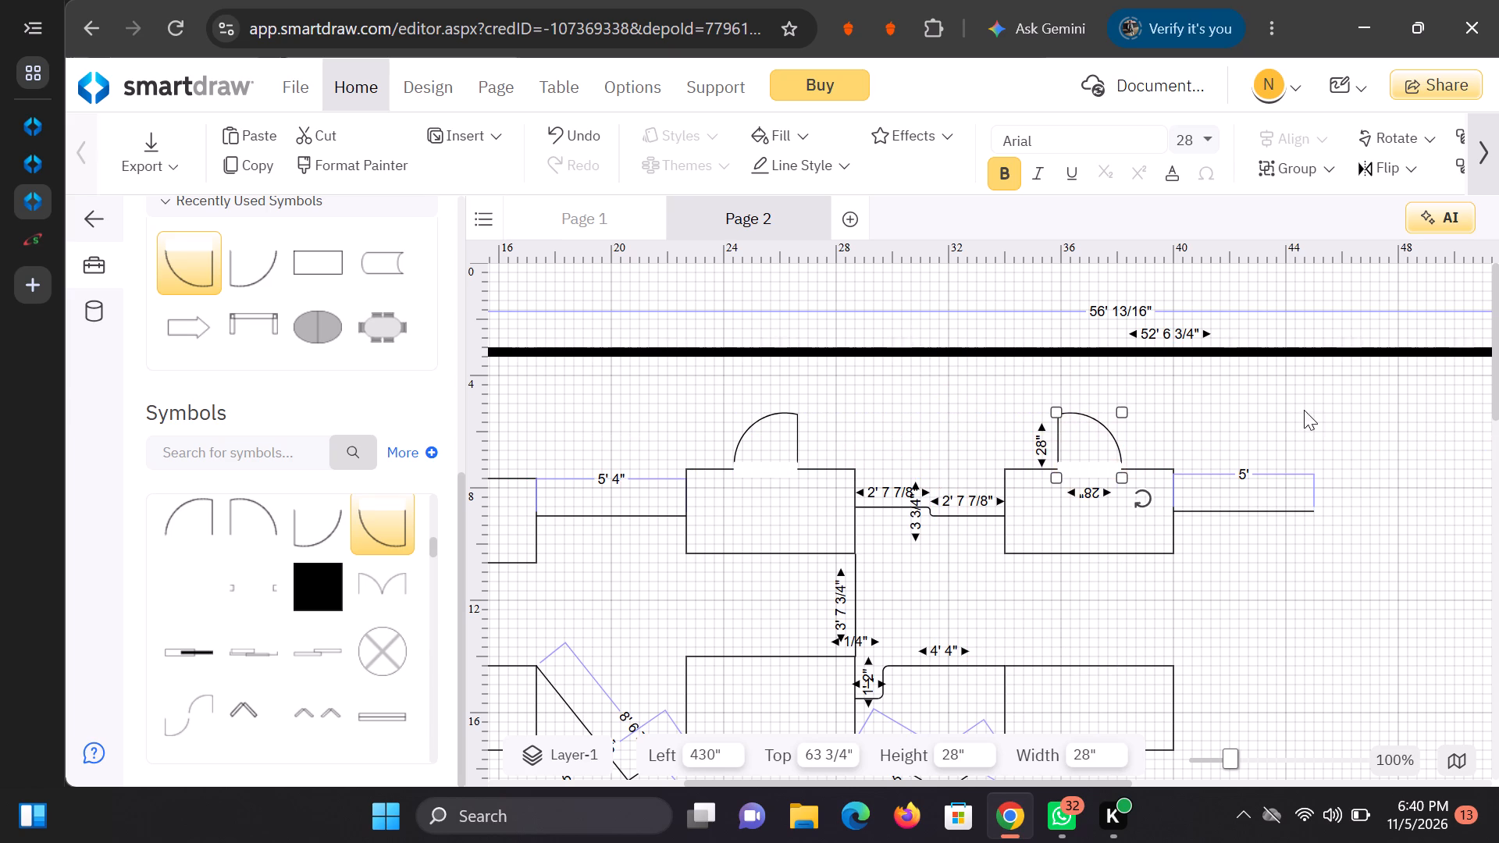
click(1304, 410)
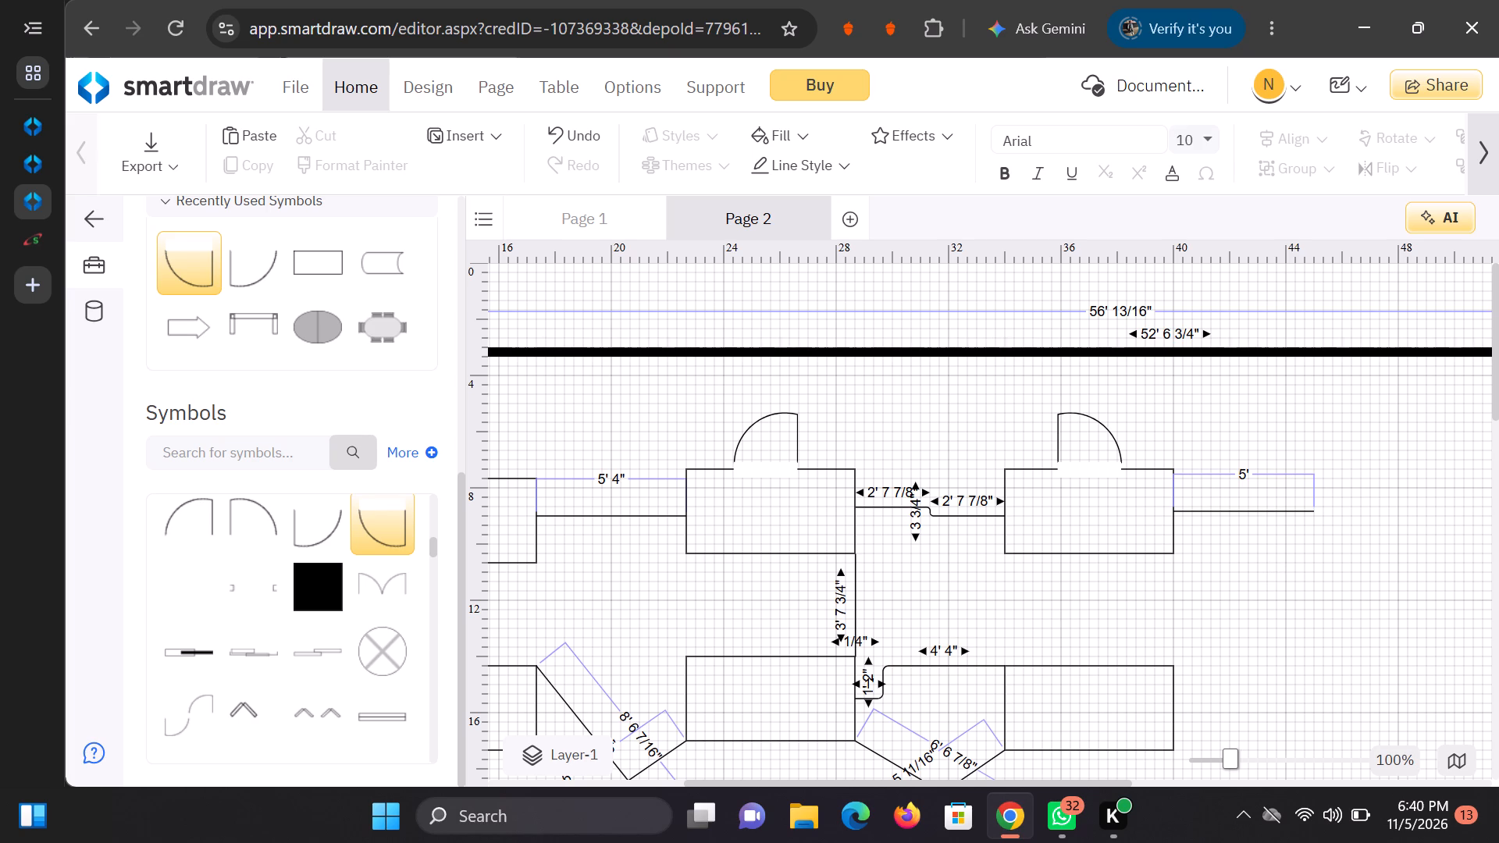
Add a Door (28") symbol rotated 180° on the top edge of the third column's second-row rectangle, at 430" left, about 148" top.
click(376, 511)
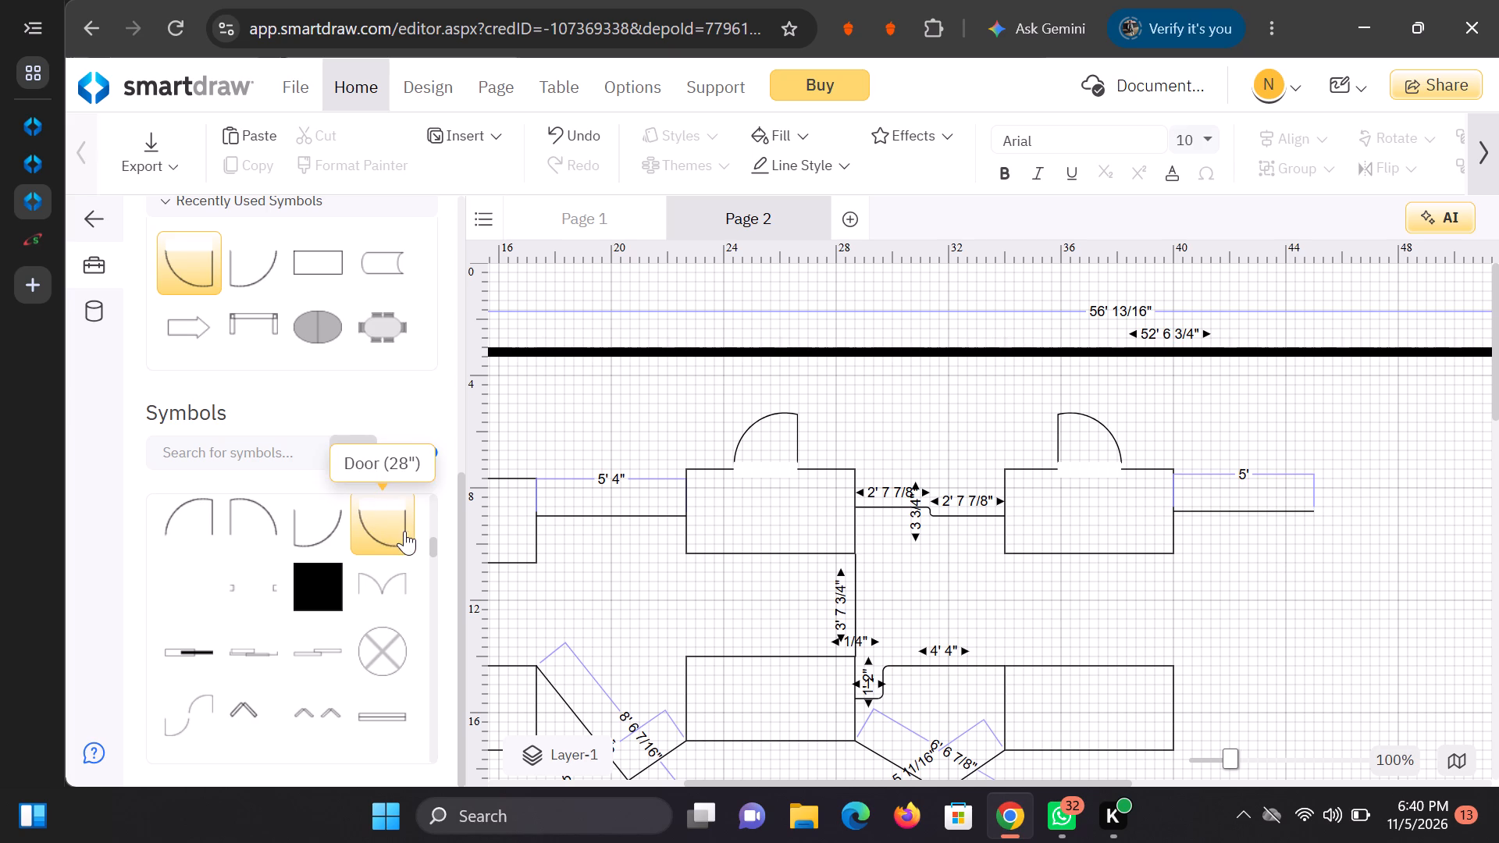
double_click(407, 530)
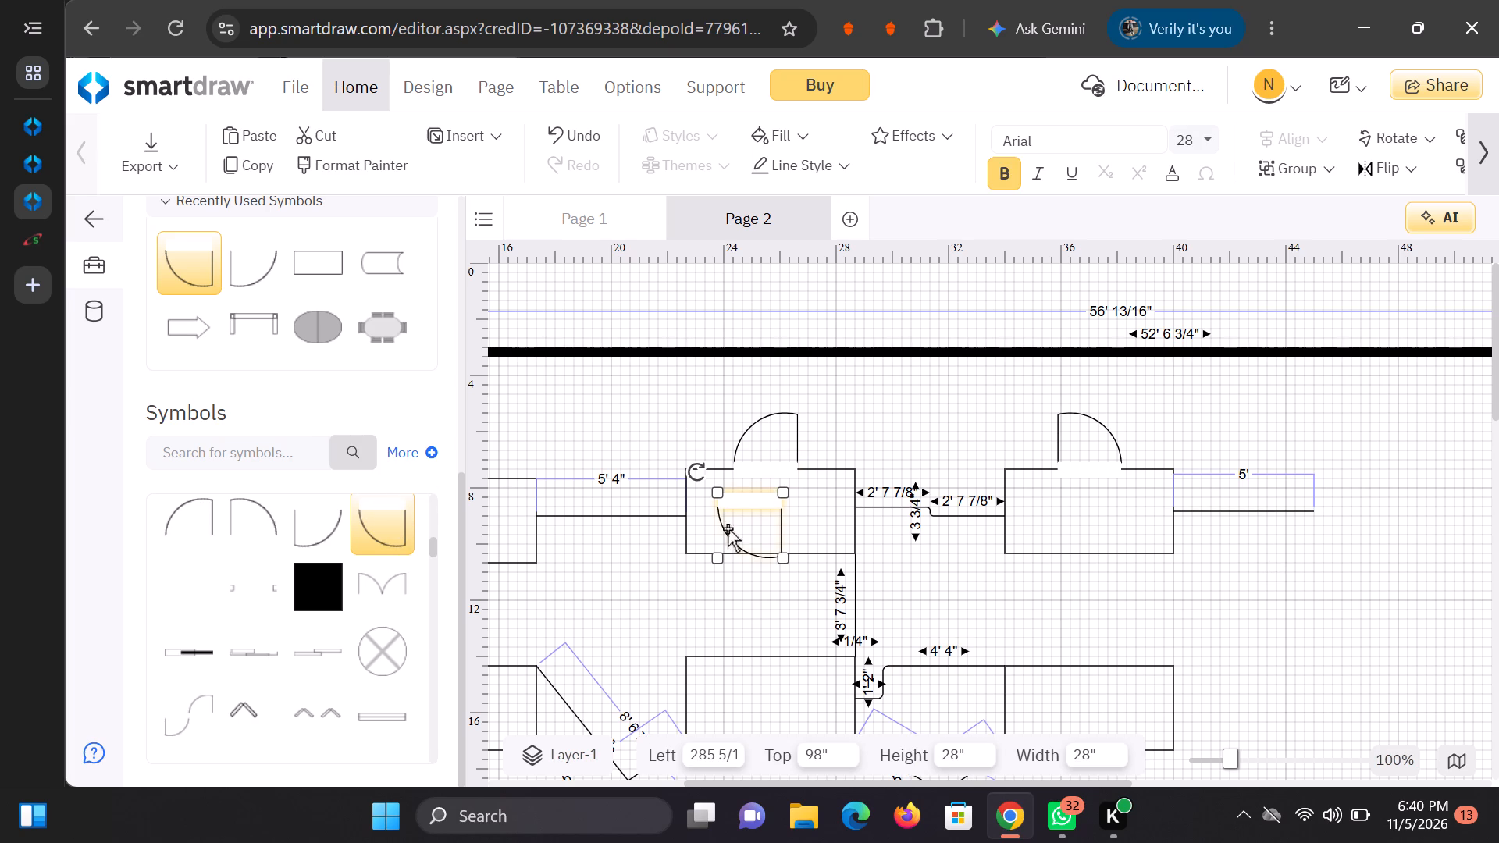
drag(726, 532, 949, 643)
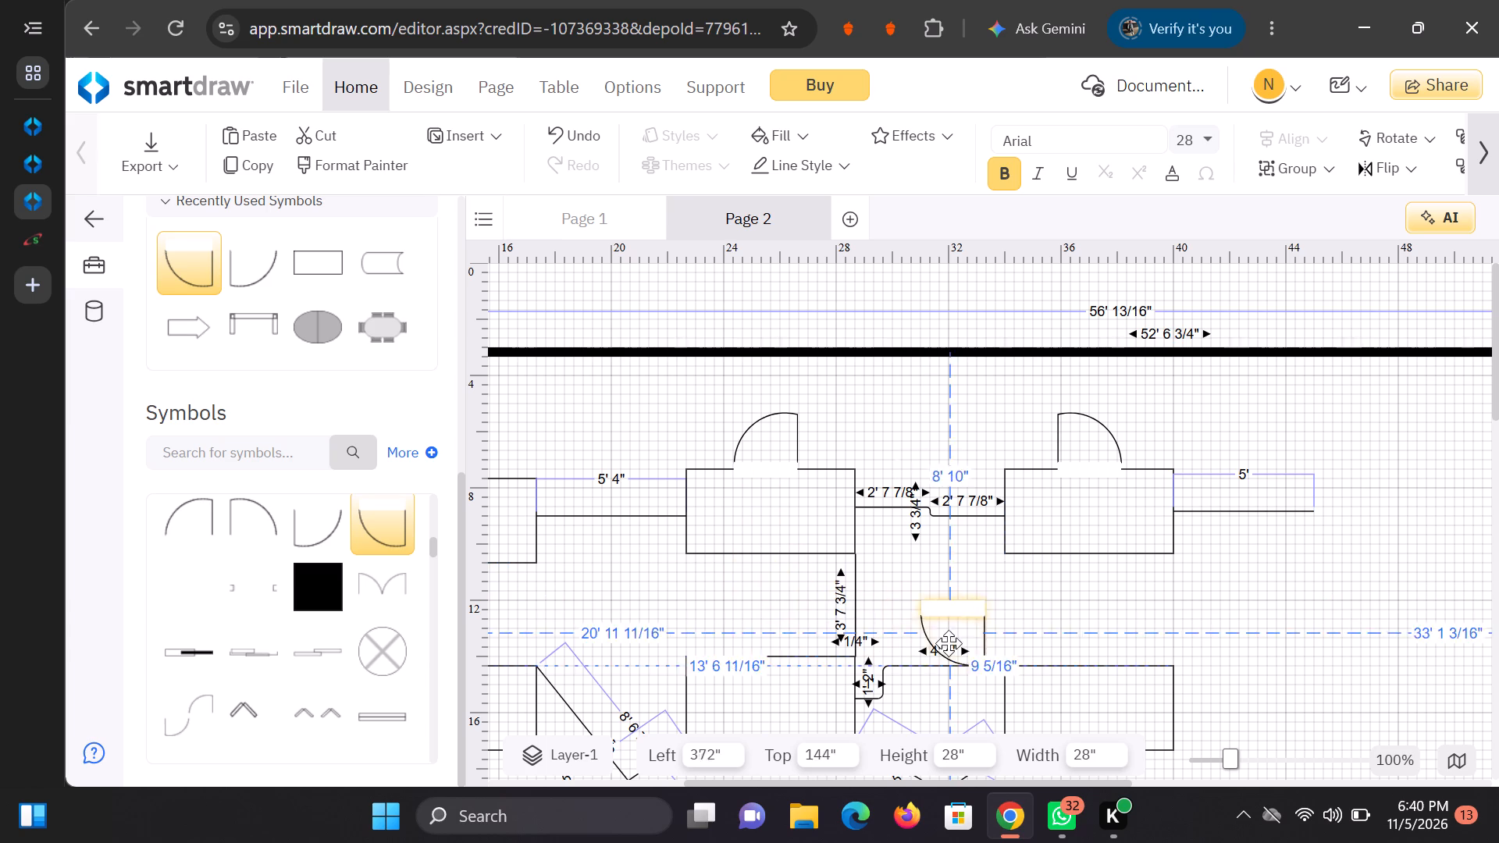
drag(949, 643, 1244, 623)
drag(1215, 564, 1240, 542)
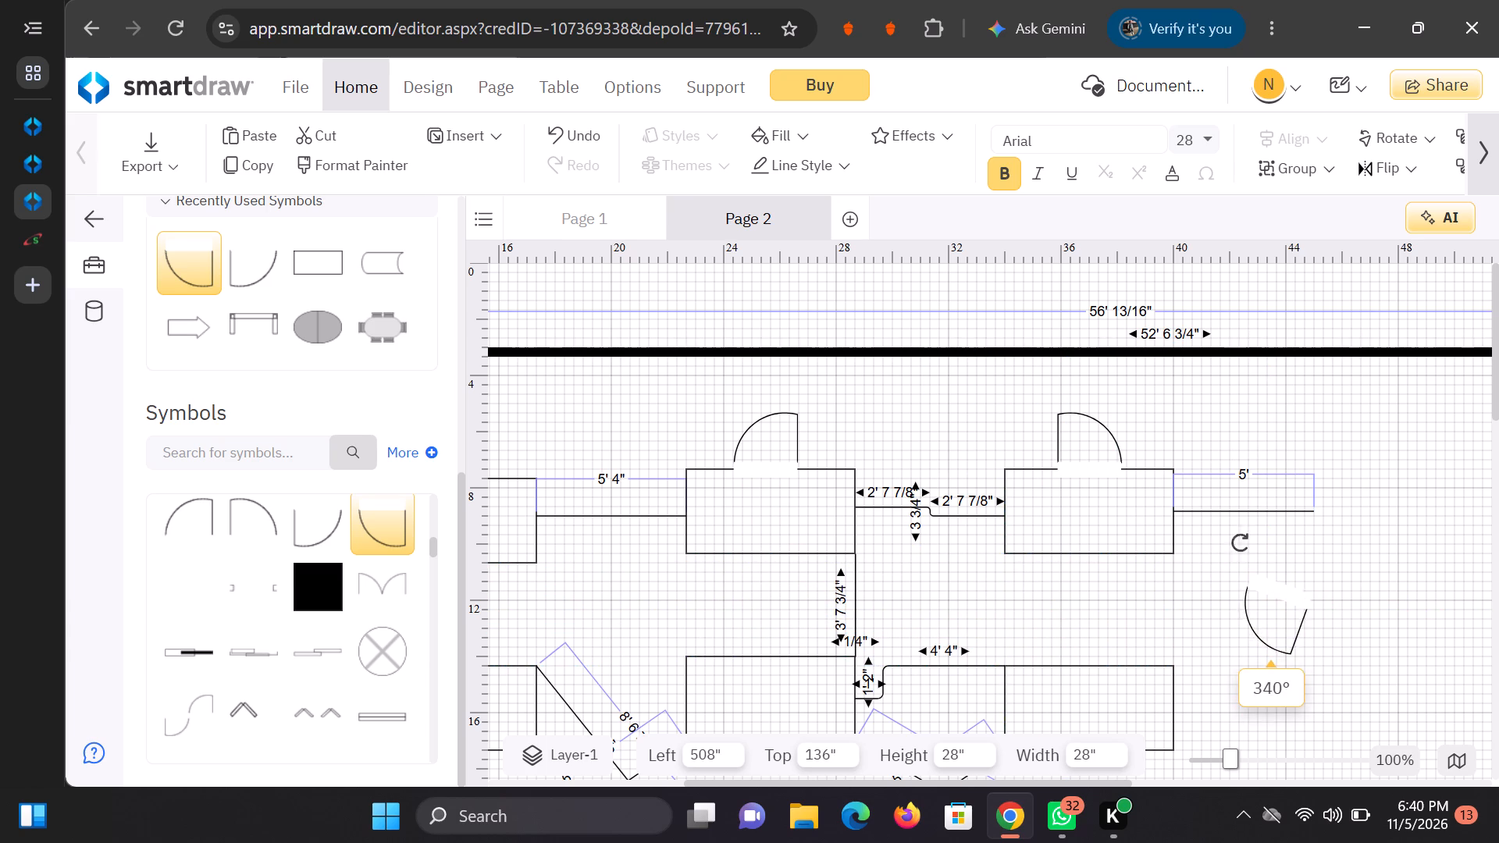
drag(1240, 542, 1339, 653)
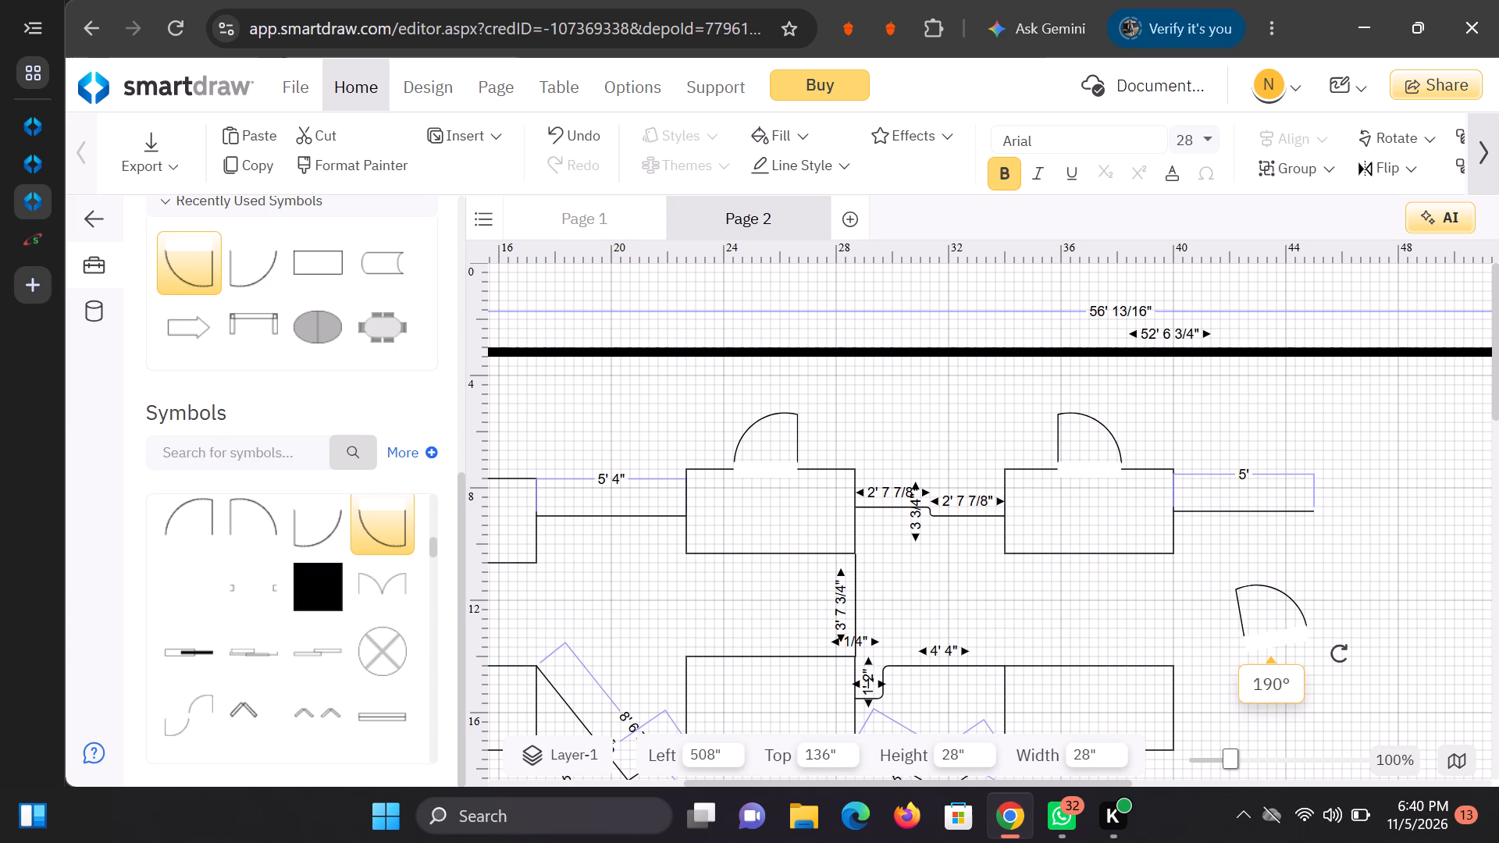
drag(1339, 653, 1324, 665)
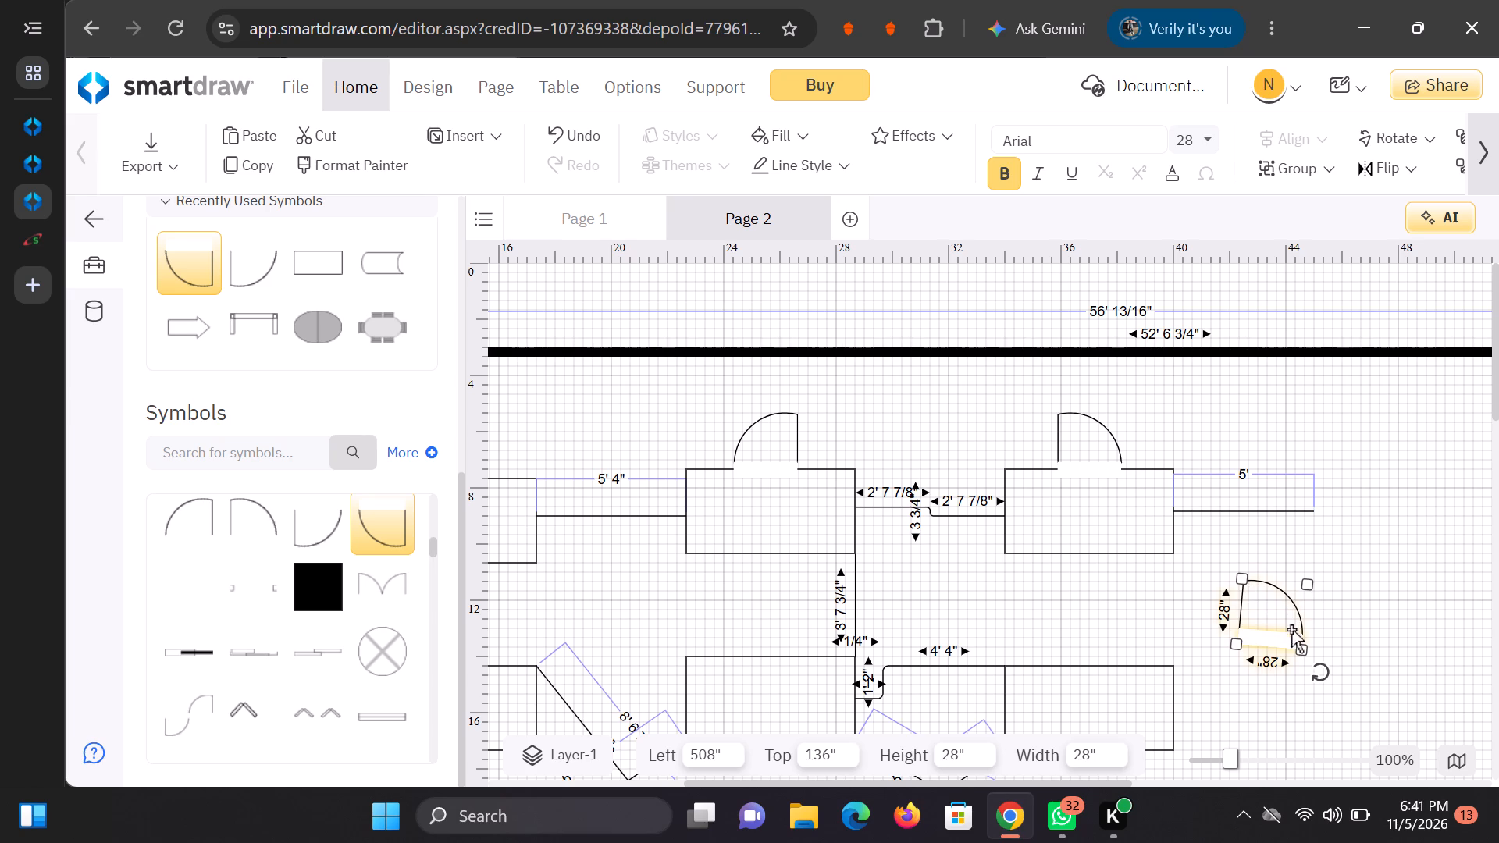
drag(1326, 668, 1328, 654)
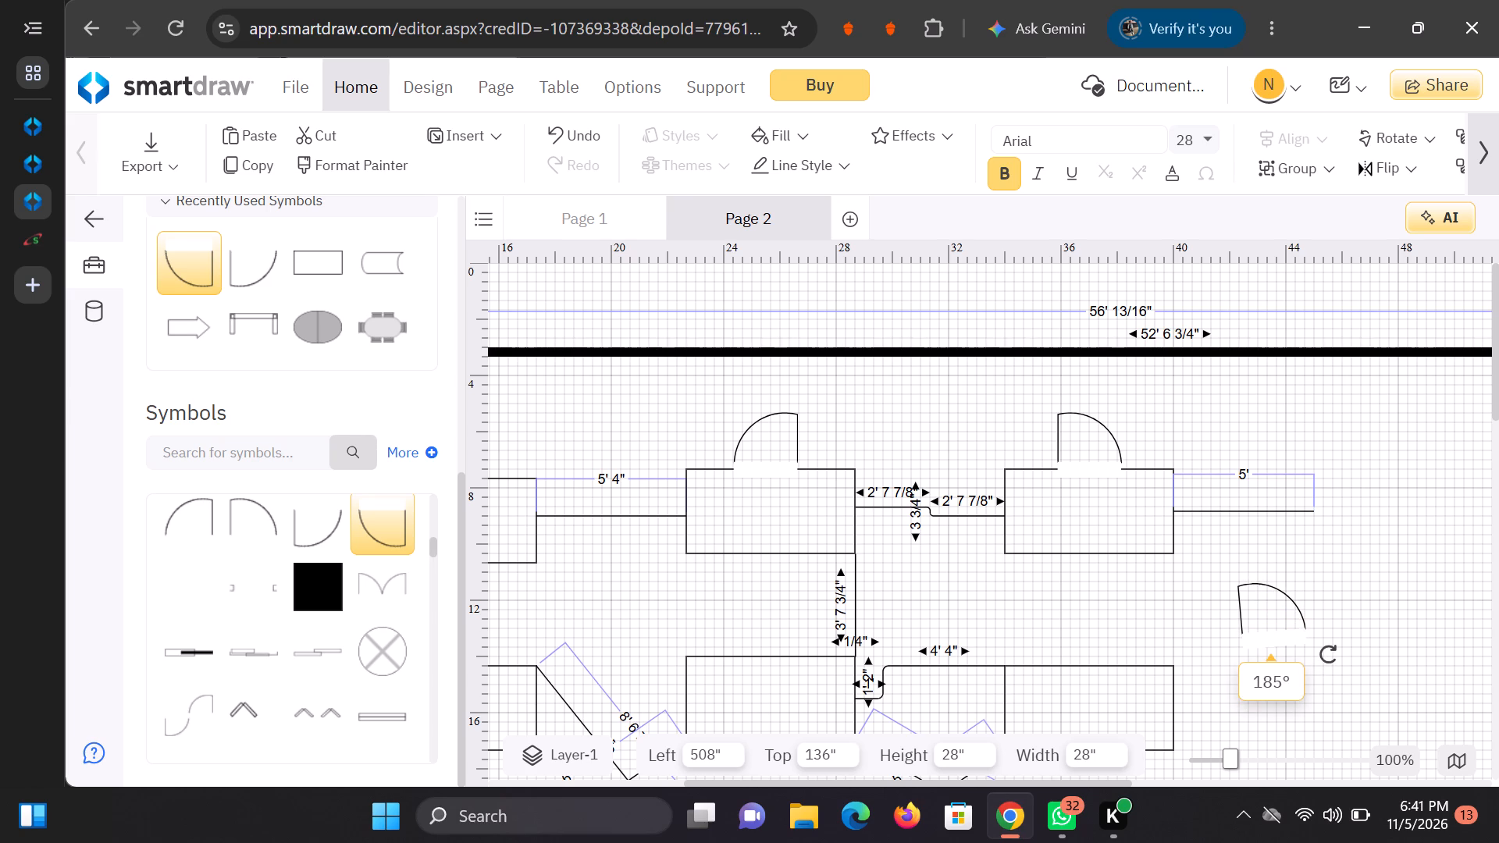
drag(1328, 654, 1326, 653)
drag(1326, 653, 1326, 656)
drag(1264, 585, 1084, 614)
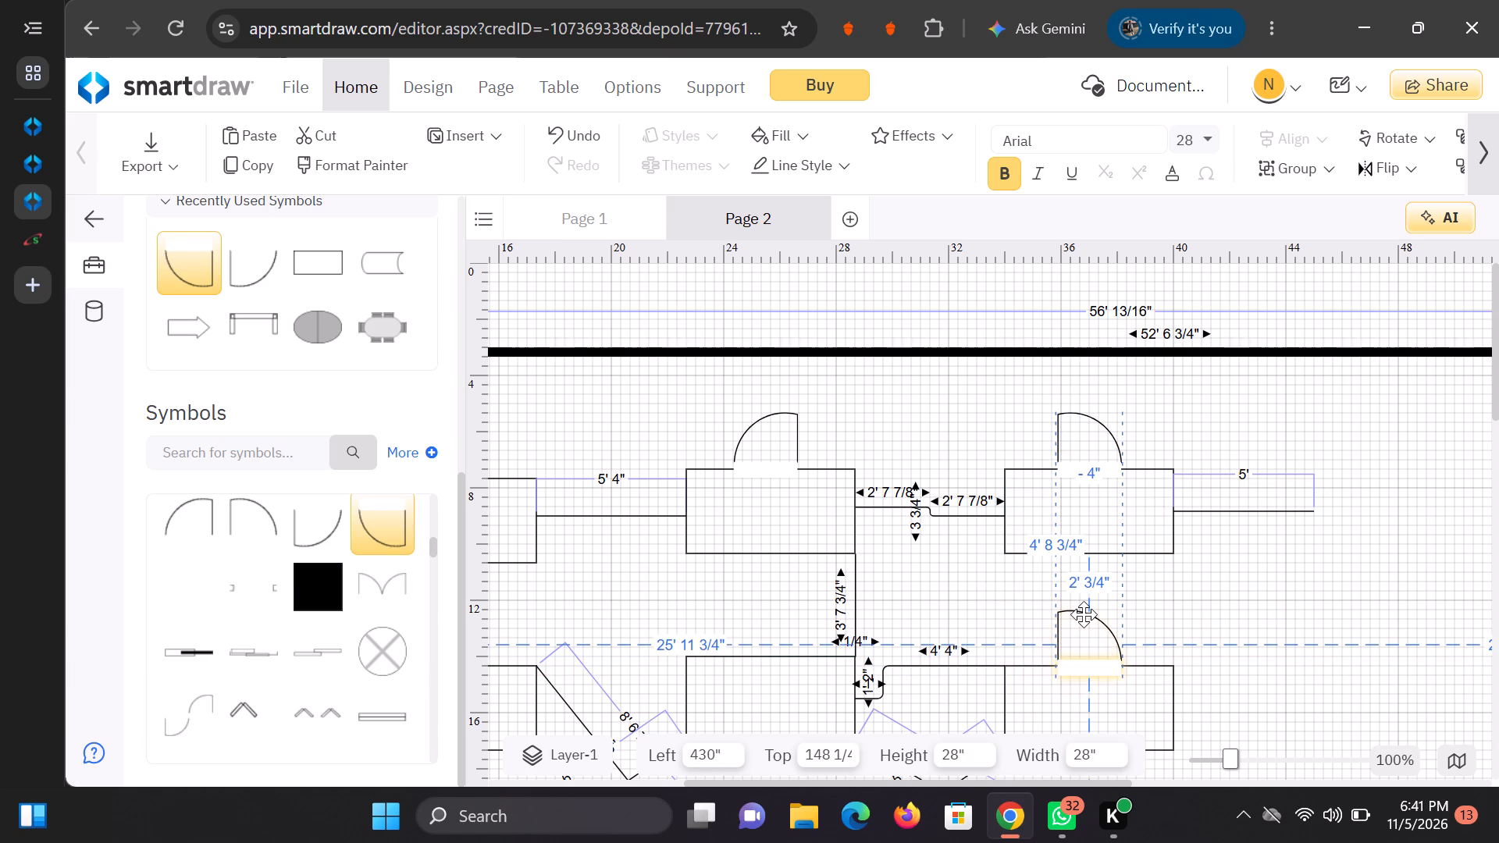
drag(1084, 614, 1085, 612)
click(1309, 583)
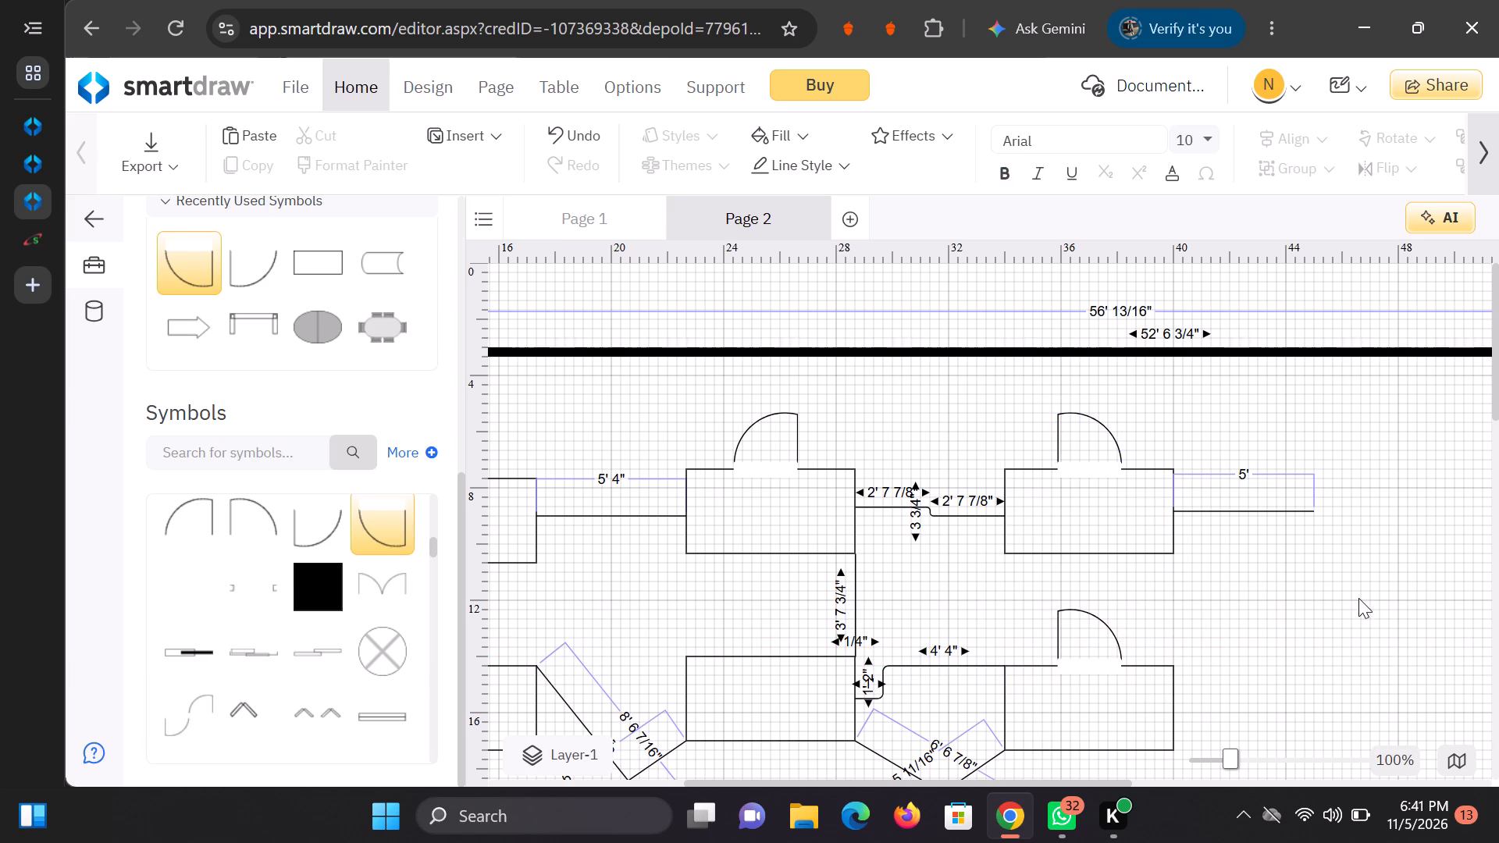
Add a Door (28") symbol rotated 90° and resized to 20" on the right edge of the third column's third-row rectangle, at about 480" left, 252" top.
scroll(1310, 588, down, 2)
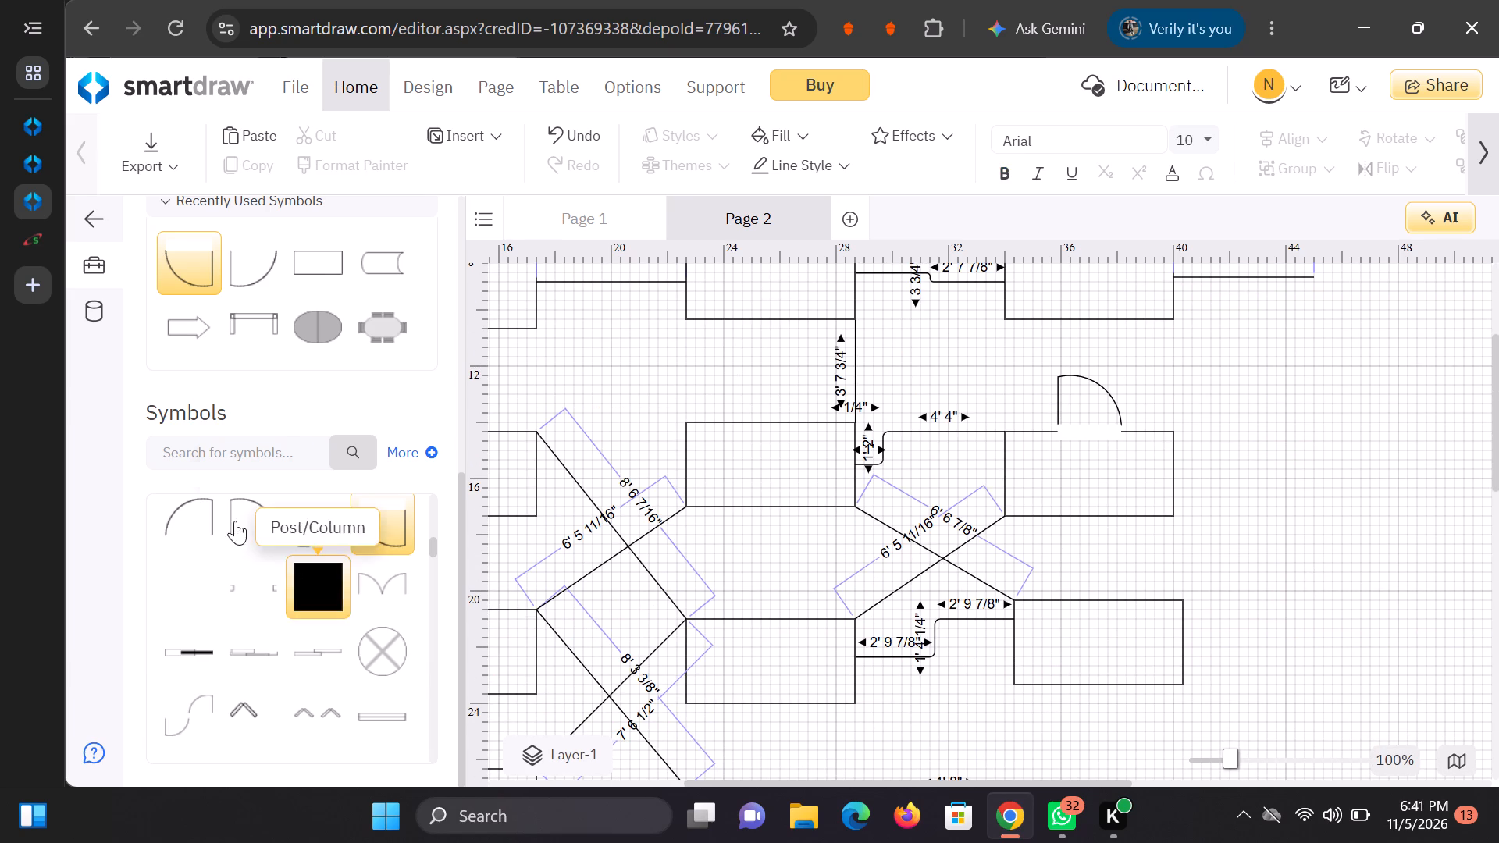
double_click(388, 537)
drag(667, 422, 707, 453)
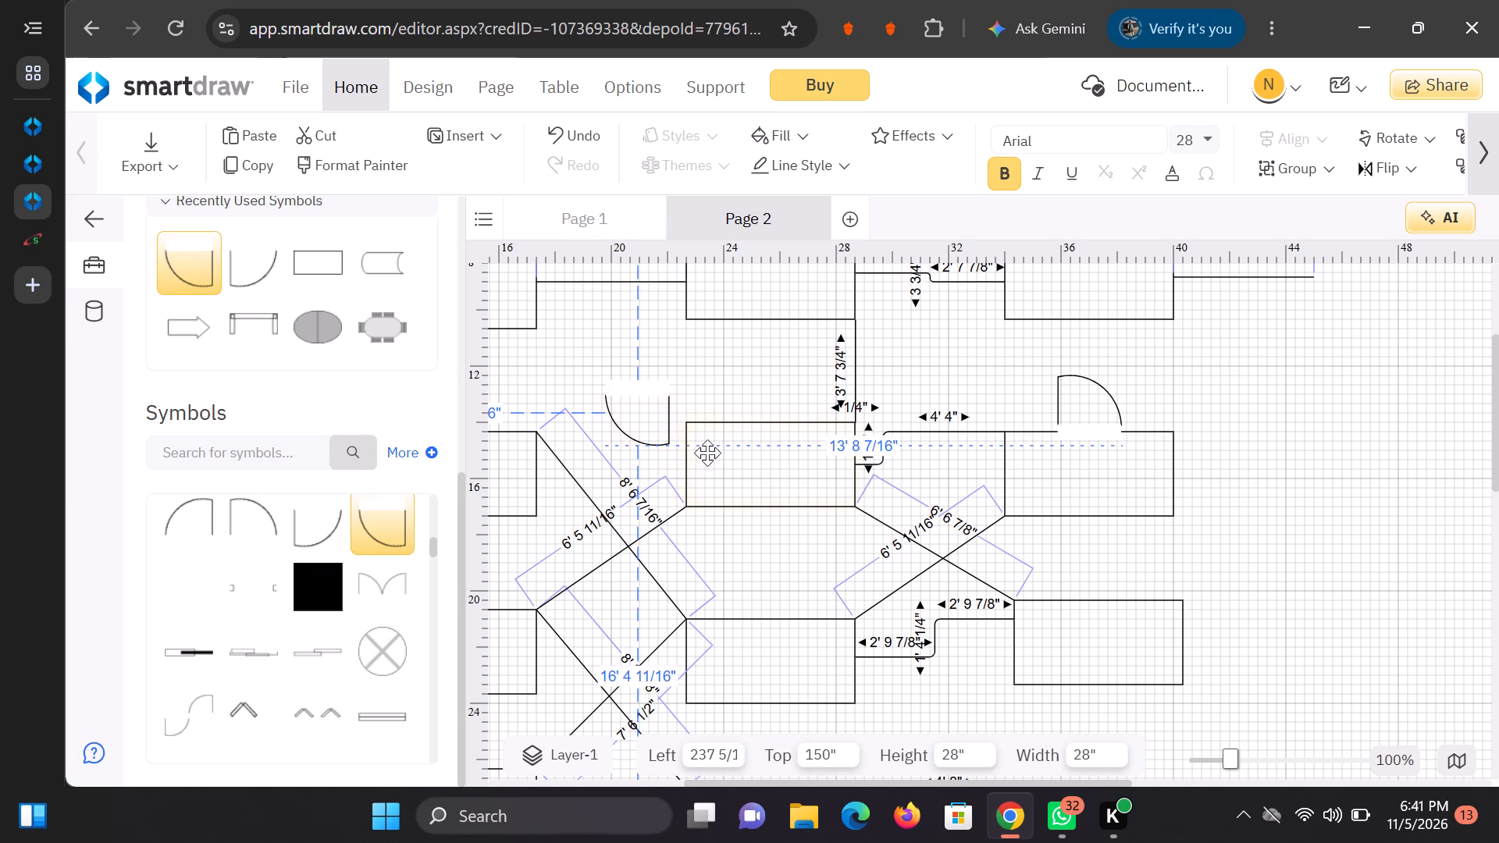
drag(707, 453, 1361, 597)
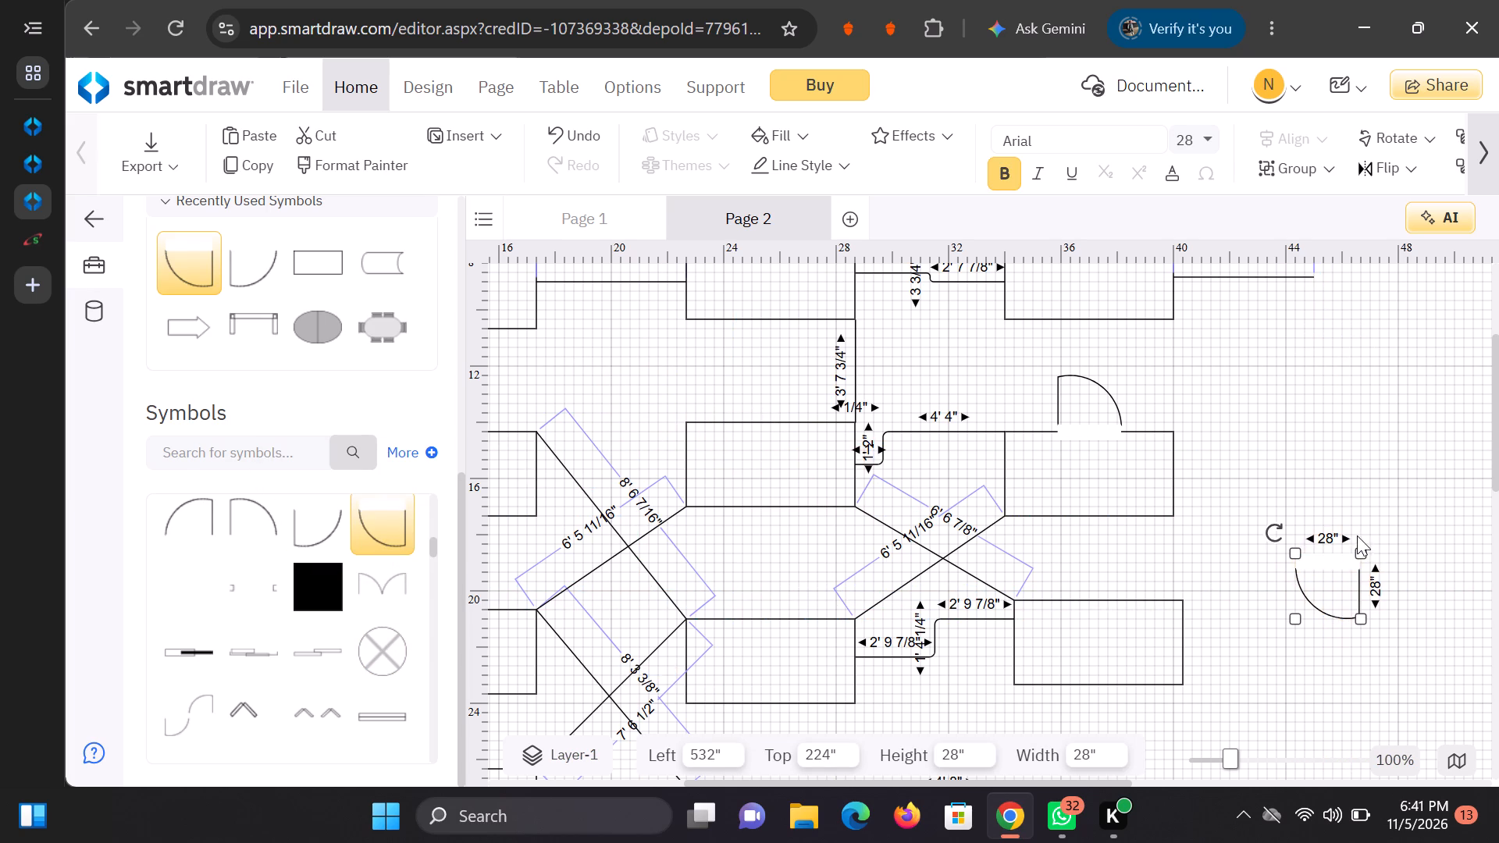
drag(1274, 533, 1259, 567)
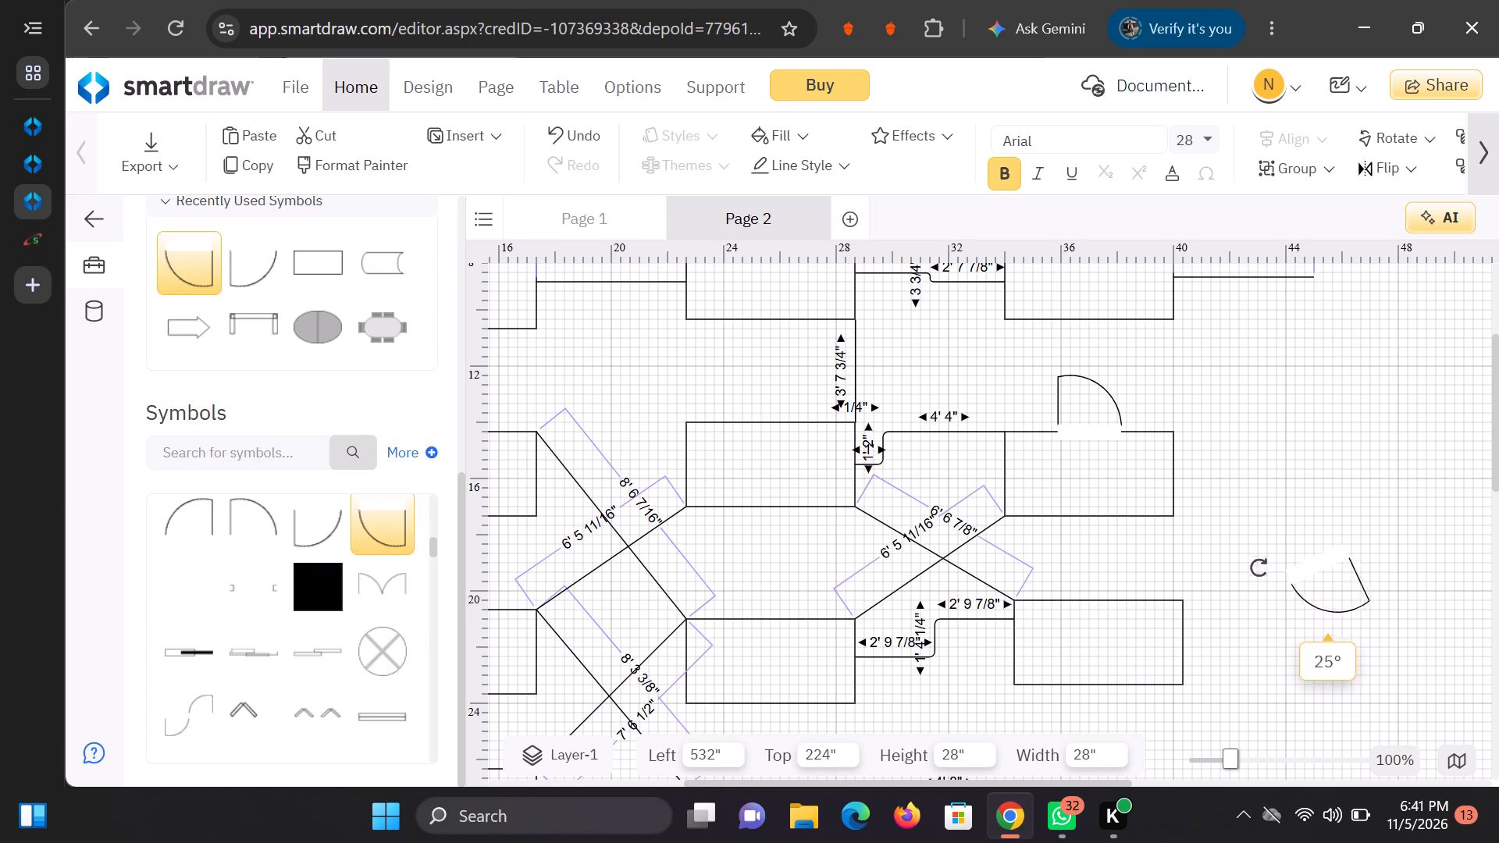
drag(1259, 567, 1278, 640)
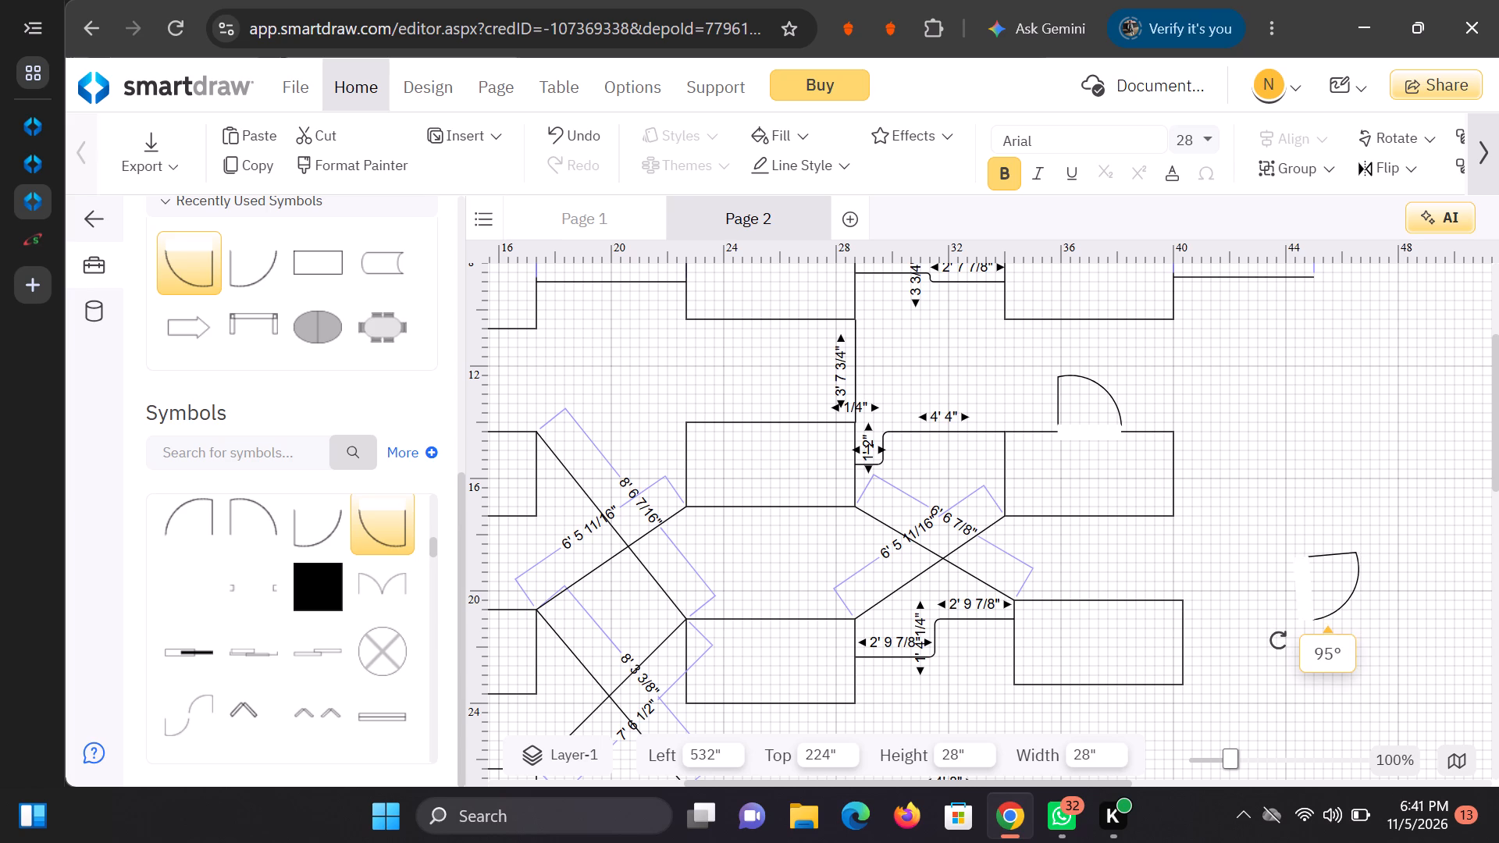
drag(1278, 640, 1277, 640)
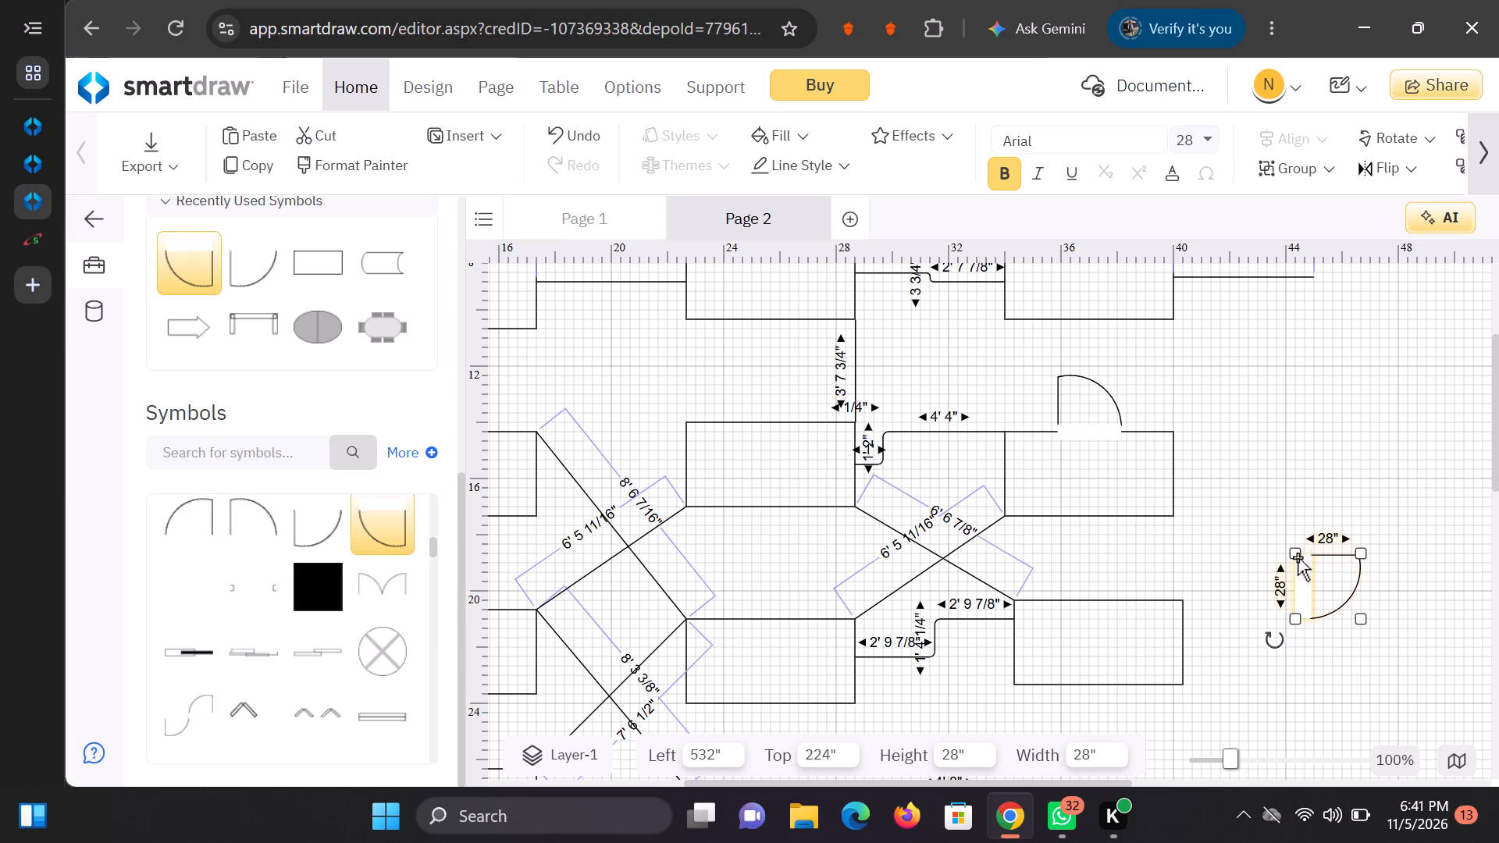
drag(1358, 621, 1346, 611)
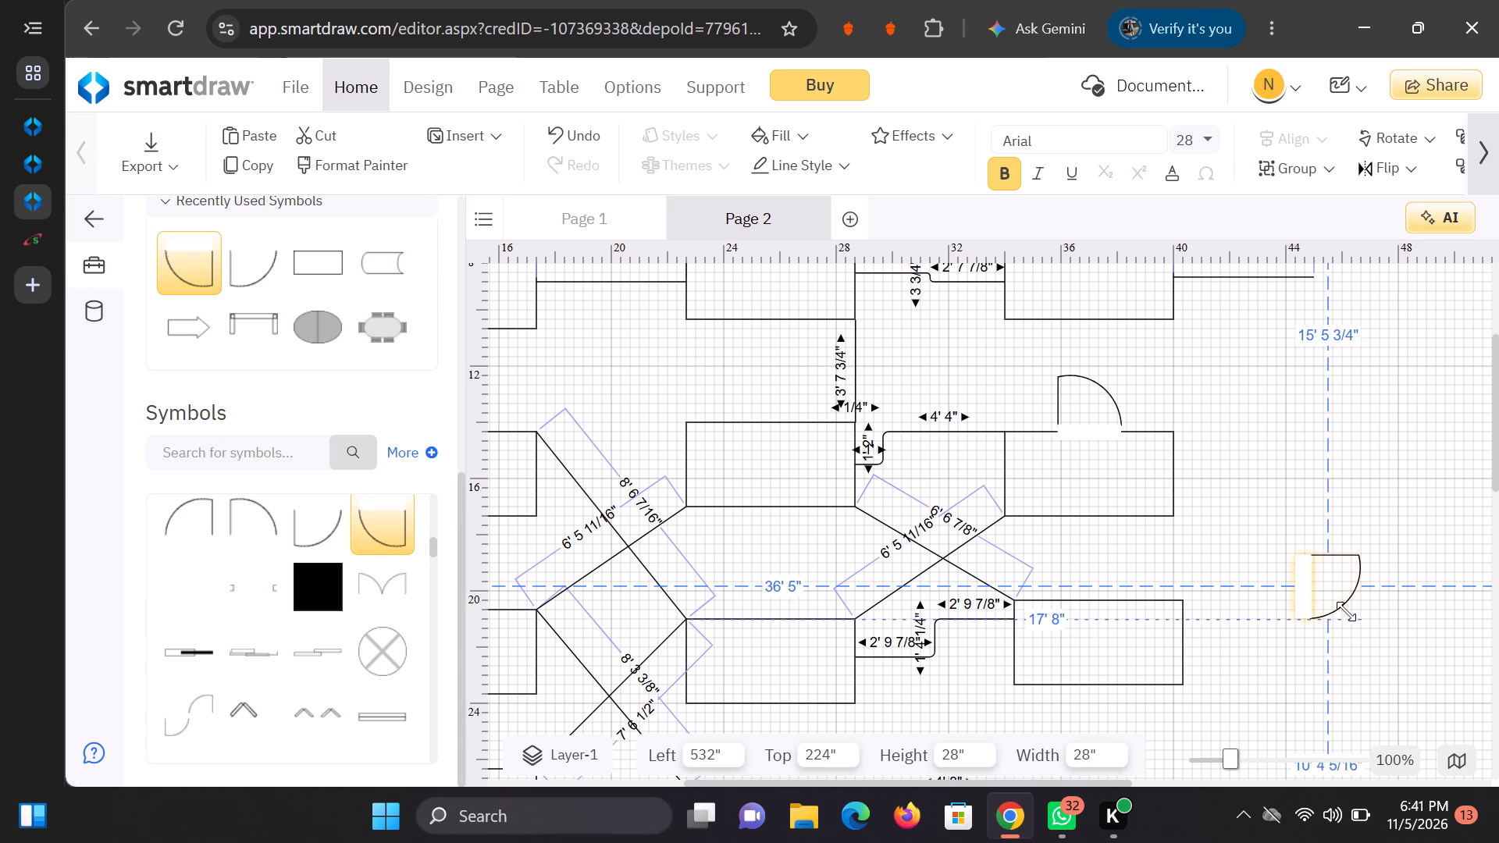
drag(1346, 611, 1333, 596)
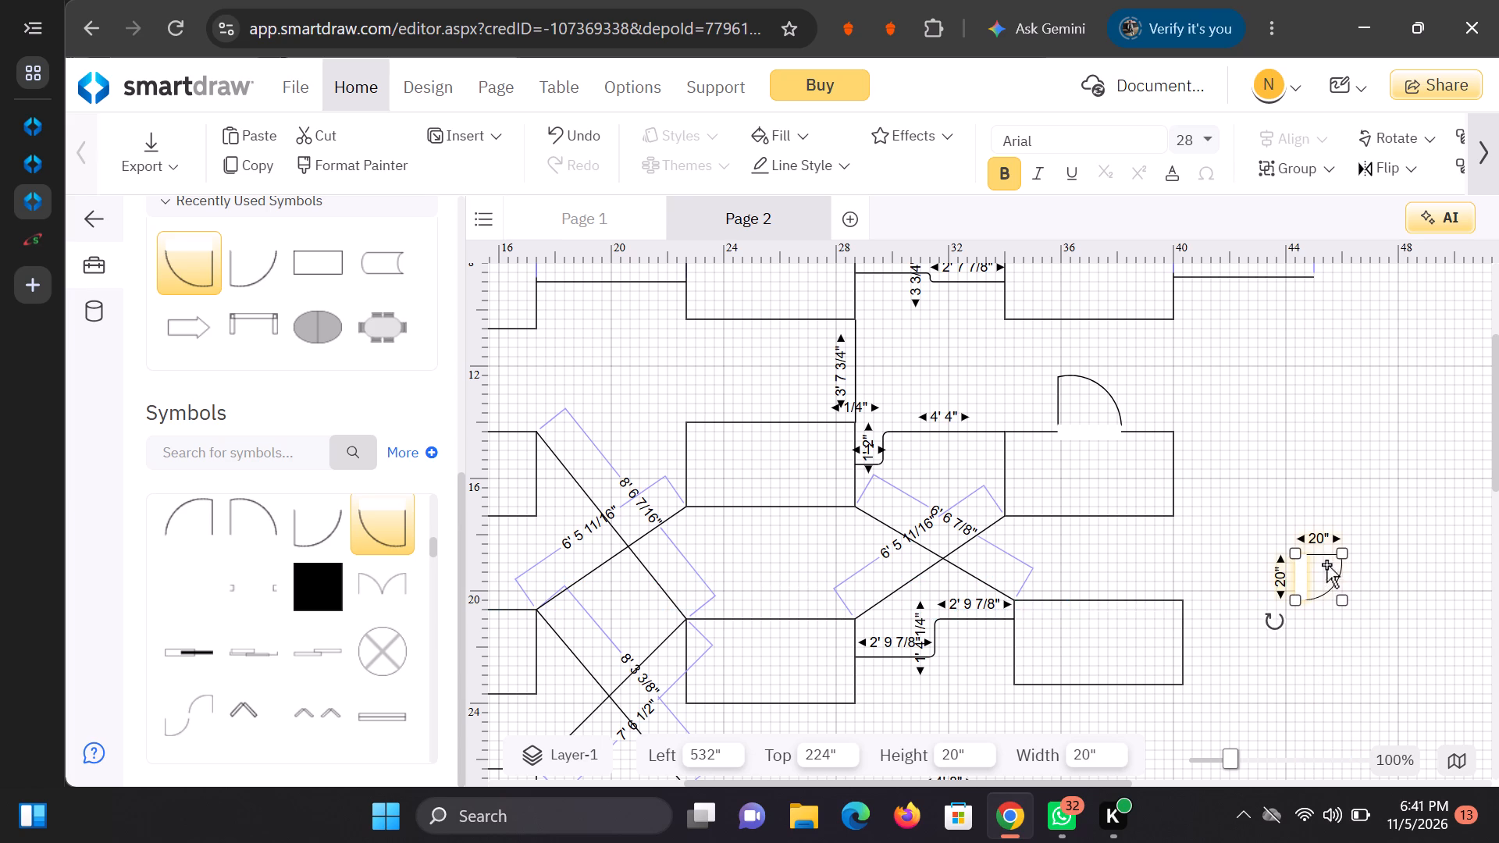
drag(1326, 564, 1201, 634)
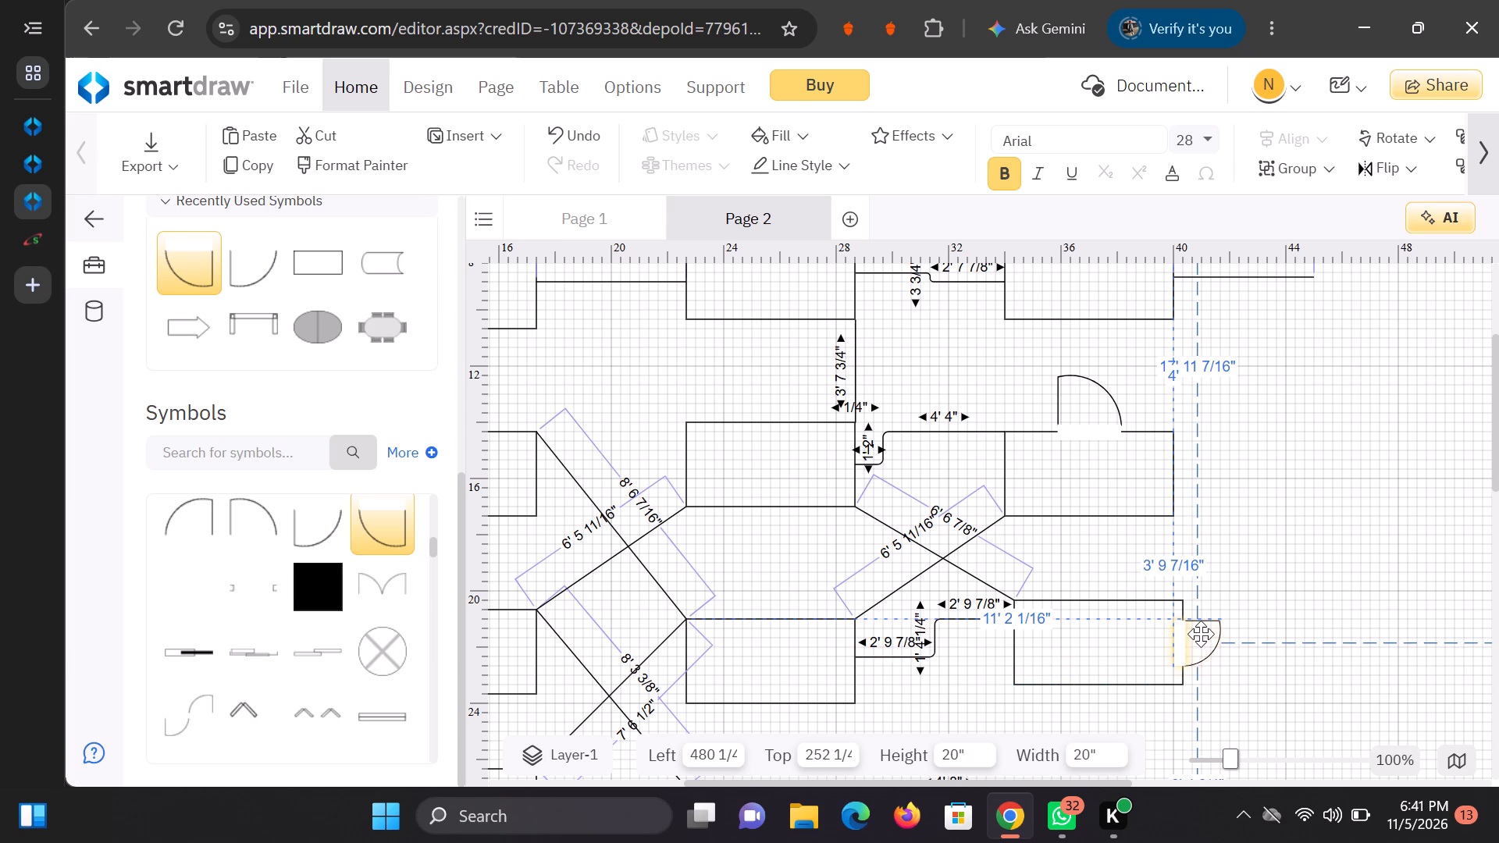
drag(1201, 634, 1201, 632)
click(1333, 534)
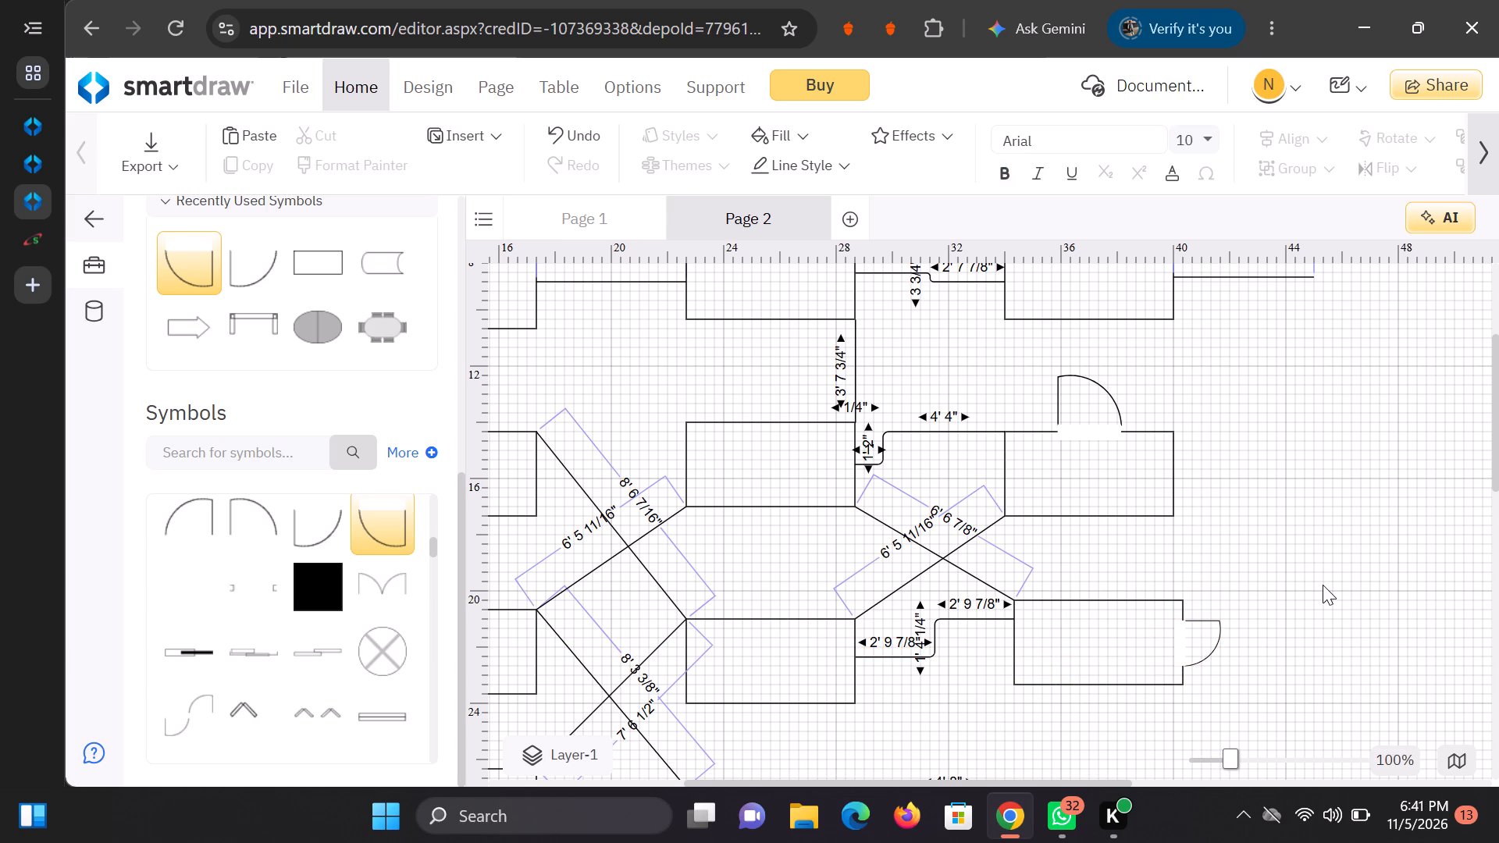
Add a Door (28") symbol rotated 90° on the right edge of the third column's fourth-row rectangle, at about 480" left.
scroll(1319, 575, up, 1)
scroll(1320, 575, down, 2)
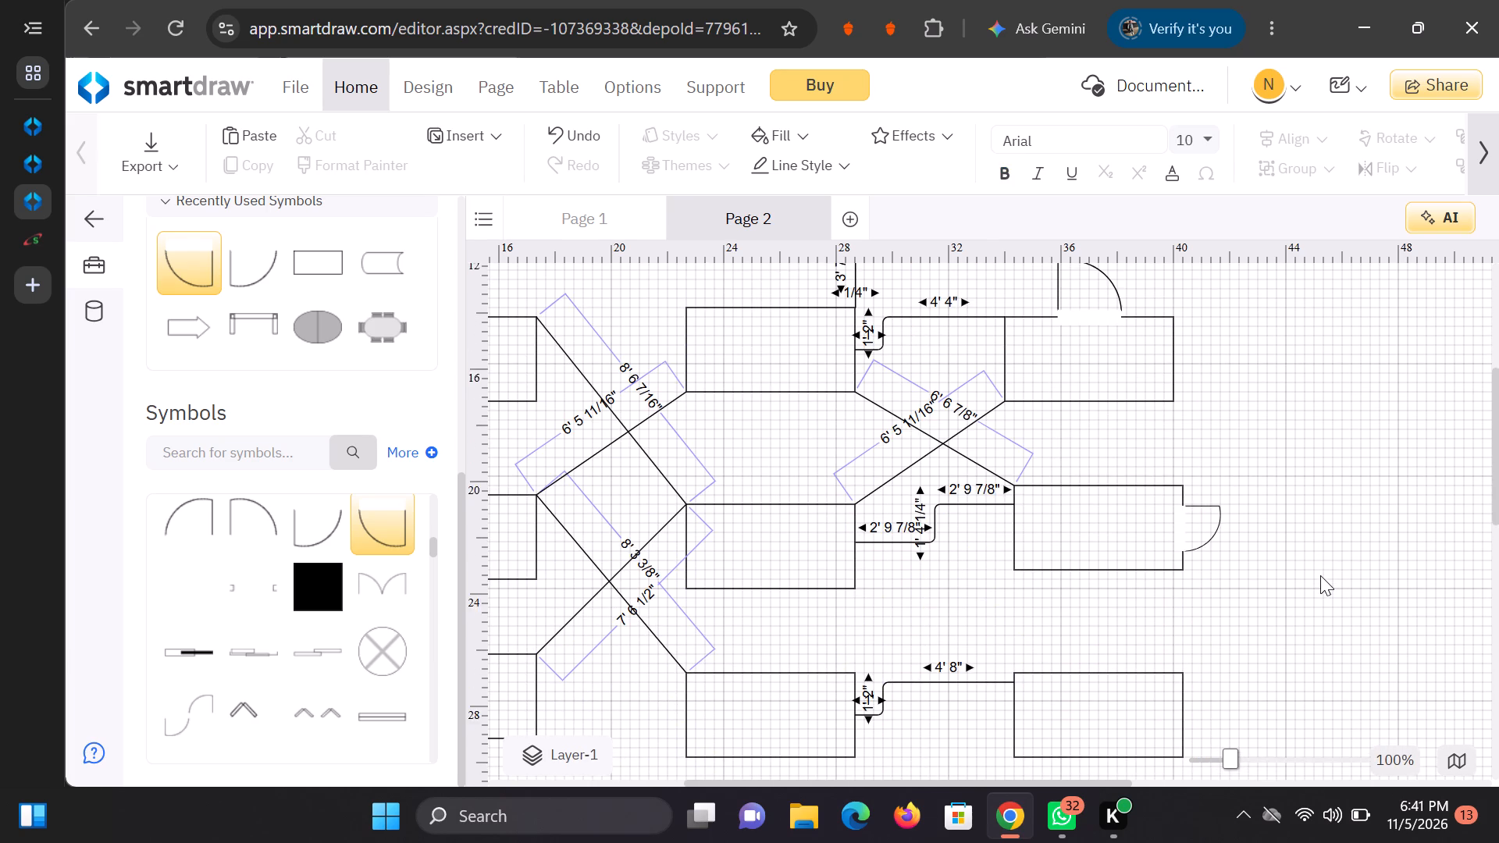
scroll(1244, 567, up, 1)
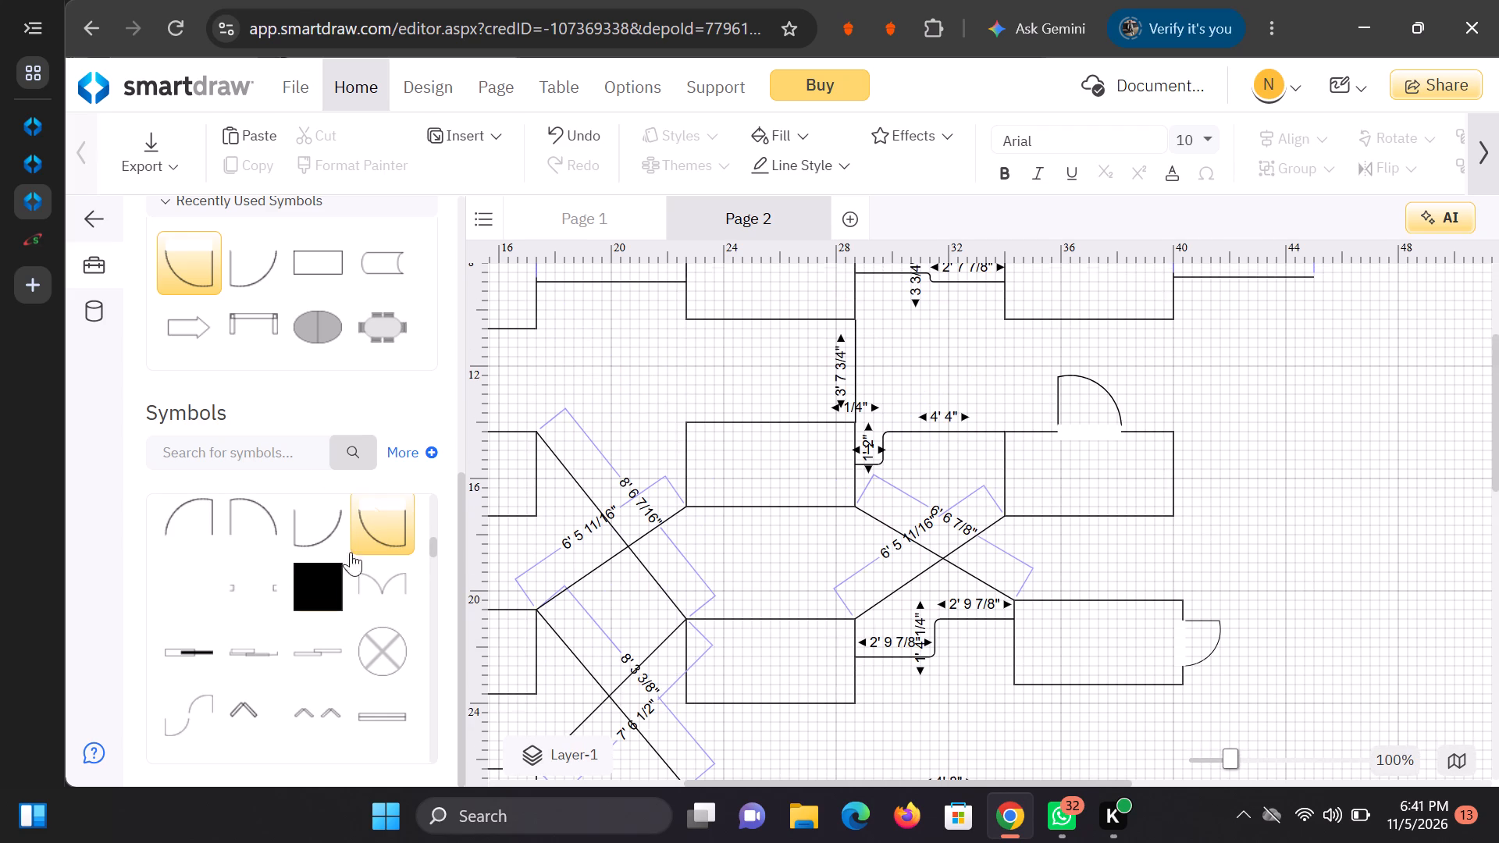
double_click(392, 523)
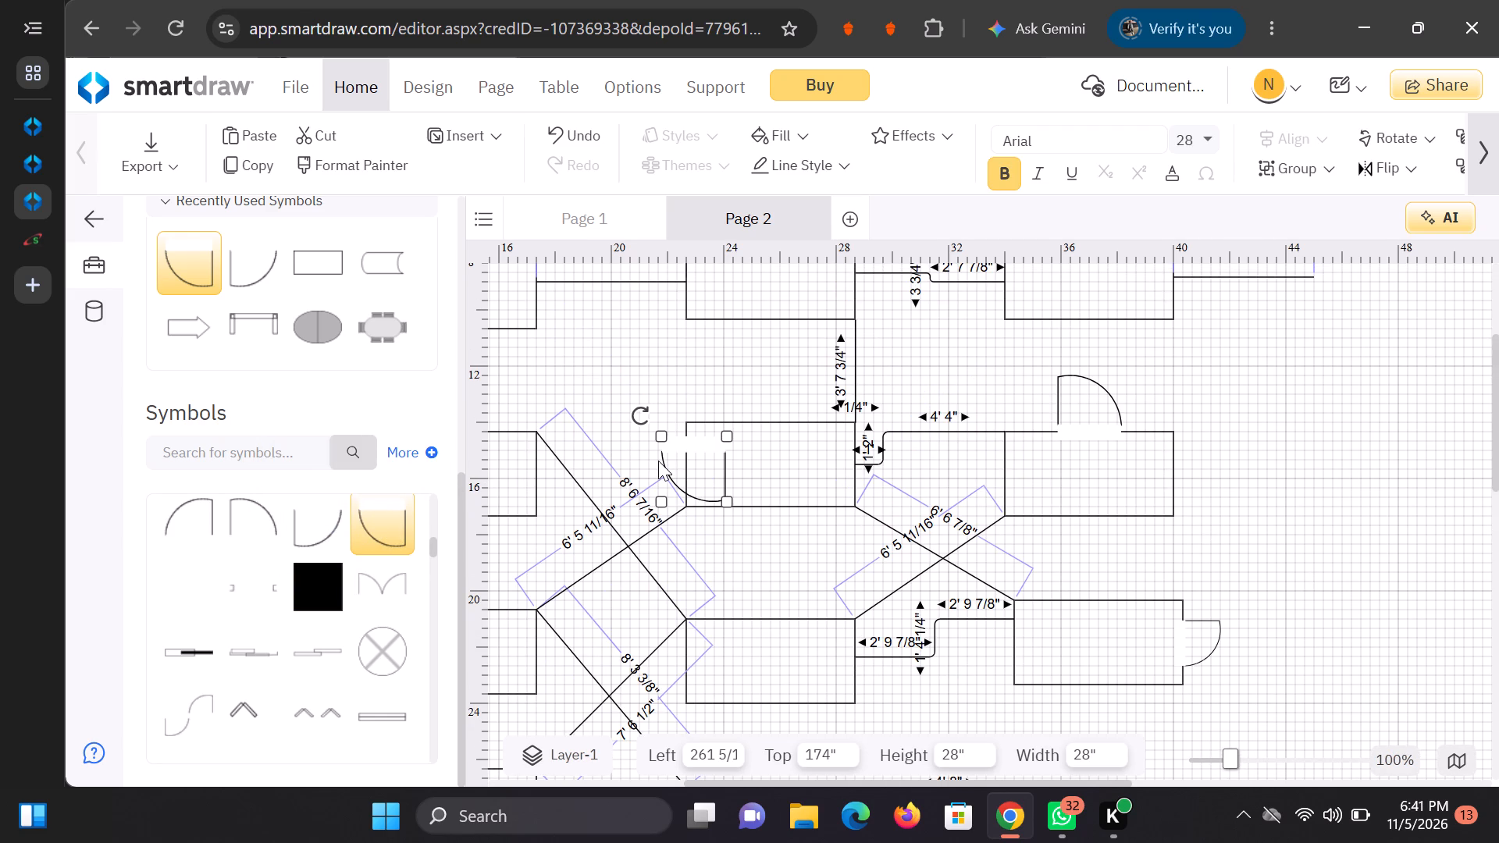
drag(659, 449, 671, 457)
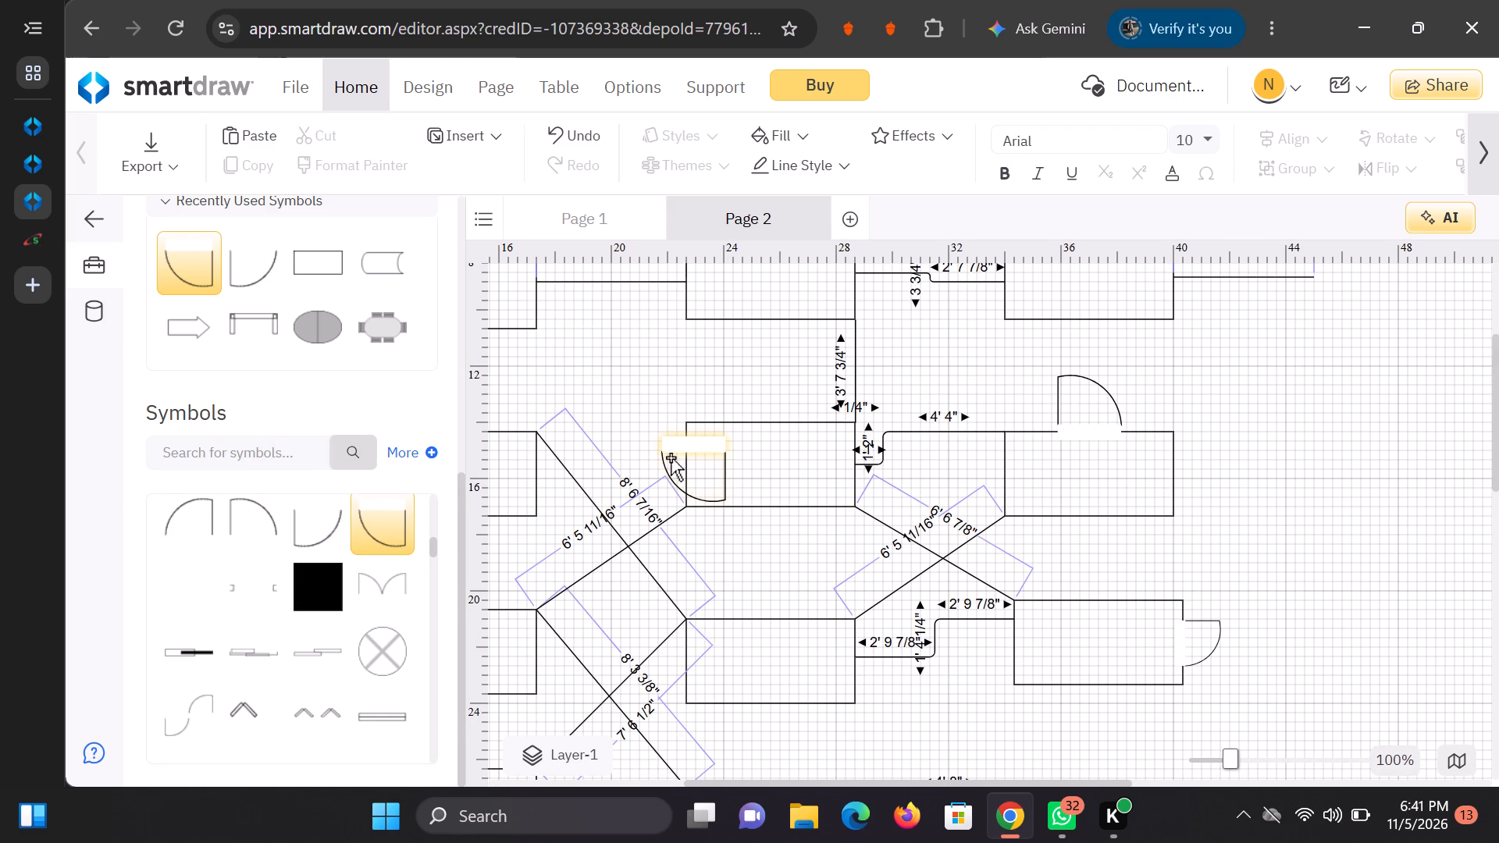
drag(723, 476, 726, 473)
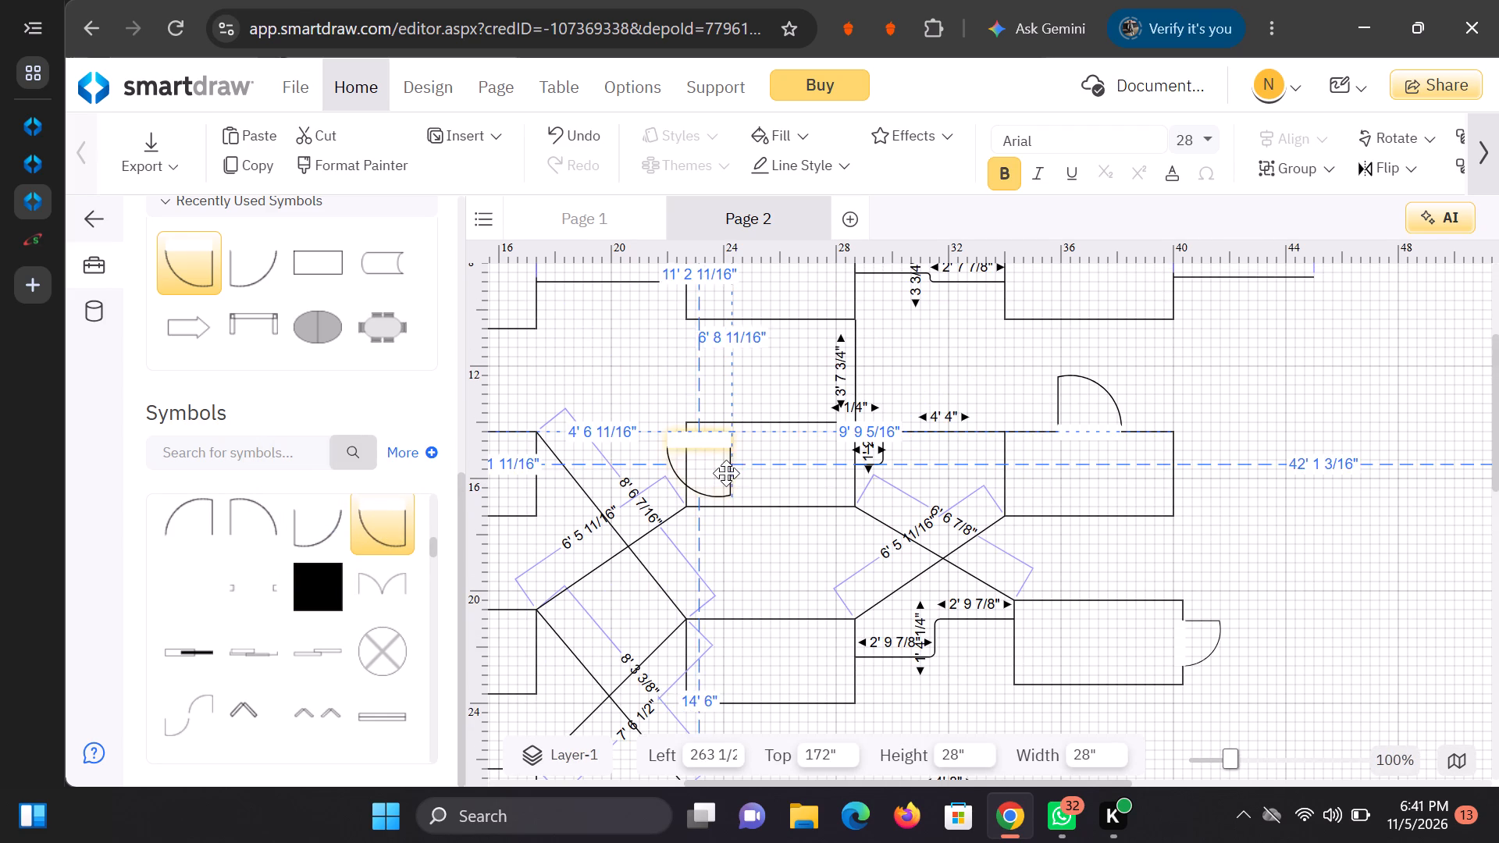
drag(726, 473, 1324, 546)
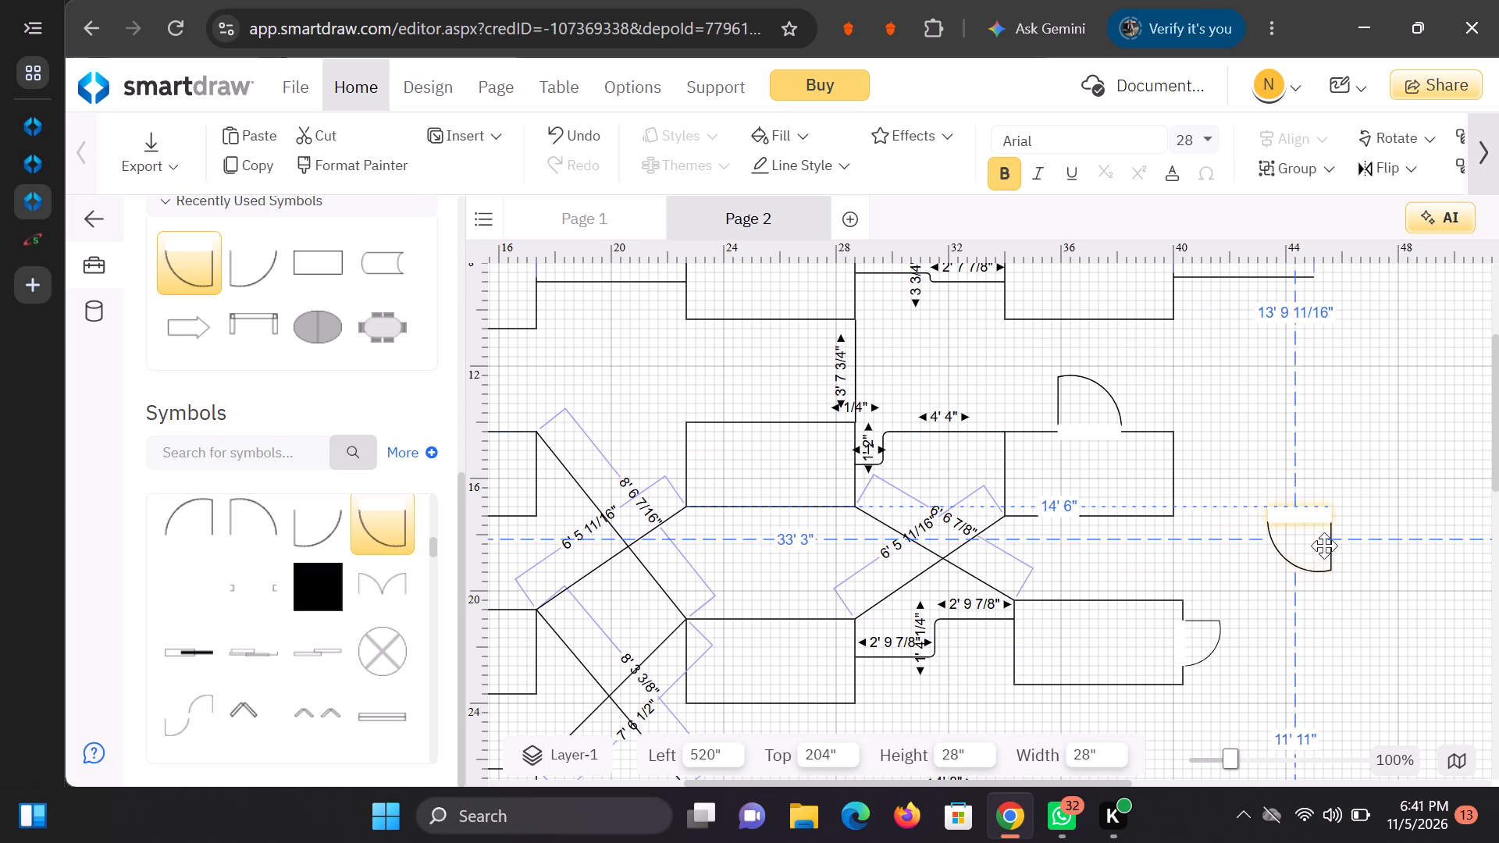
drag(1324, 546, 1323, 546)
drag(1241, 486, 1216, 505)
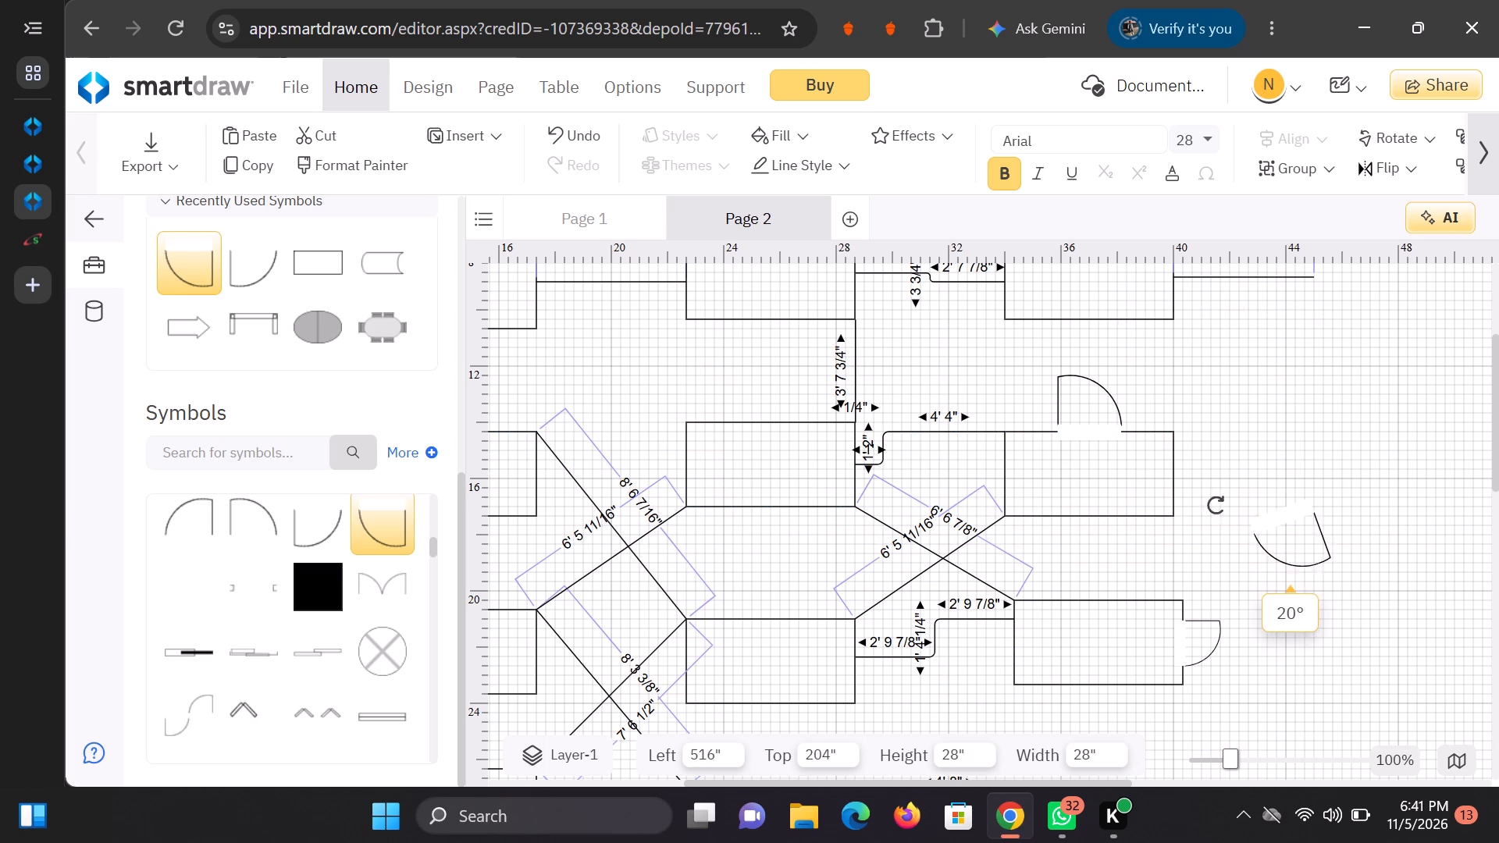
drag(1216, 505, 1244, 578)
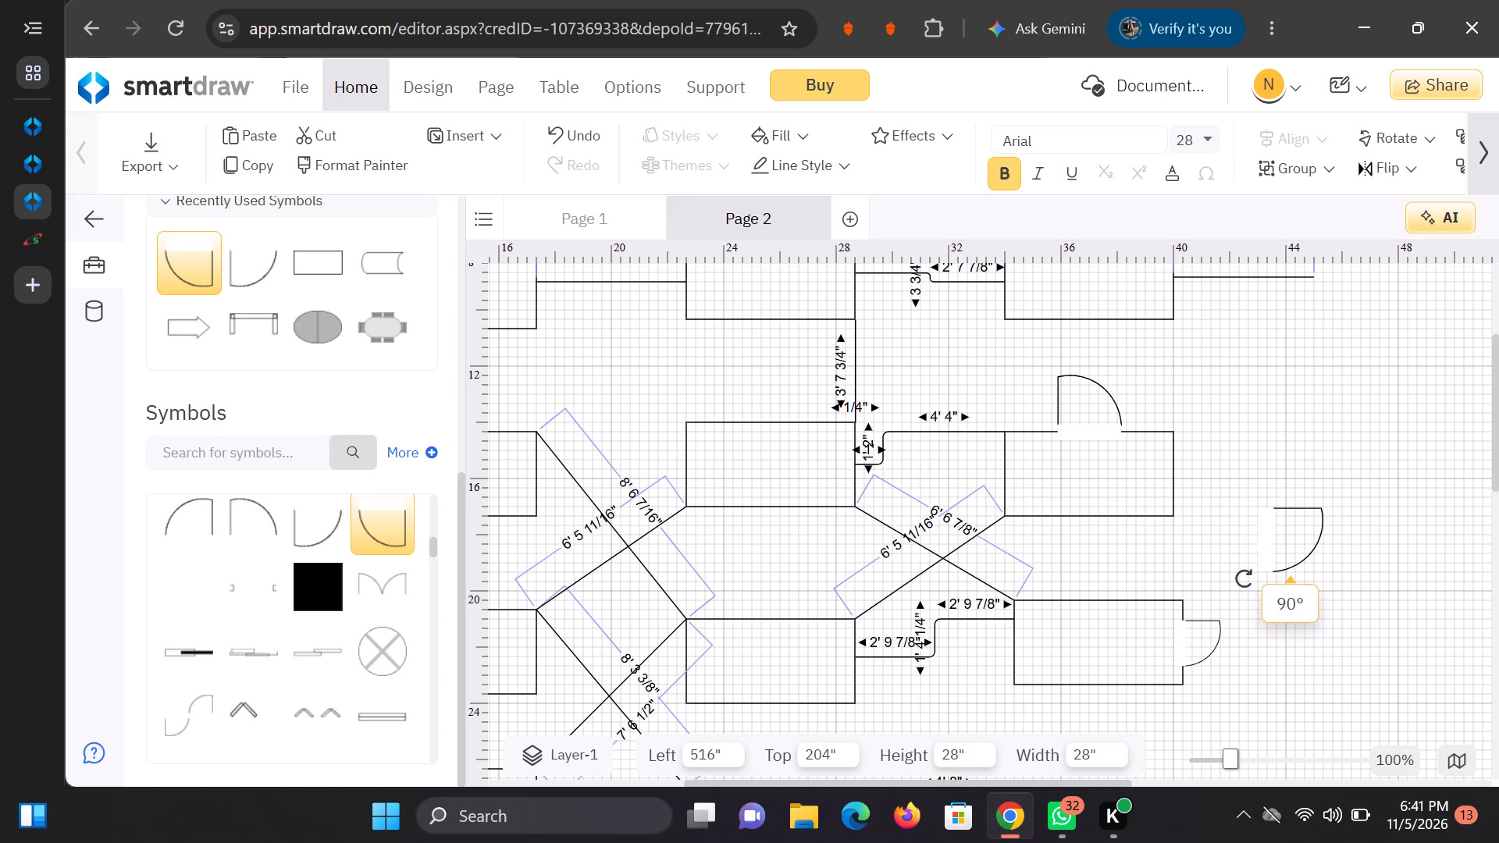
drag(1244, 578, 1240, 574)
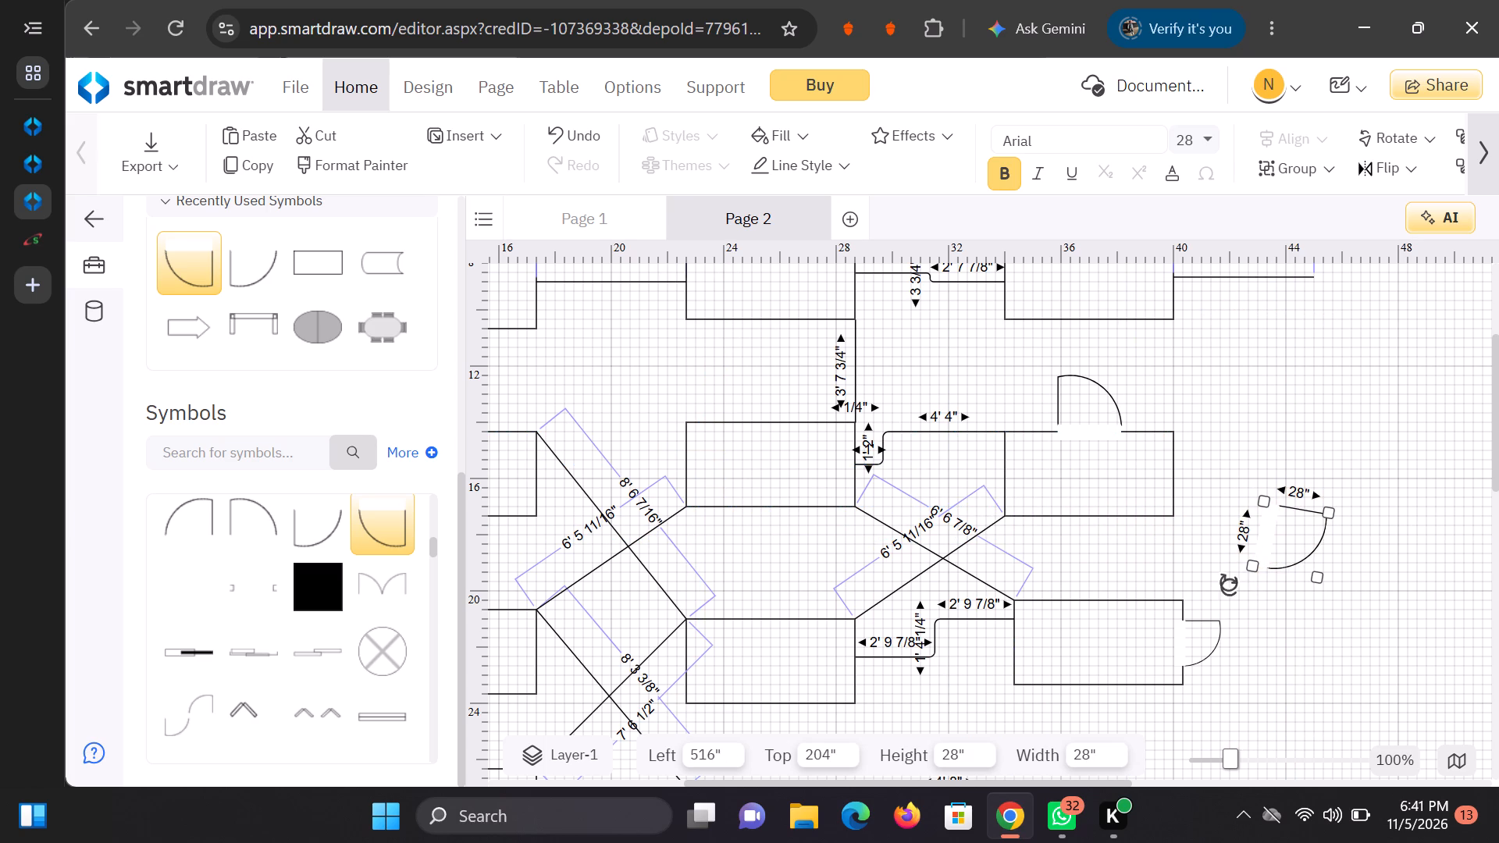
drag(1229, 587, 1235, 599)
click(1235, 599)
drag(1291, 535, 1297, 538)
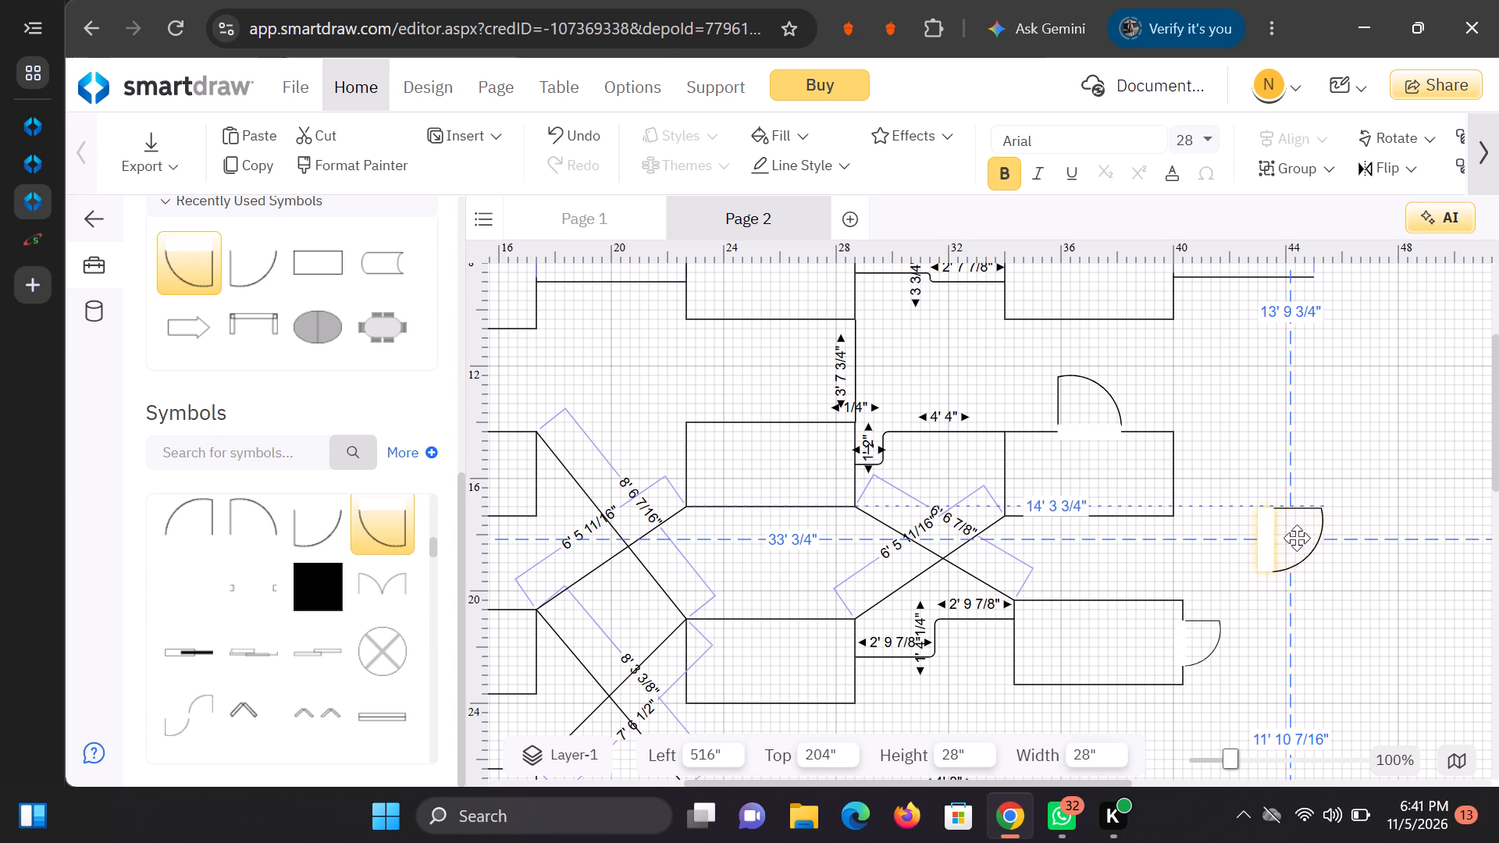
drag(1297, 538, 1275, 752)
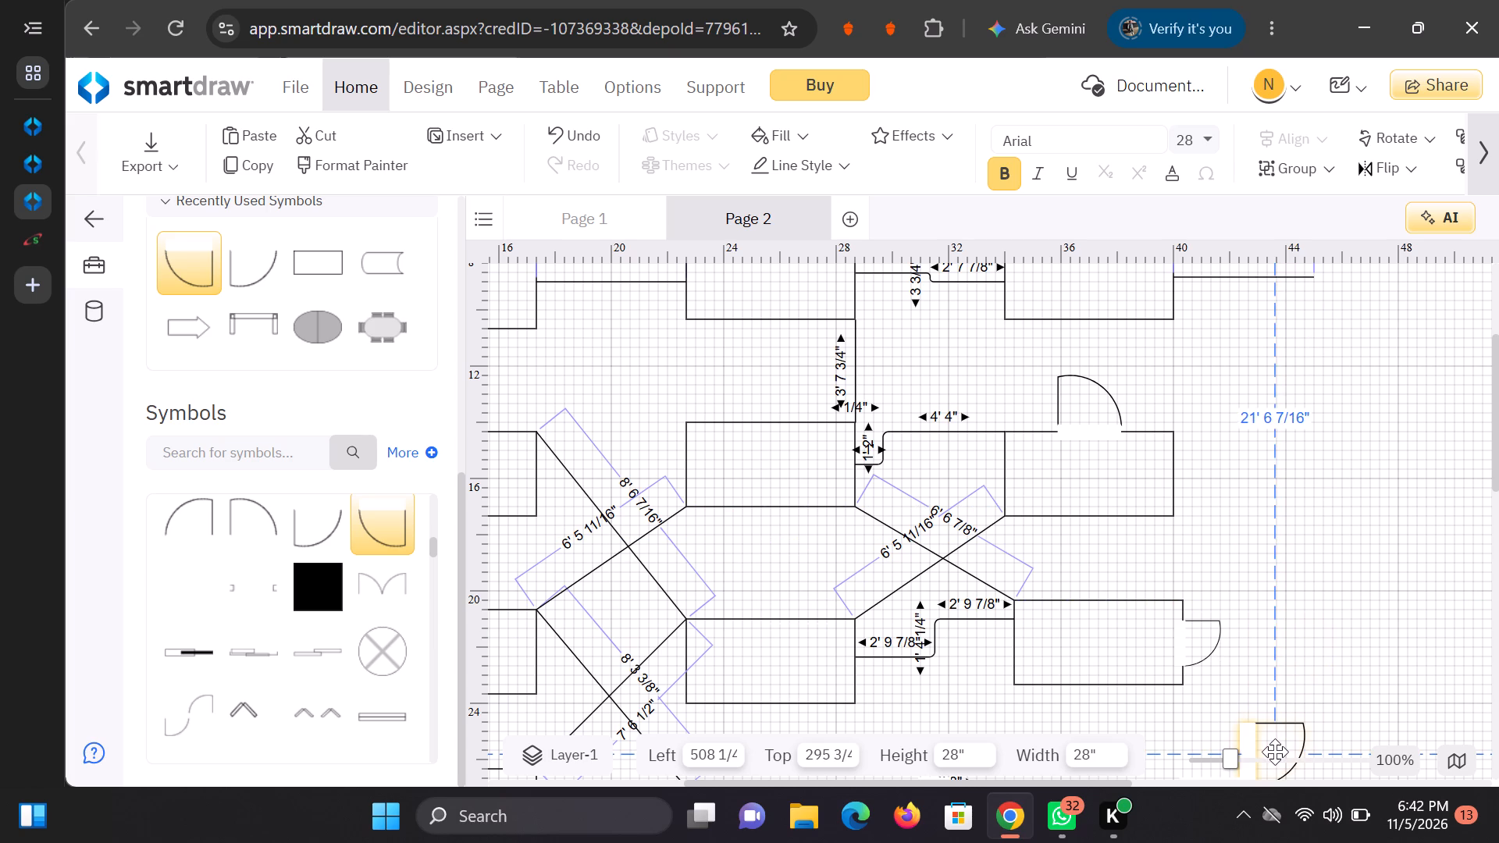
drag(1275, 752, 1266, 790)
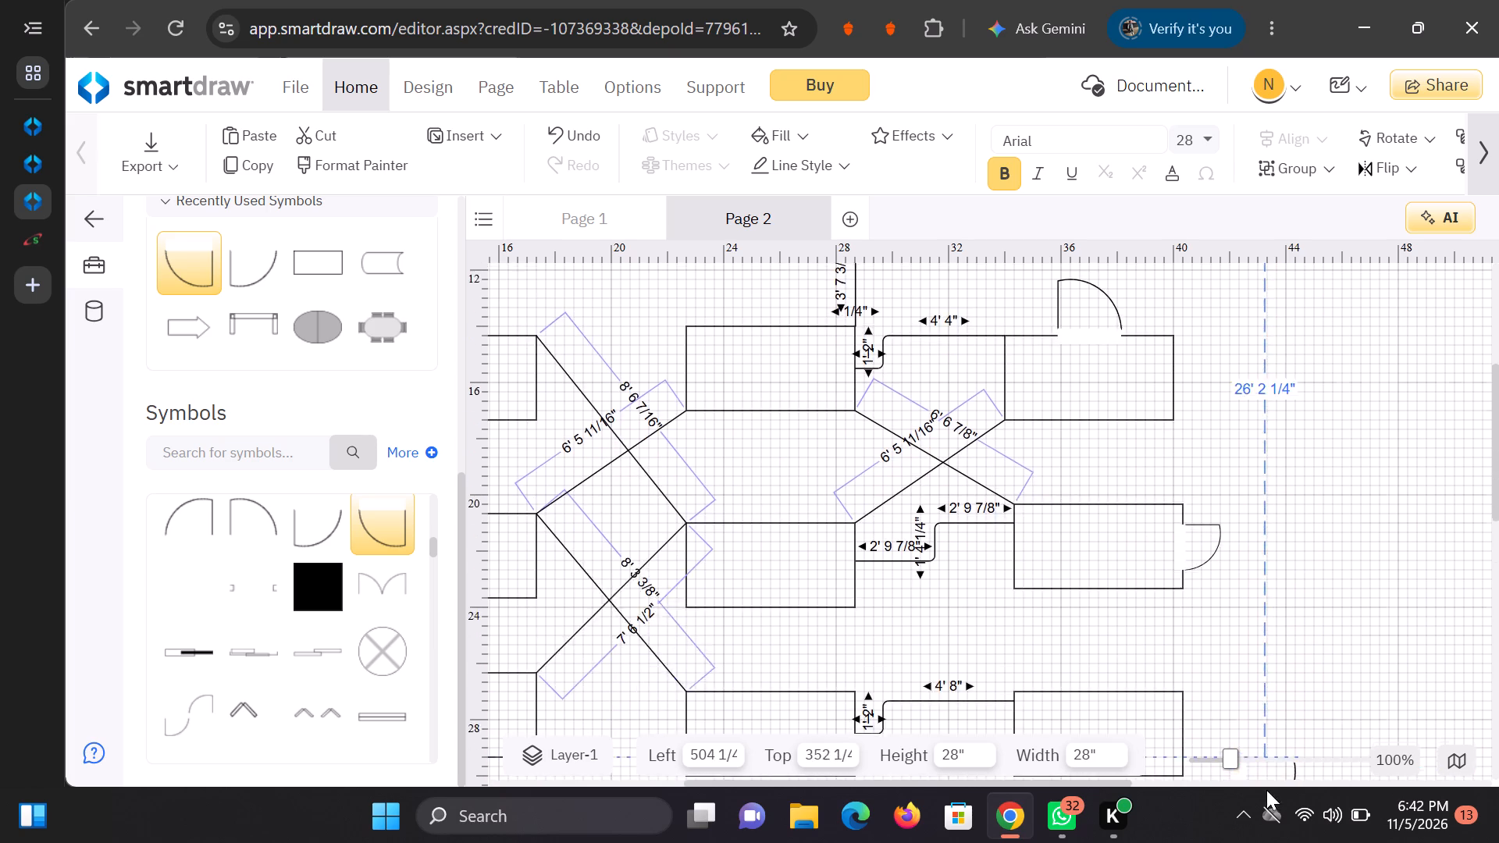
drag(1266, 790, 1204, 635)
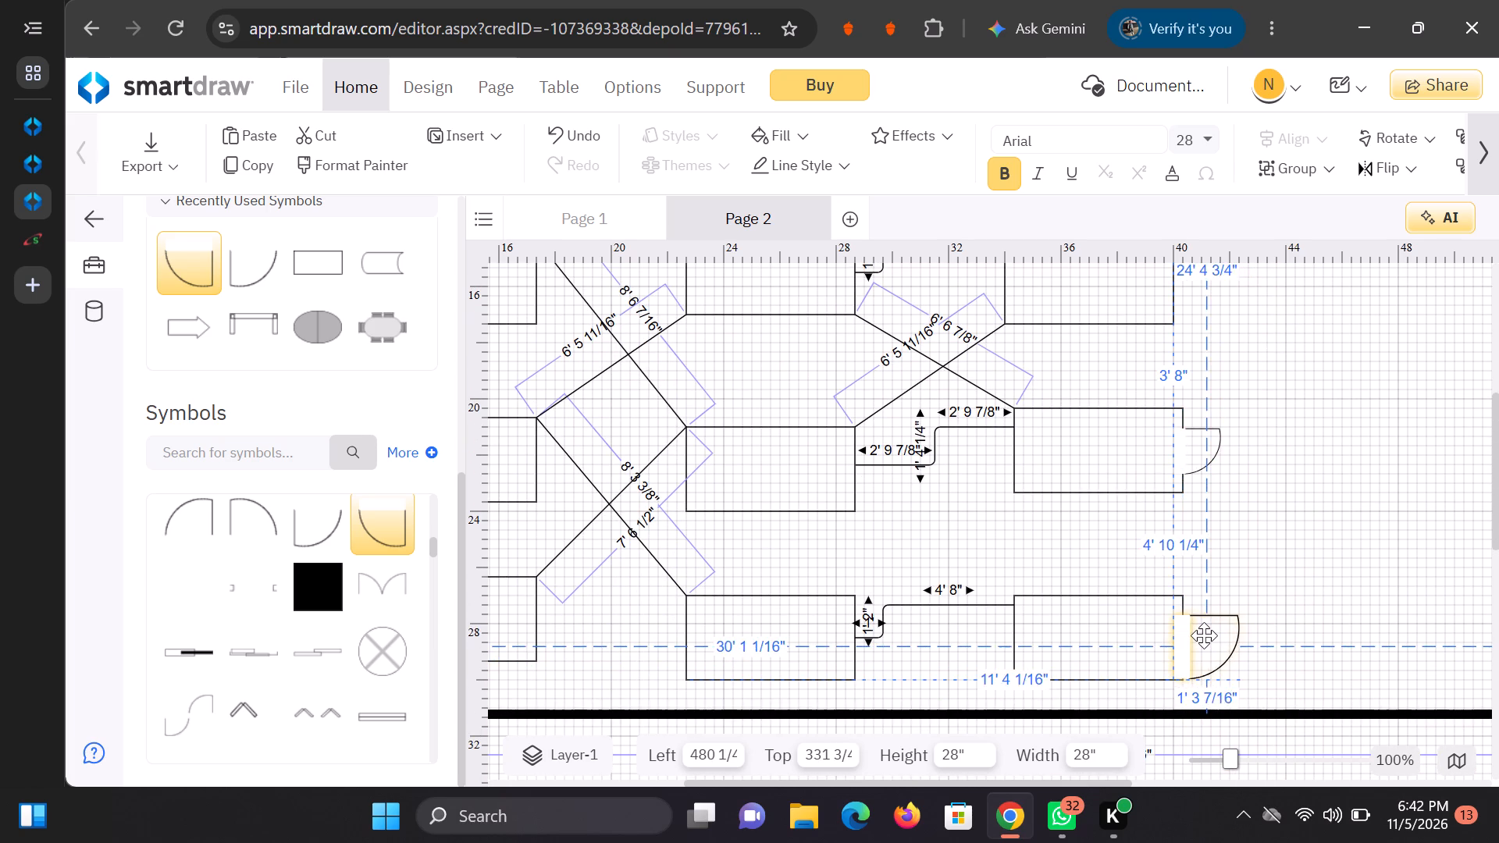
drag(1204, 635, 1206, 635)
click(1327, 553)
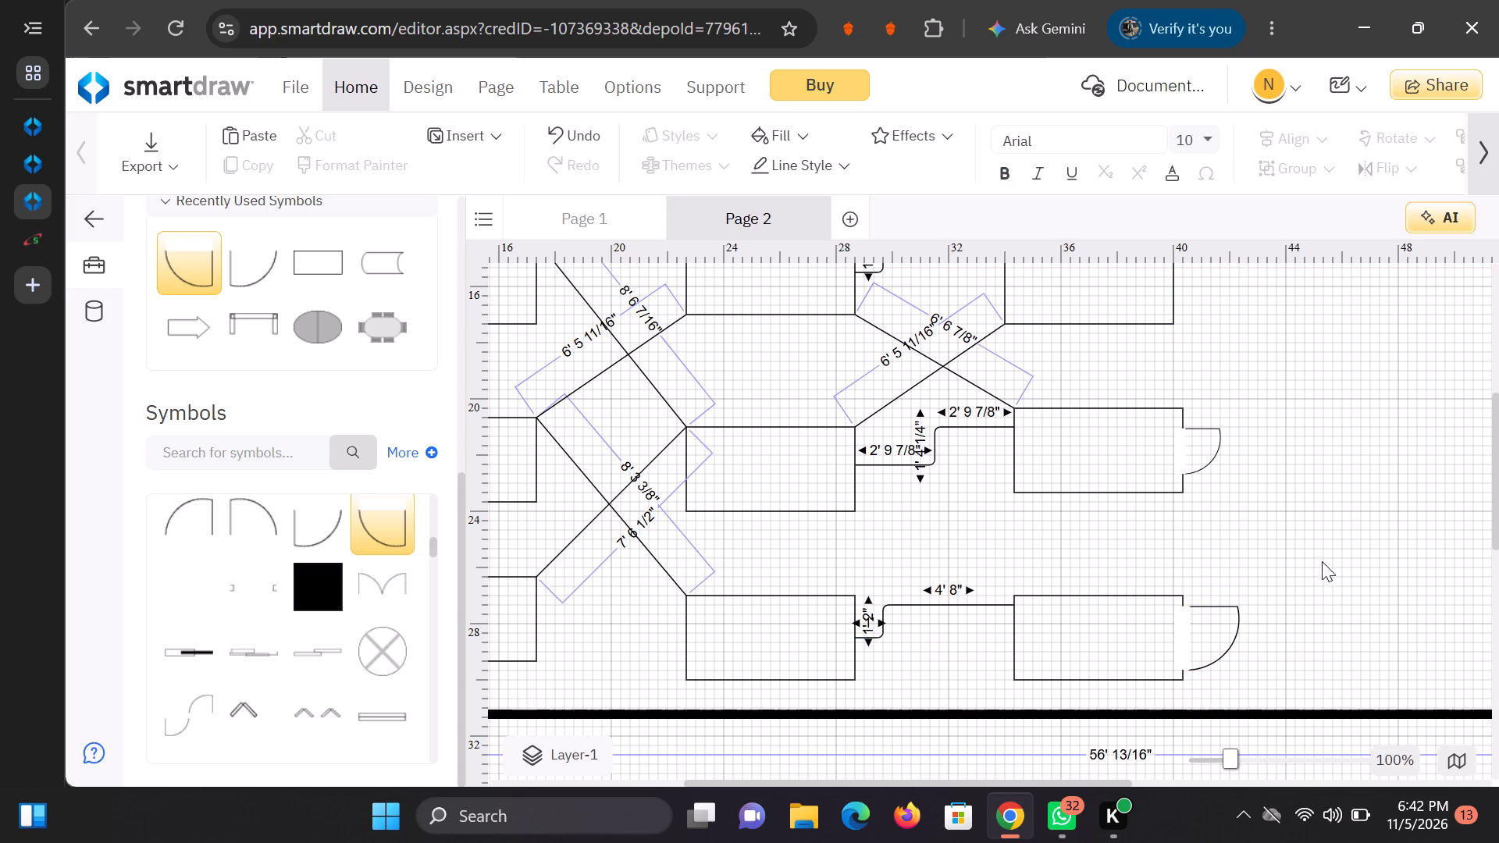
scroll(1294, 541, up, 1)
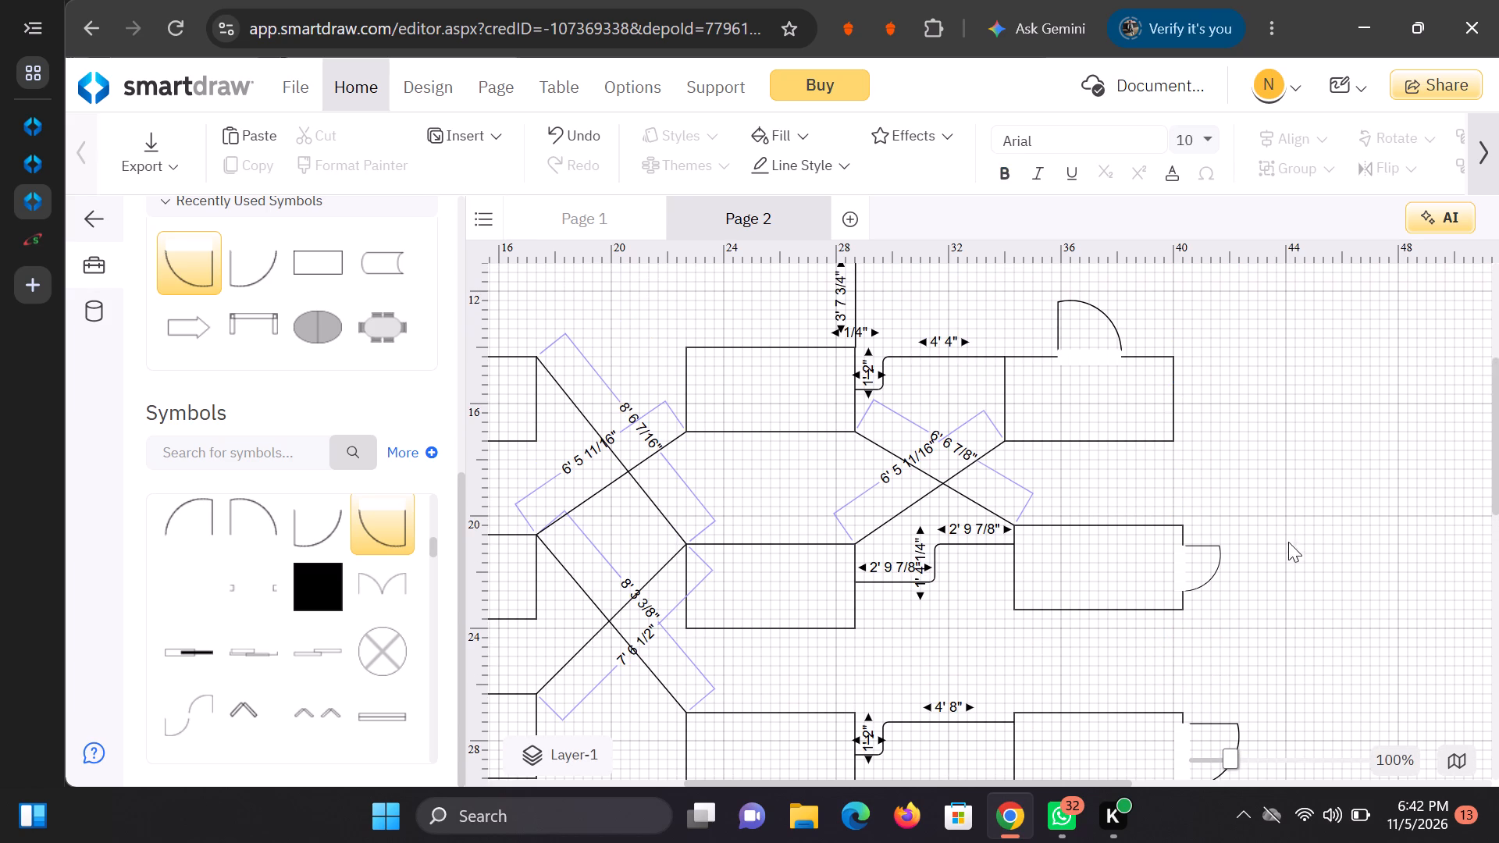
Add a Door (28") symbol on the top edge of the second column's second-row rectangle, at about 294" left.
scroll(312, 321, up, 1)
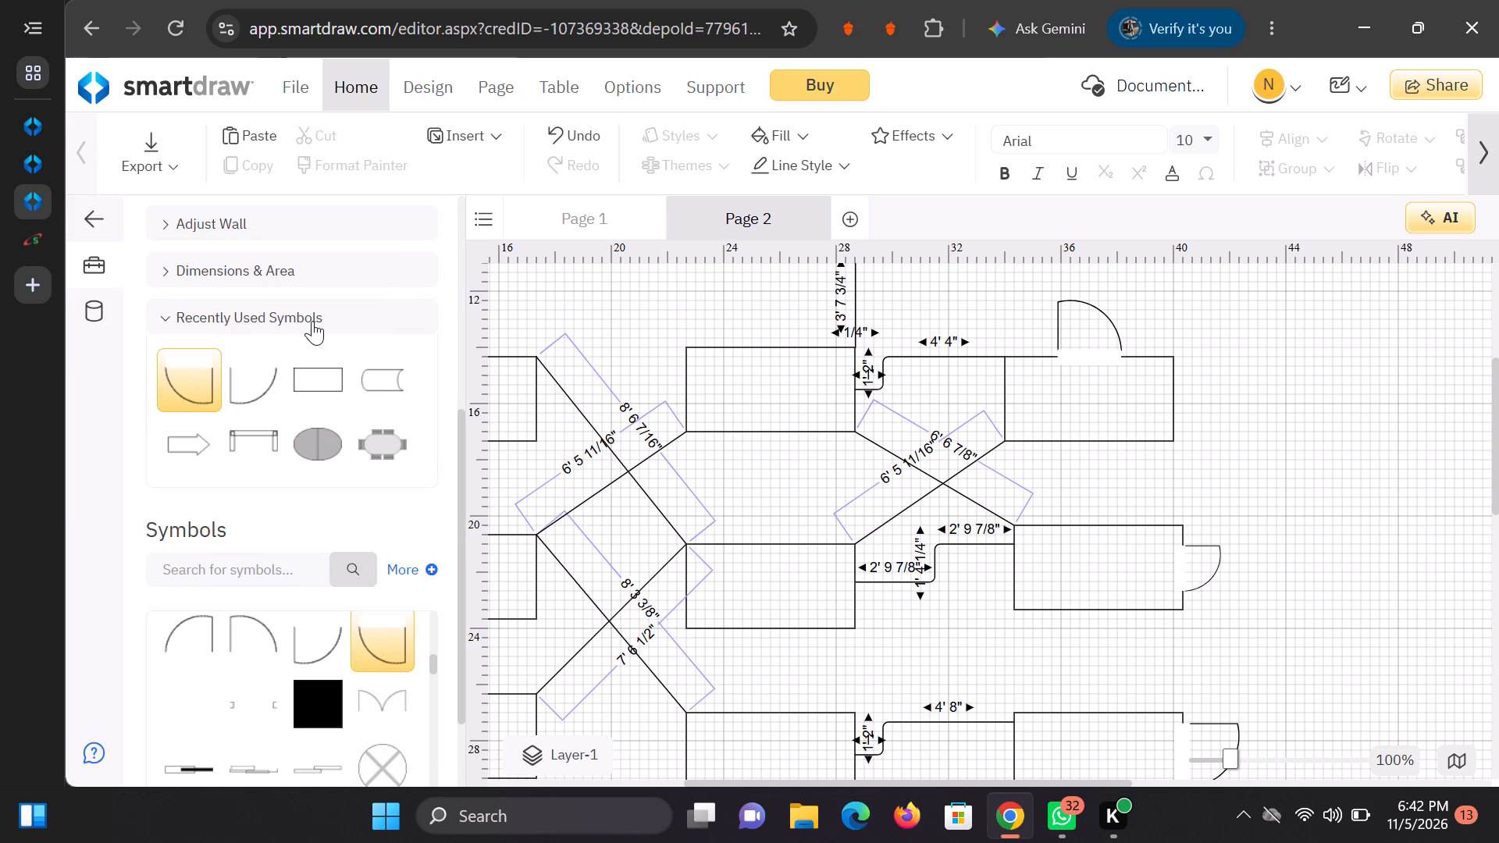
scroll(312, 321, up, 1)
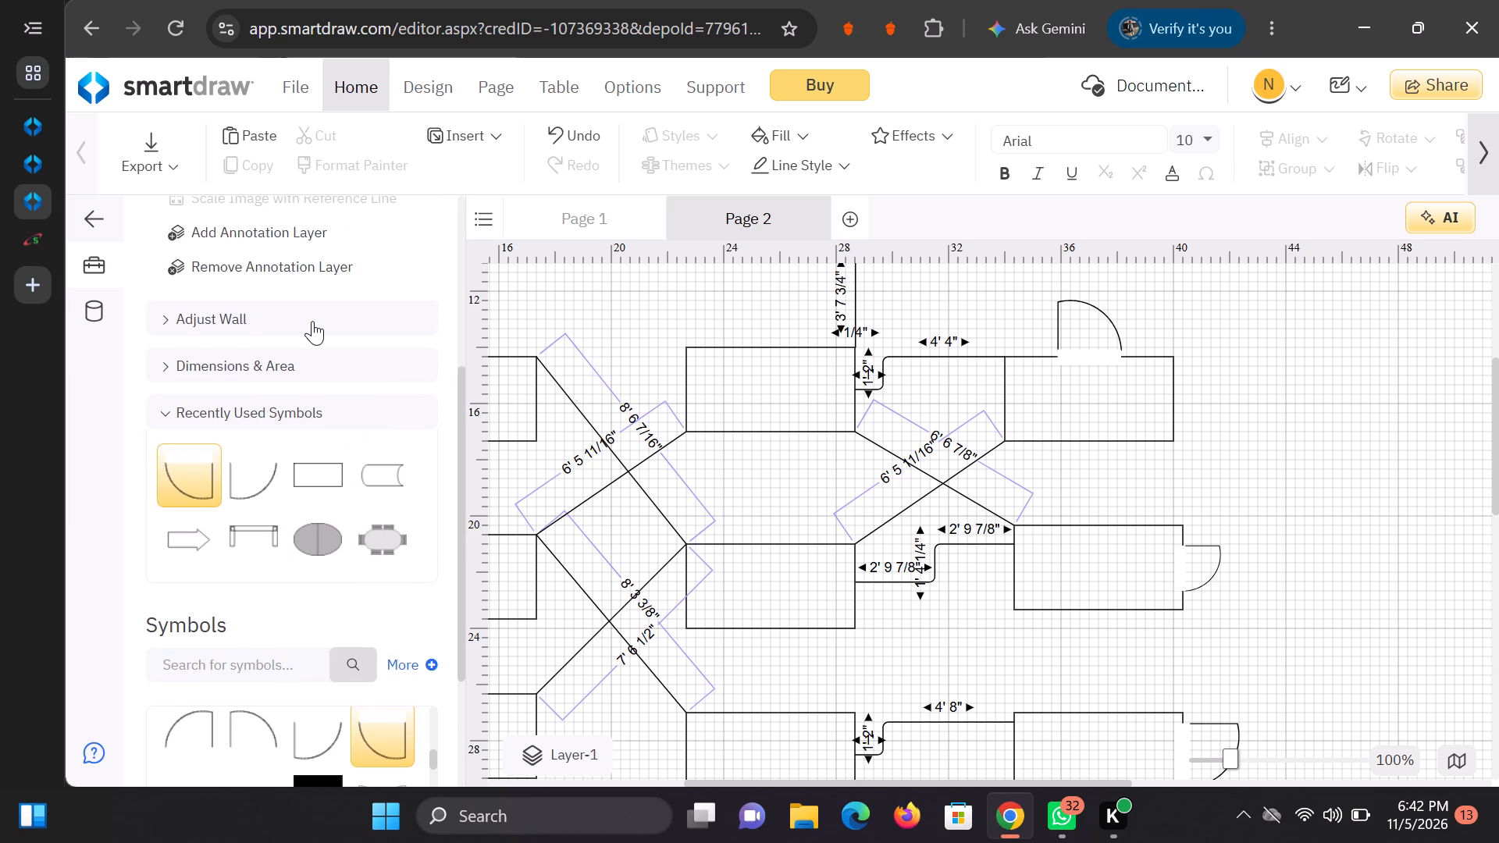
scroll(312, 321, down, 2)
scroll(942, 592, up, 1)
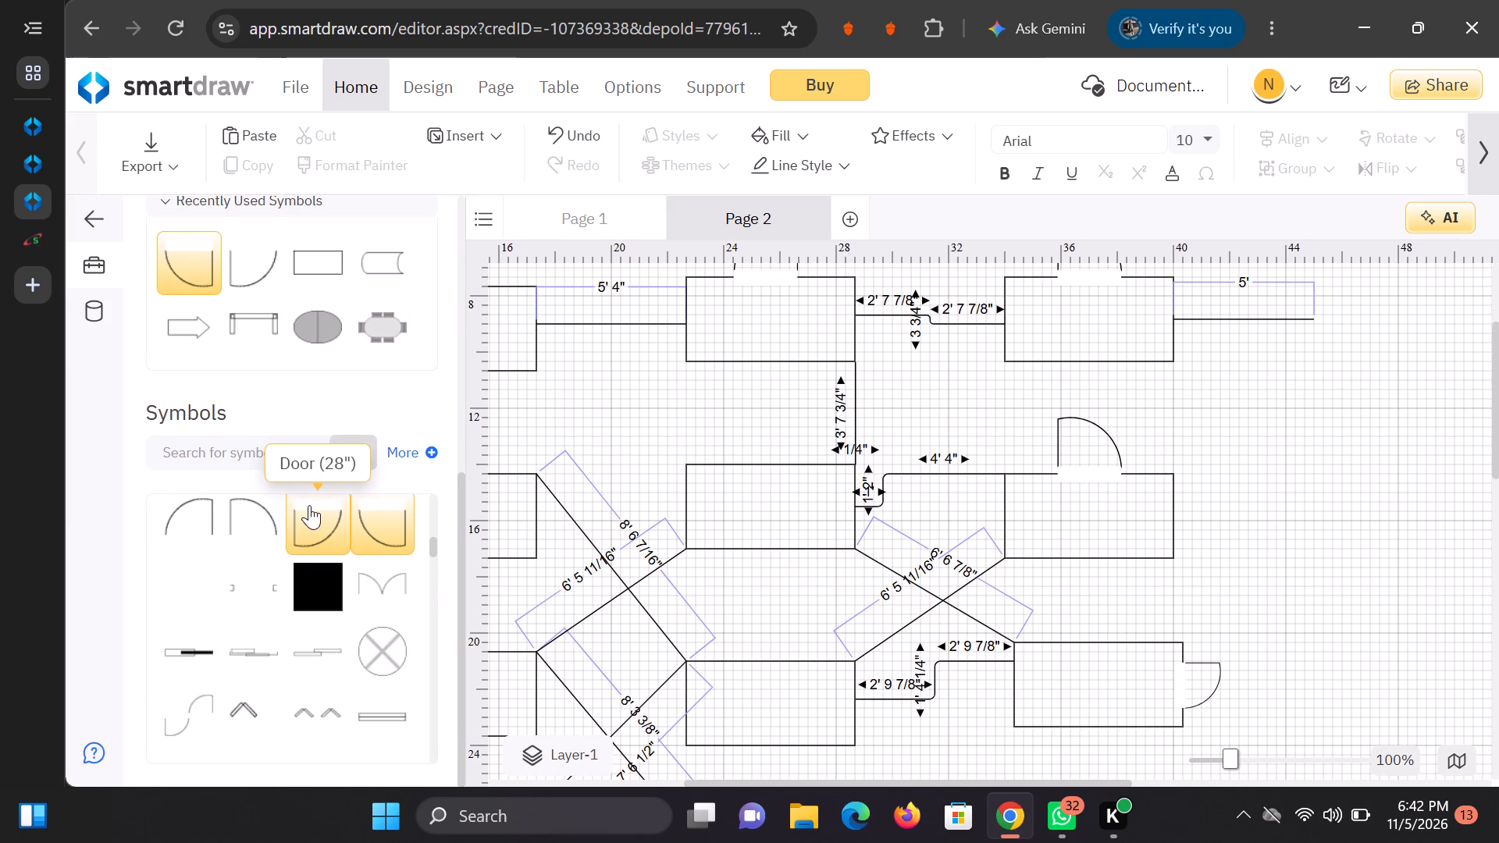
double_click(273, 514)
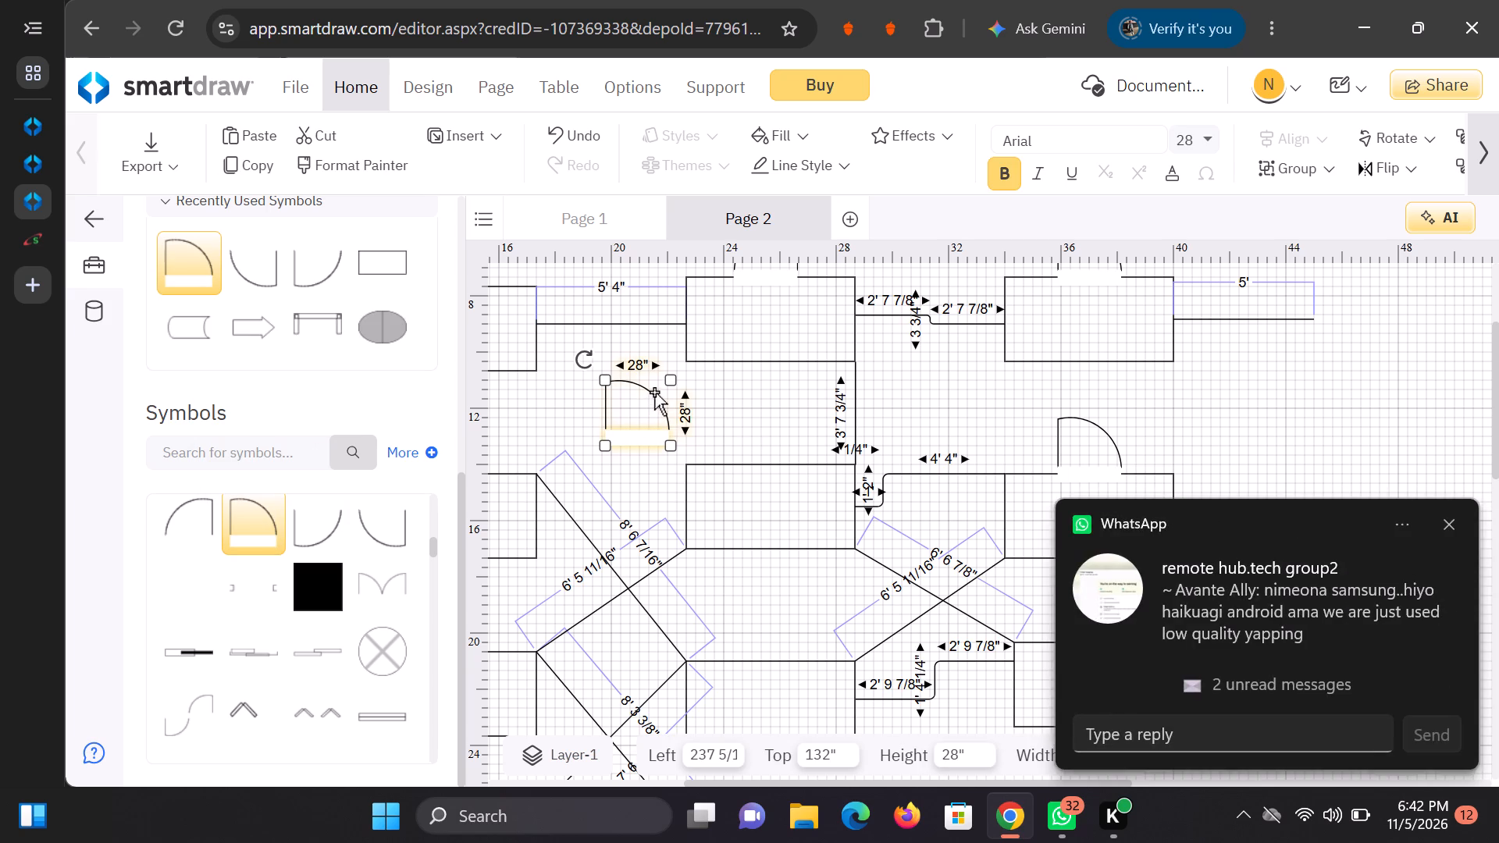
drag(657, 392, 792, 406)
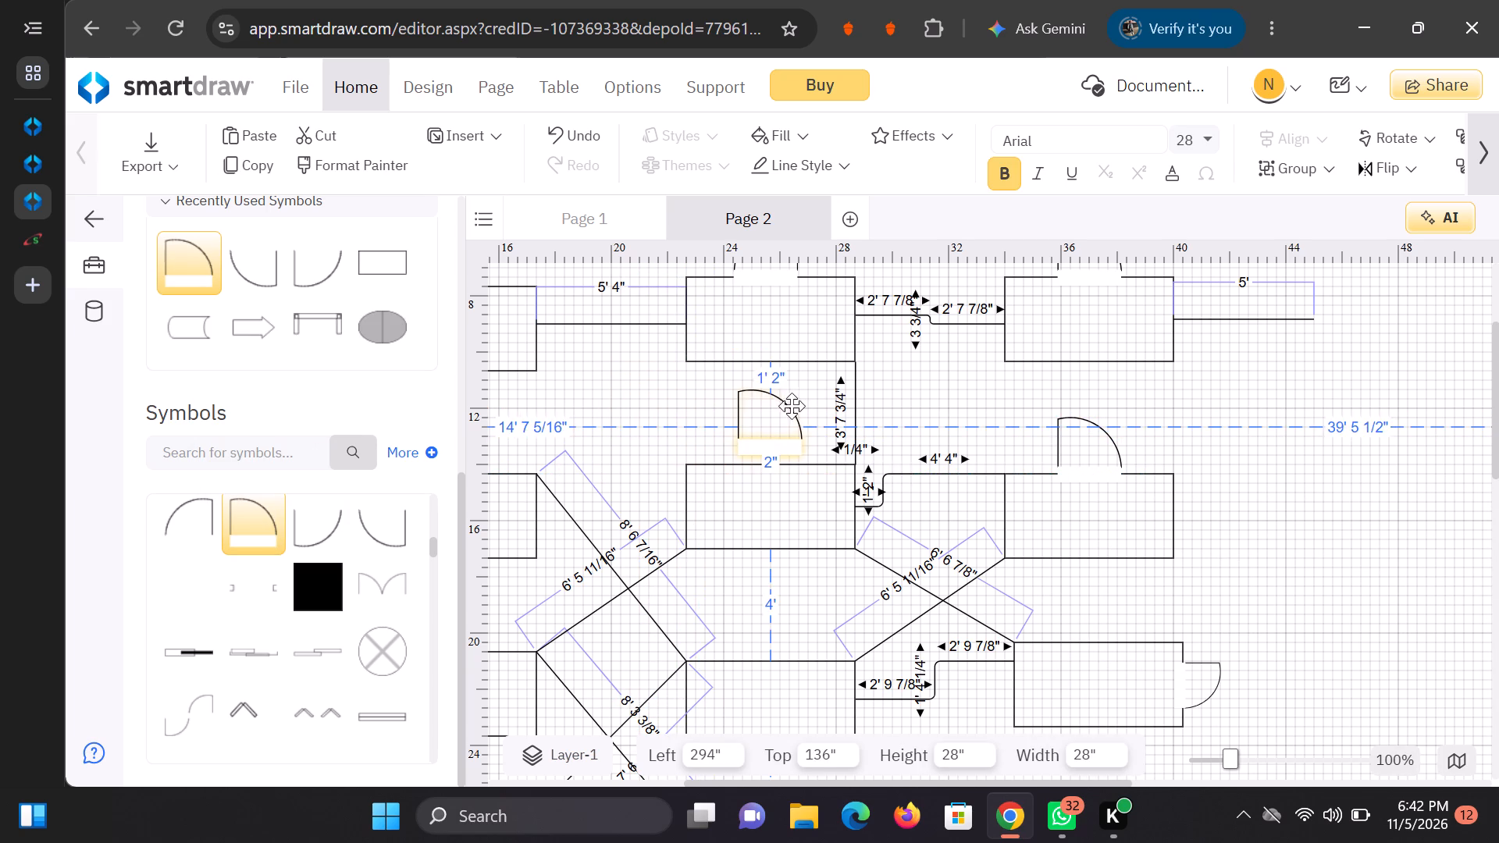
drag(792, 406, 792, 420)
click(618, 407)
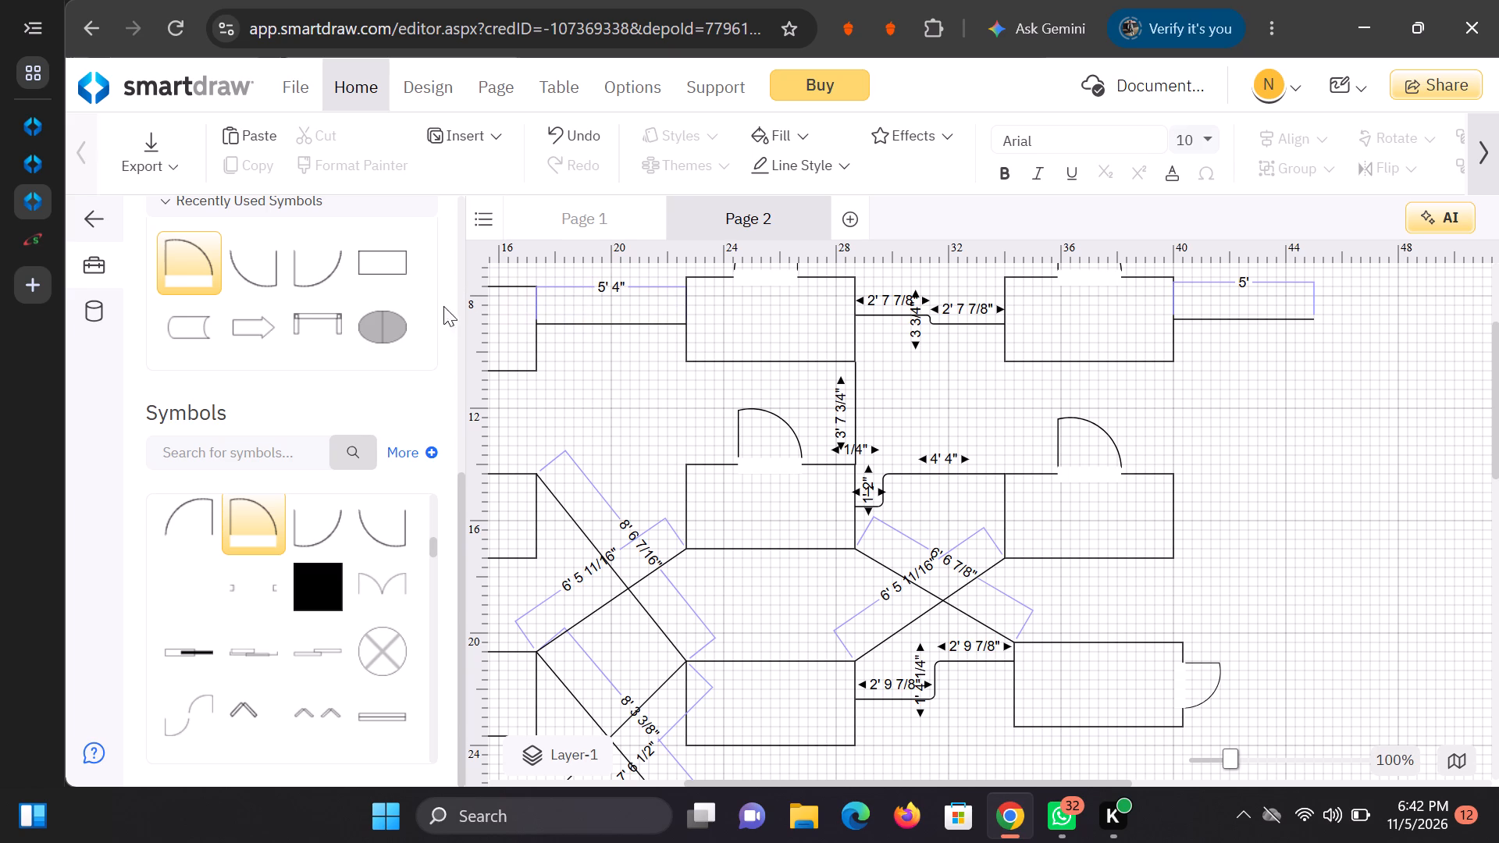
Add a Door (28") symbol on the top edge of the second column's third-row rectangle, at 294" left, 228" top.
double_click(262, 509)
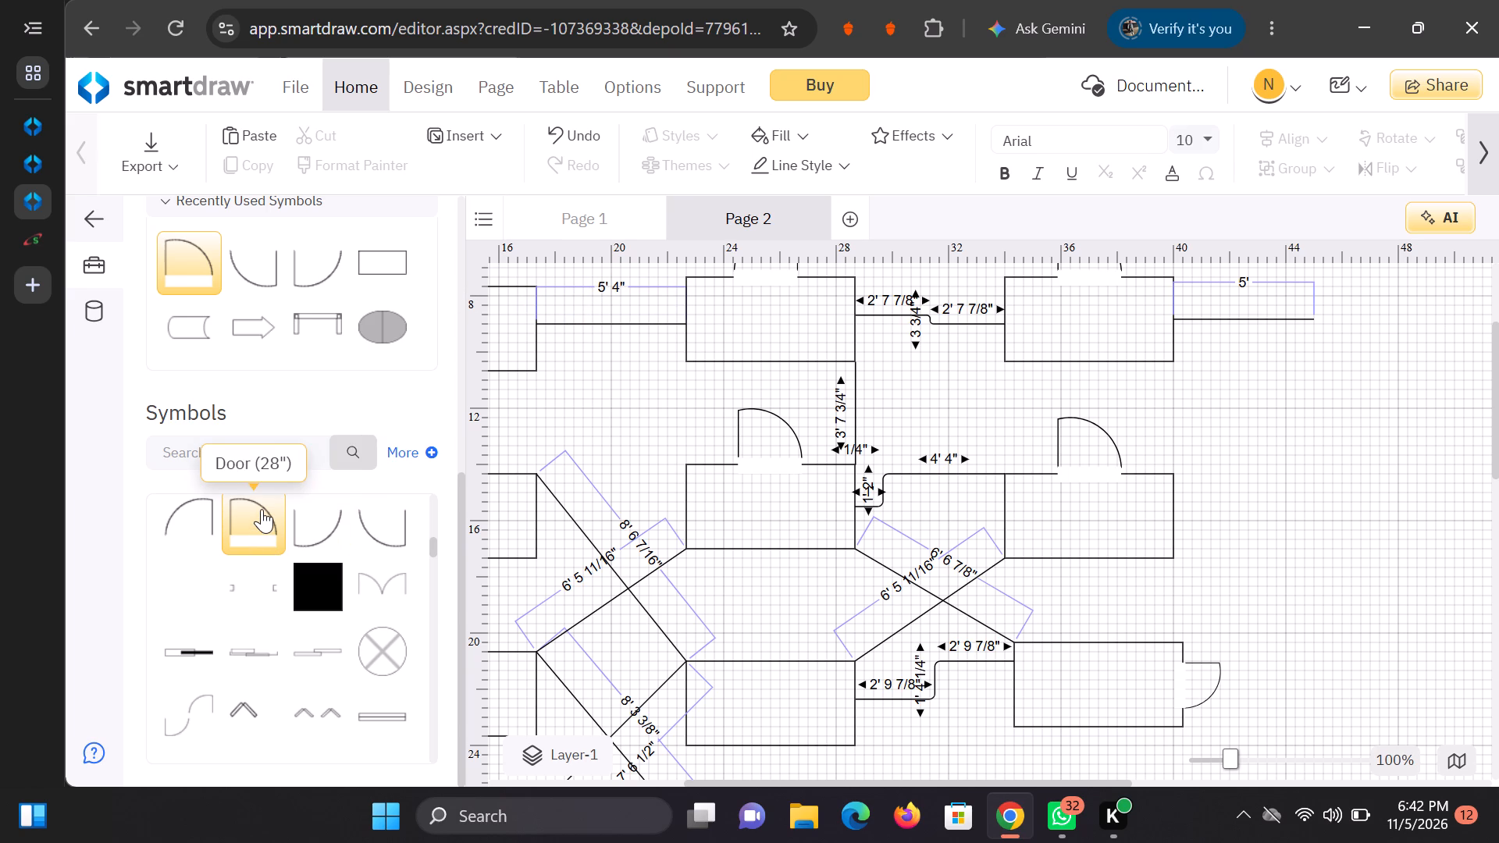
drag(272, 516, 344, 526)
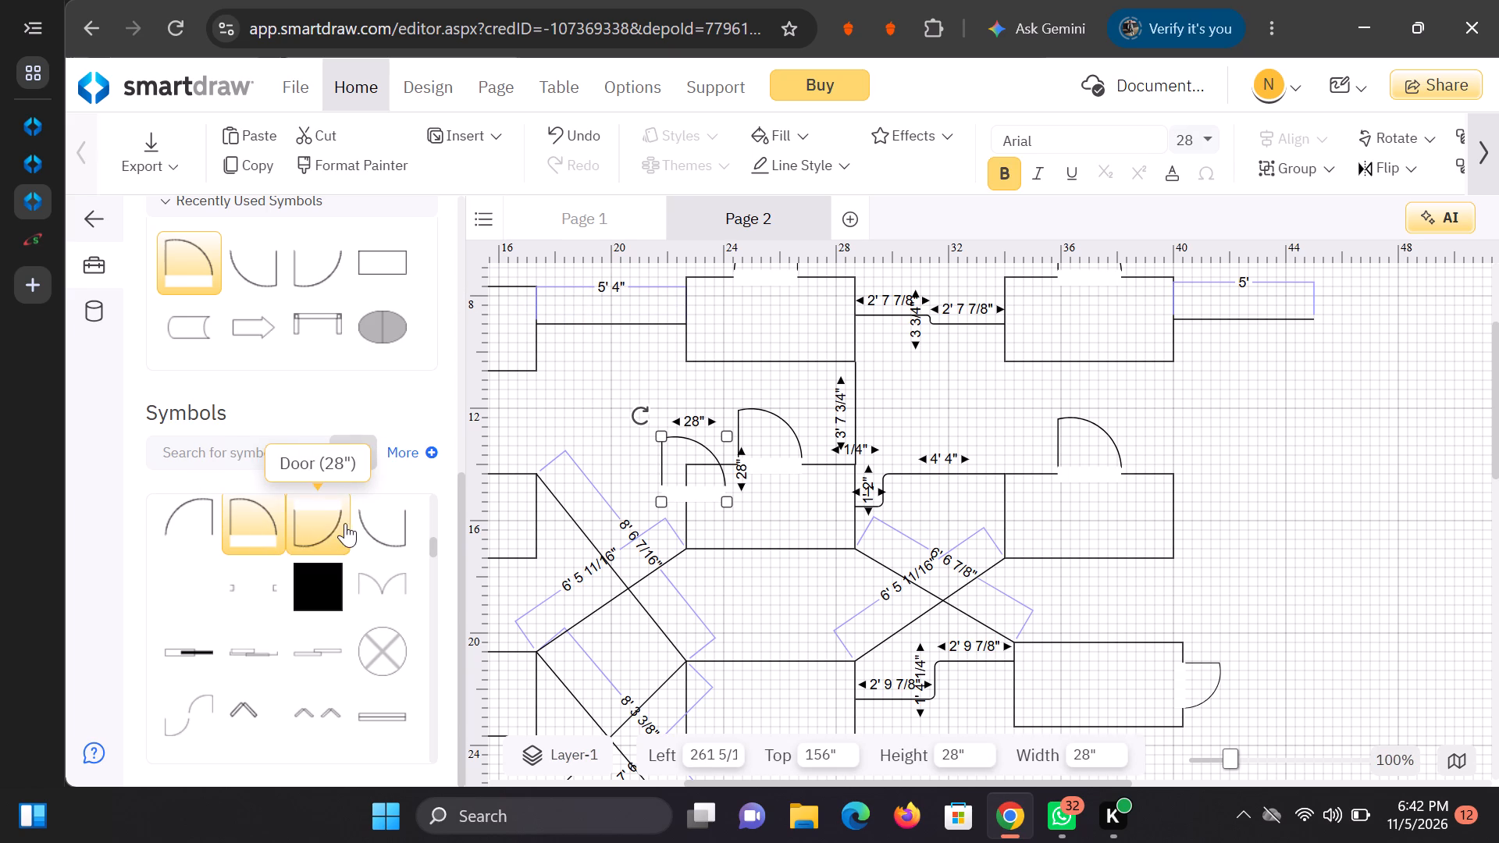
drag(700, 445, 750, 510)
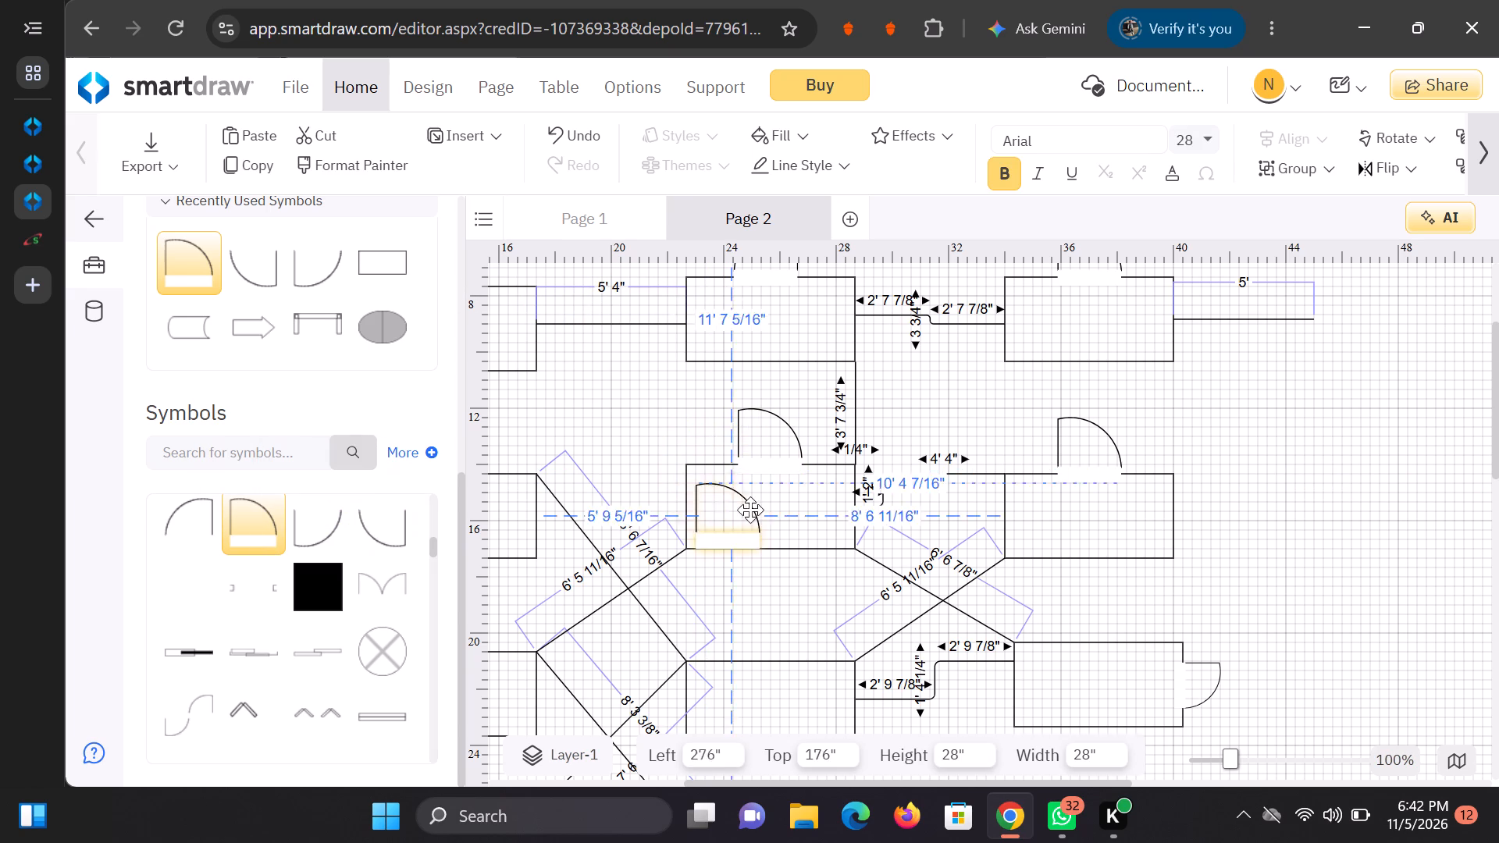
drag(750, 510, 779, 612)
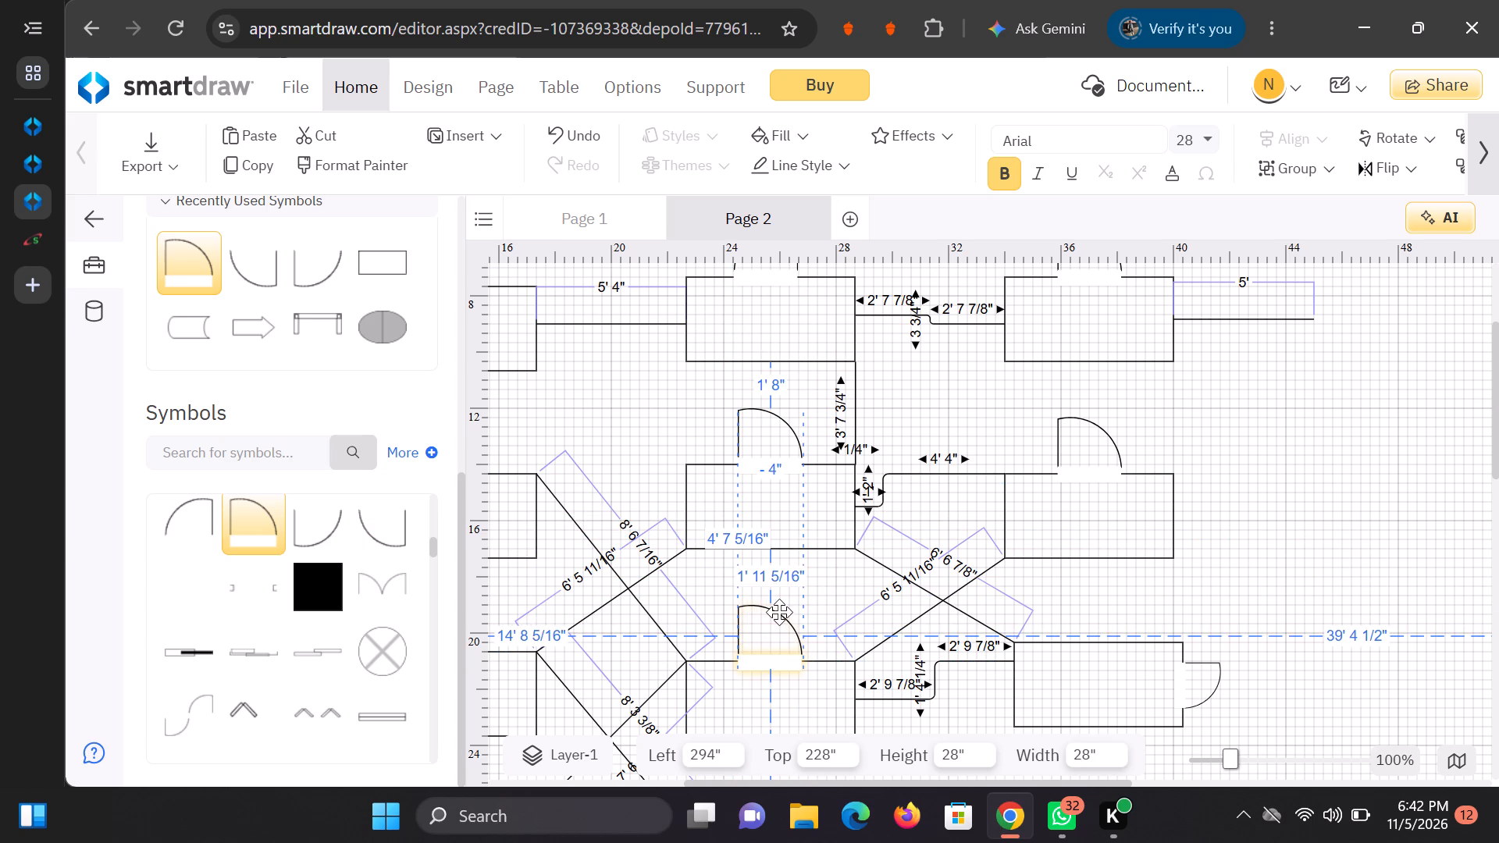
drag(779, 612, 777, 611)
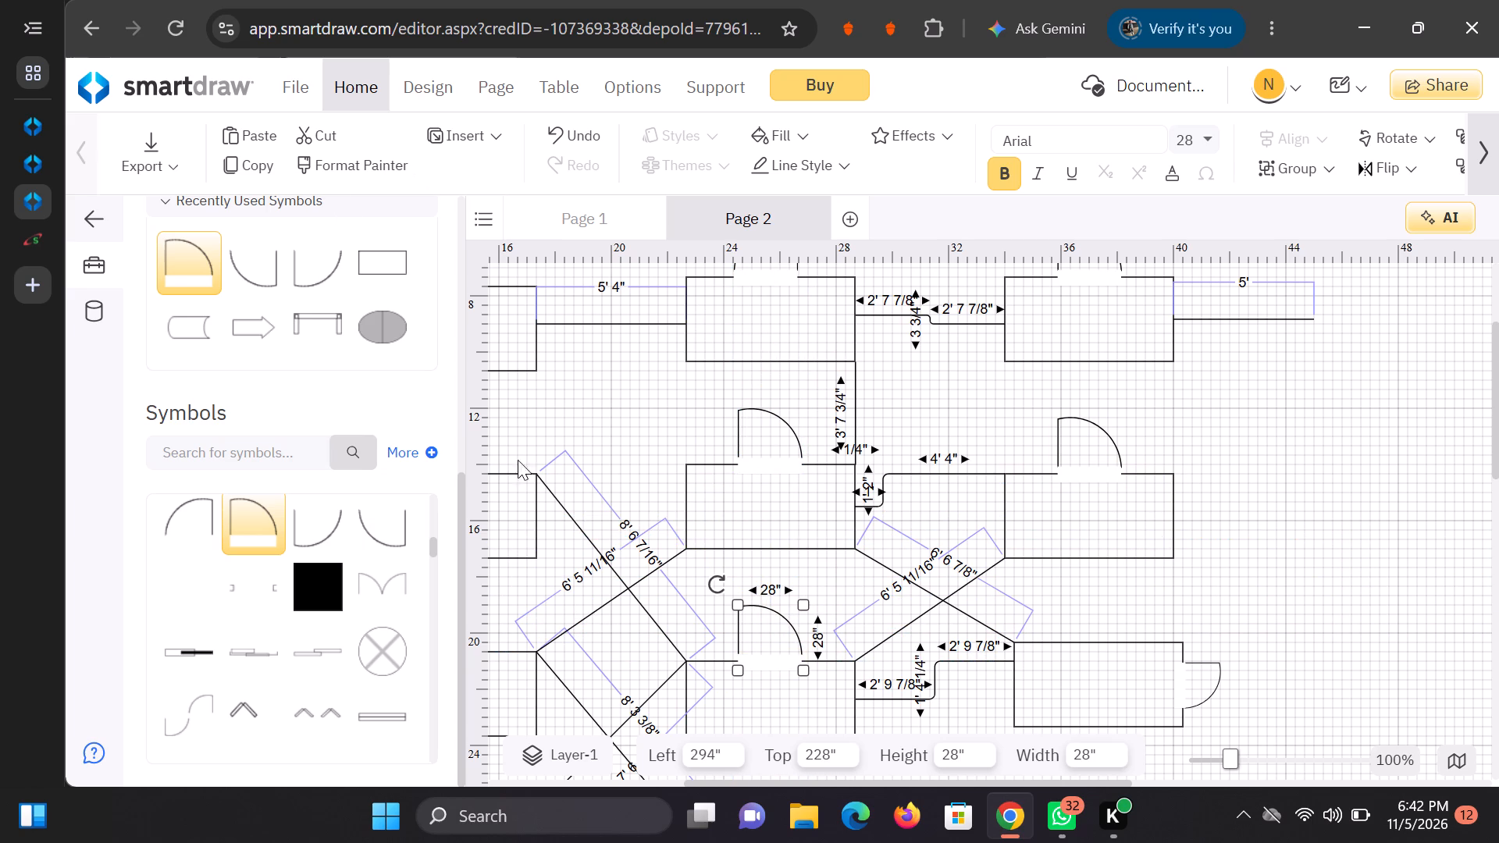
Add a Door (28") symbol on the top edge of the first column's fourth-row rectangle, at 158" left, 292" top.
scroll(553, 486, down, 3)
scroll(668, 435, up, 1)
scroll(667, 425, down, 1)
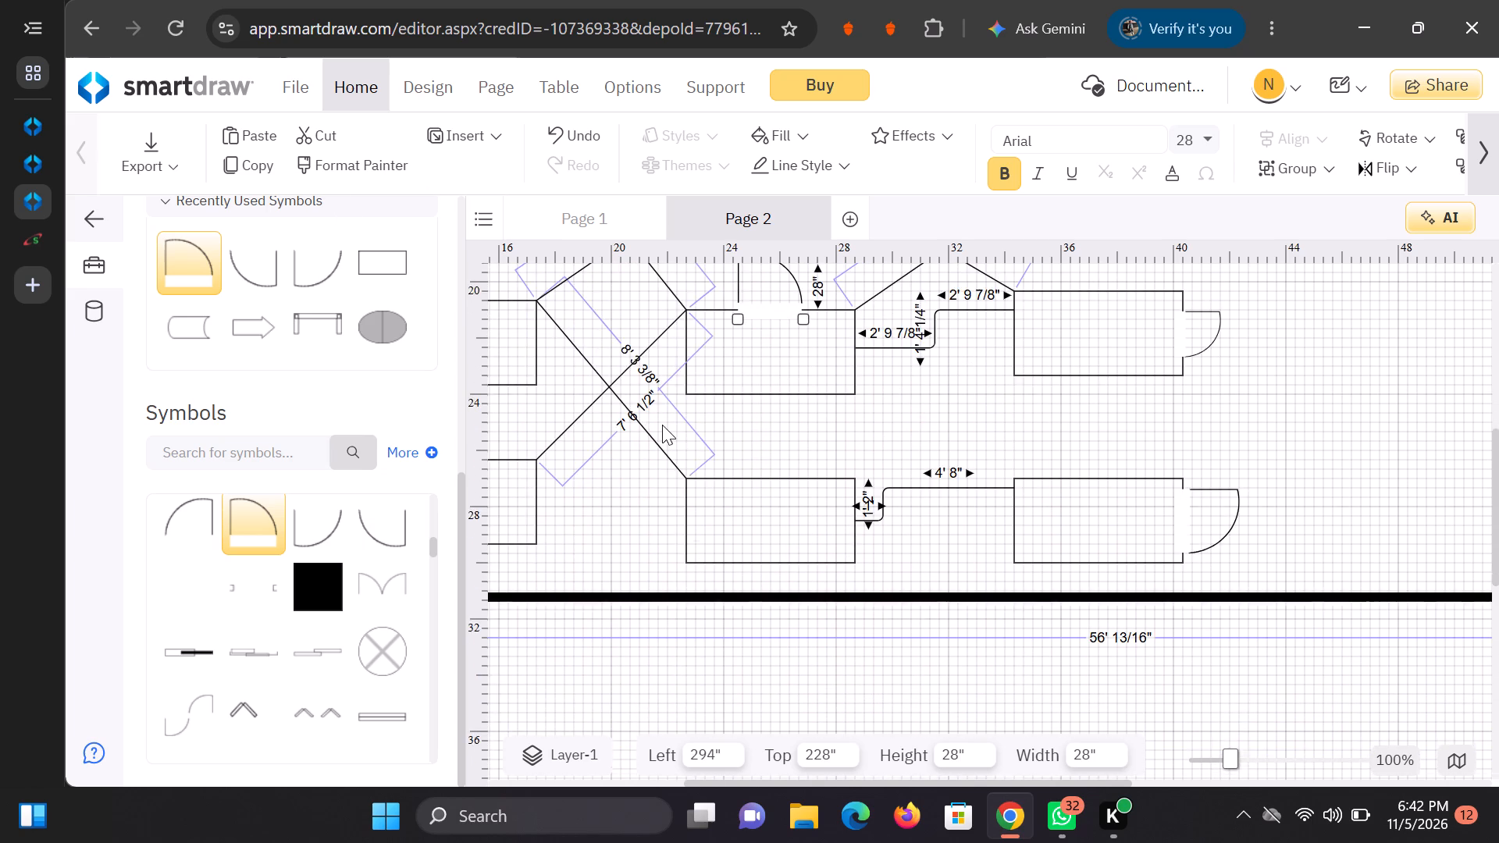
scroll(661, 425, up, 2)
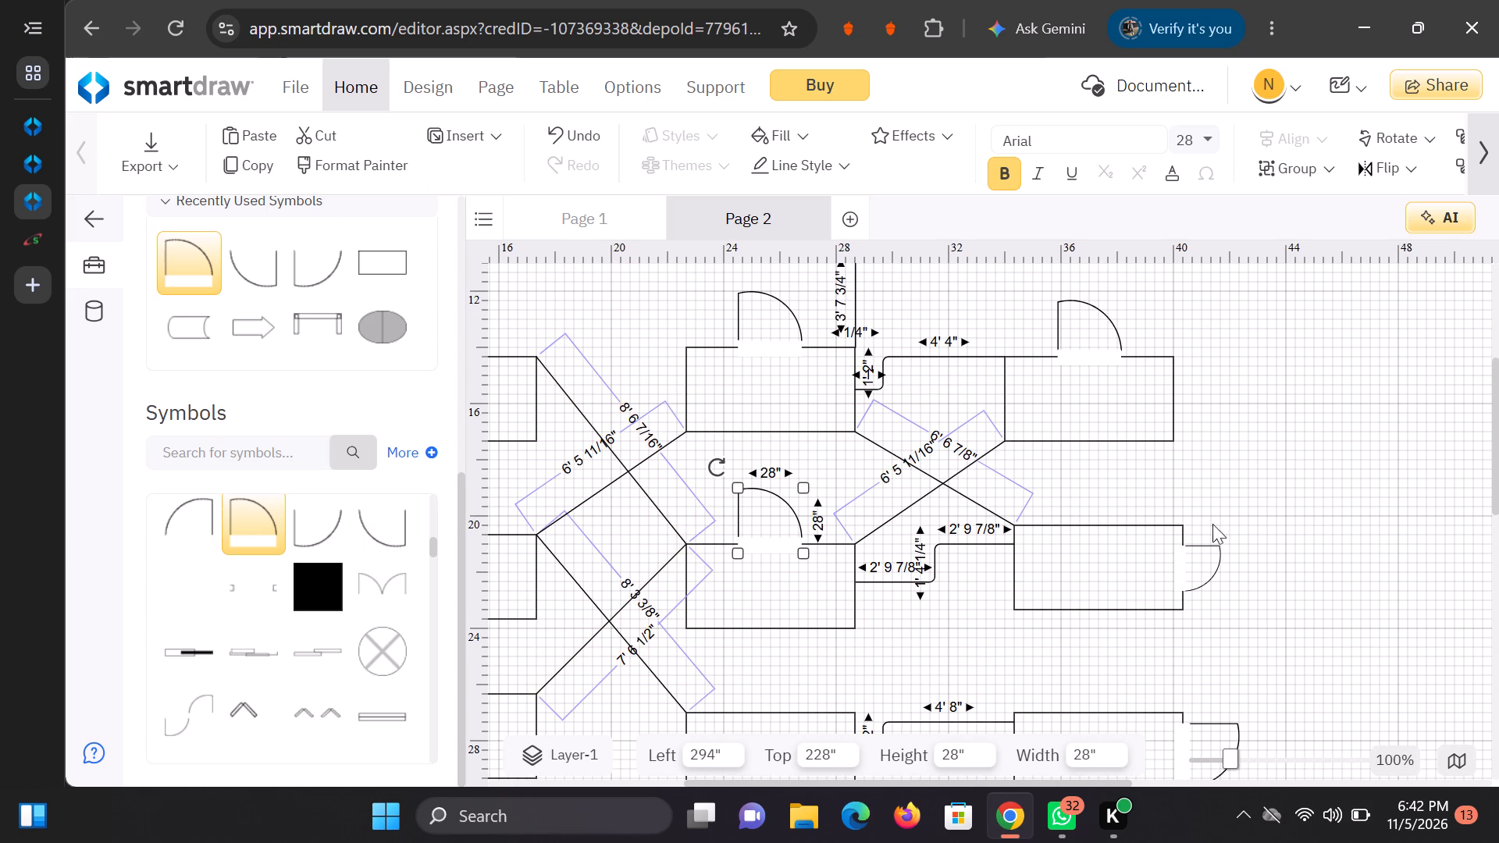
drag(1240, 527, 1234, 555)
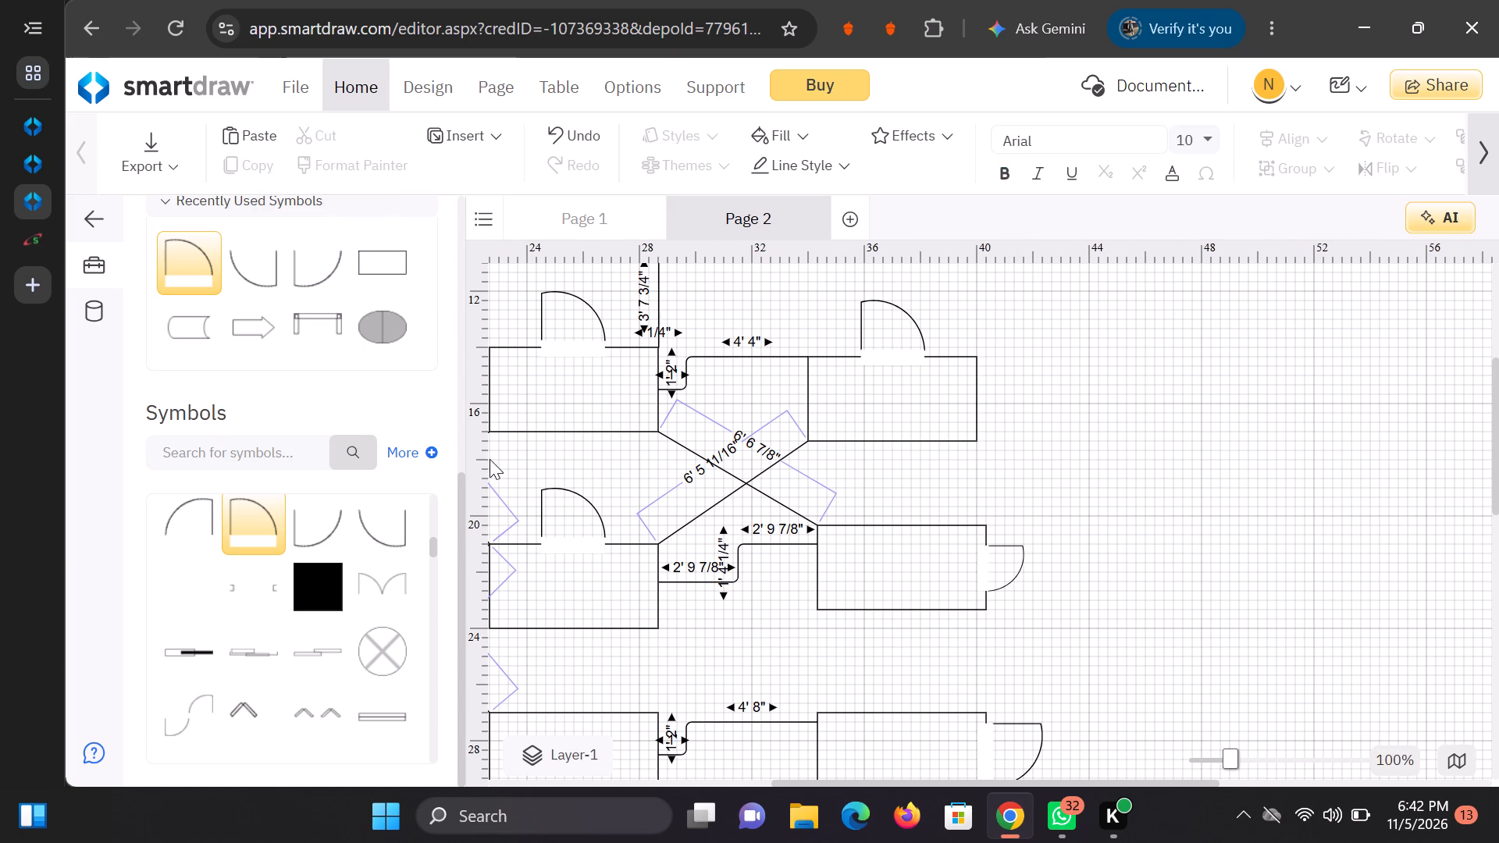
drag(528, 459, 488, 454)
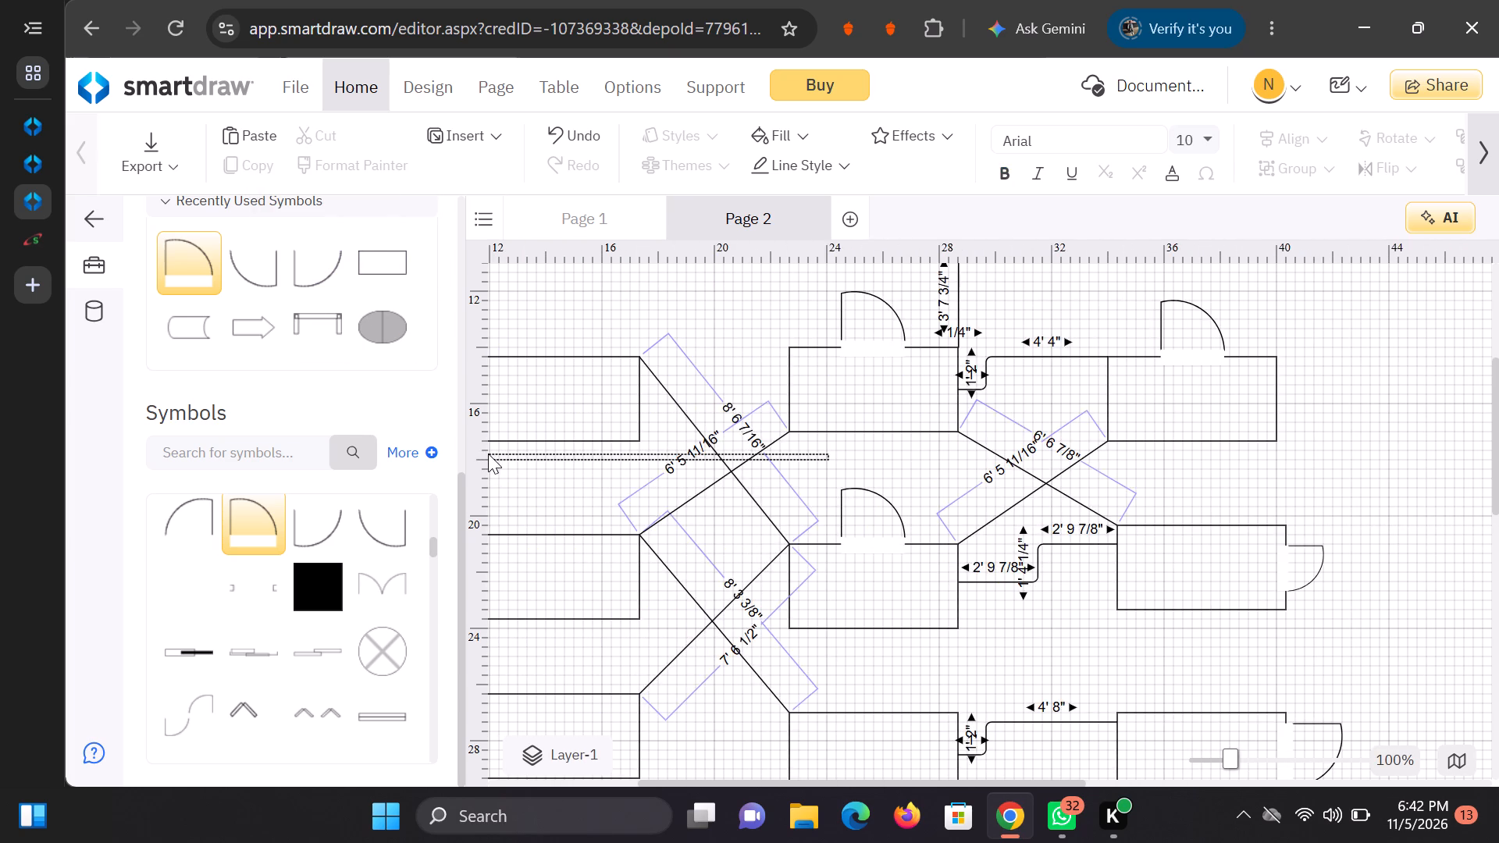
drag(488, 454, 483, 453)
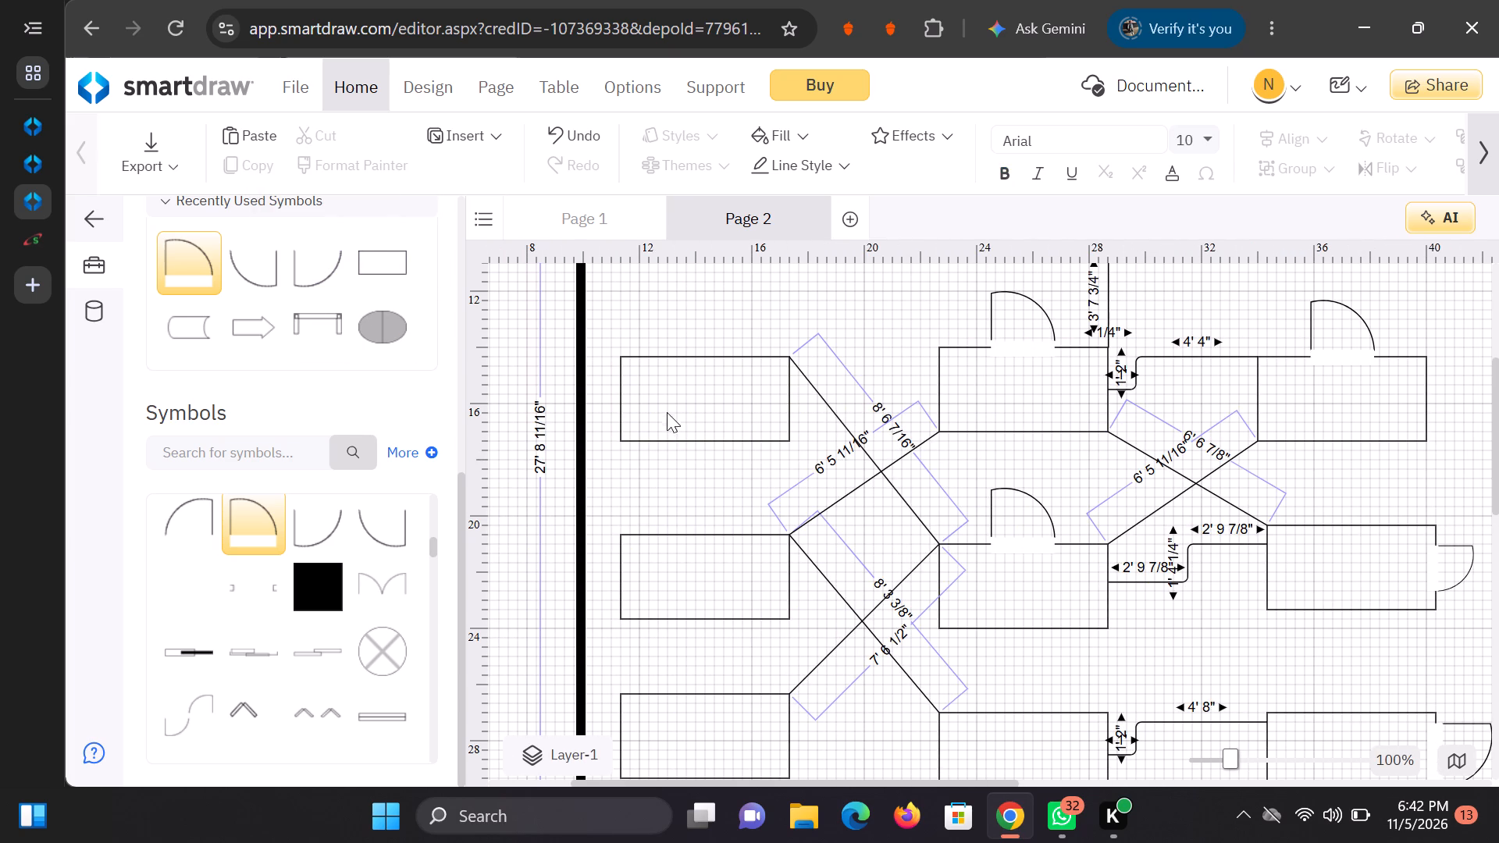
scroll(674, 413, down, 2)
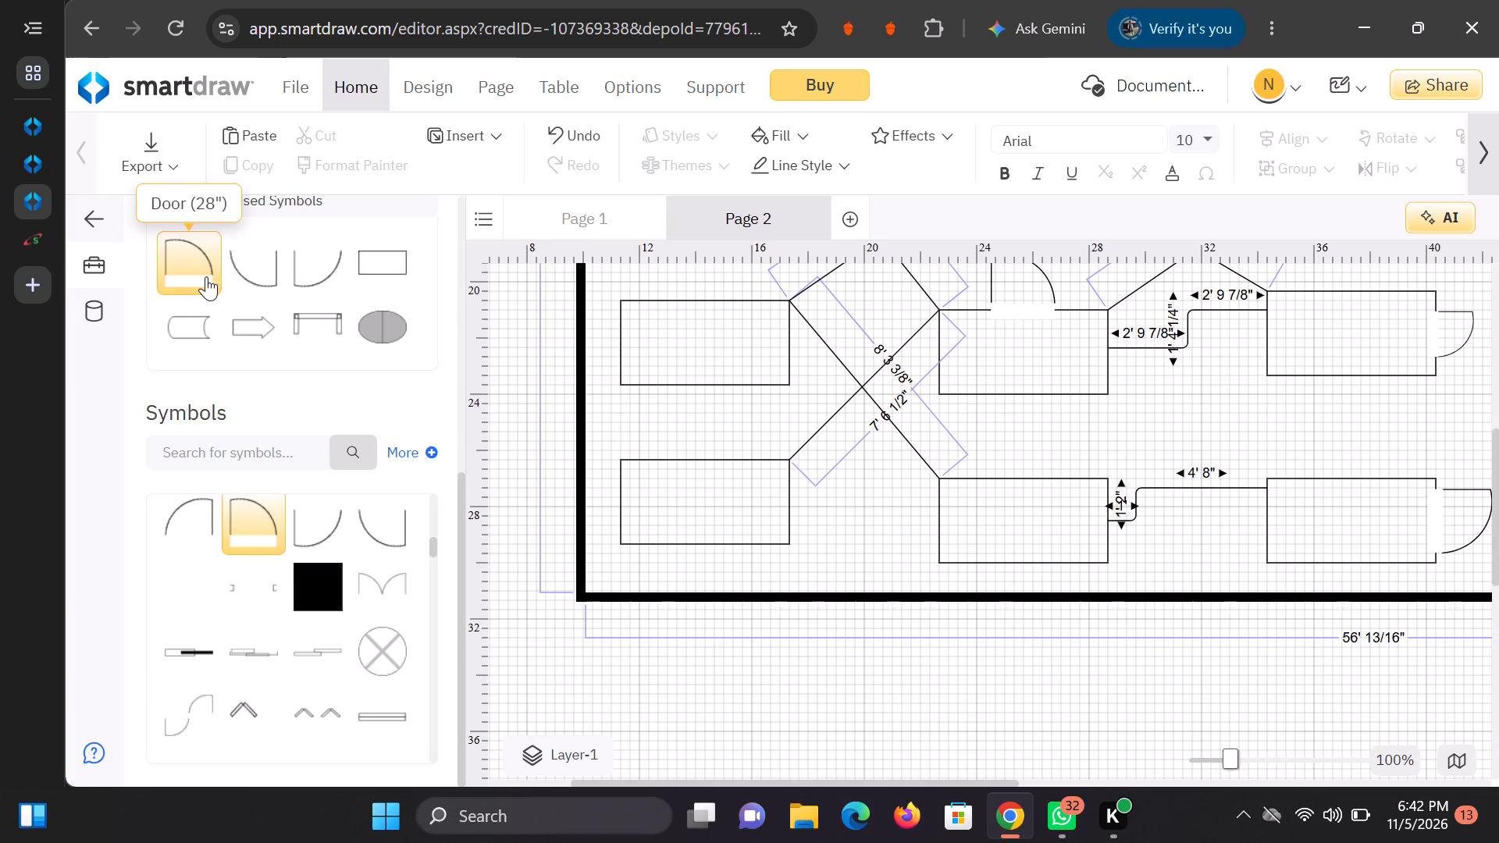
double_click(195, 276)
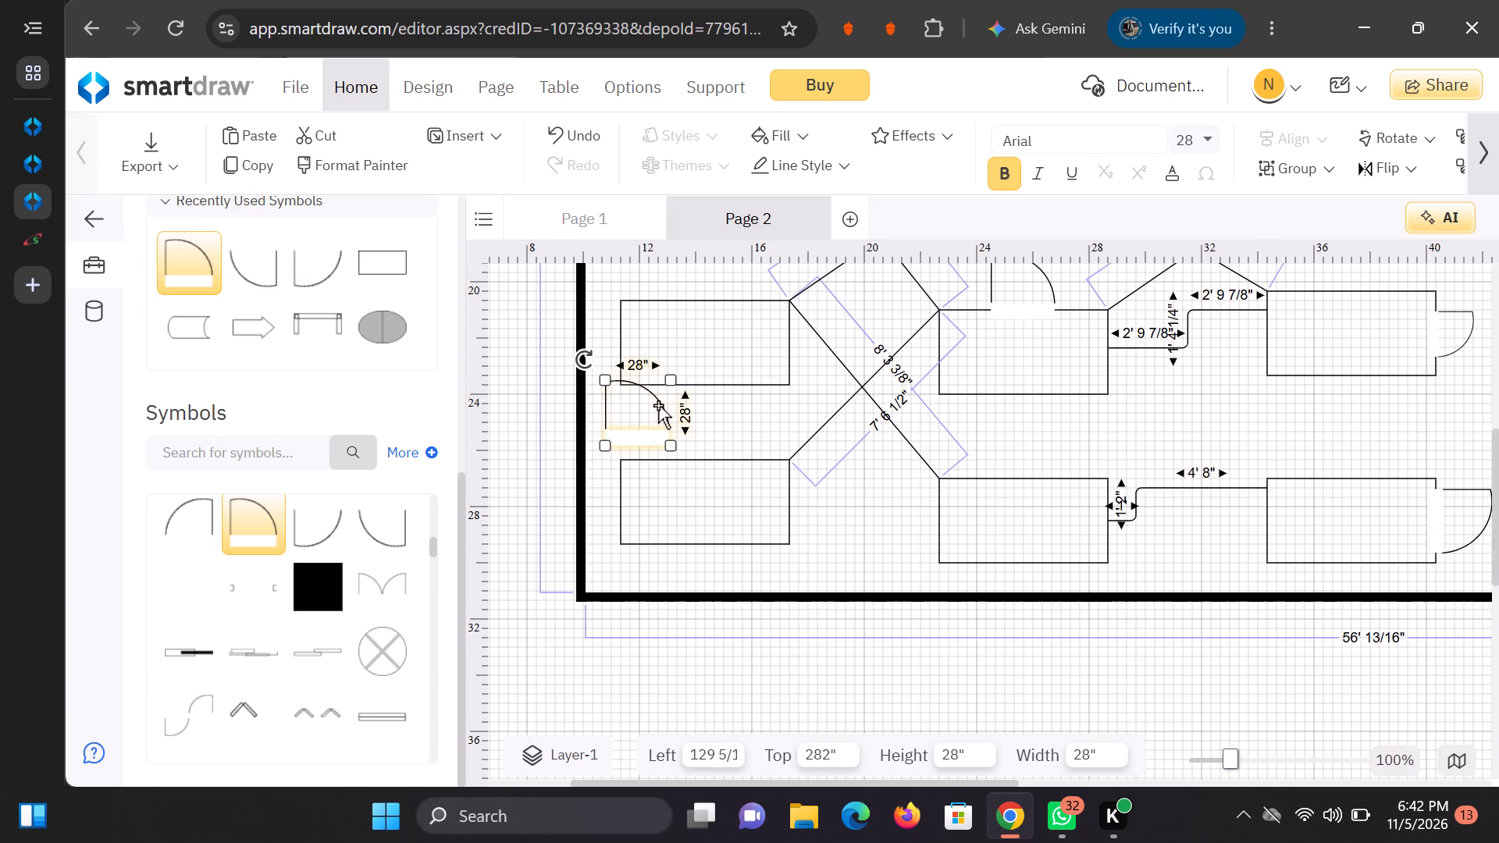
drag(658, 405, 721, 425)
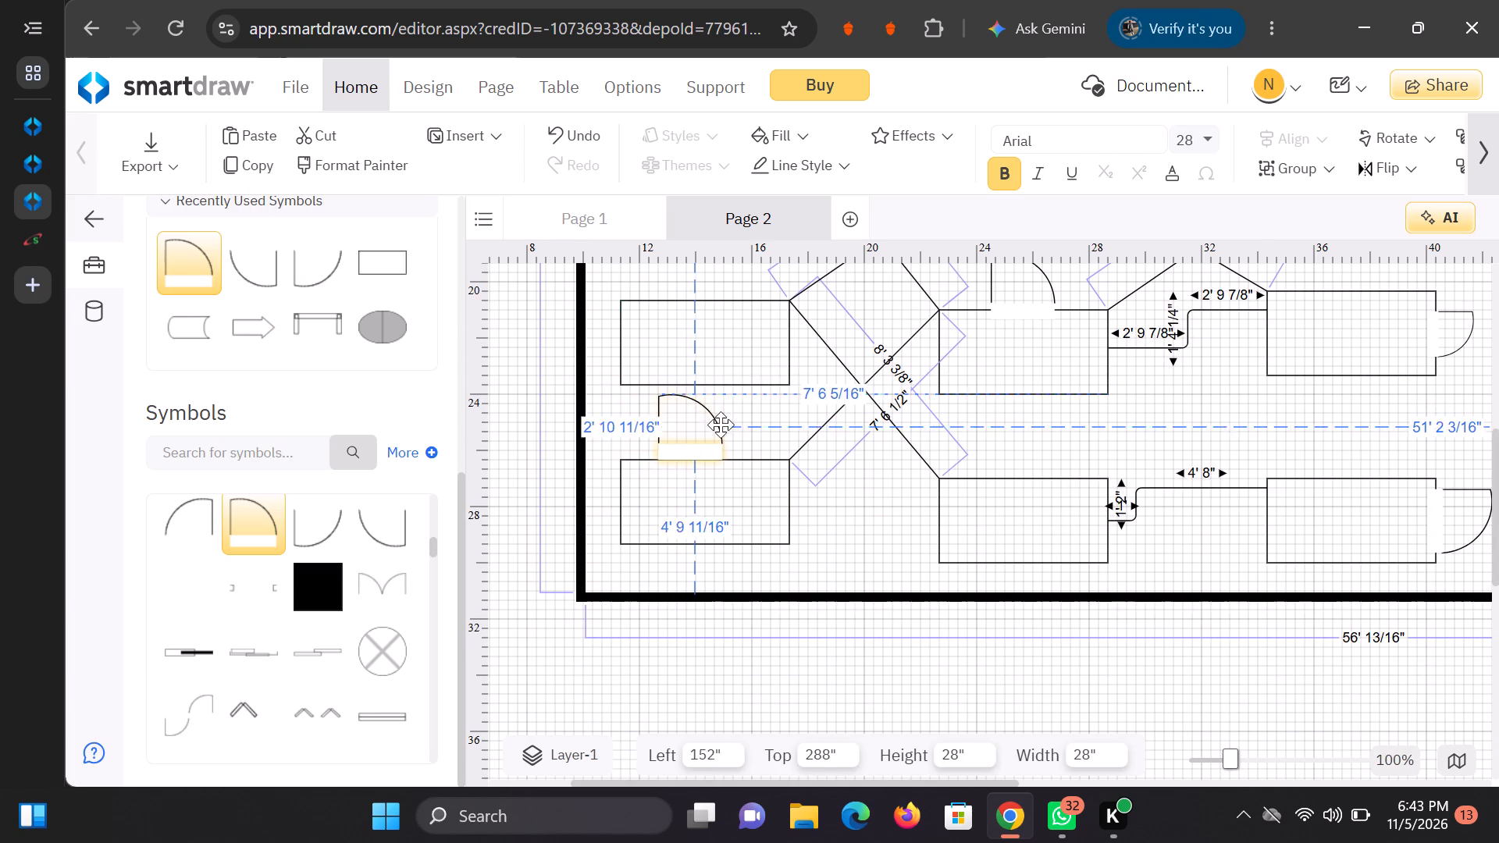
drag(721, 425, 725, 429)
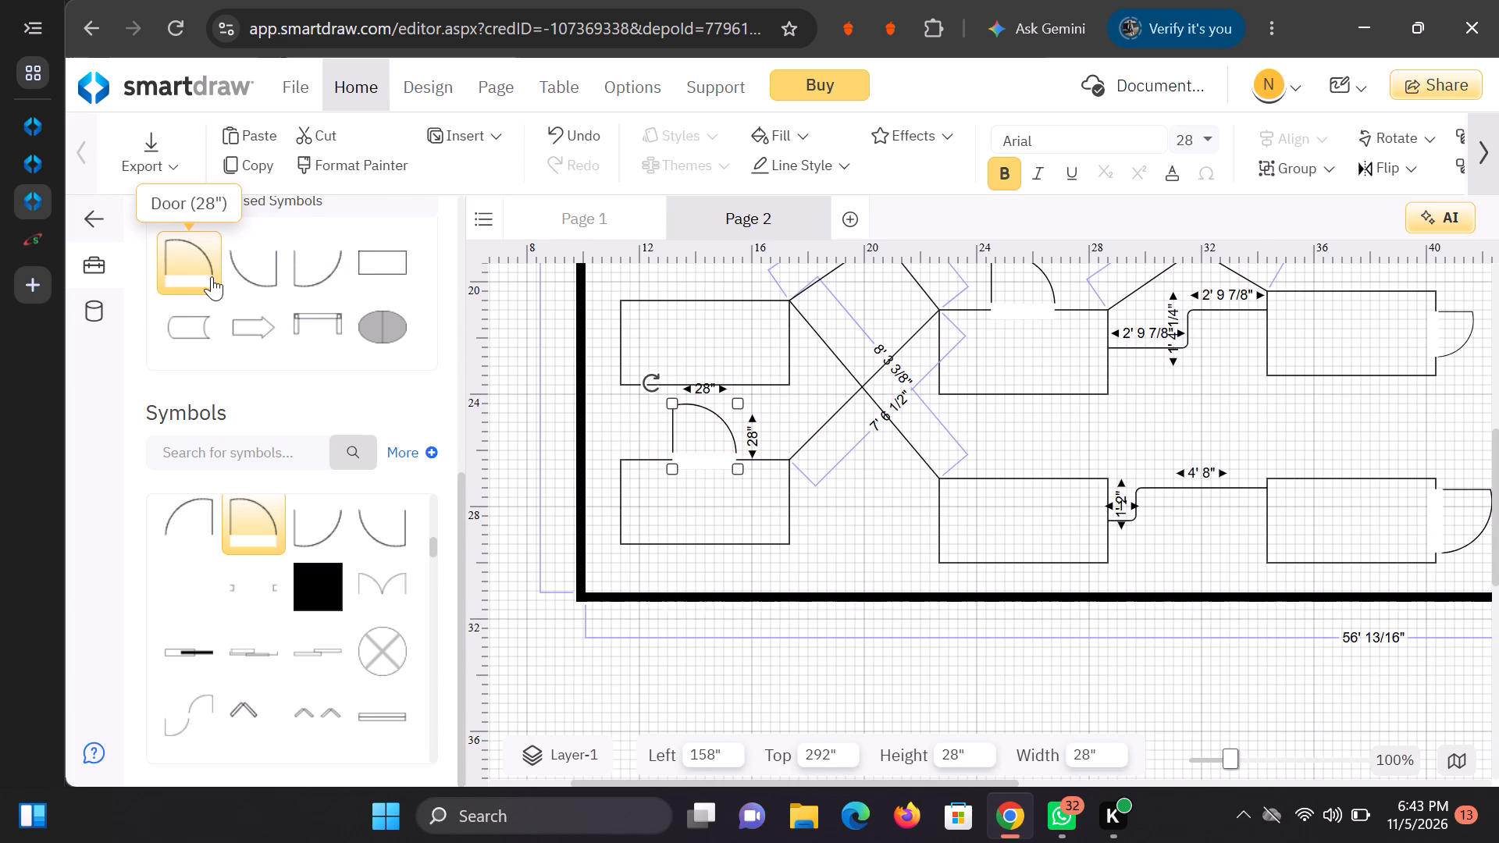
Add a Door (28") symbol on the top edge of the first column's second-row rectangle, at 156" left, 148" top.
double_click(178, 248)
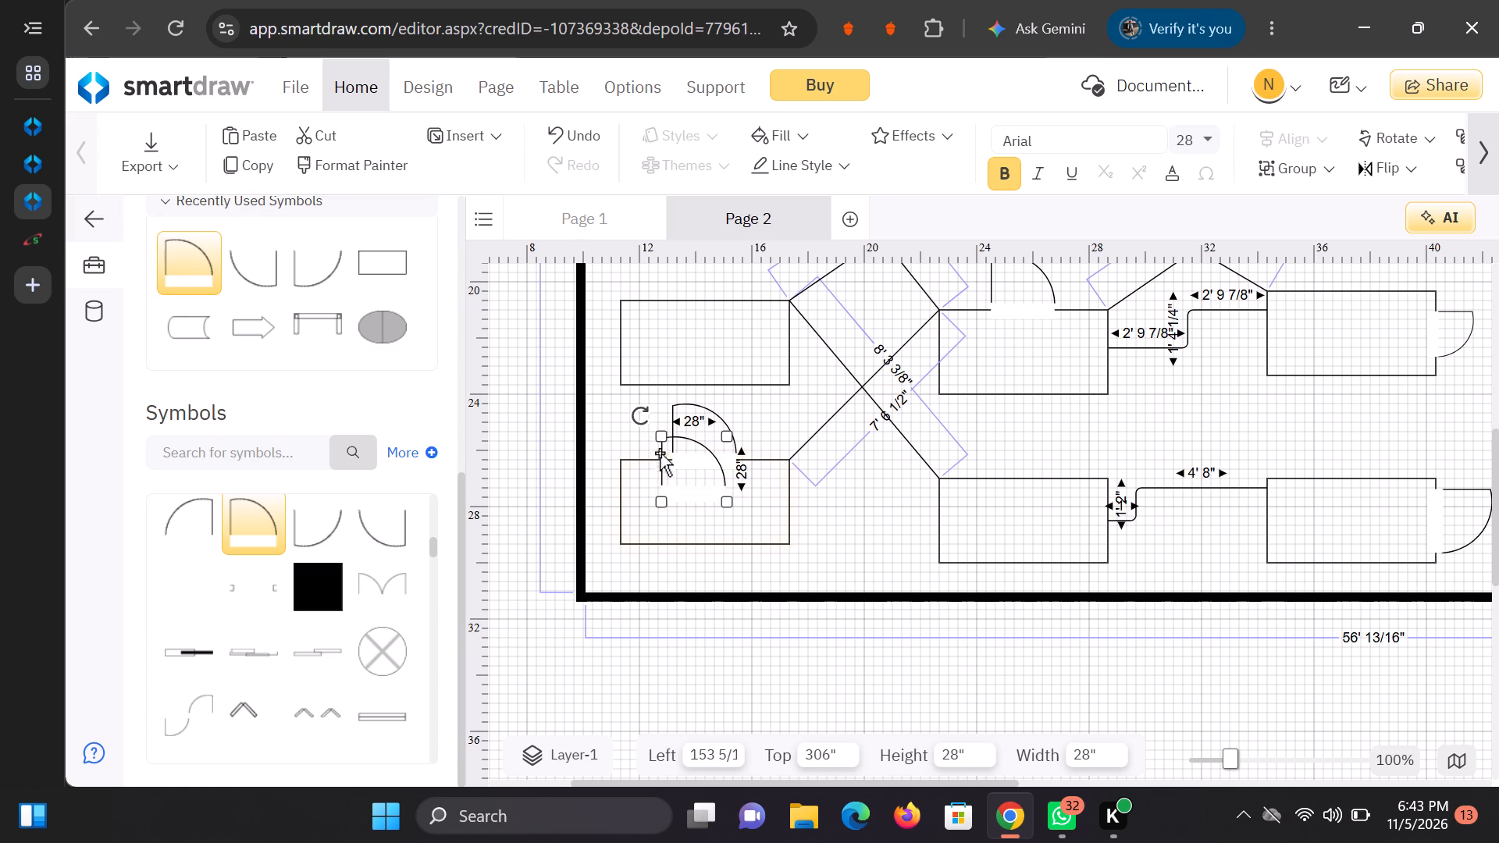
drag(660, 445, 633, 401)
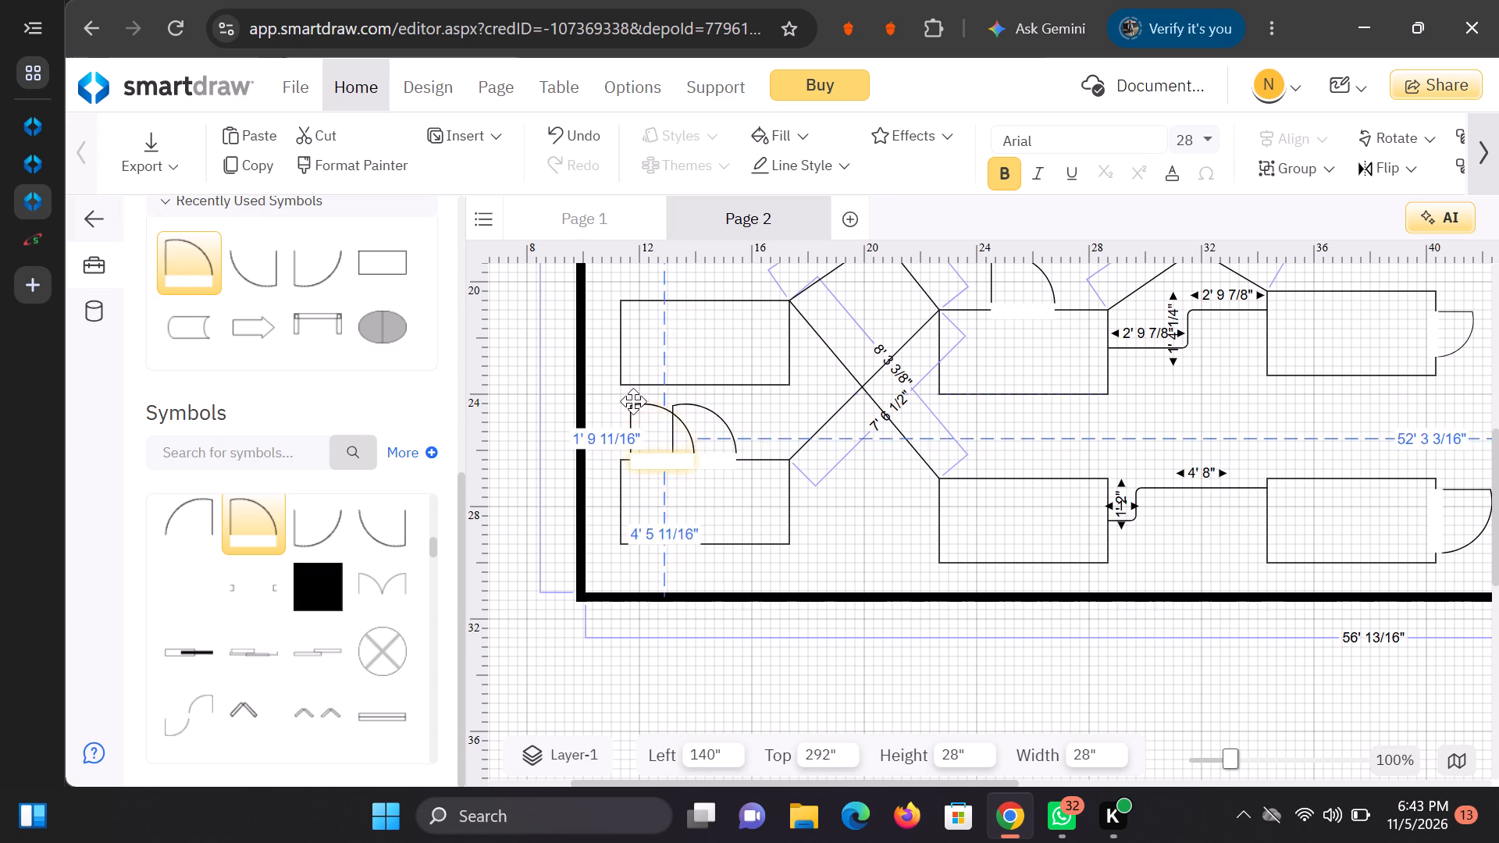
drag(633, 401, 668, 352)
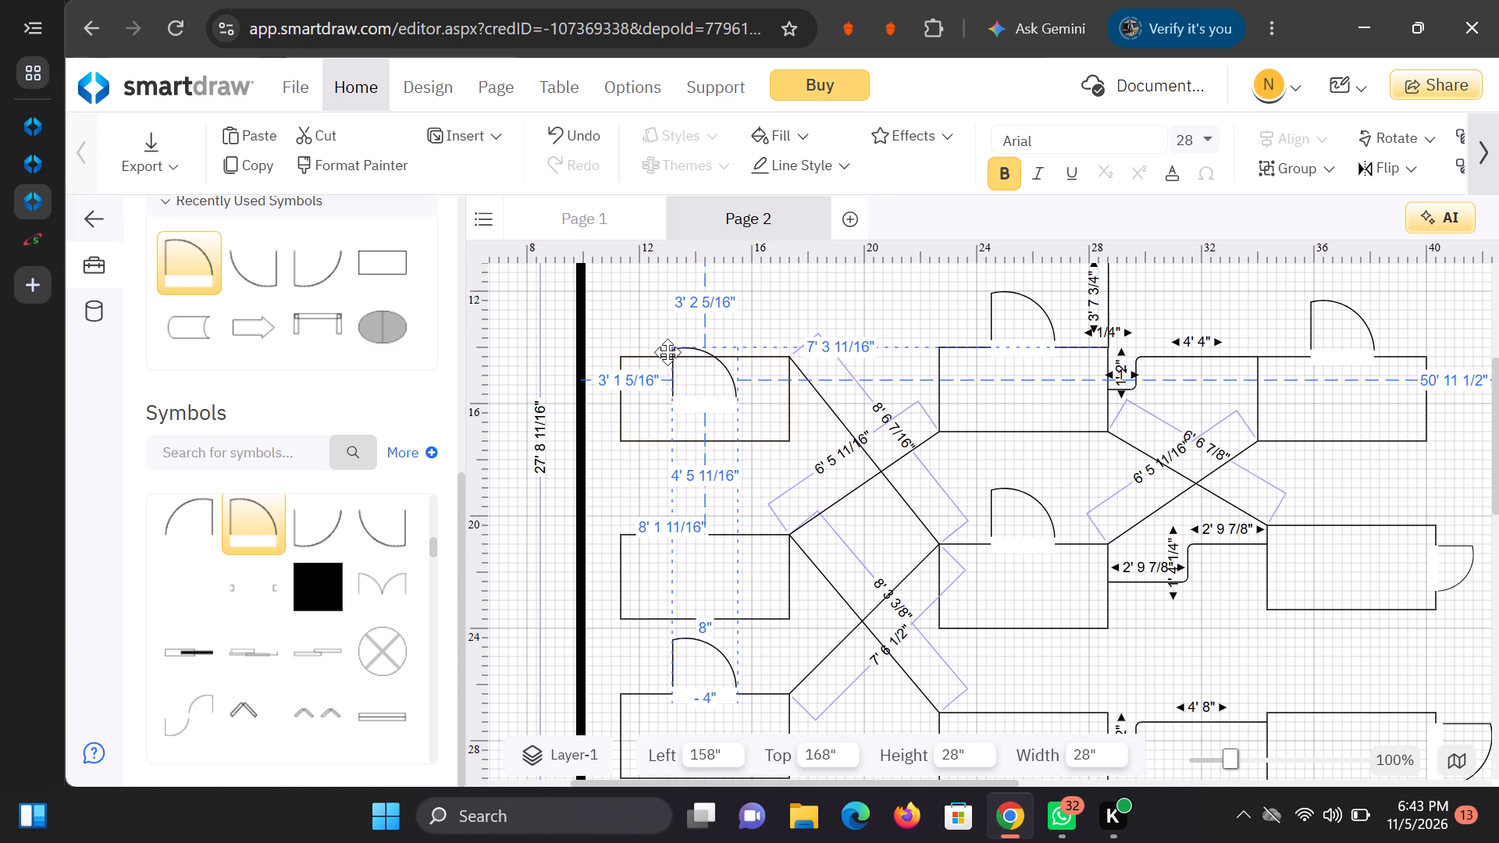
drag(668, 352, 665, 313)
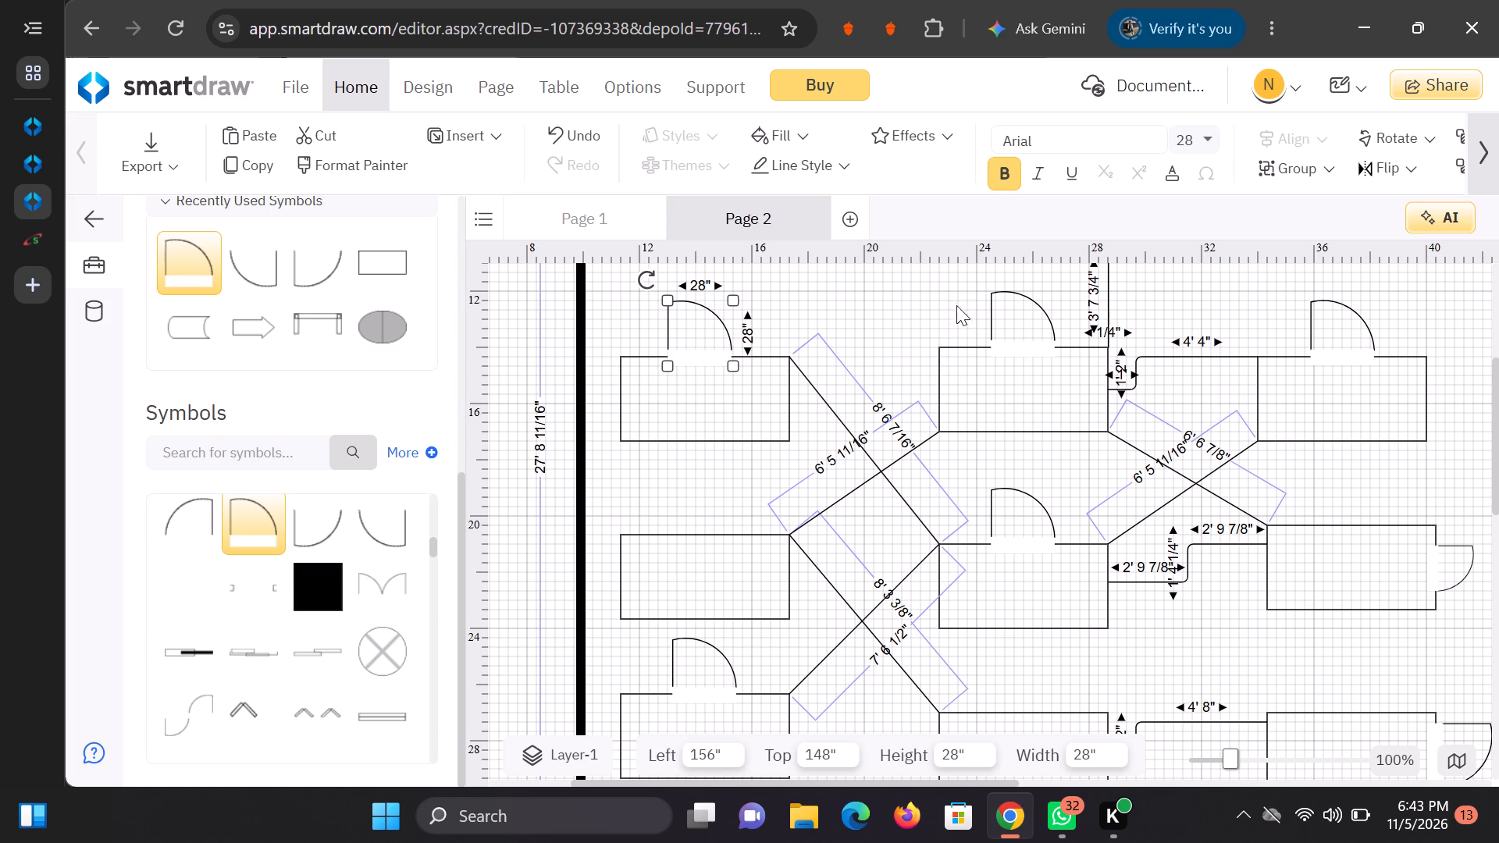
click(912, 301)
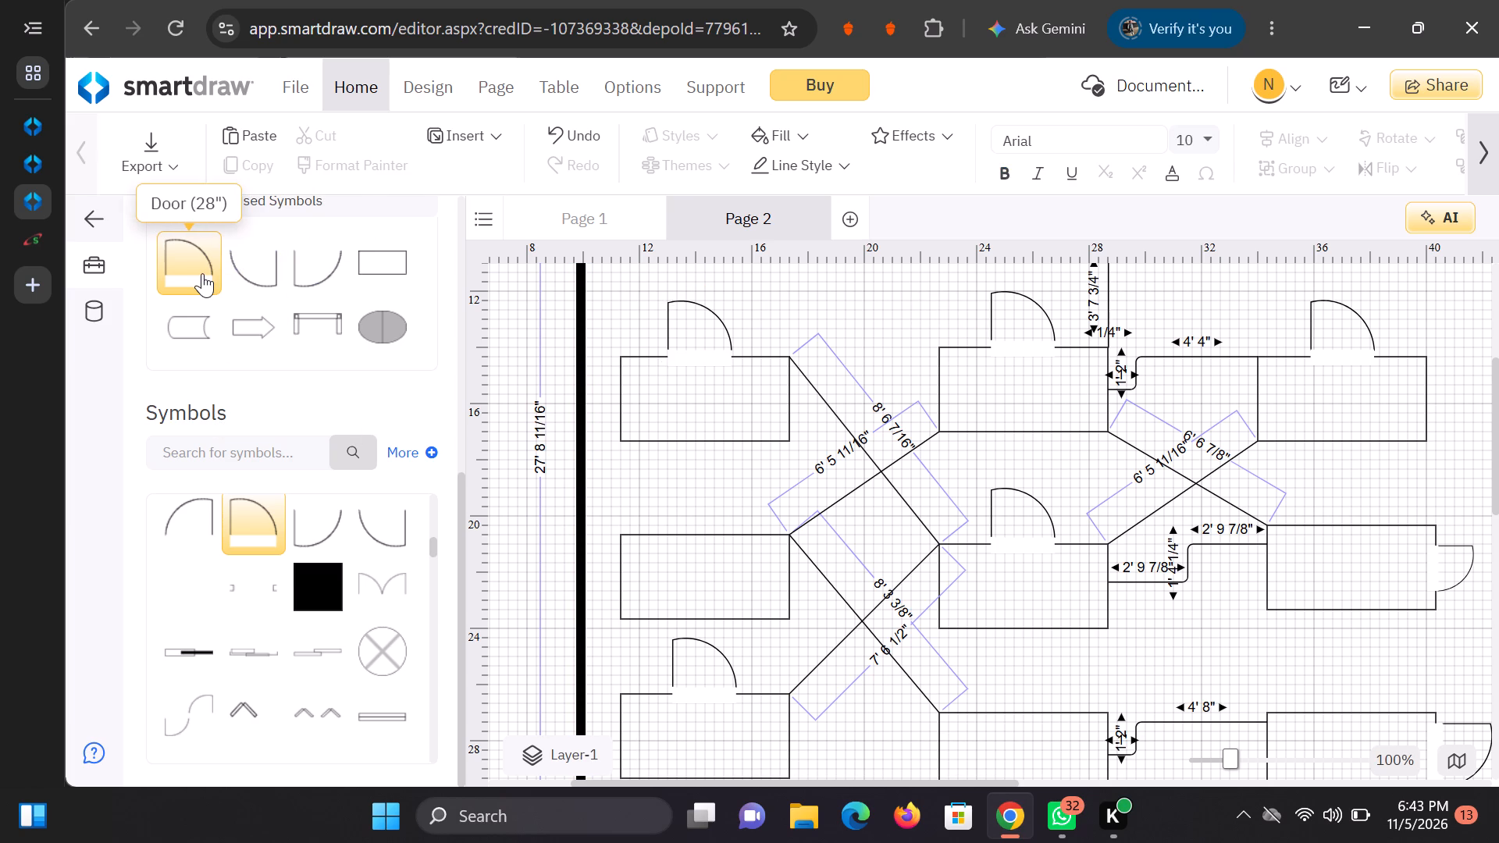
Add a Door (28") symbol on the top edge of the first column's third-row rectangle, aligned with the door on the rectangle below.
double_click(202, 273)
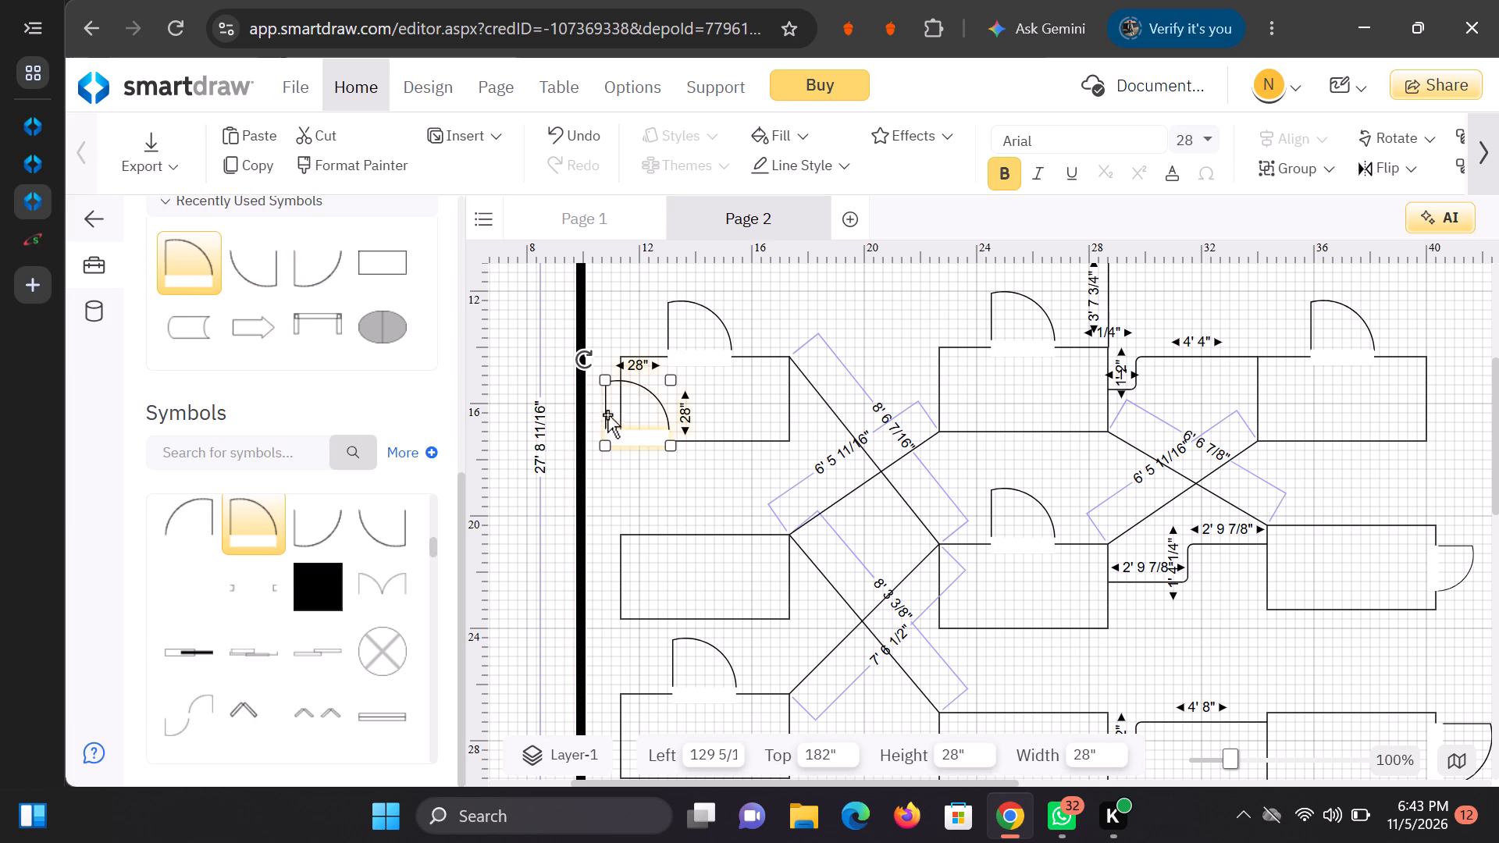
drag(604, 405, 600, 429)
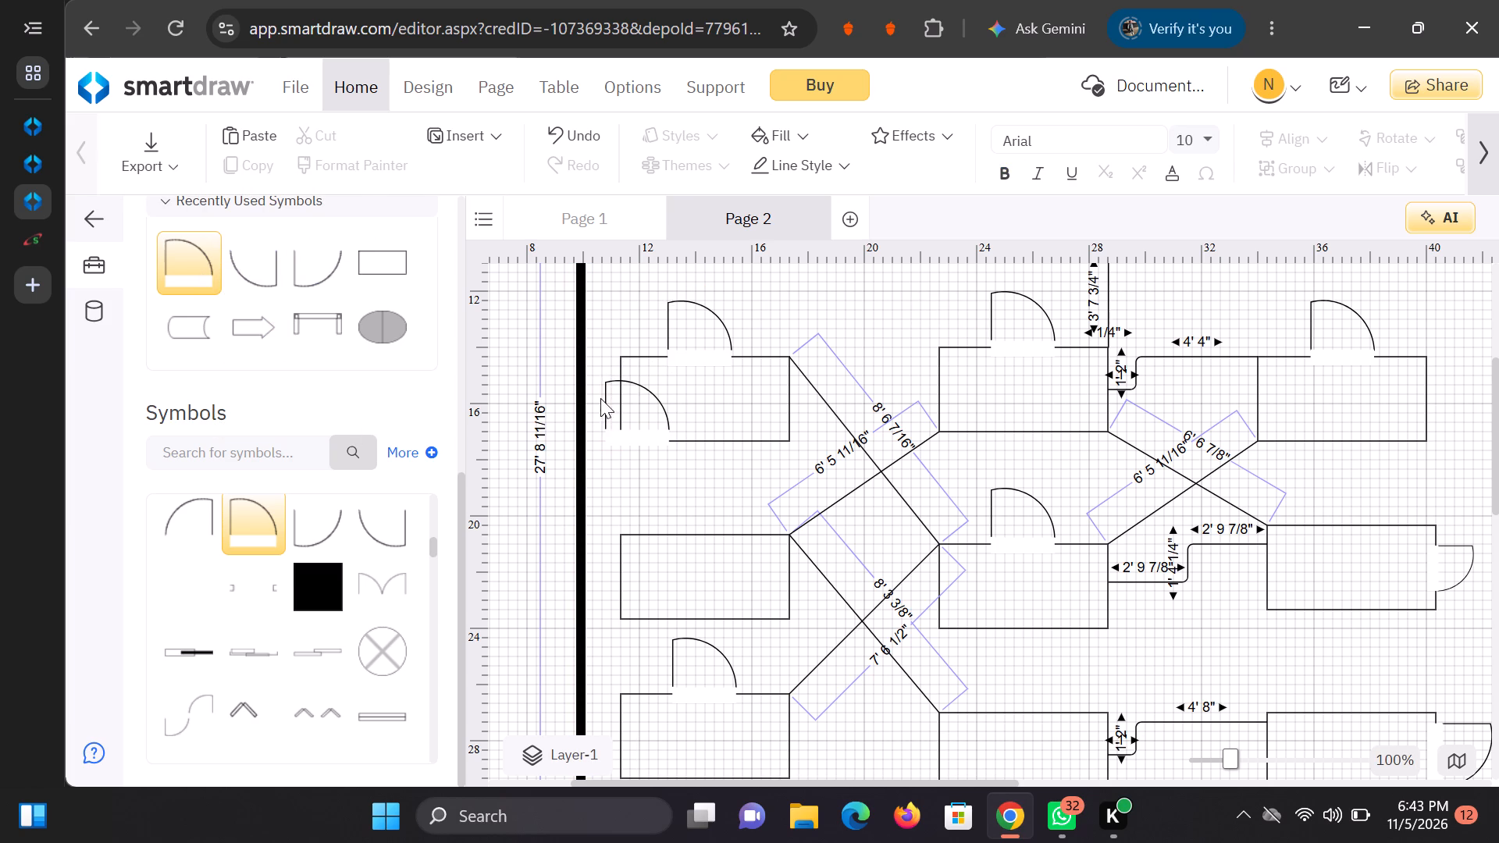
drag(606, 397, 662, 507)
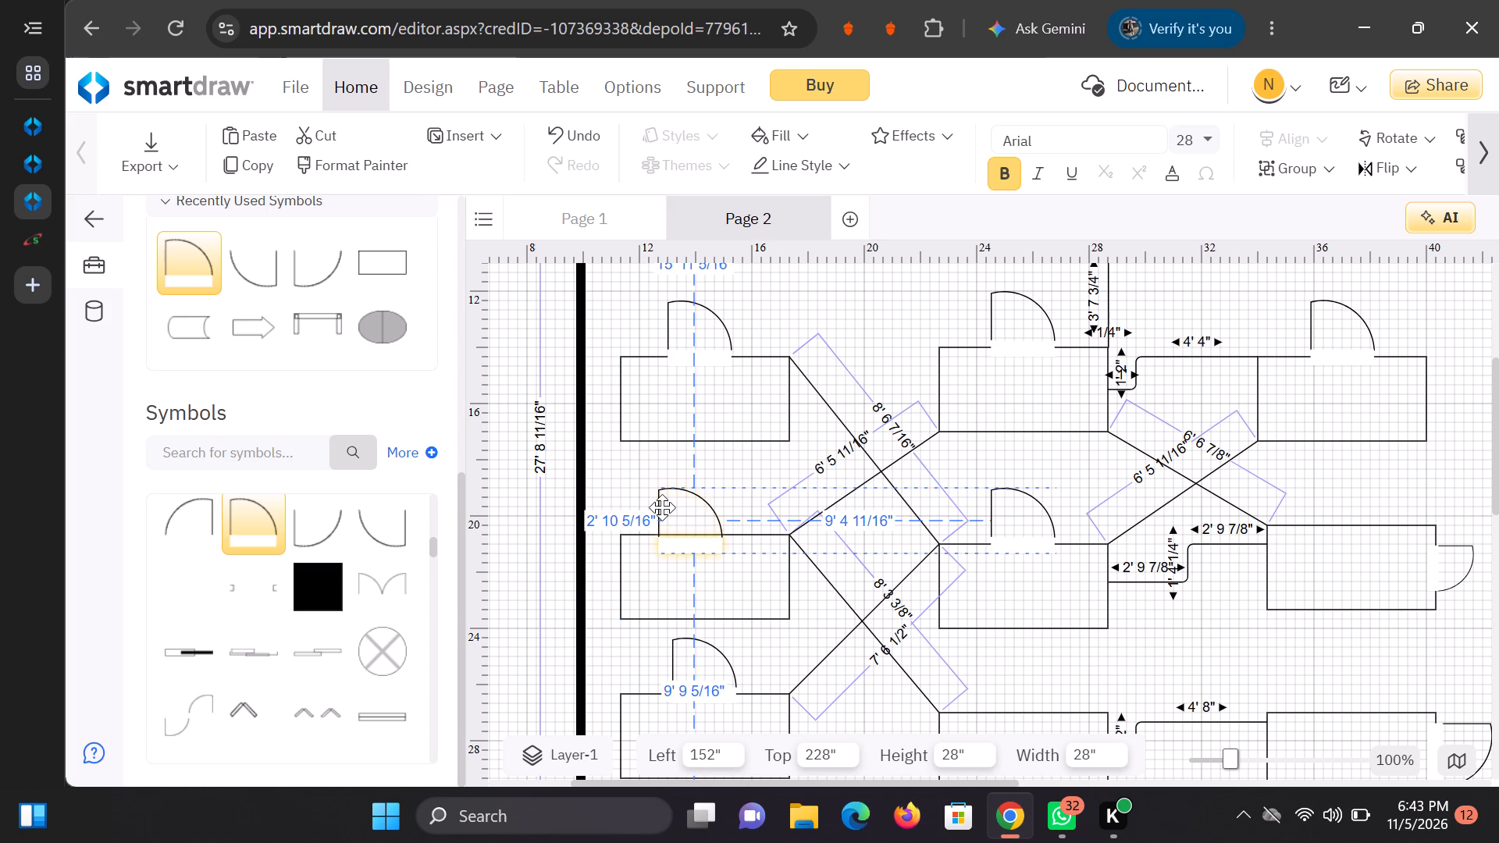
drag(662, 507, 672, 492)
click(761, 461)
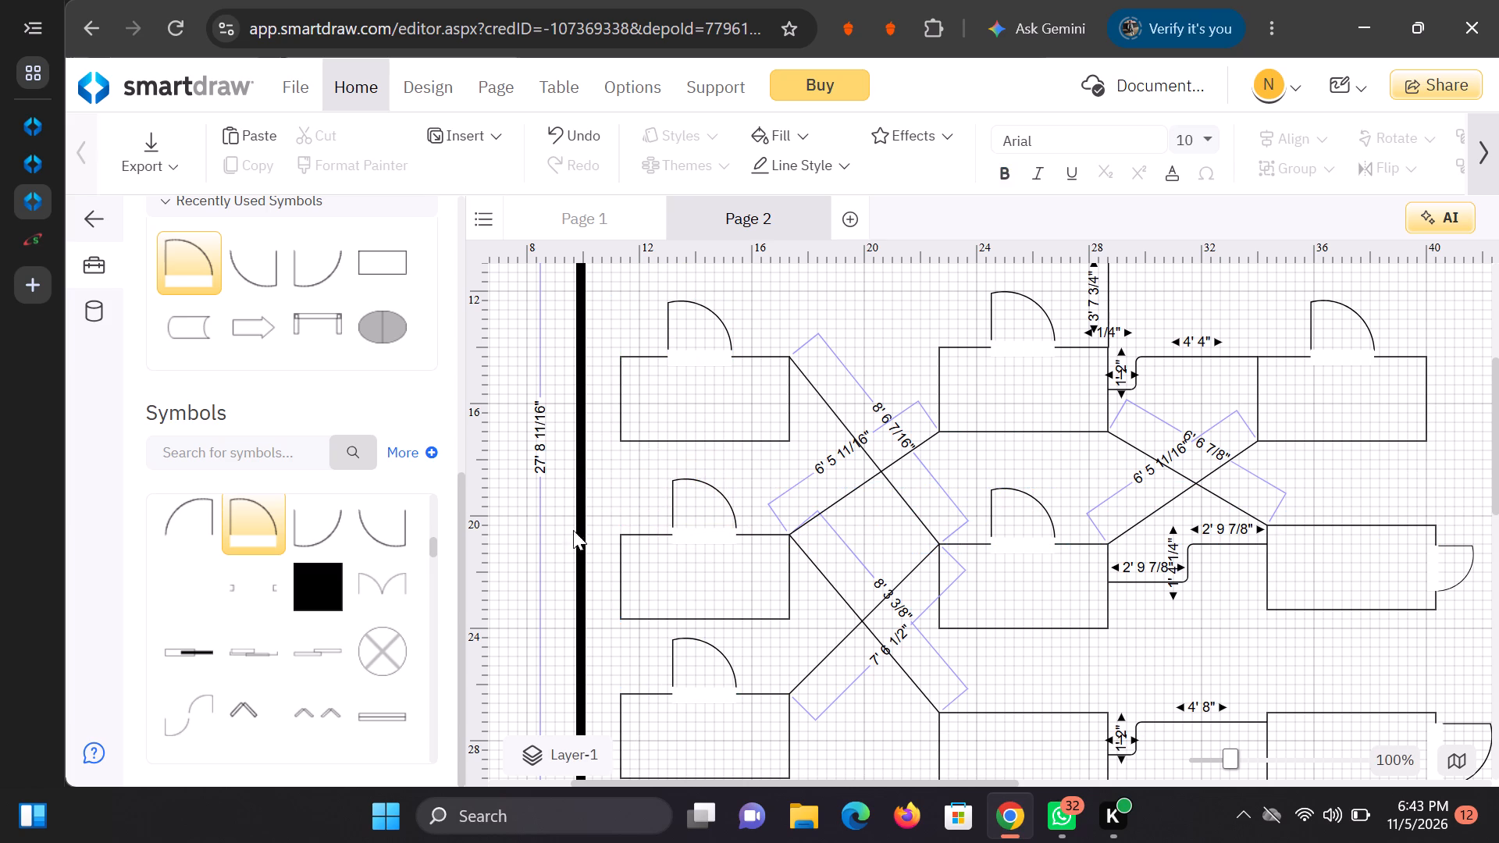
Add a Door (28") symbol on the top edge of the second column's fourth-row rectangle, at 296" left, about 300" top.
scroll(761, 496, down, 1)
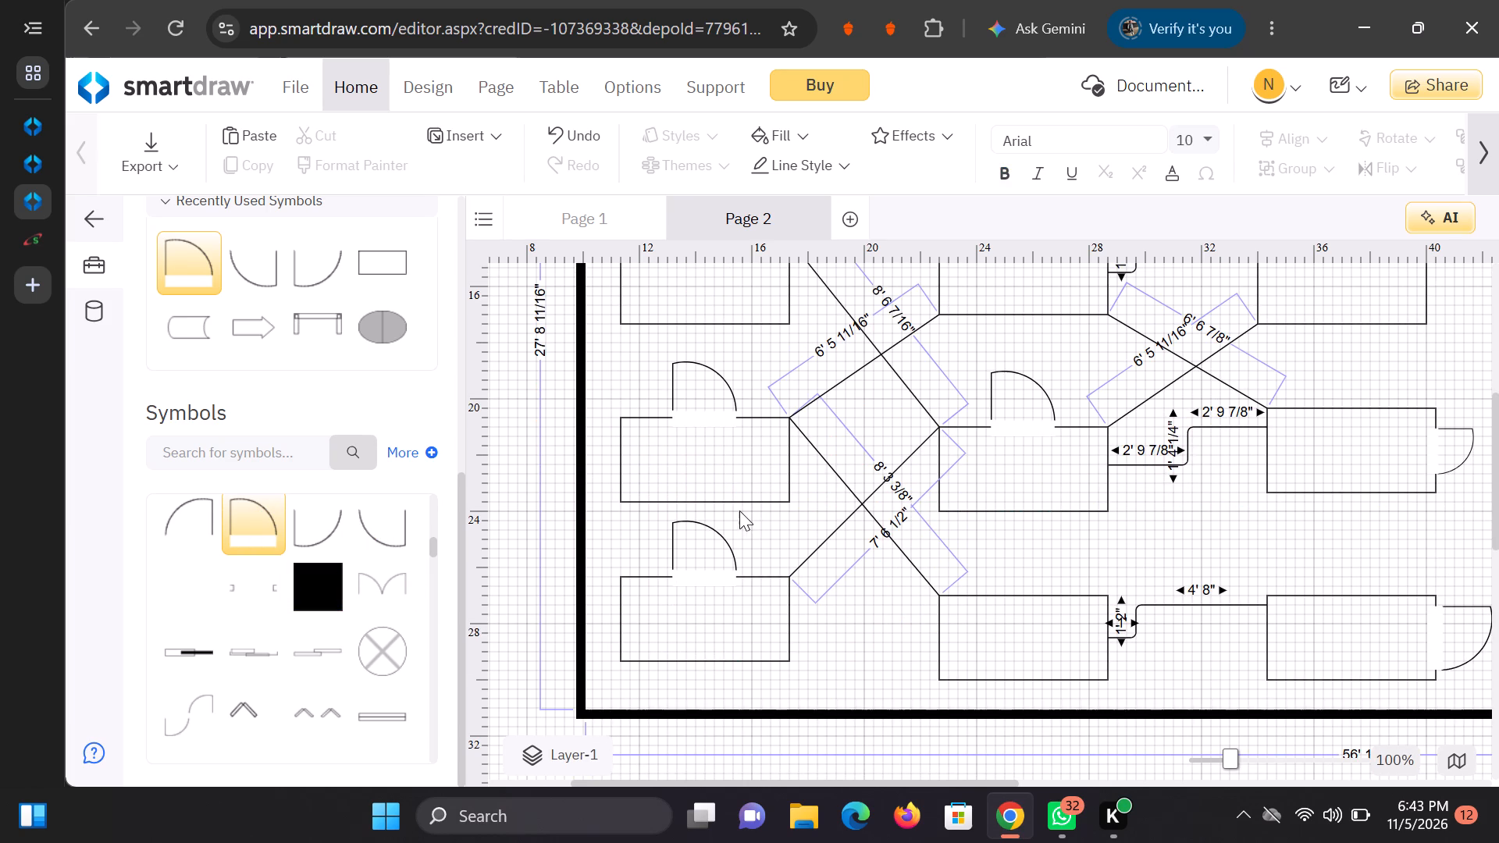
scroll(732, 507, up, 2)
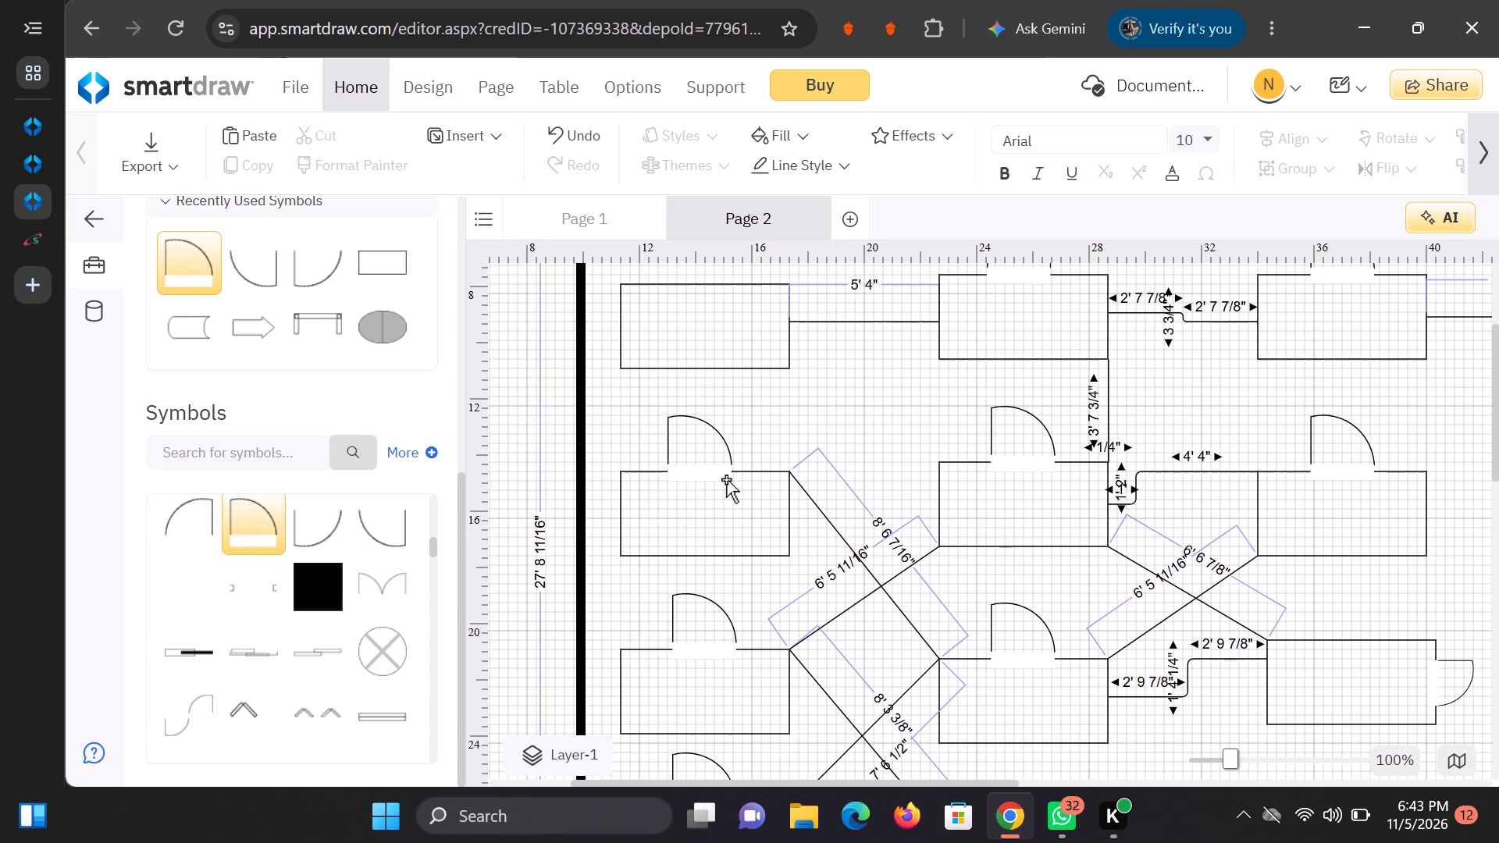
scroll(724, 480, down, 1)
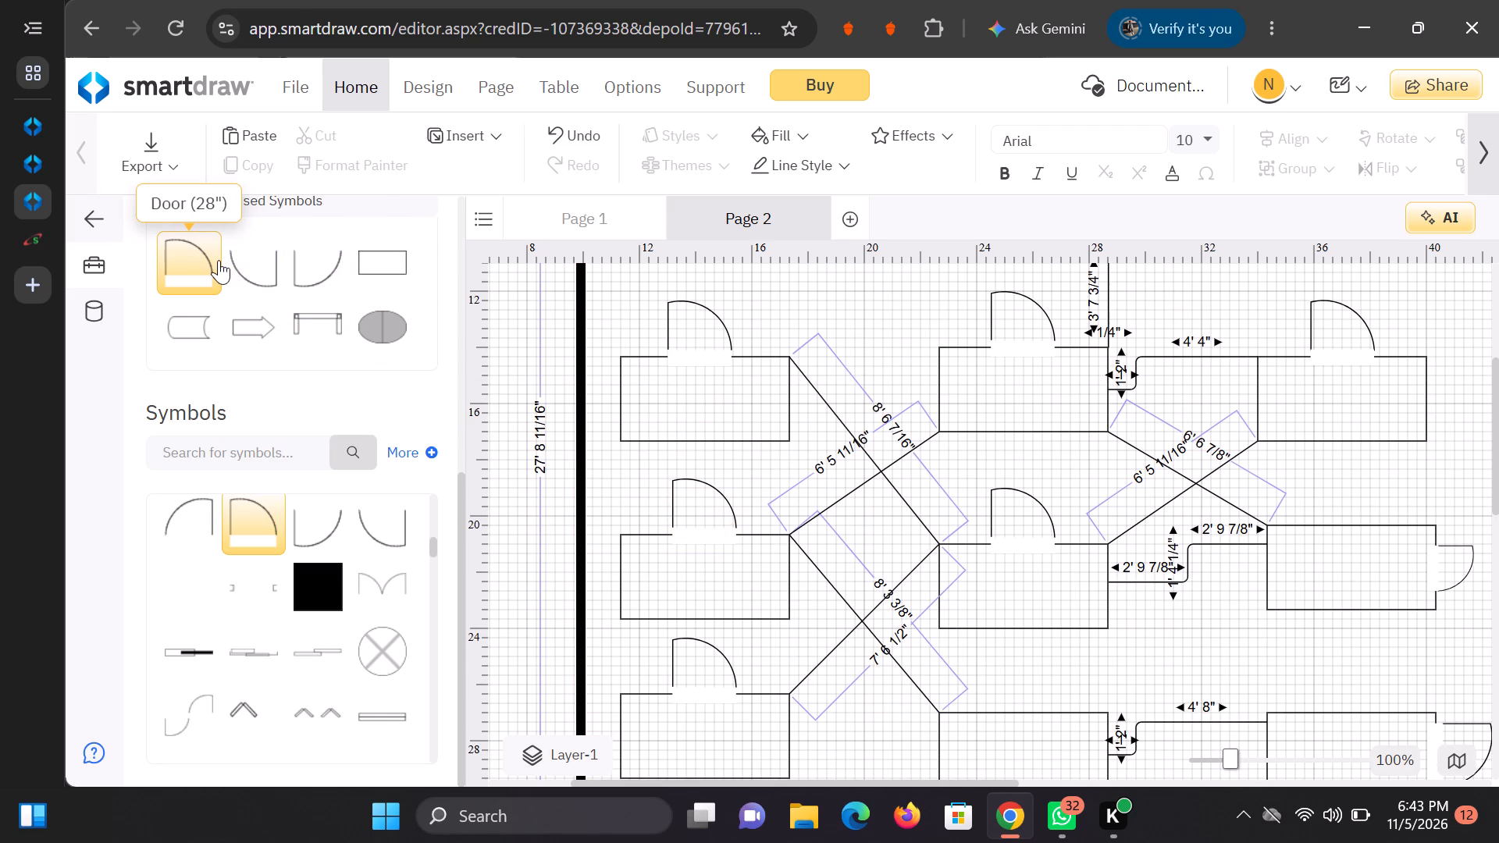
double_click(180, 275)
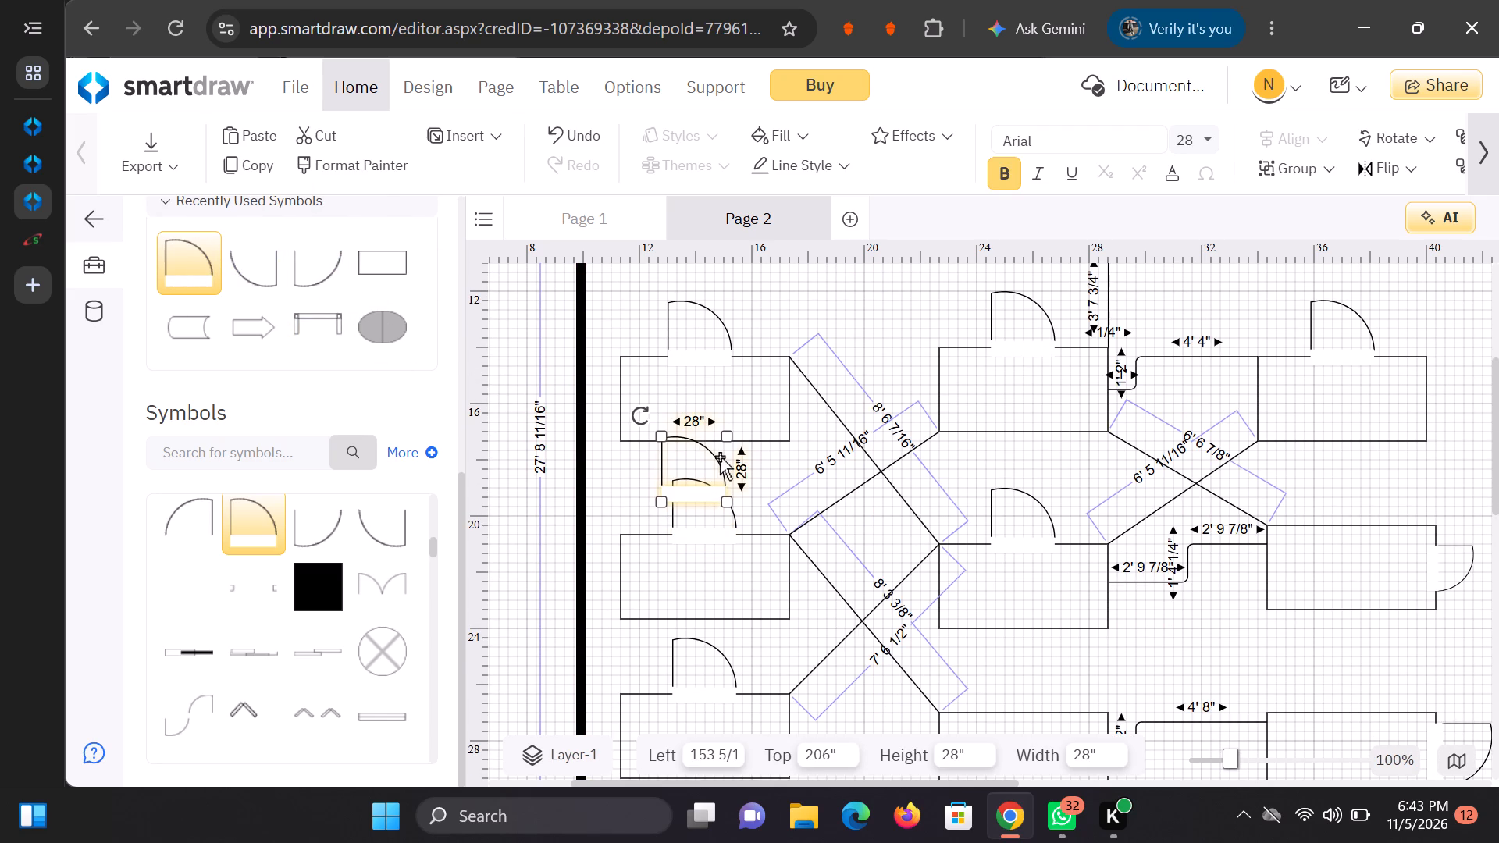
drag(720, 455, 785, 515)
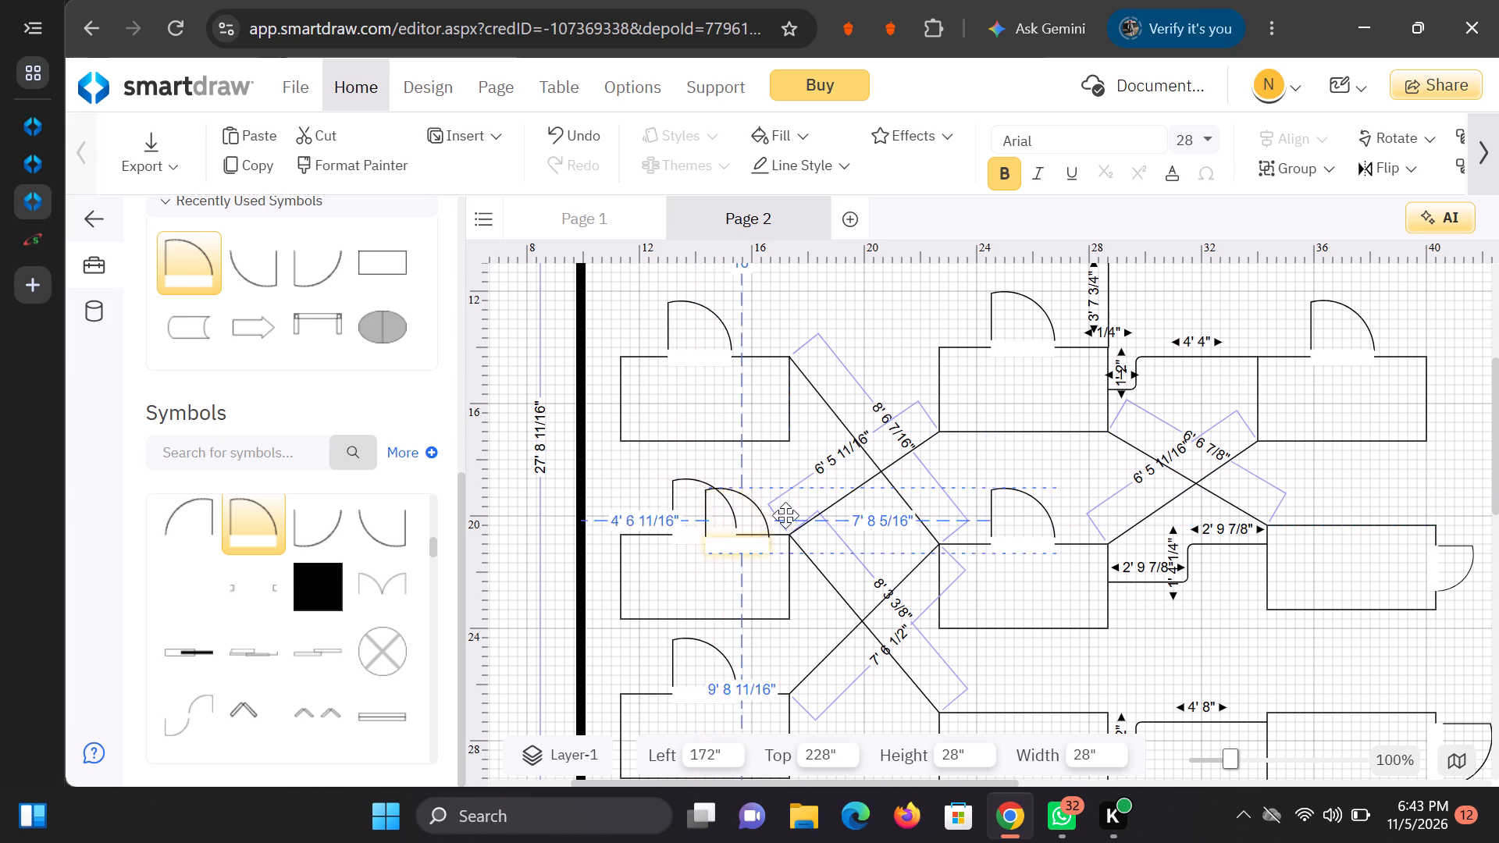
drag(785, 515, 1056, 650)
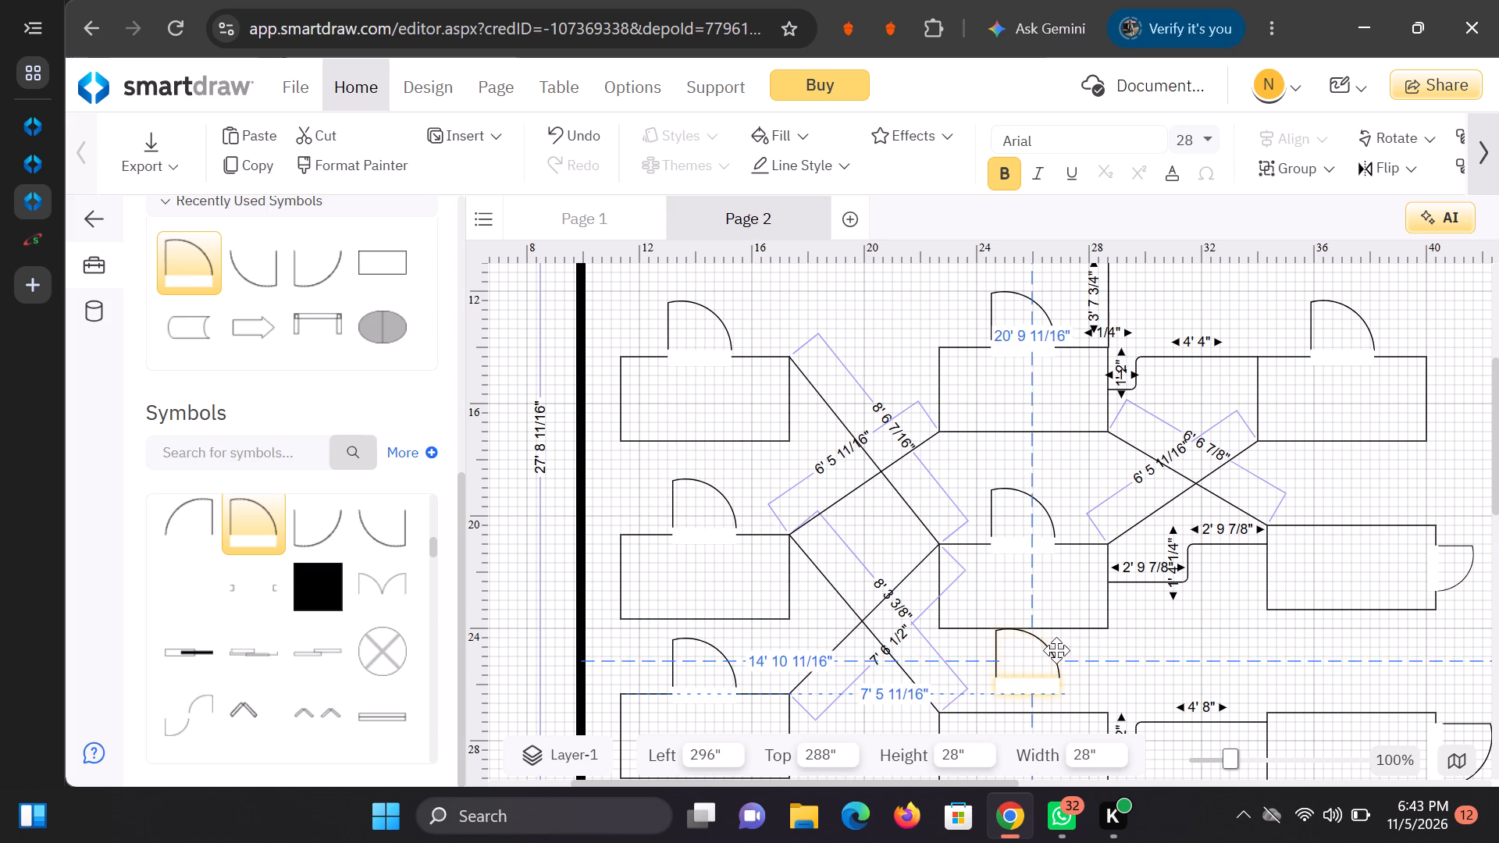
drag(1056, 650, 1059, 658)
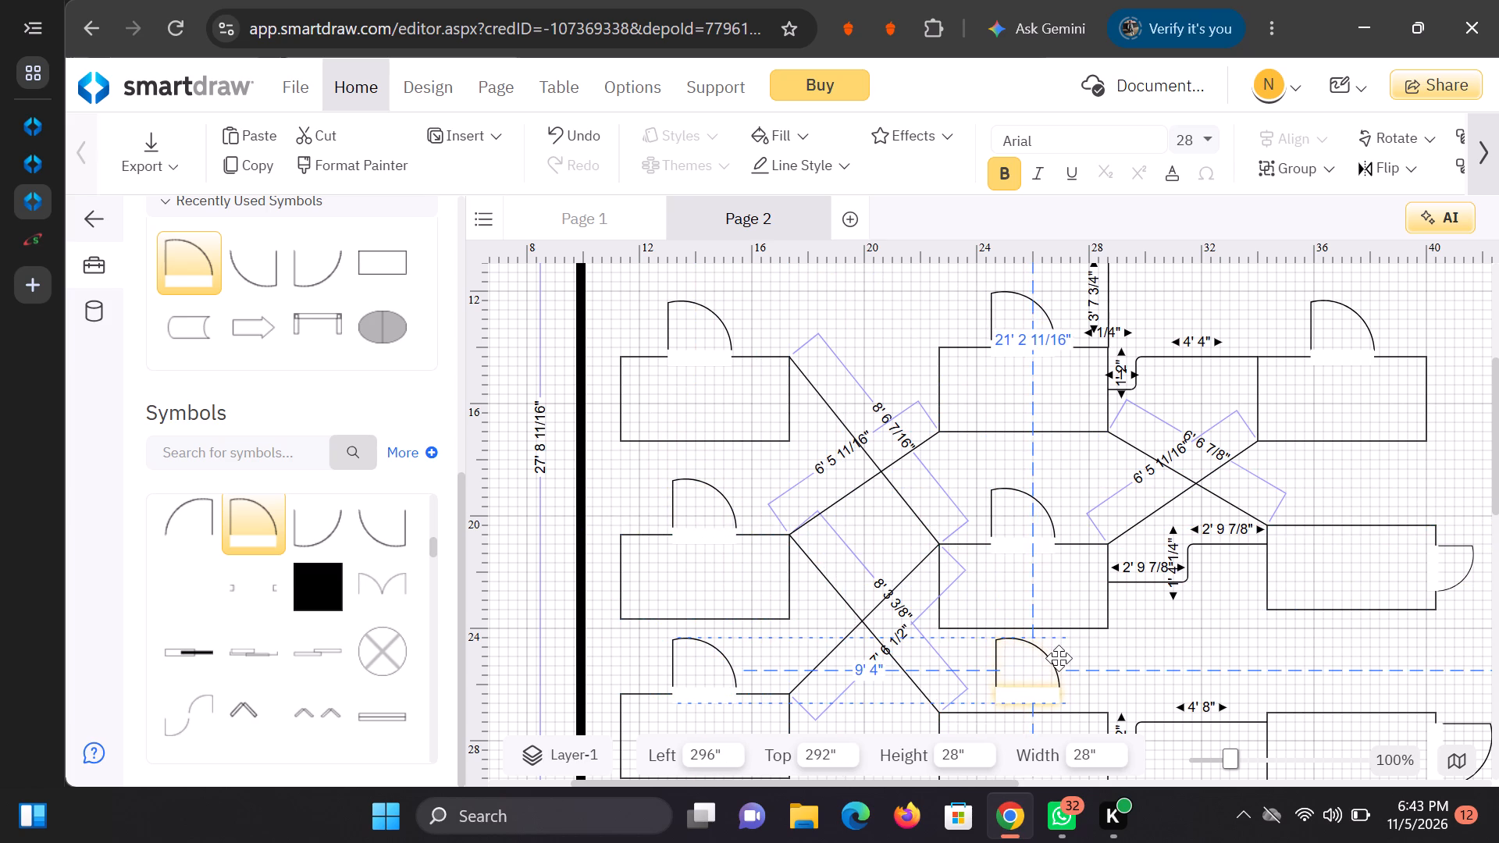
drag(1059, 658, 1056, 673)
click(1124, 661)
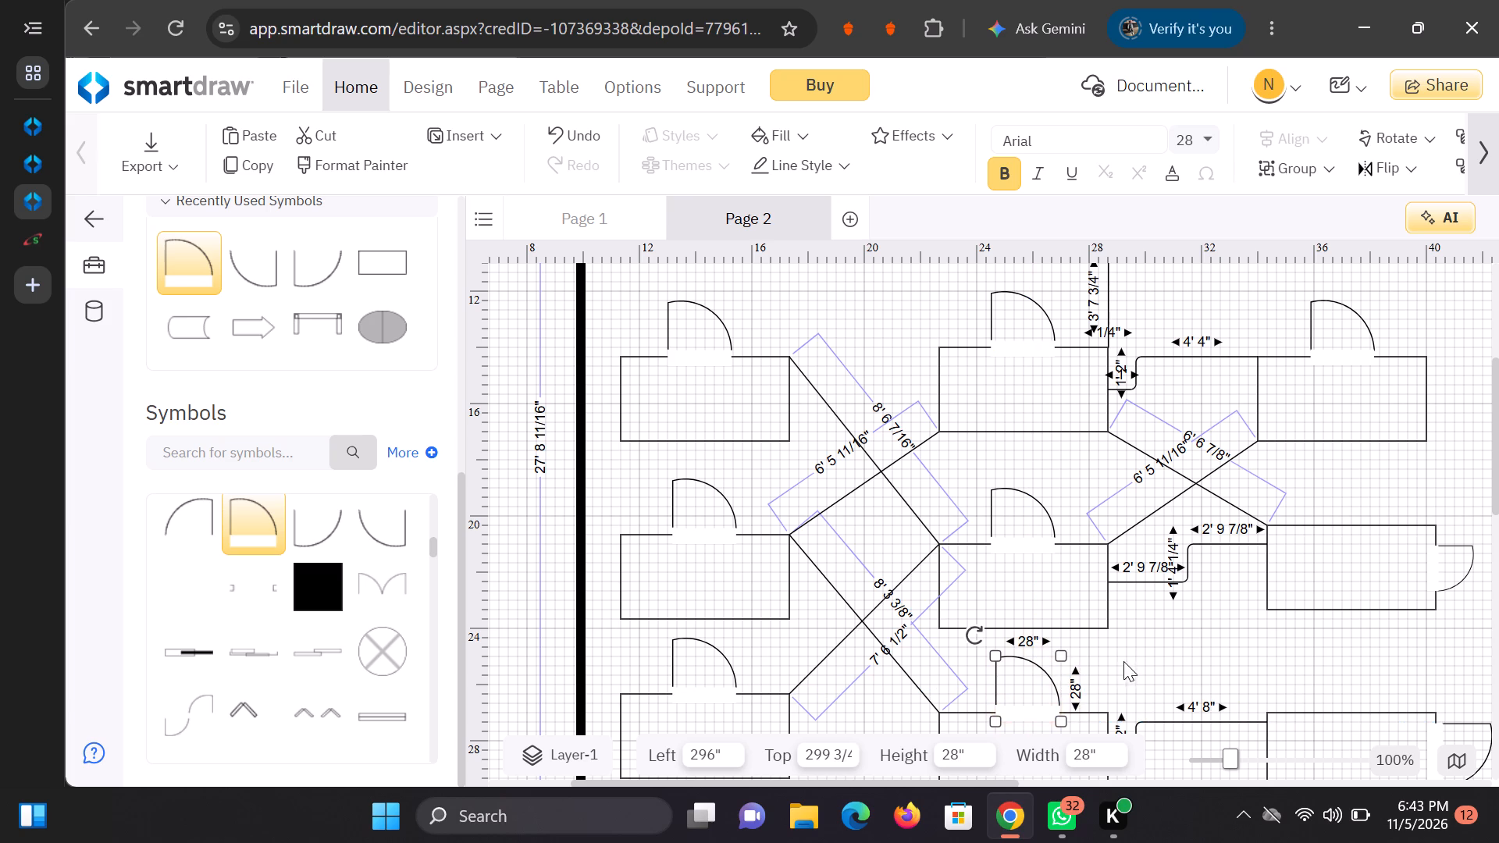
Insert another Door (28") symbol overlapping the first column's third-row door, at about 177" left, 230" top.
scroll(774, 520, down, 1)
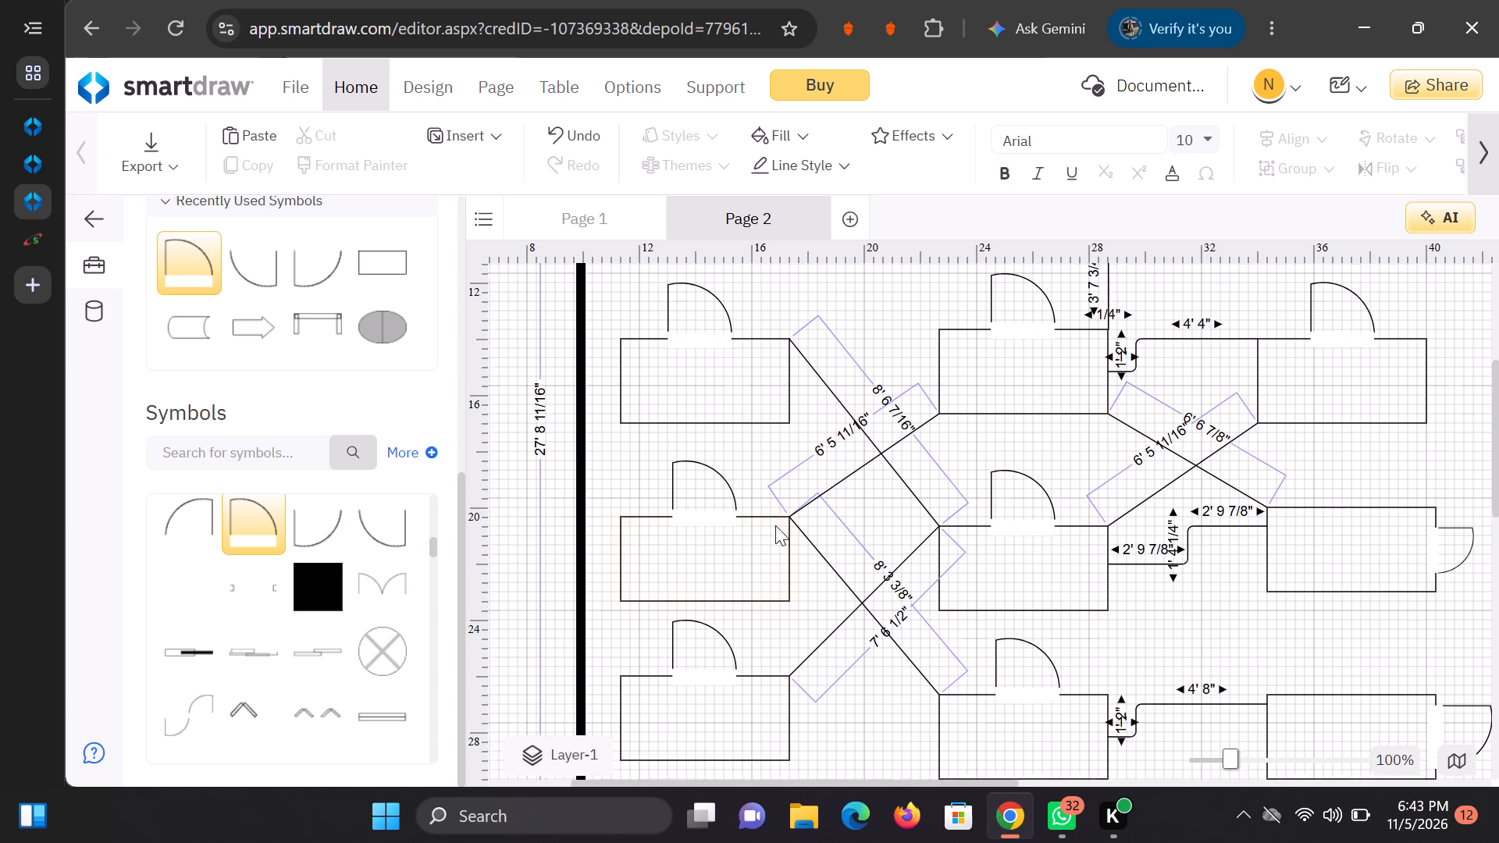
scroll(805, 500, down, 1)
scroll(797, 536, up, 2)
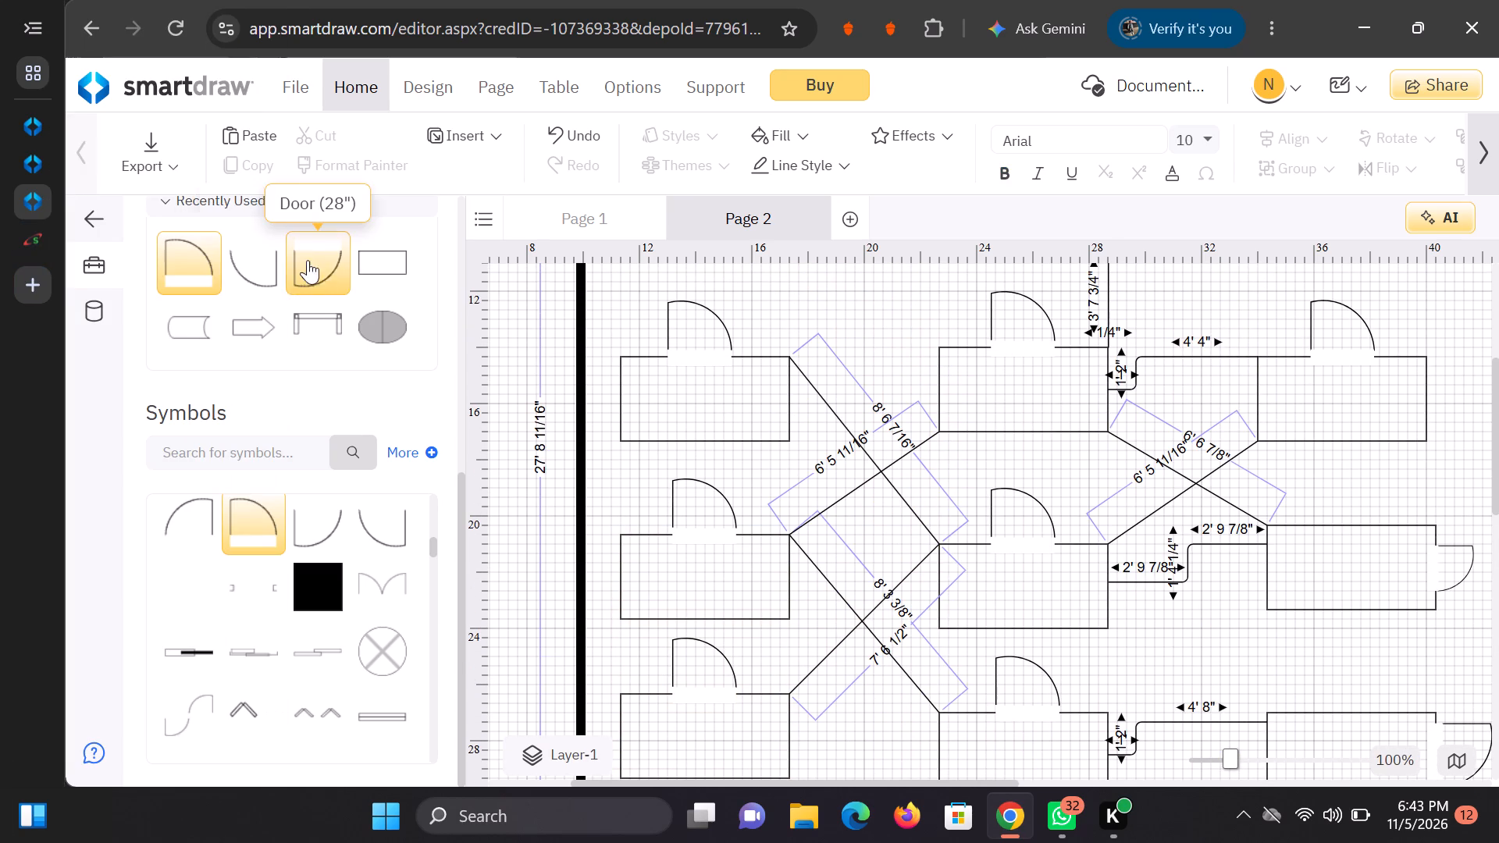
double_click(215, 269)
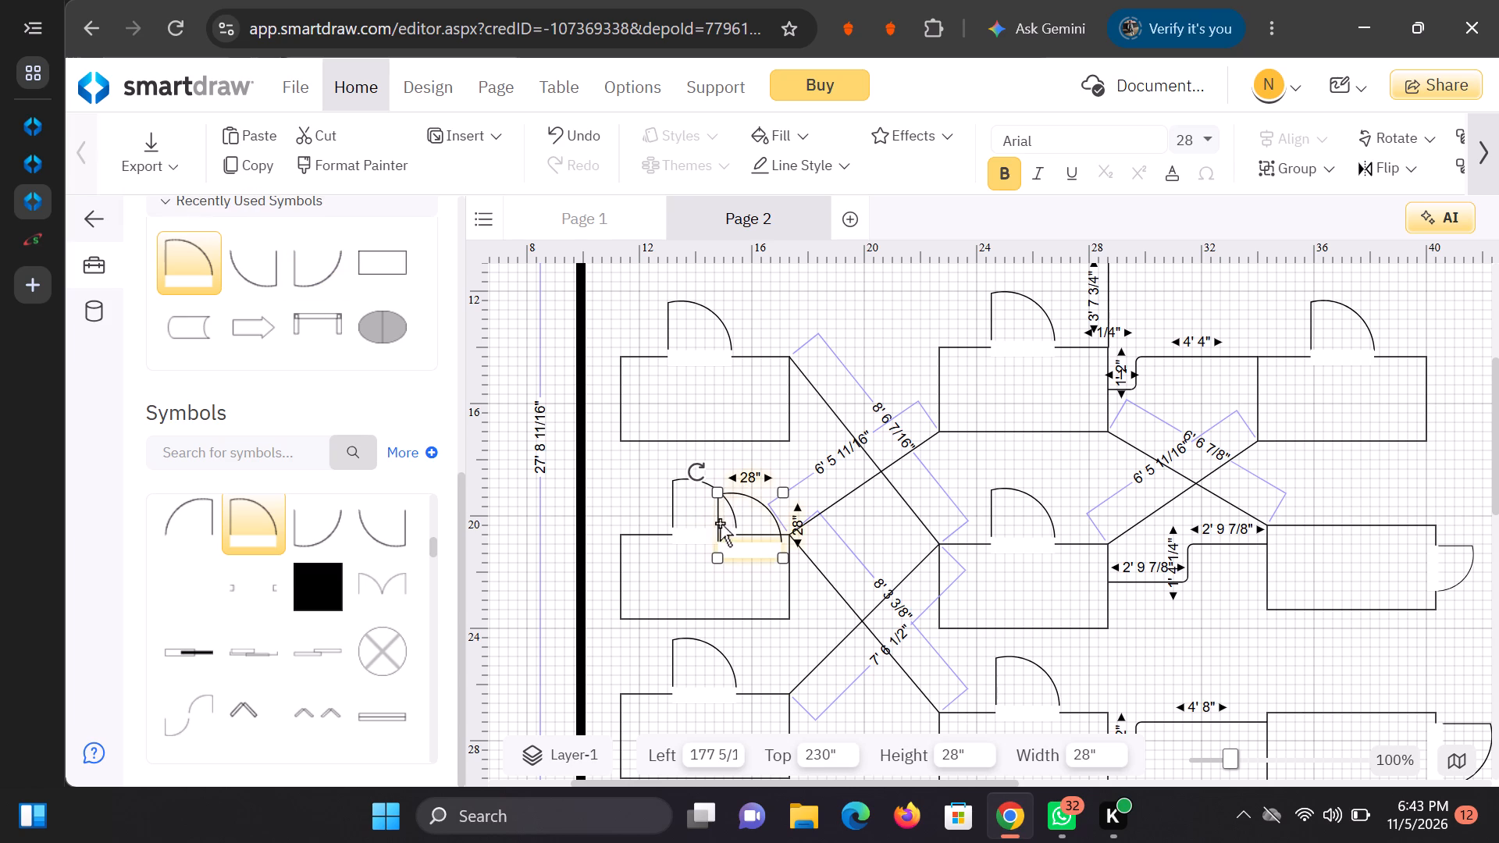
Move the original door of the first column's third-row rectangle along its top edge to 144" left.
drag(715, 520, 858, 573)
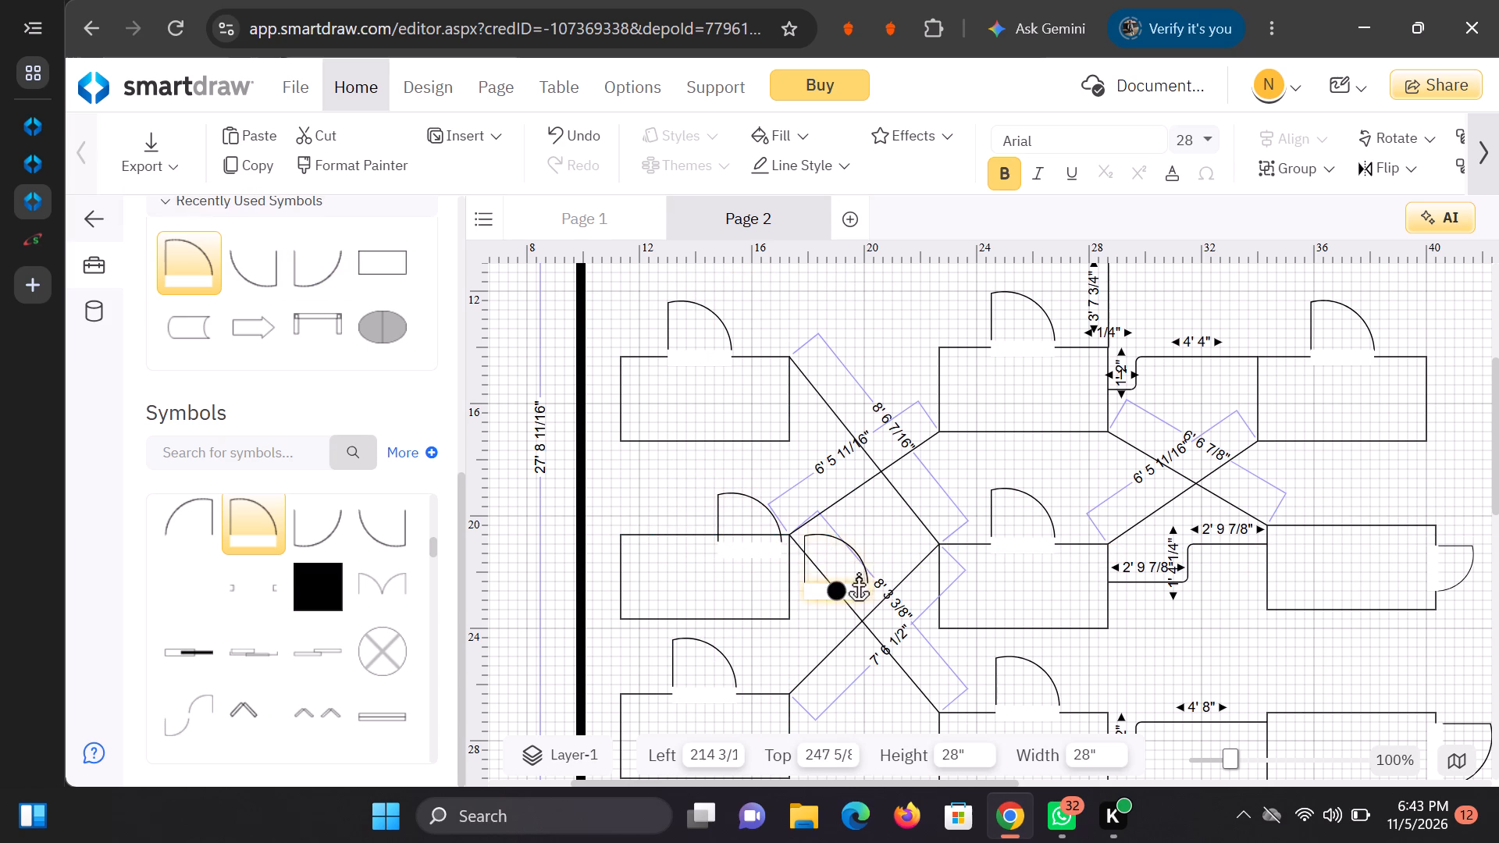
drag(858, 573, 685, 509)
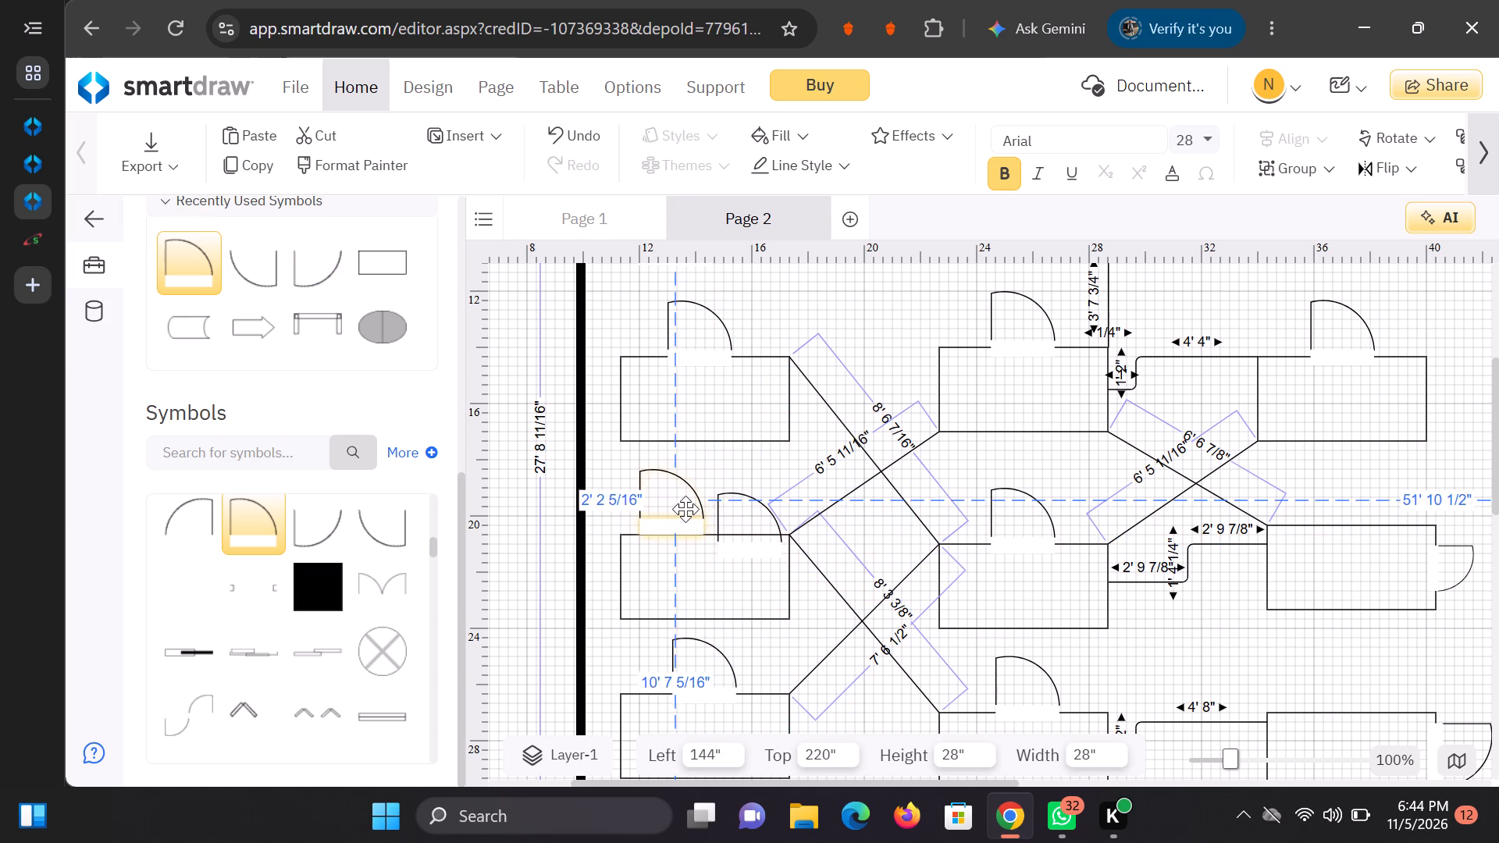
drag(685, 509, 682, 515)
Move the newly inserted door onto the top edge of the third column's third-row rectangle, at 434" left, 220" top.
drag(735, 496, 748, 507)
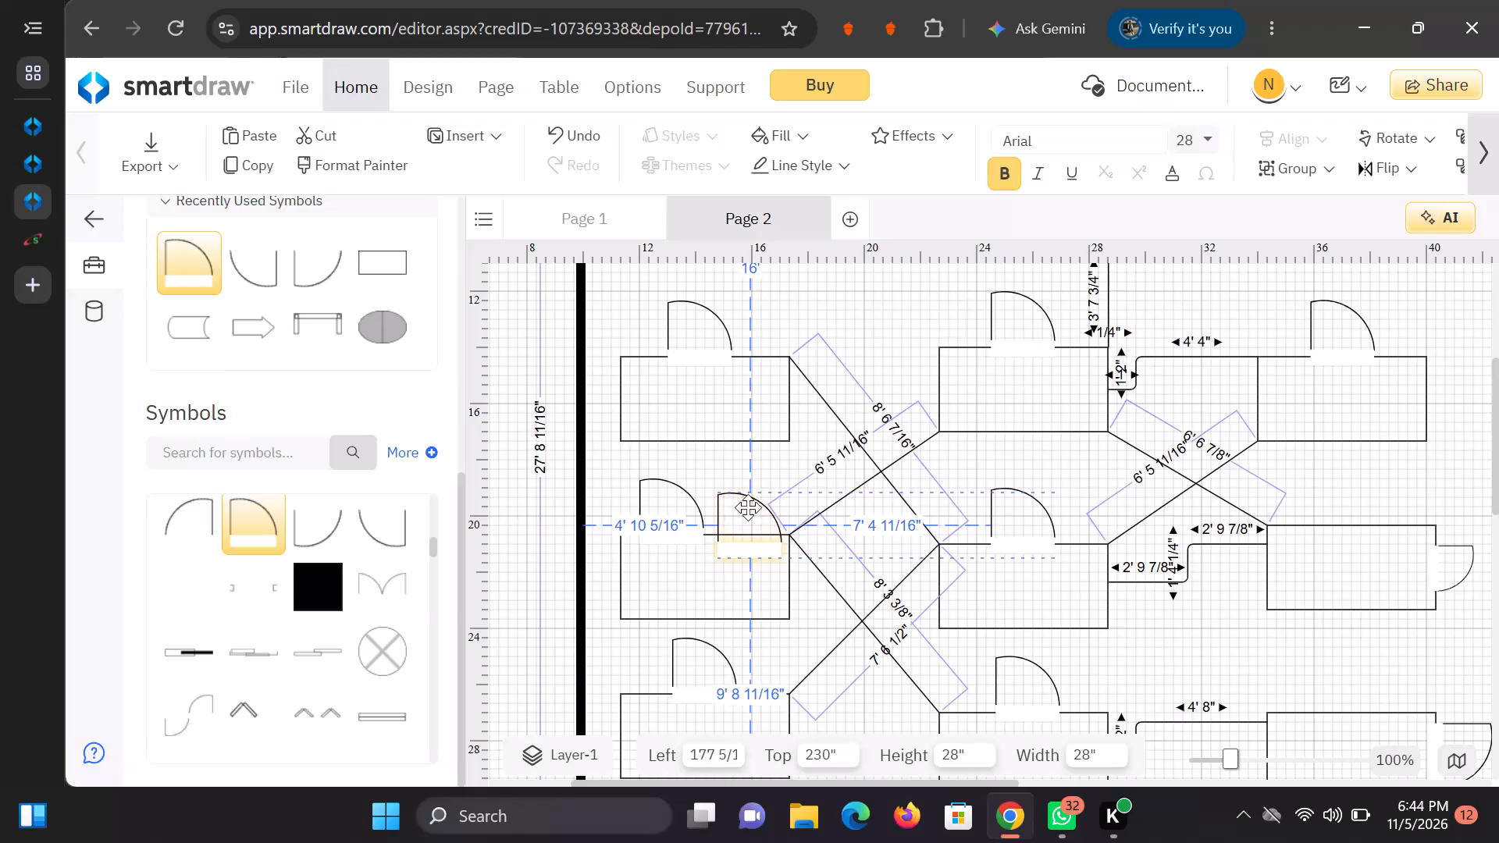
drag(748, 507, 1330, 476)
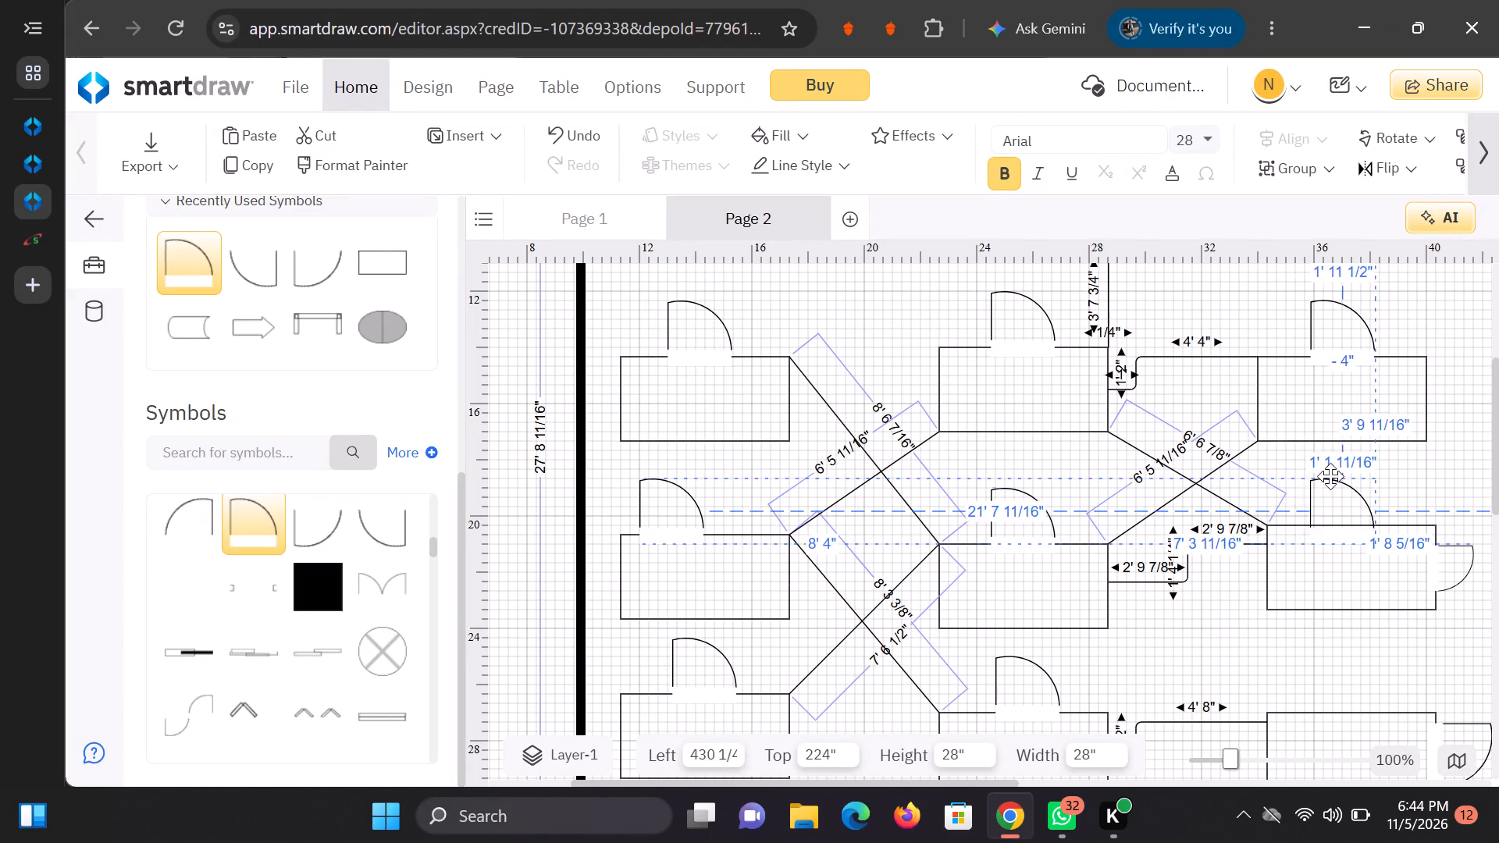
drag(1330, 476, 1341, 467)
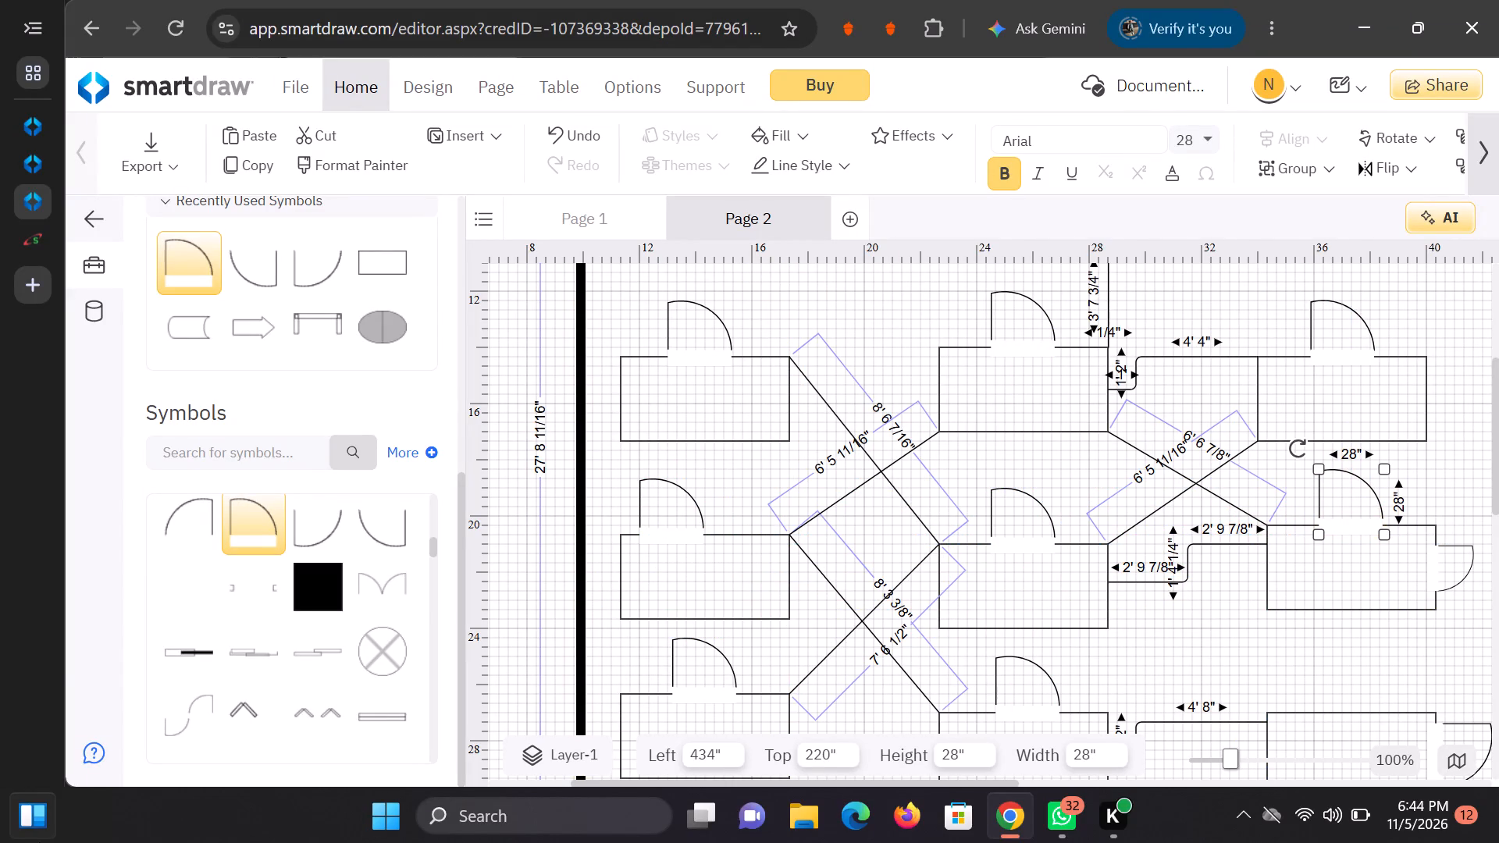
Add a Door (28") symbol on the top edge of the third column's fourth-row rectangle, at about 300" top.
scroll(37, 773, down, 1)
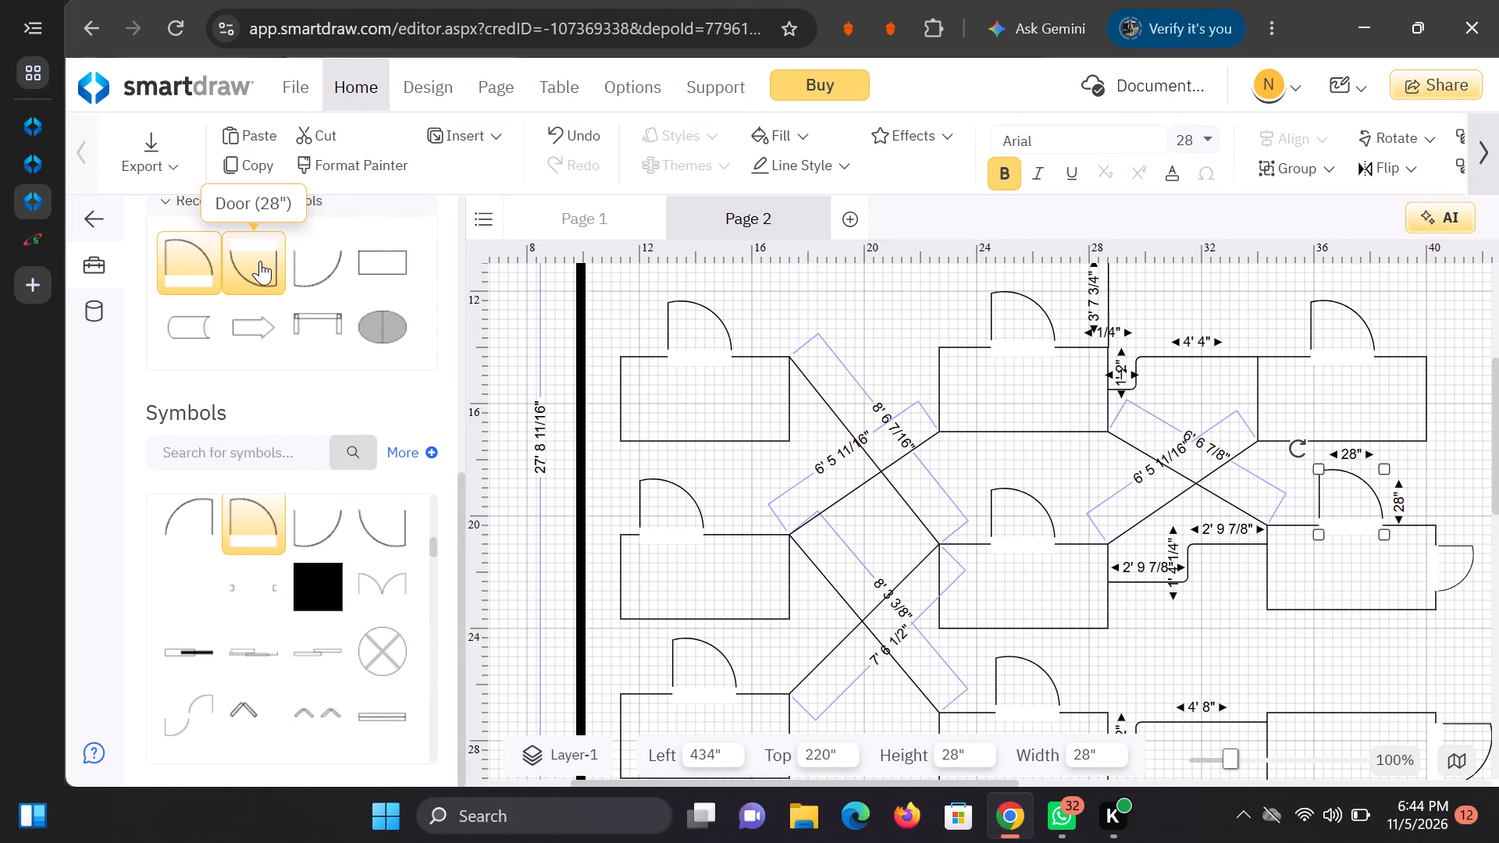
double_click(189, 270)
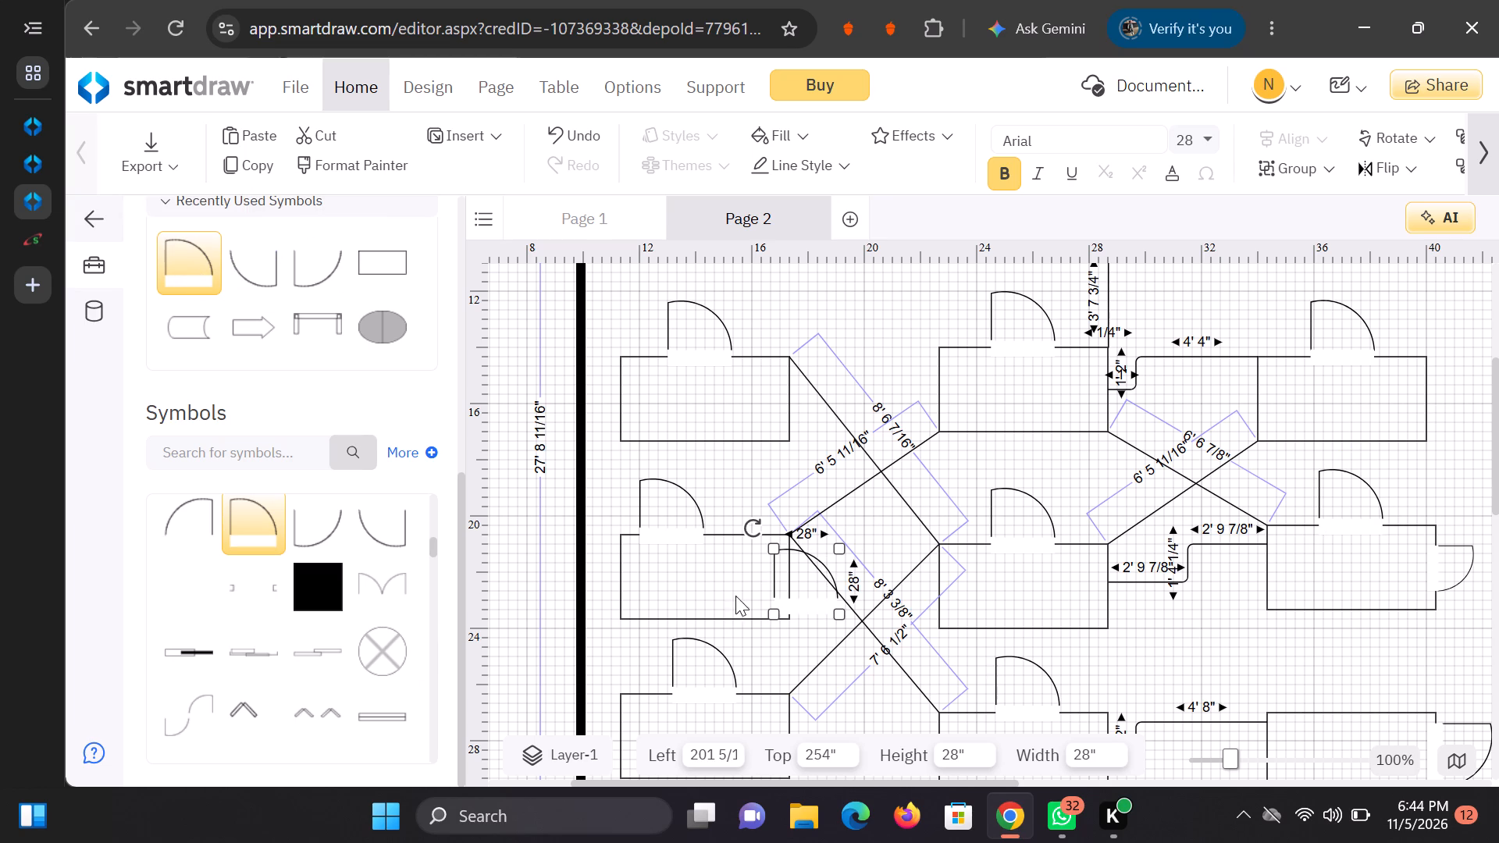
drag(777, 575, 1389, 624)
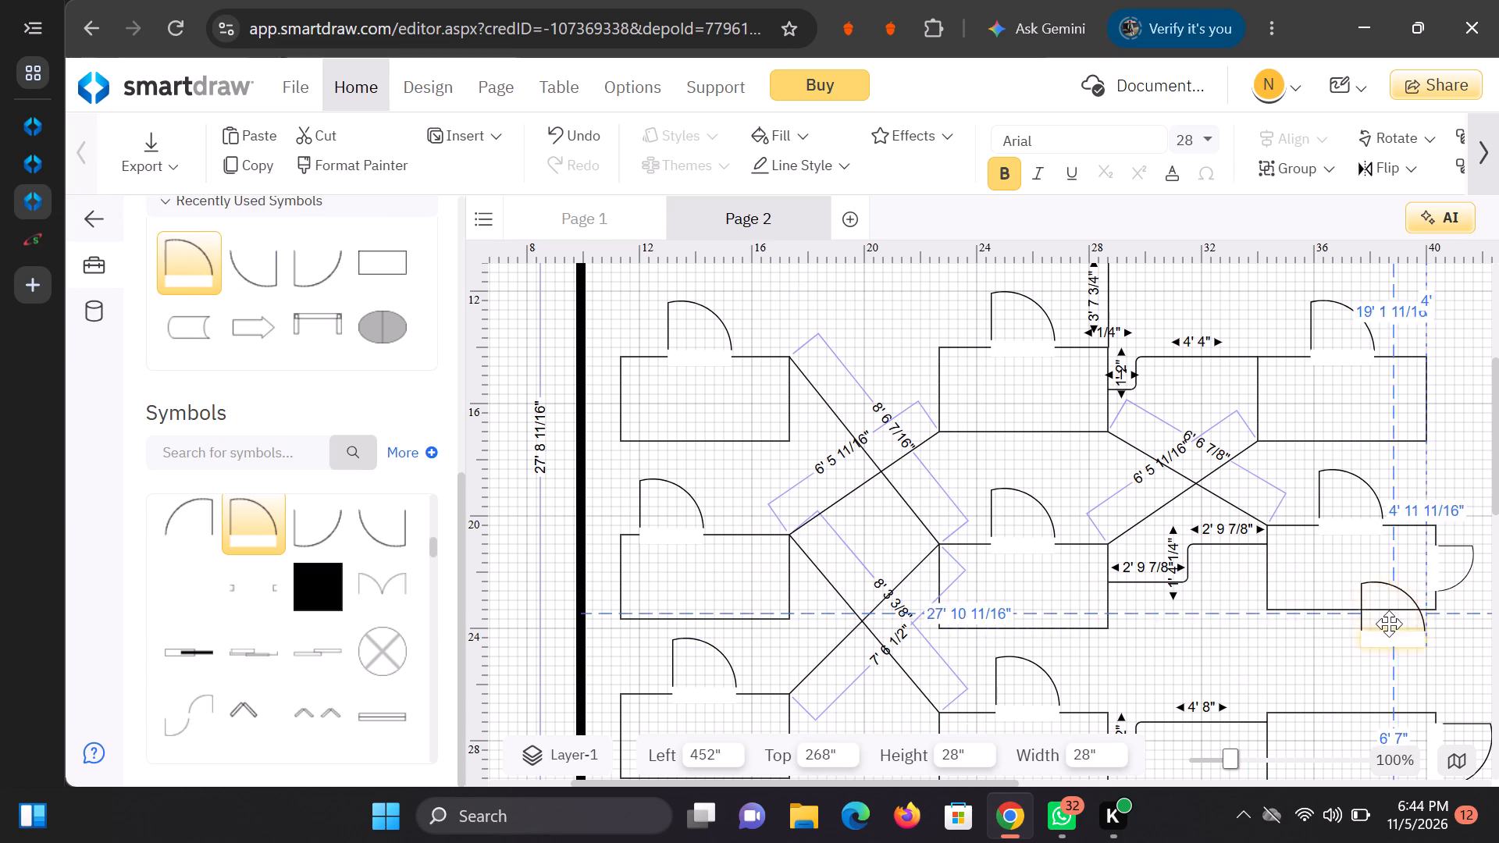
drag(1389, 624, 1336, 672)
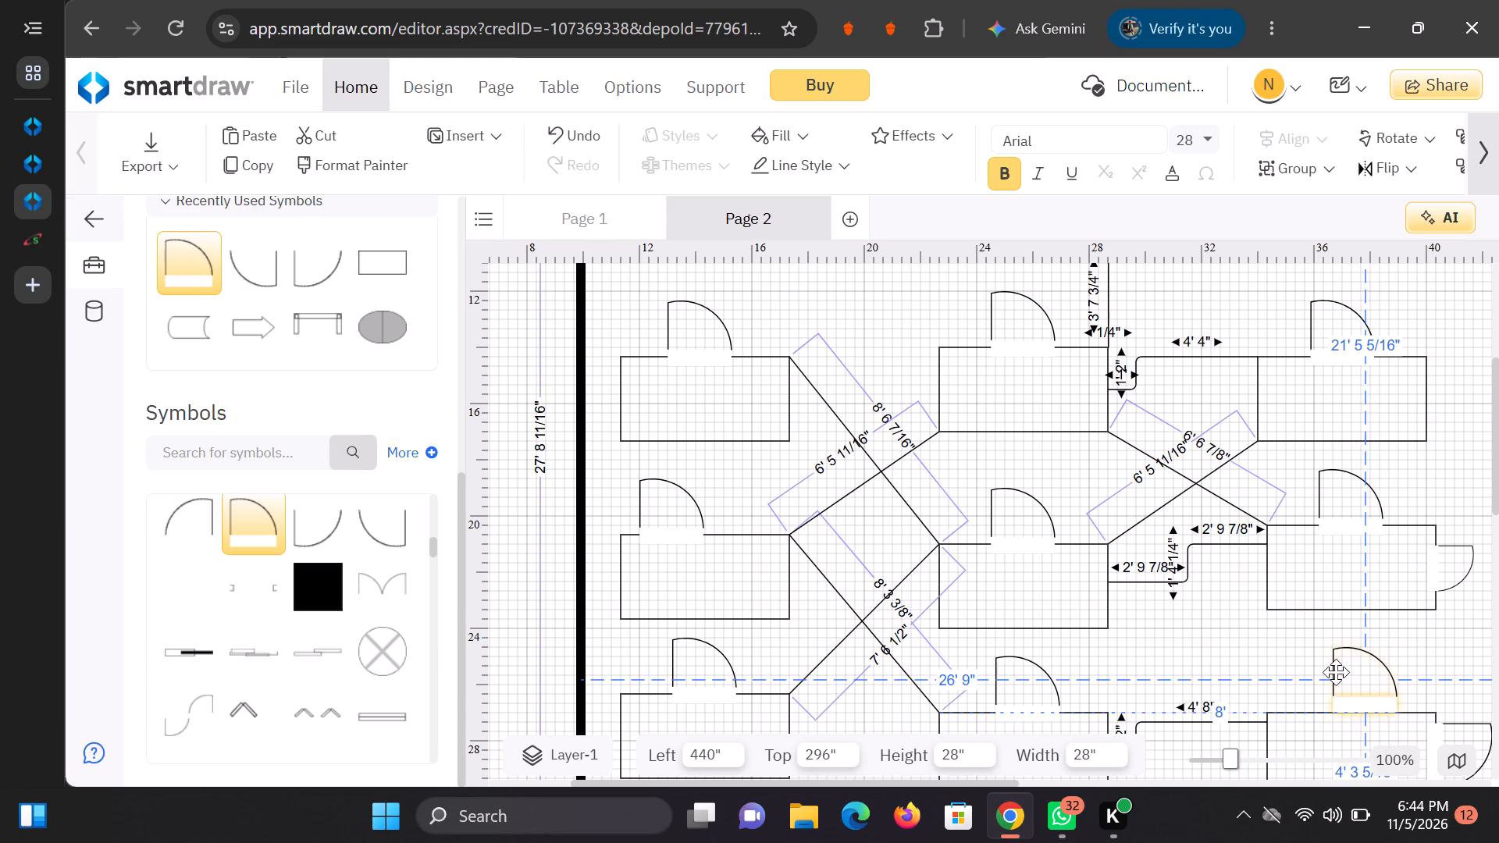
drag(1336, 672, 1326, 681)
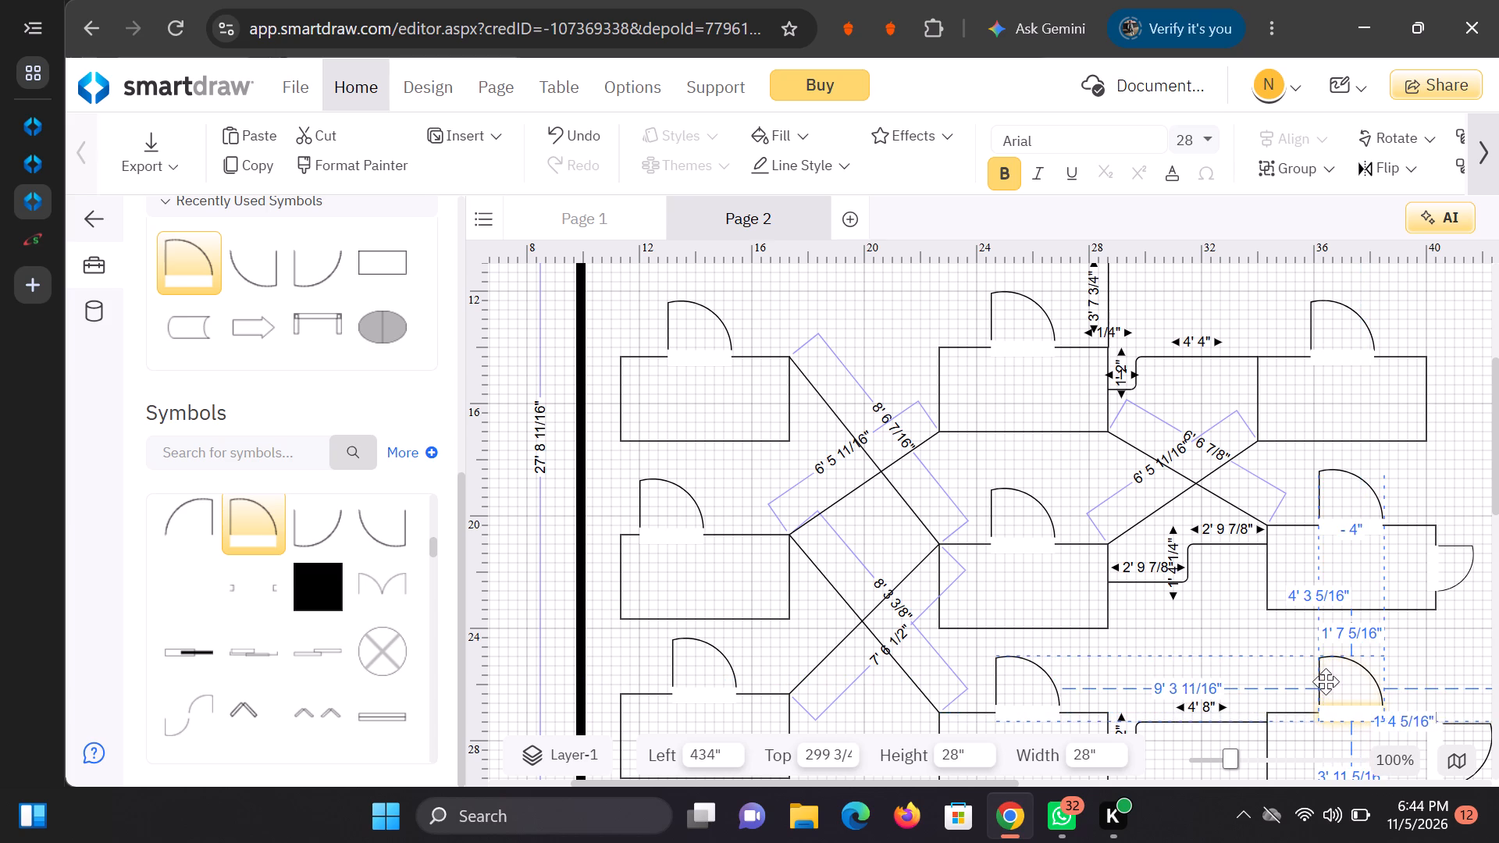
drag(1326, 681, 1328, 683)
click(1411, 617)
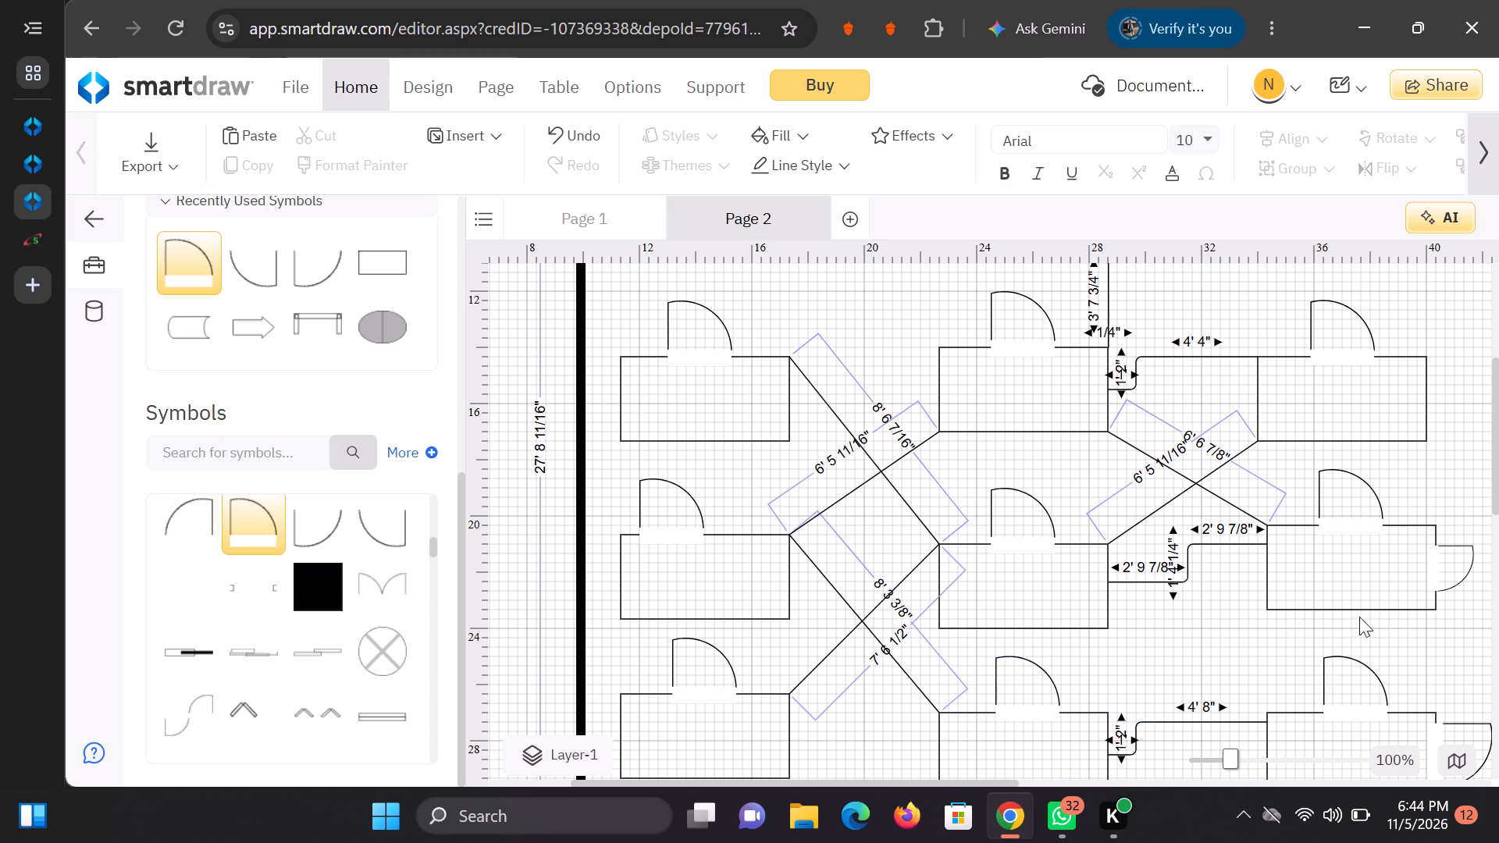
Draw a 5' 4" straight line joining the facing sides of the first and second columns' fourth-row rectangles.
scroll(827, 503, down, 2)
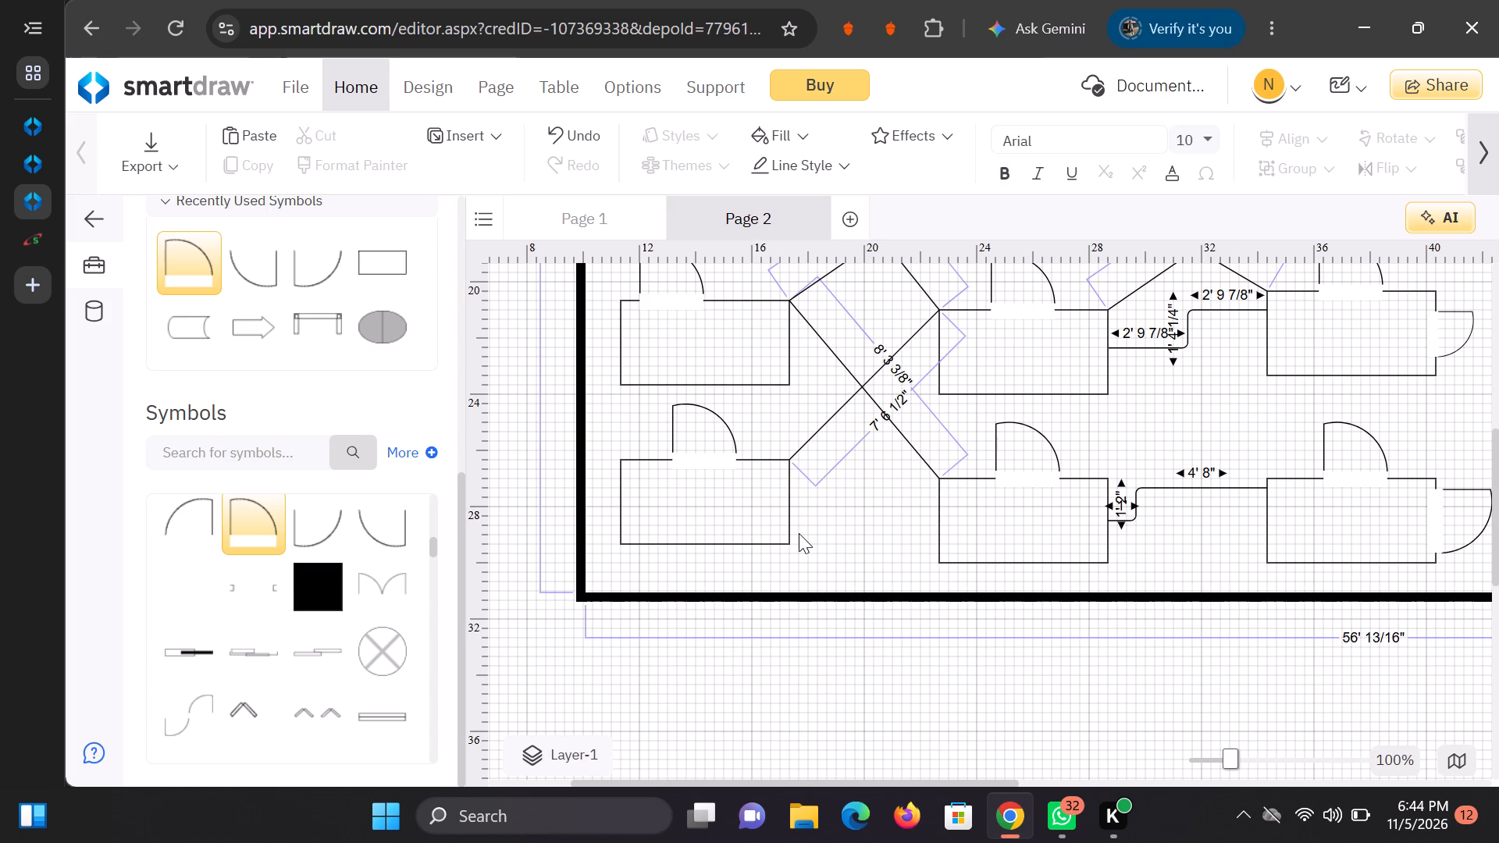
scroll(792, 539, up, 1)
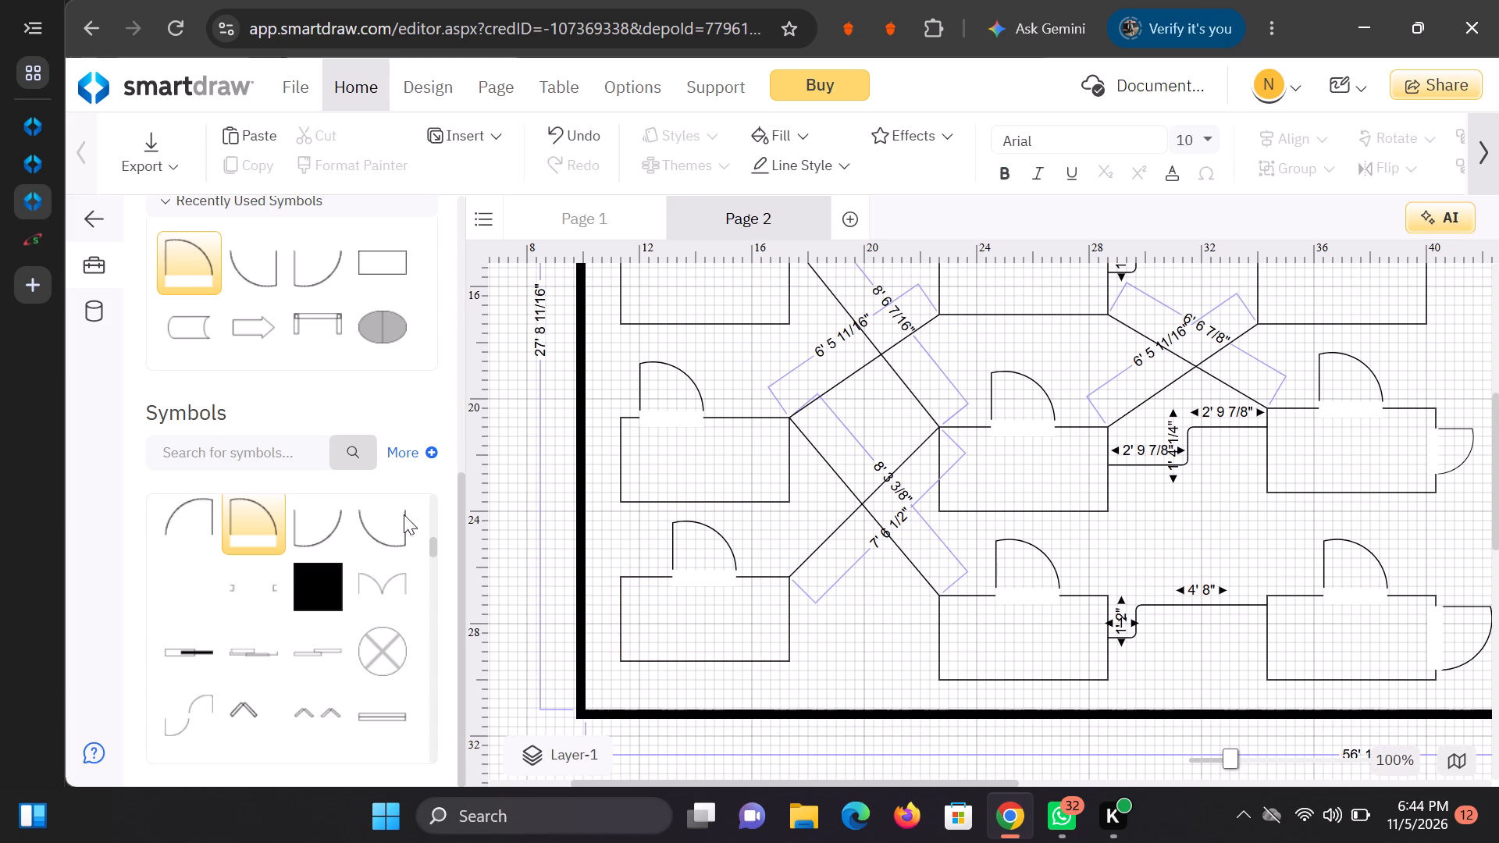
scroll(346, 329, up, 2)
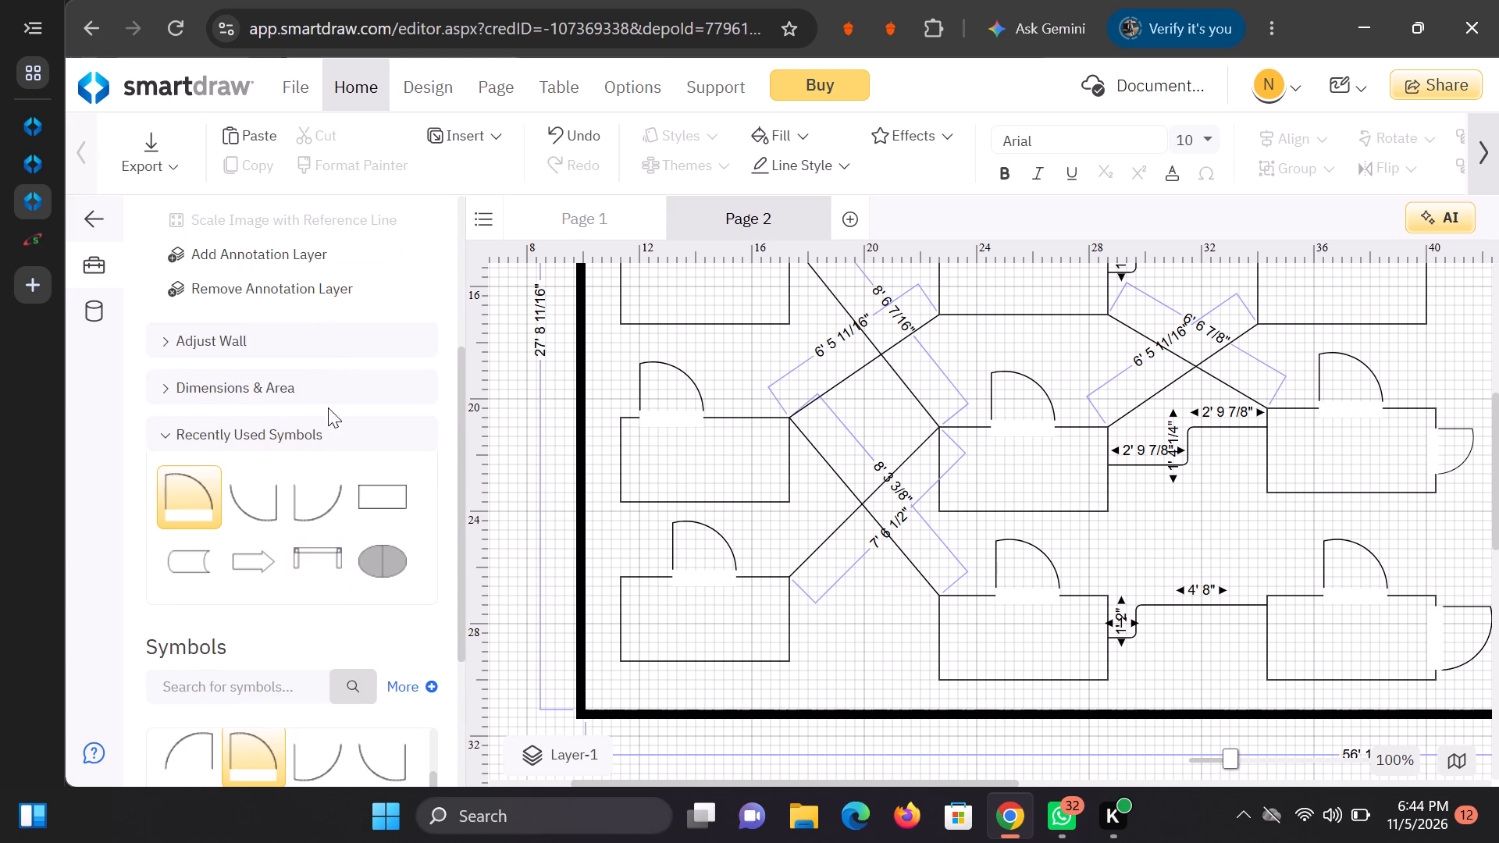
scroll(326, 436, down, 3)
scroll(310, 478, up, 6)
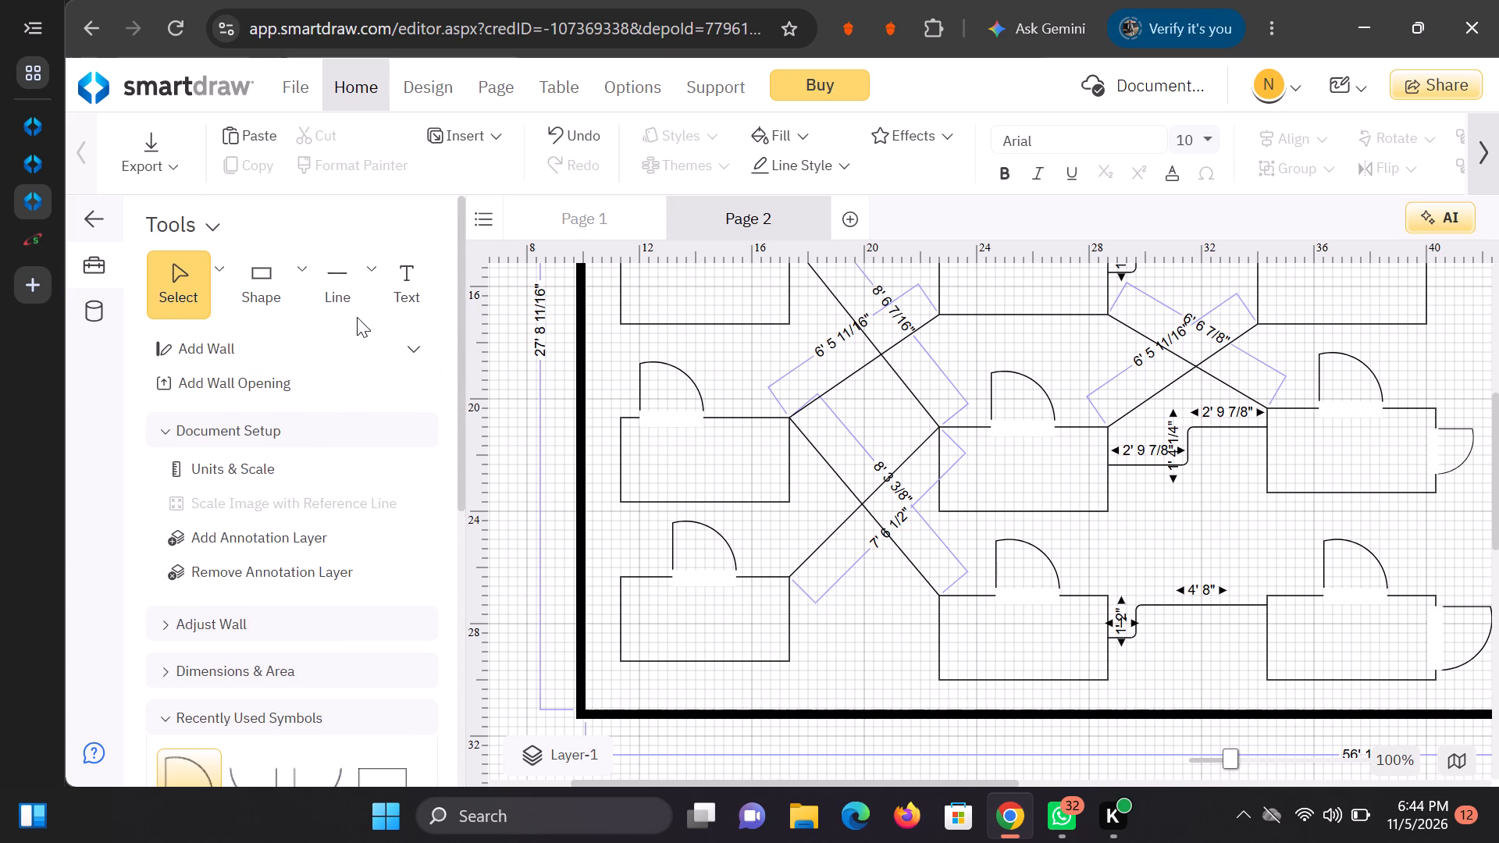
click(363, 300)
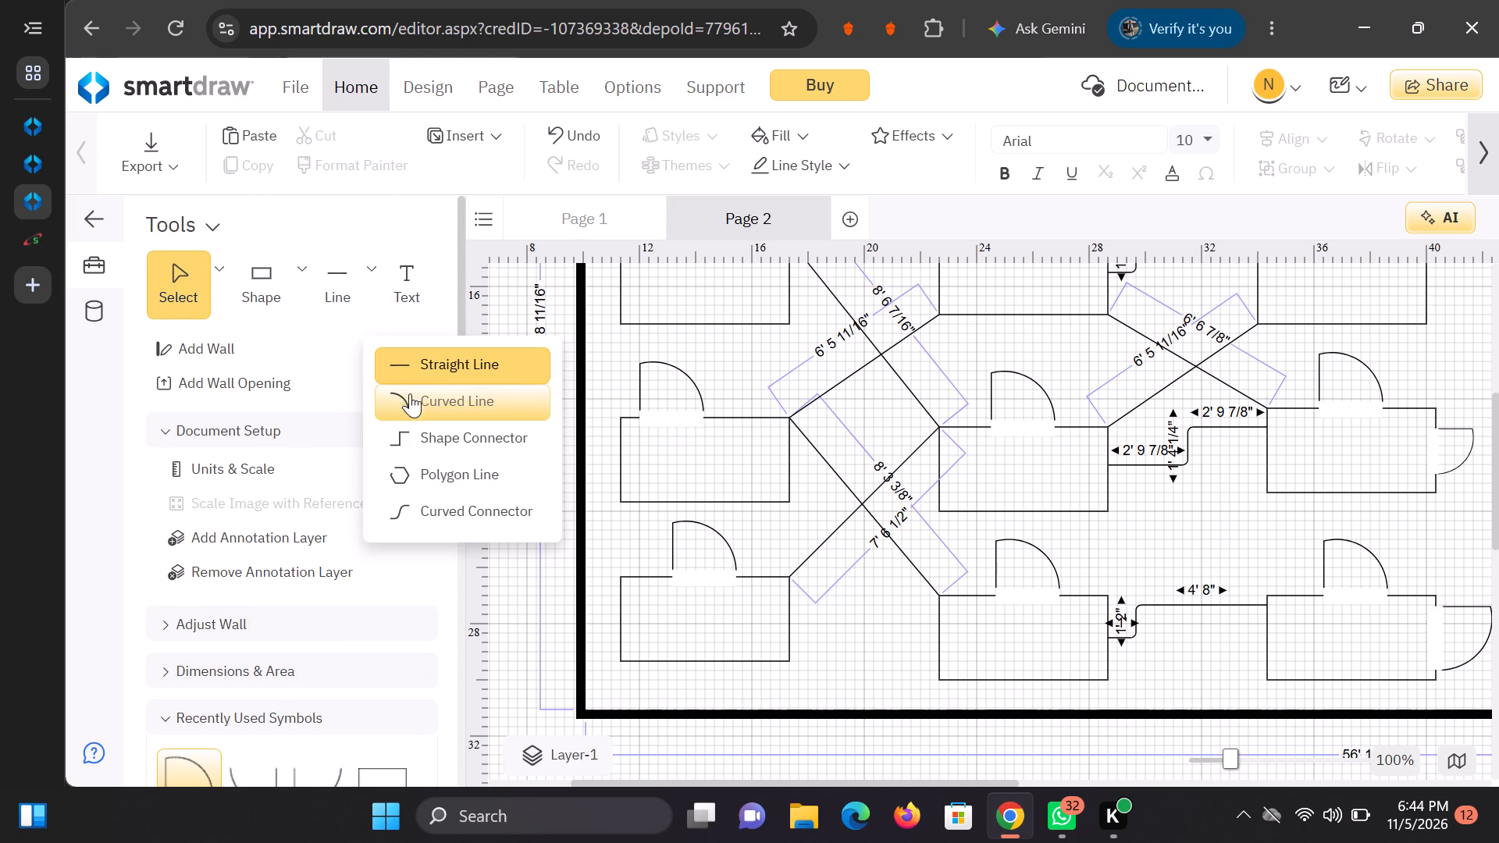
click(438, 364)
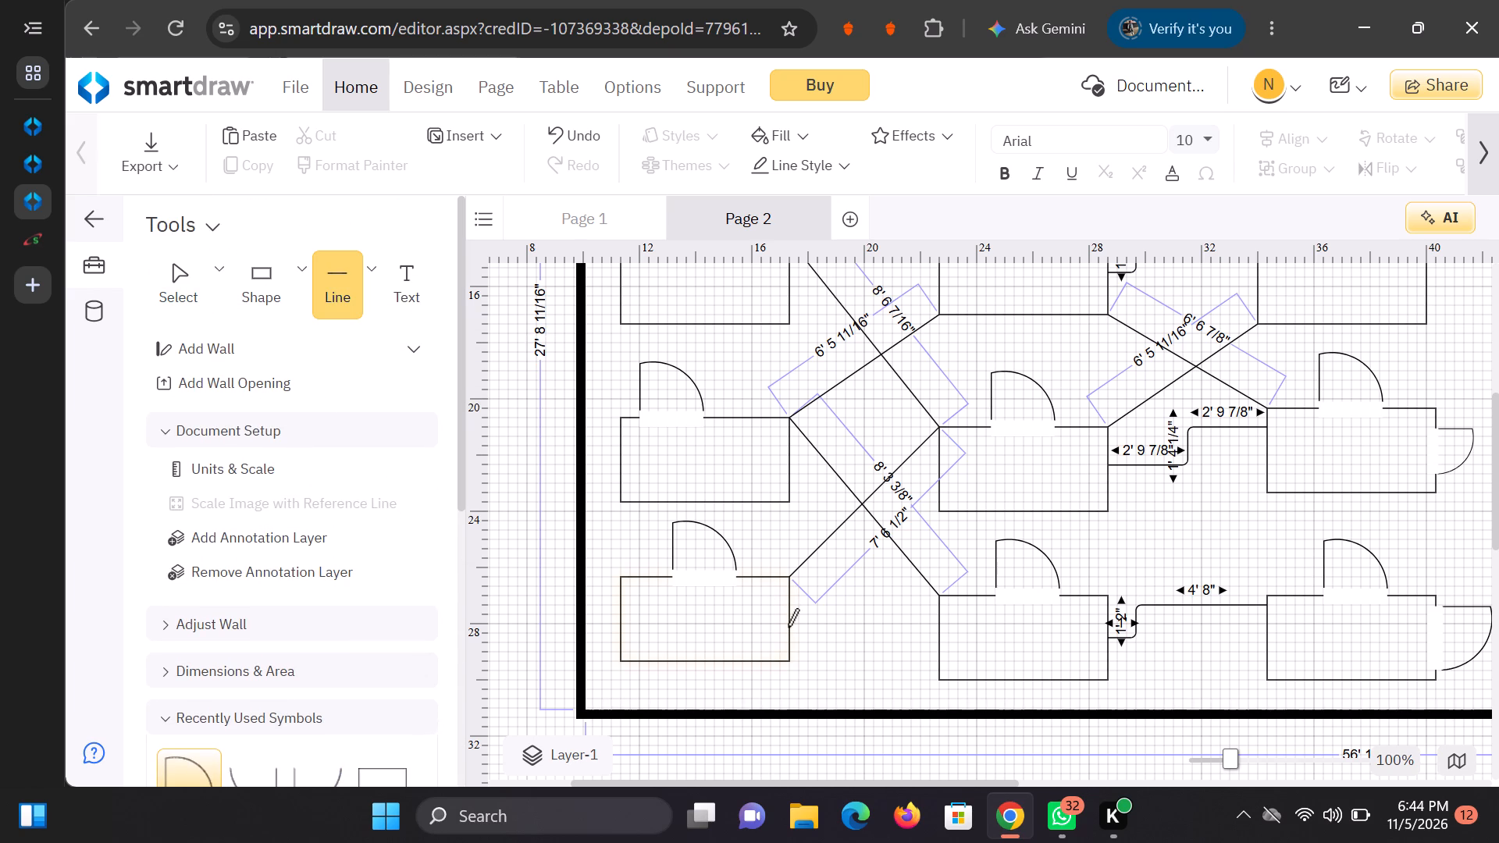
drag(794, 627, 919, 626)
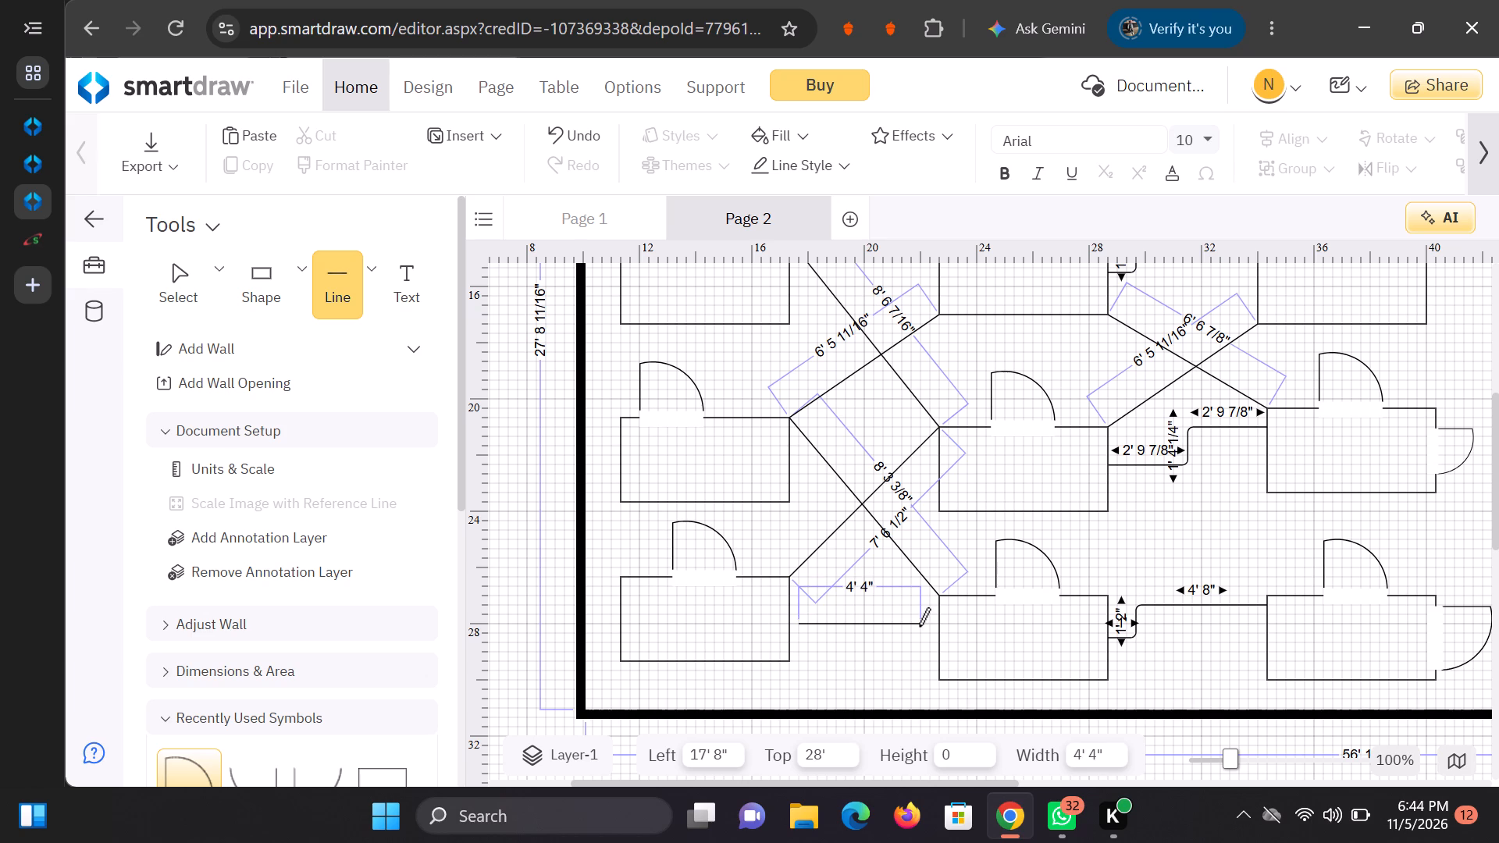
drag(919, 626, 941, 626)
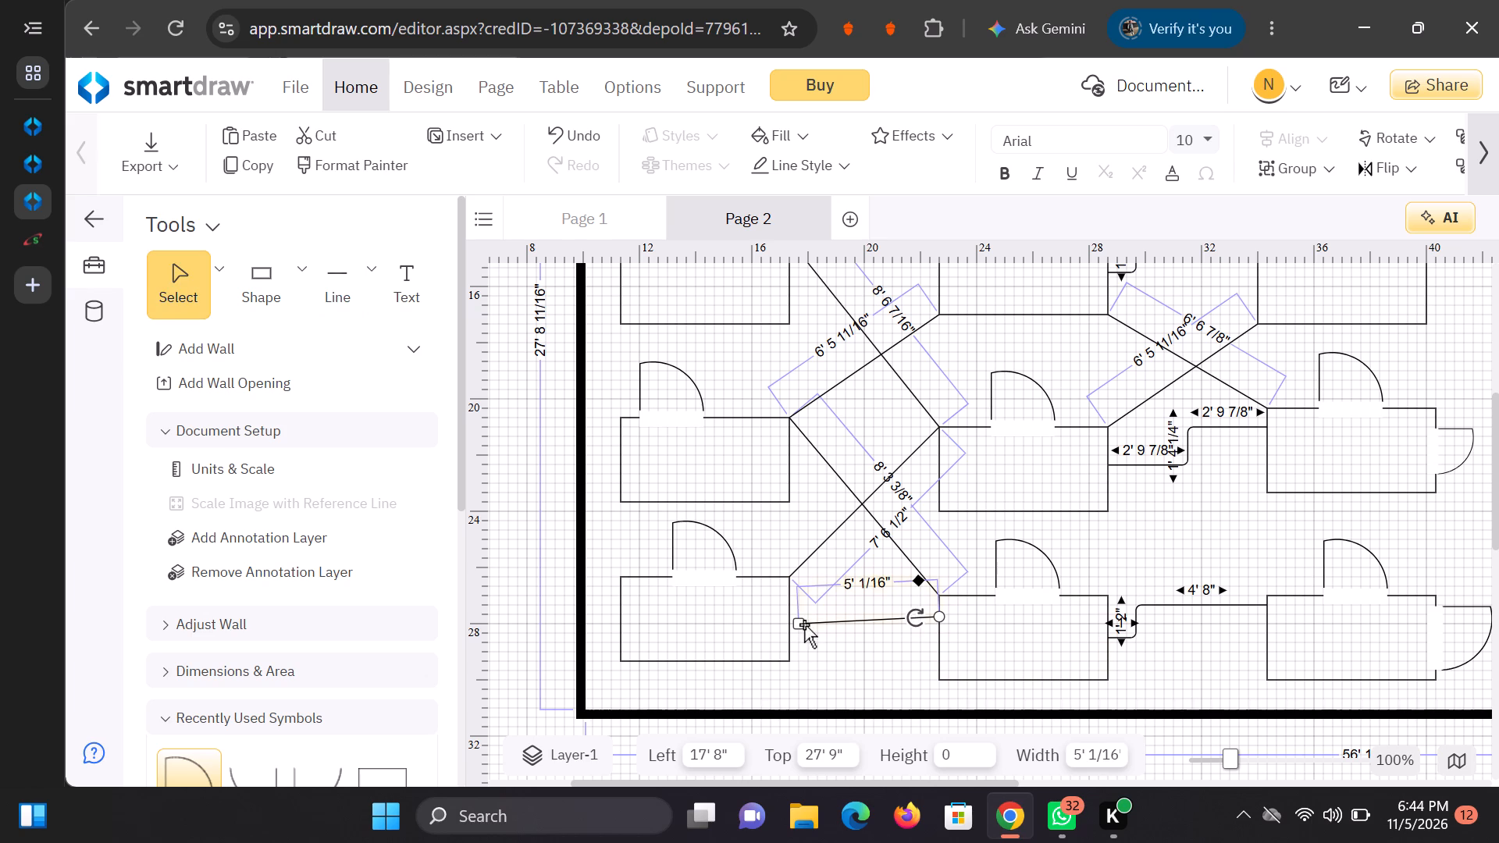
drag(799, 624, 784, 624)
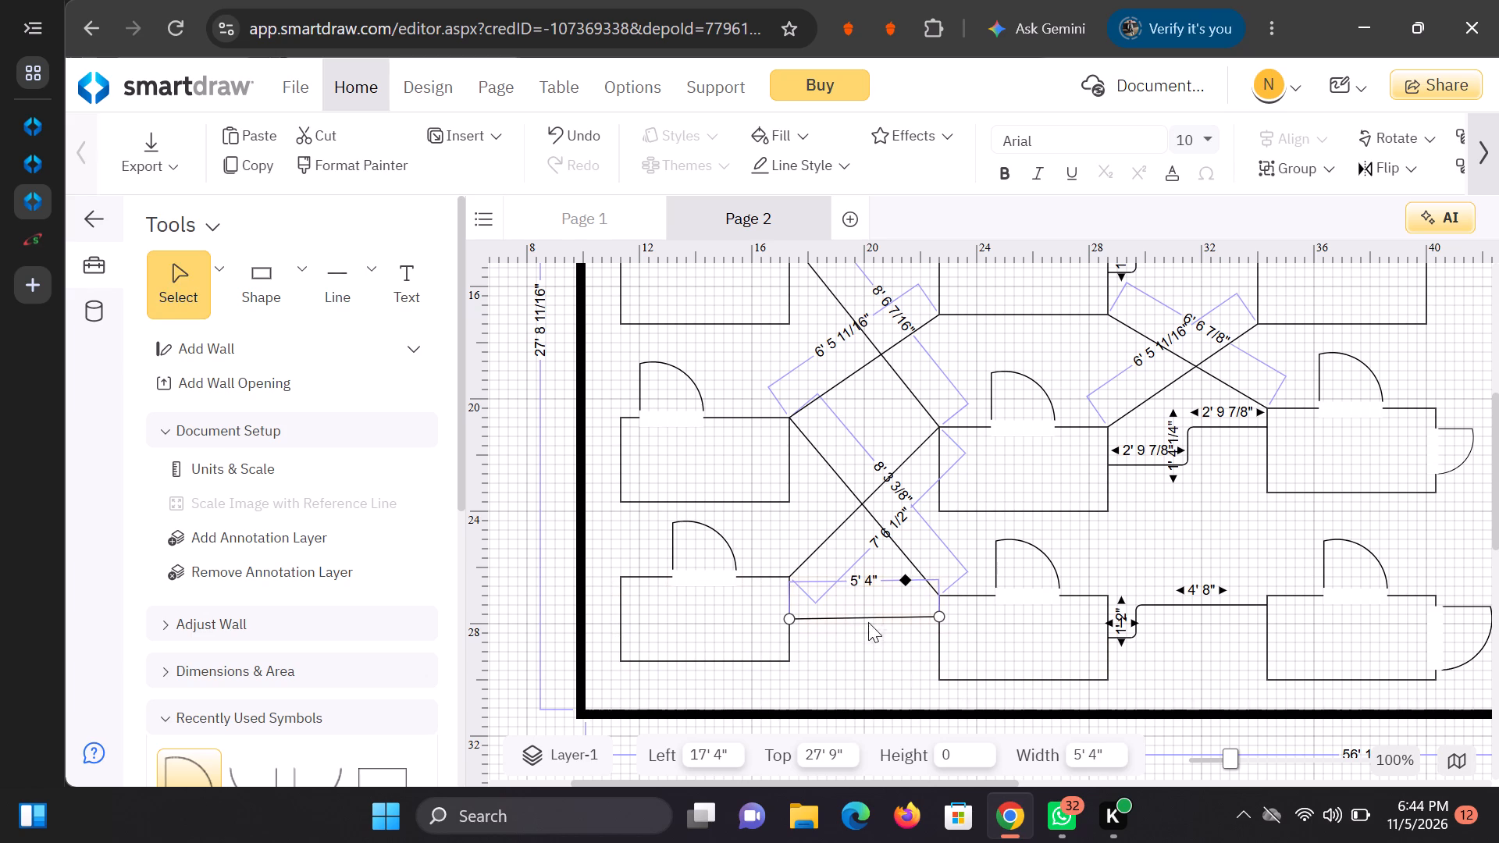
Set the new line between the fourth-row rectangles to the second-thickest preset line thickness.
right_click(864, 618)
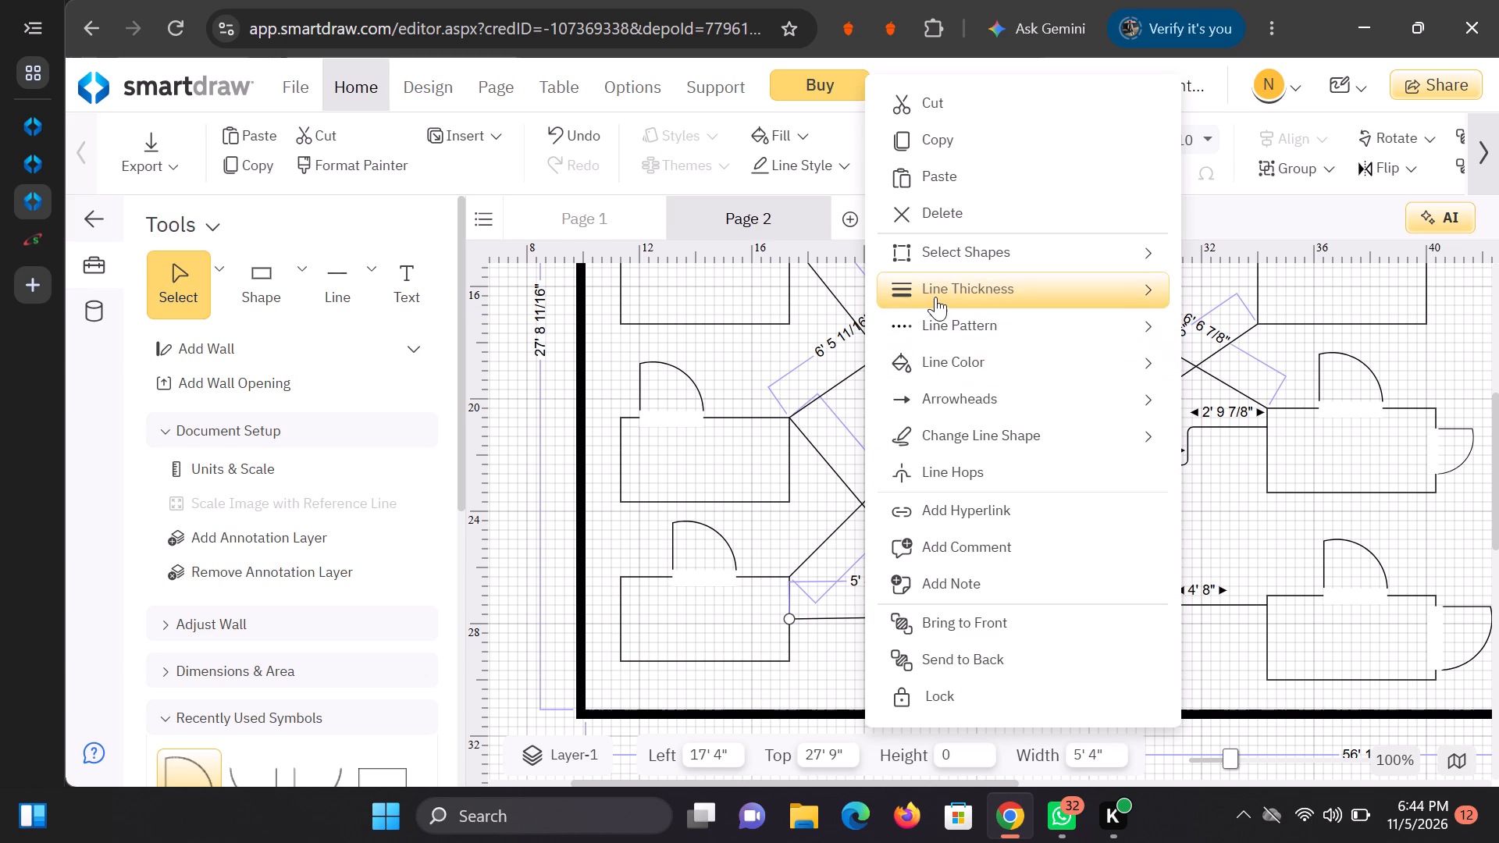
click(935, 297)
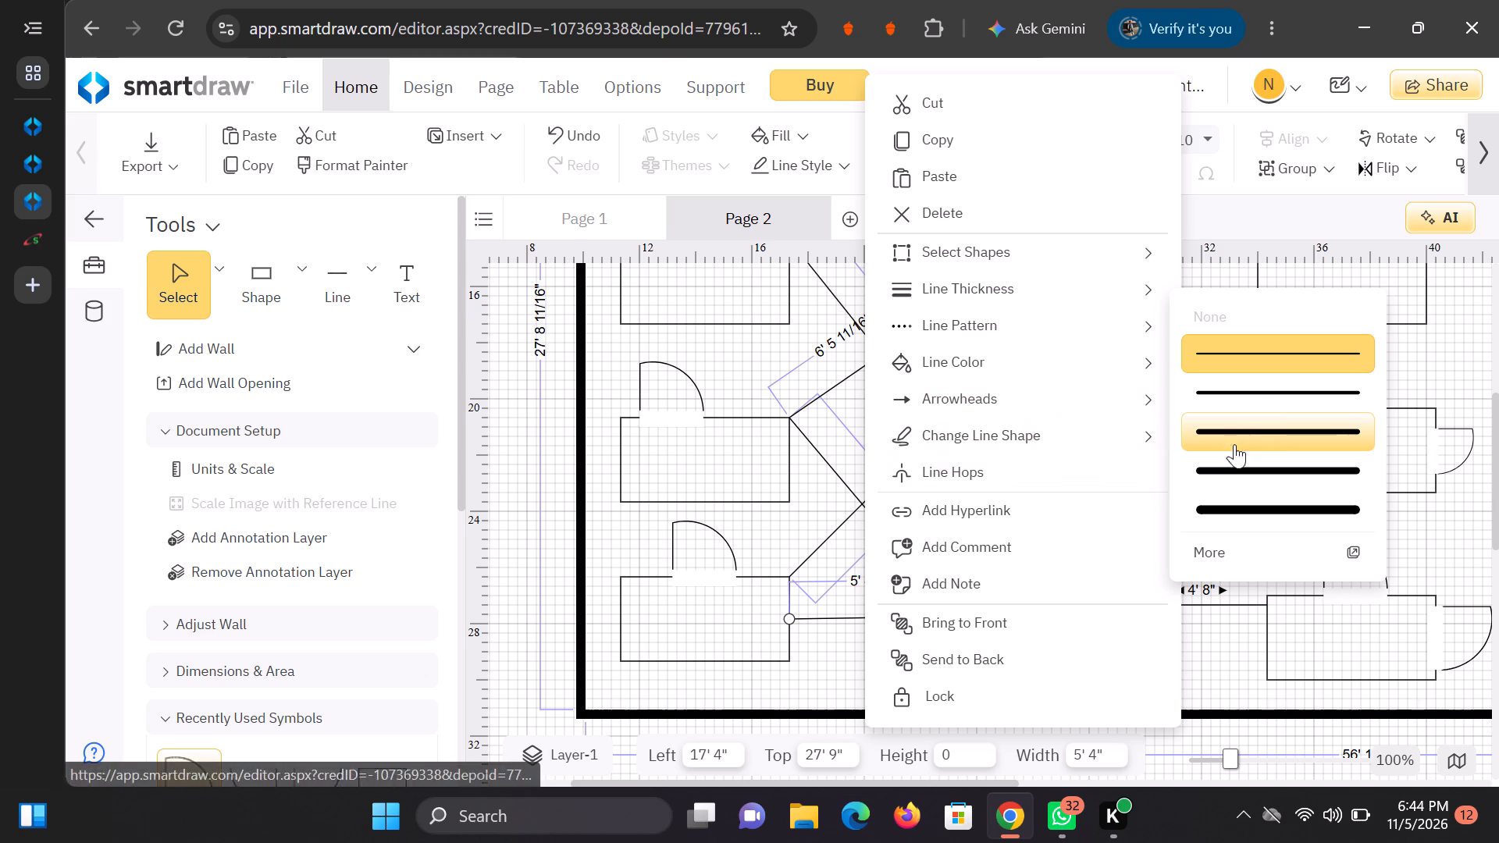
click(1229, 461)
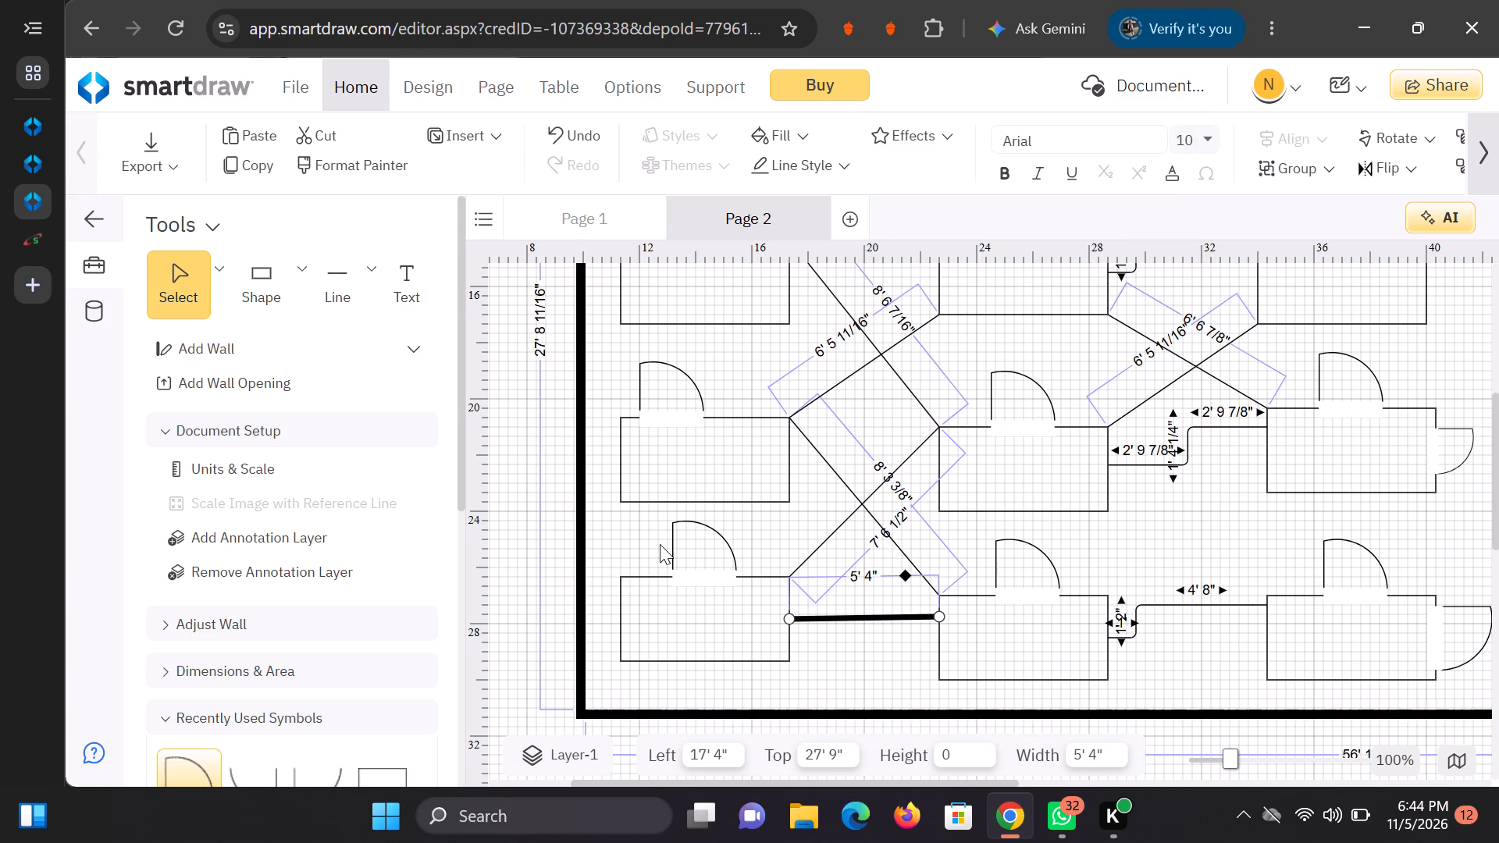
scroll(668, 551, up, 1)
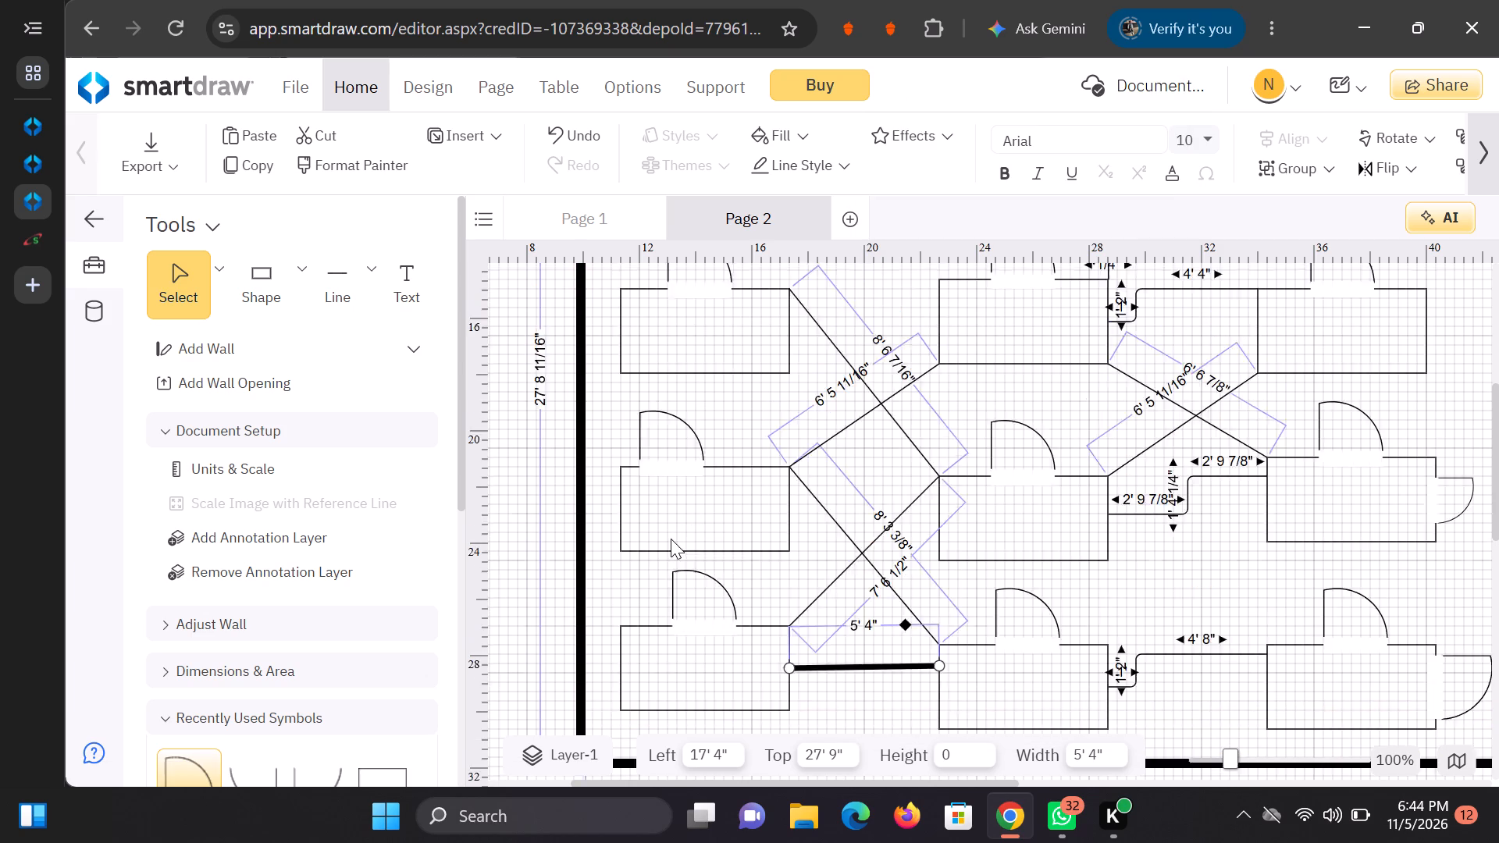
Set the 5' 4" line between the first and second columns' first-row rectangles to the third preset line thickness.
scroll(671, 539, up, 1)
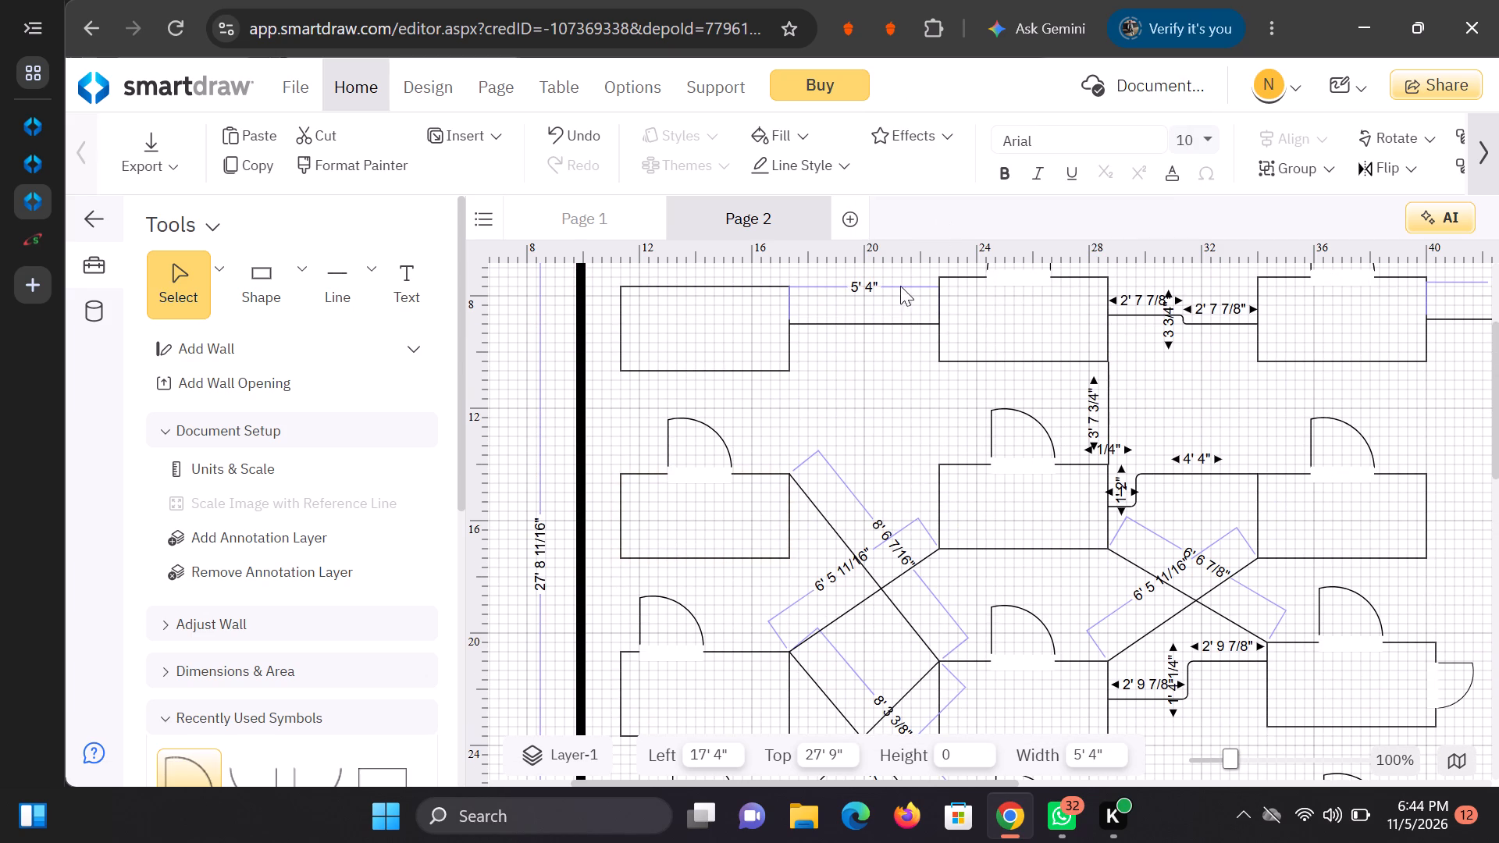
right_click(872, 326)
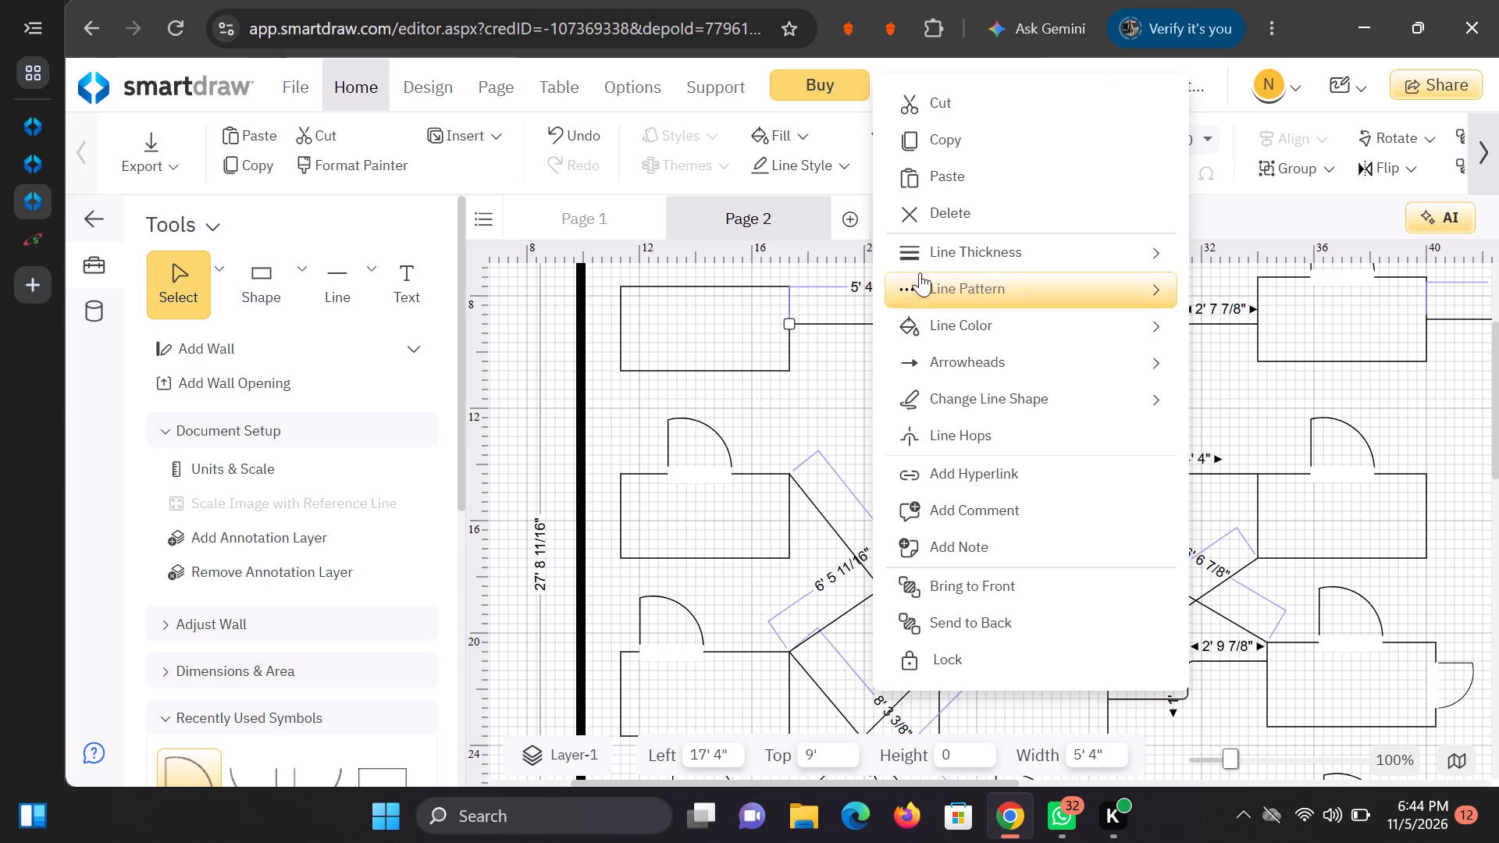
click(926, 261)
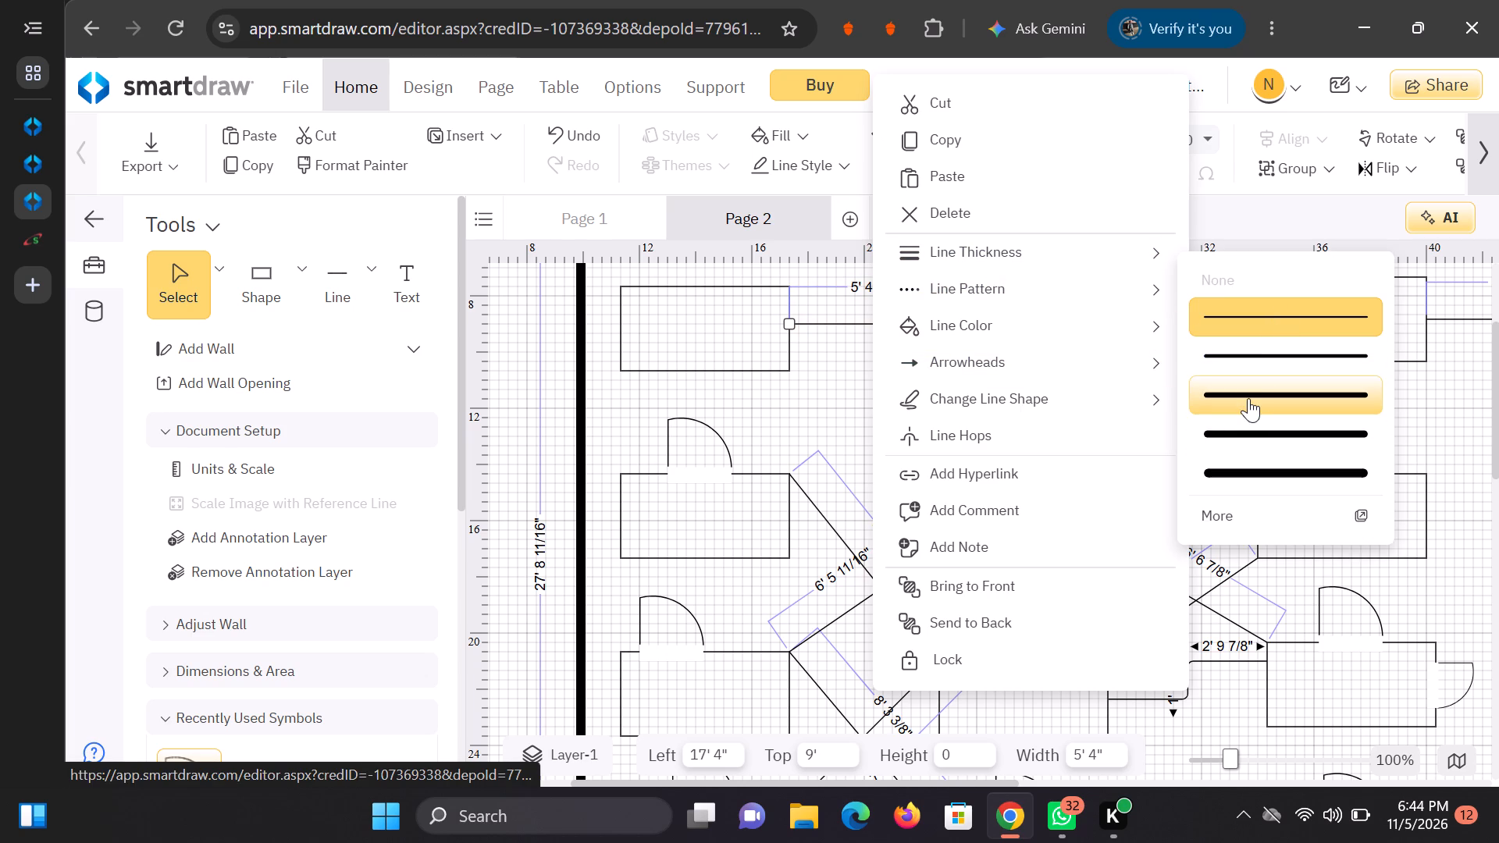
drag(1247, 396, 1239, 394)
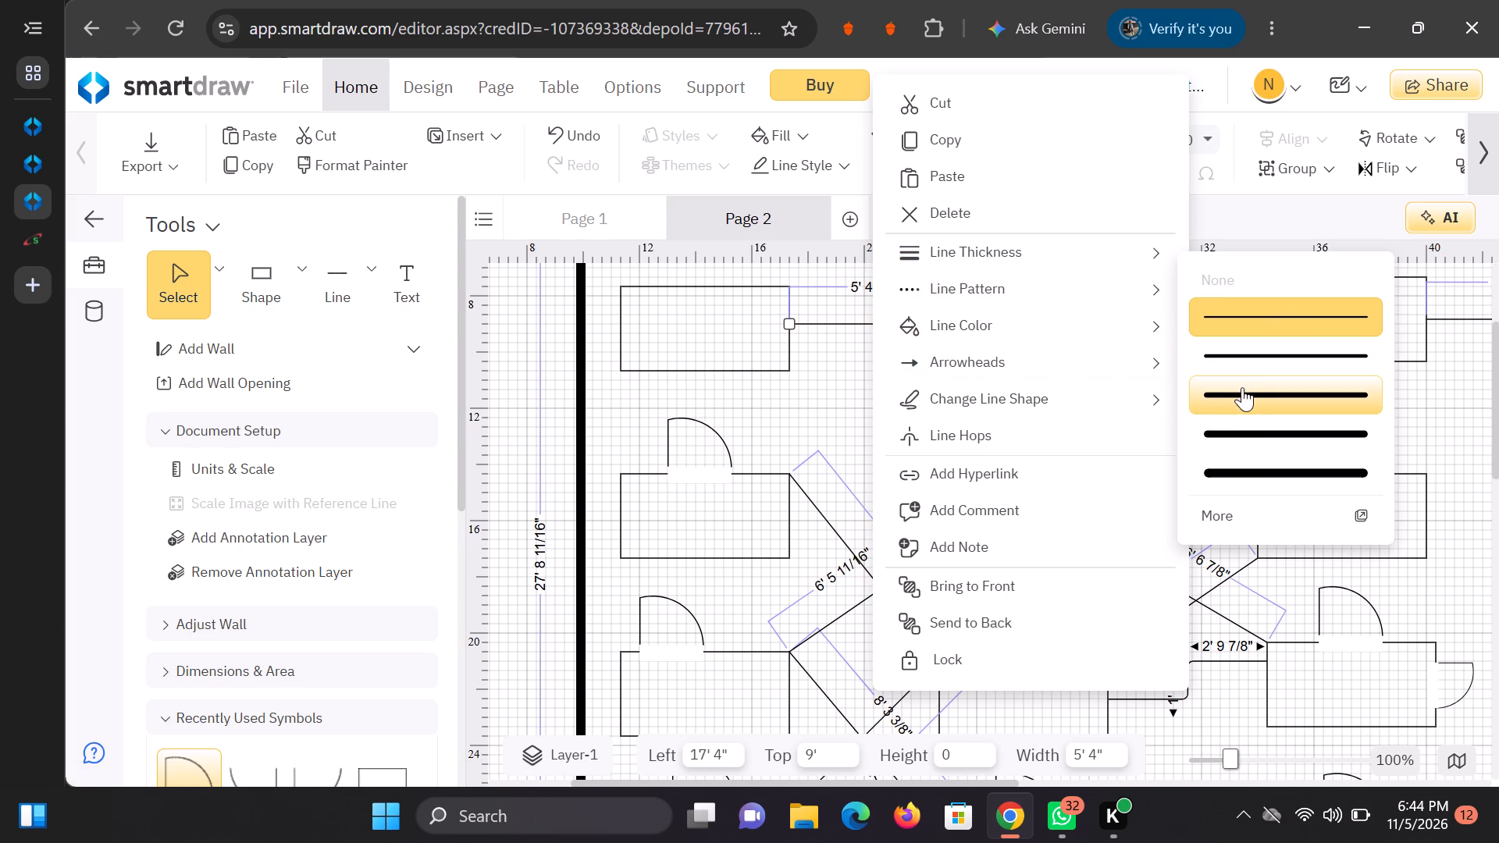
click(1245, 383)
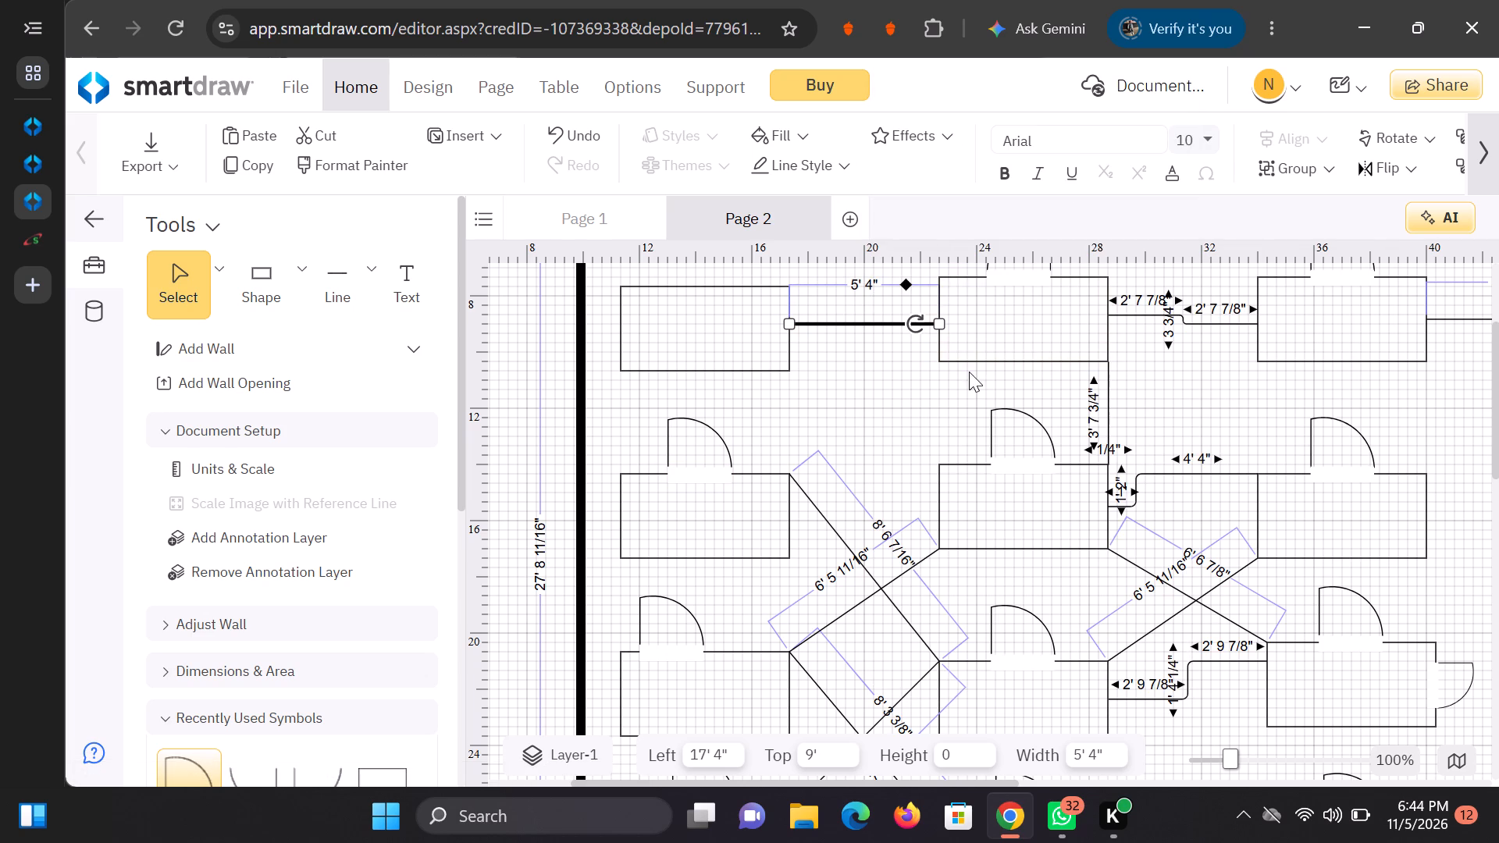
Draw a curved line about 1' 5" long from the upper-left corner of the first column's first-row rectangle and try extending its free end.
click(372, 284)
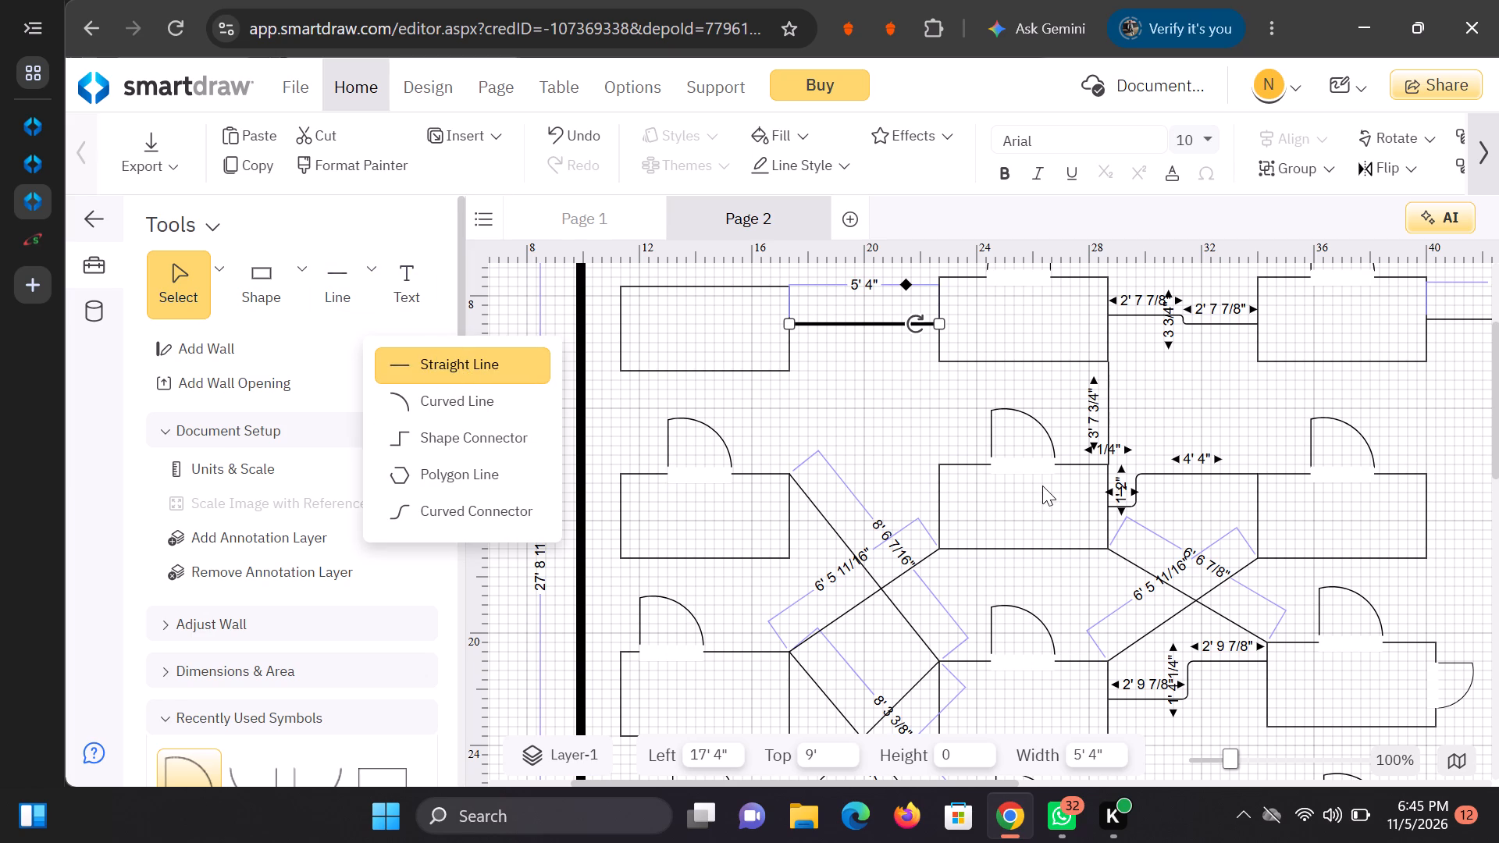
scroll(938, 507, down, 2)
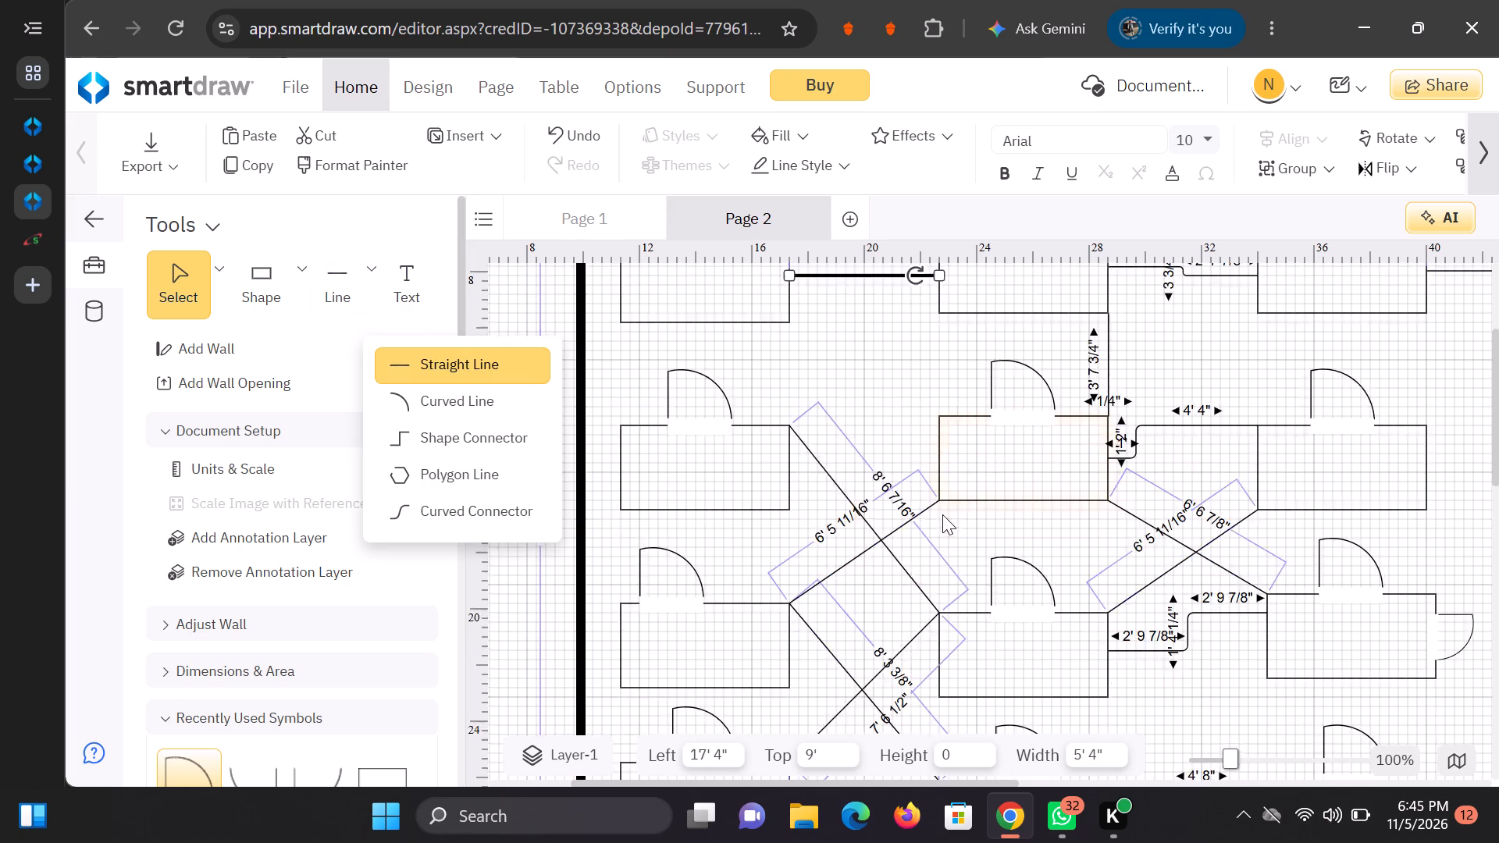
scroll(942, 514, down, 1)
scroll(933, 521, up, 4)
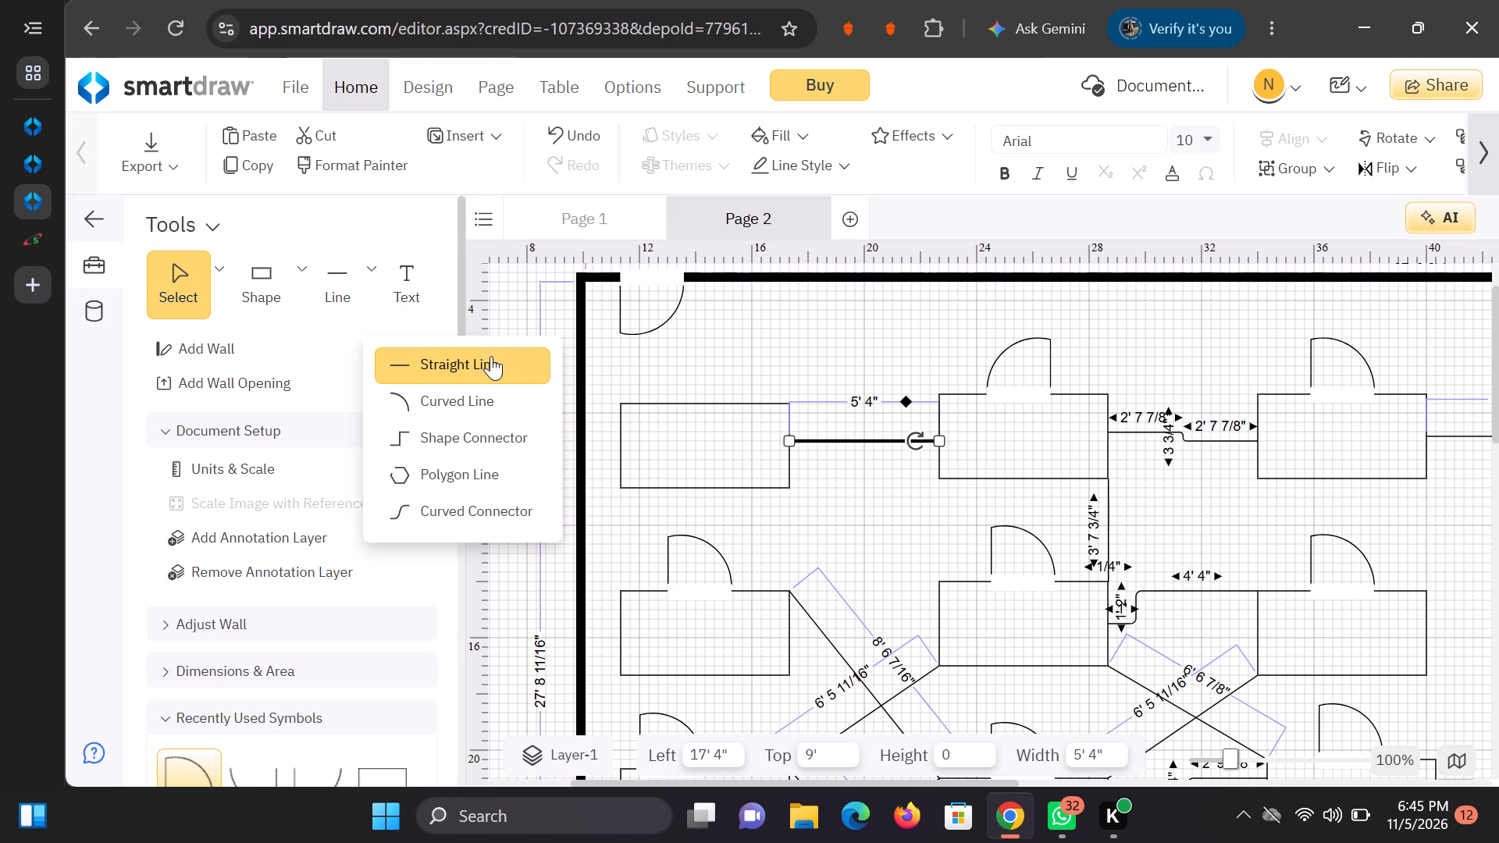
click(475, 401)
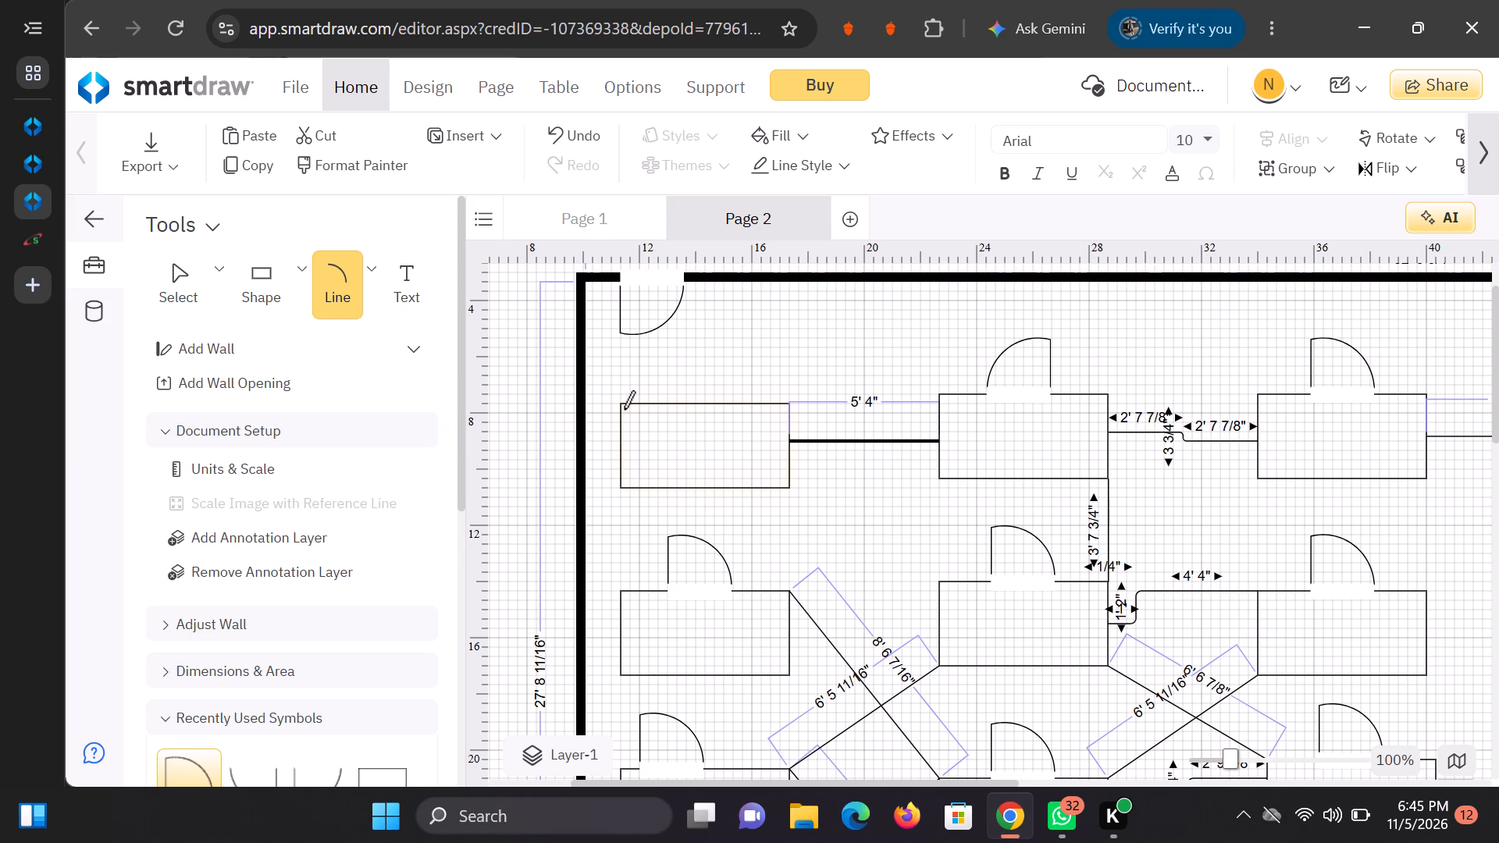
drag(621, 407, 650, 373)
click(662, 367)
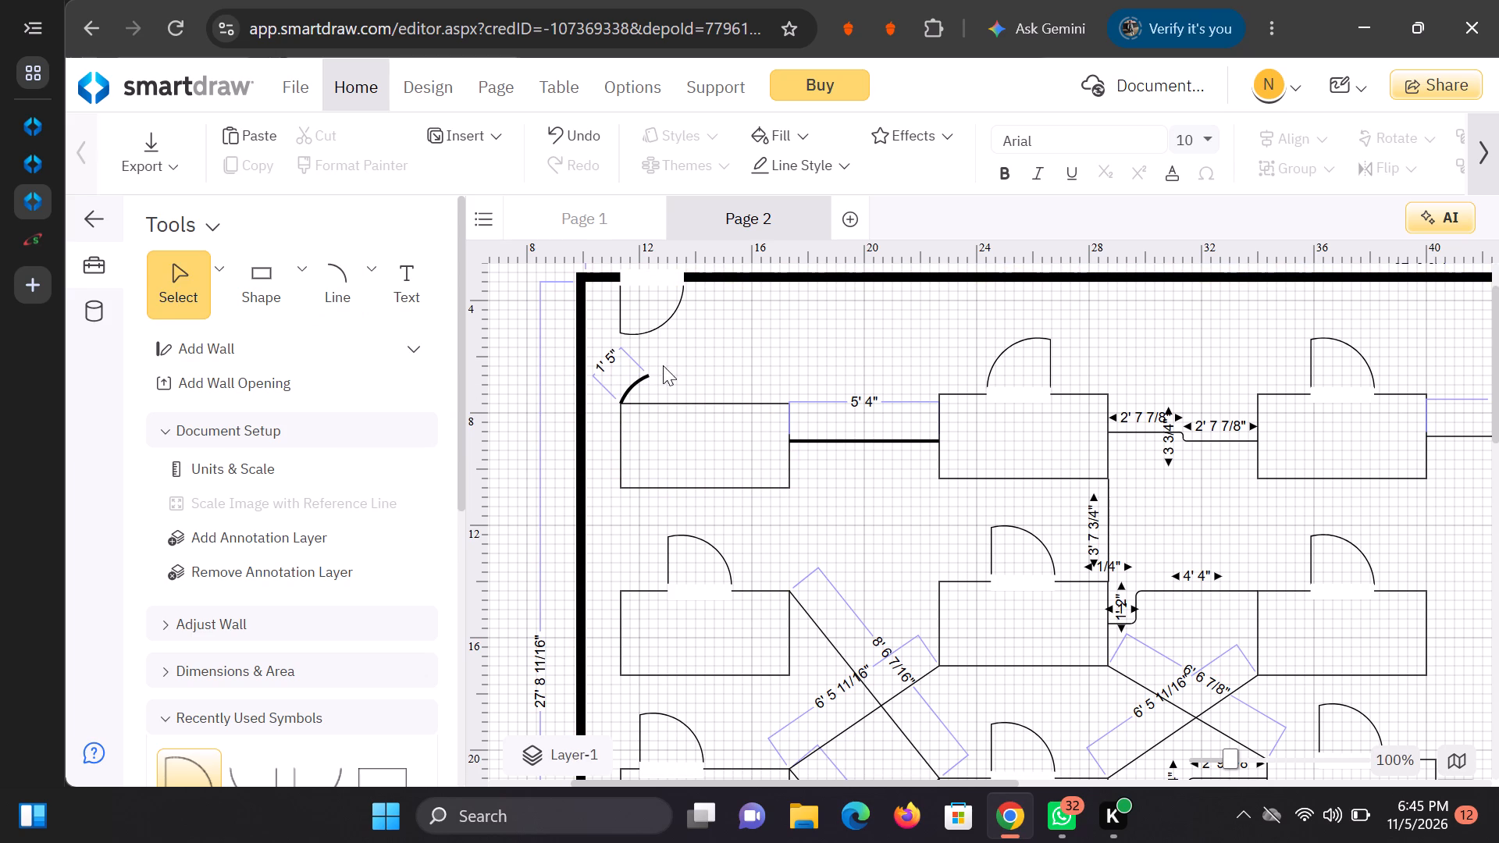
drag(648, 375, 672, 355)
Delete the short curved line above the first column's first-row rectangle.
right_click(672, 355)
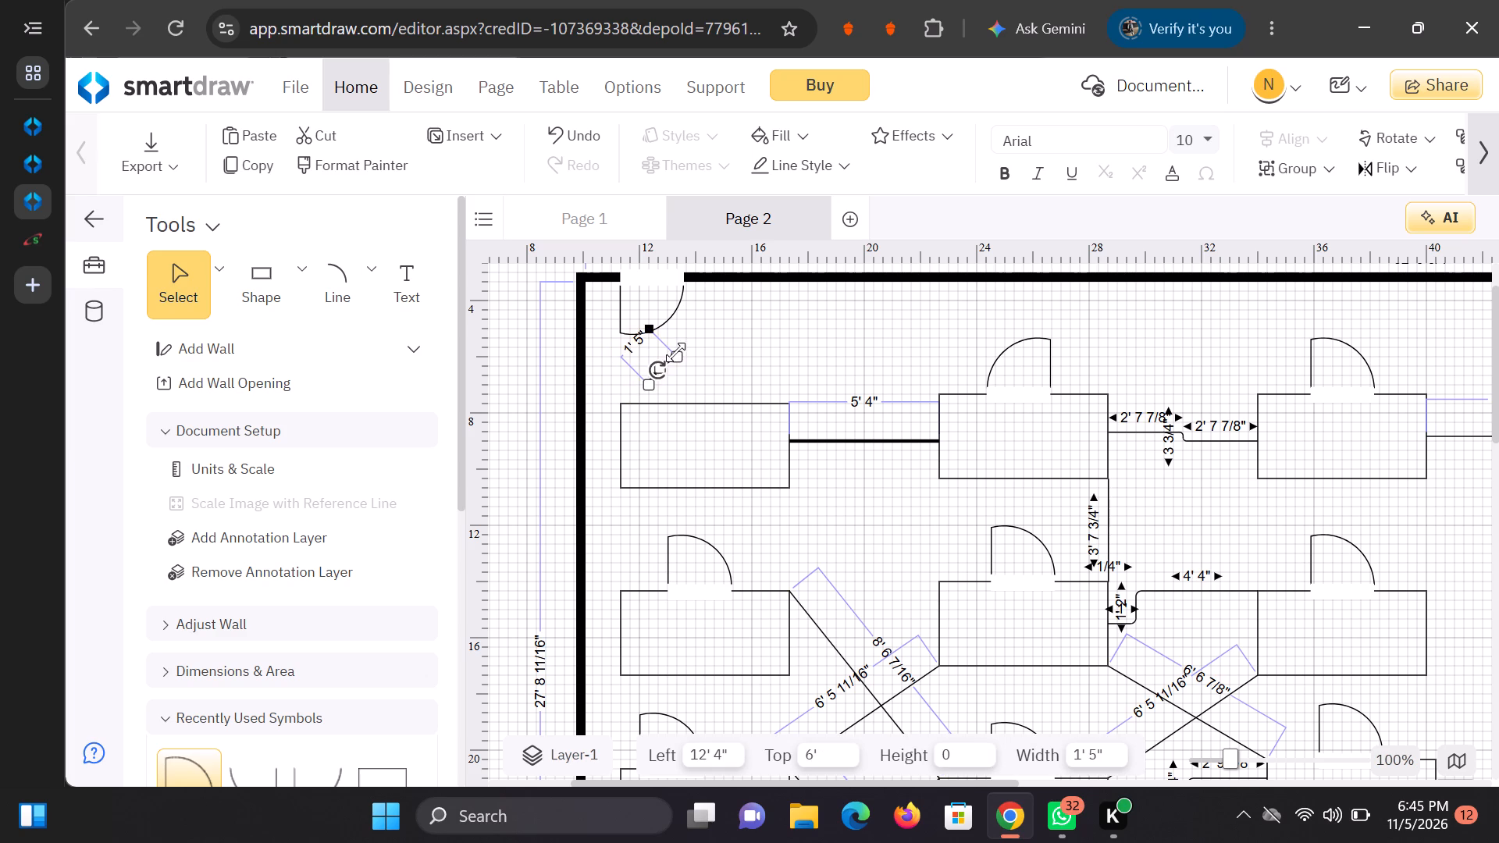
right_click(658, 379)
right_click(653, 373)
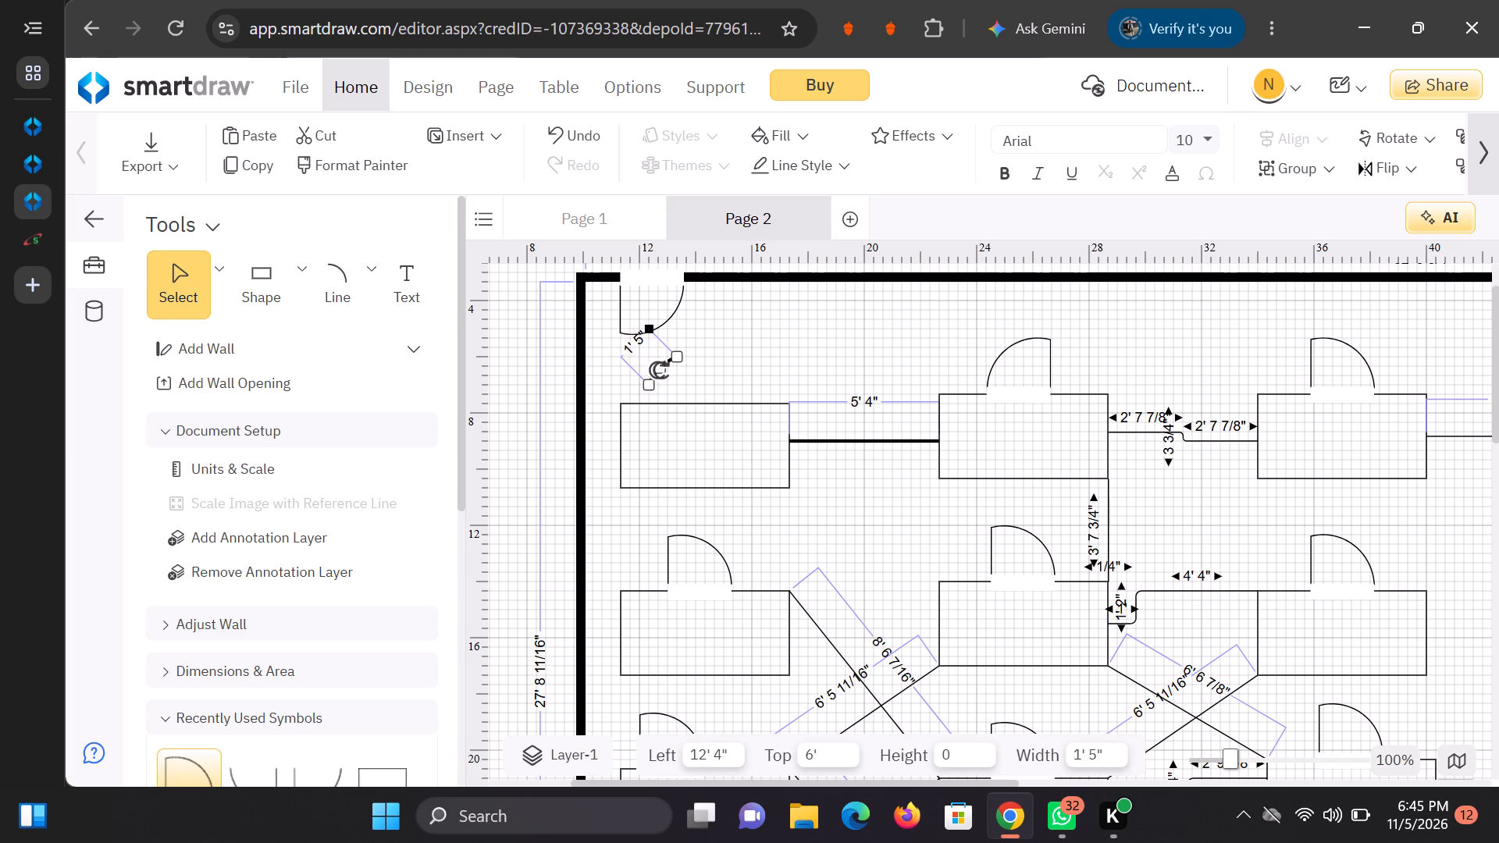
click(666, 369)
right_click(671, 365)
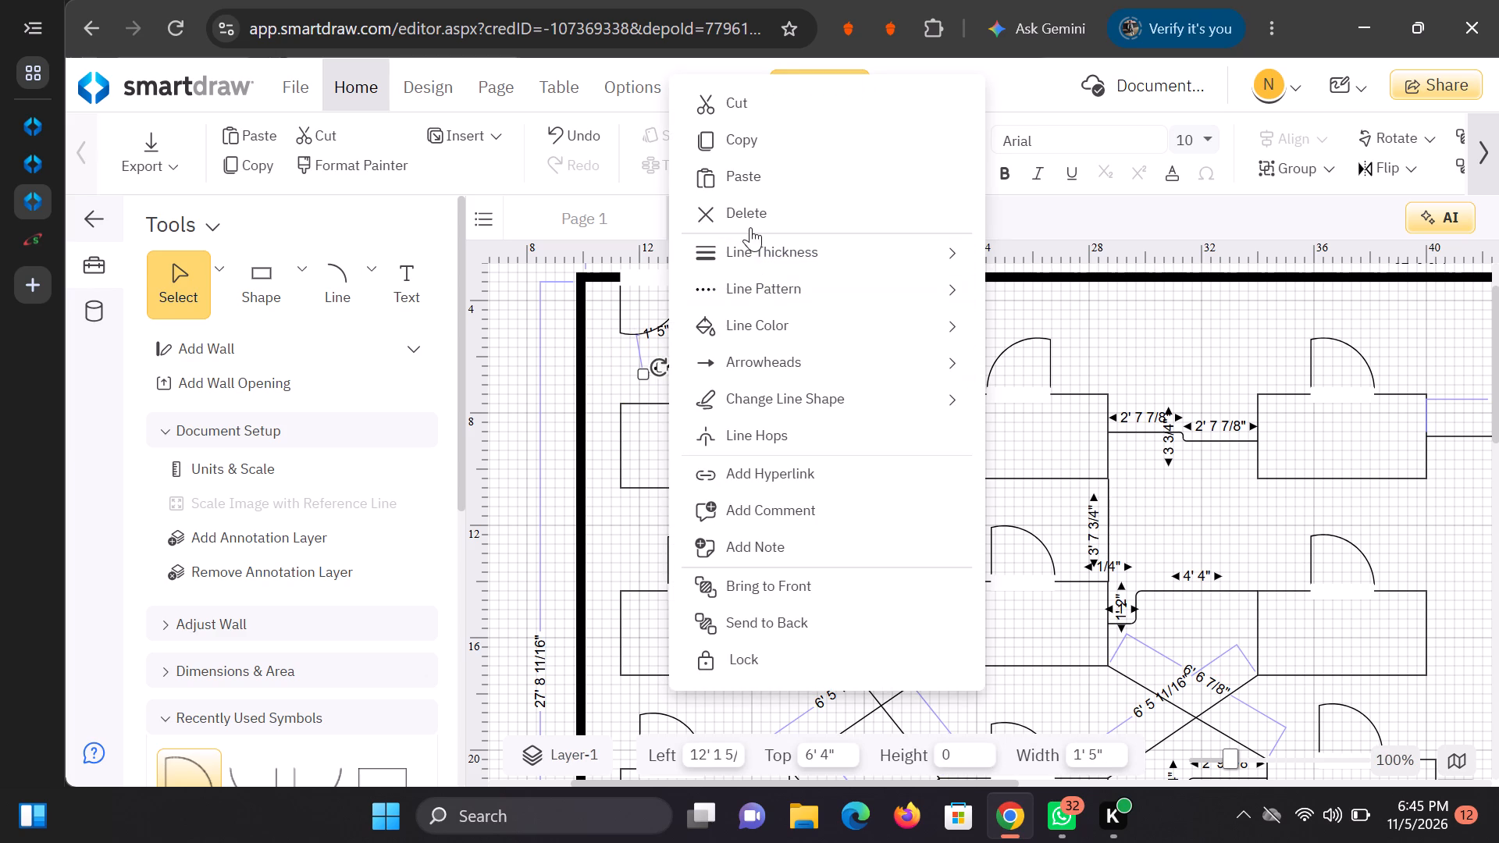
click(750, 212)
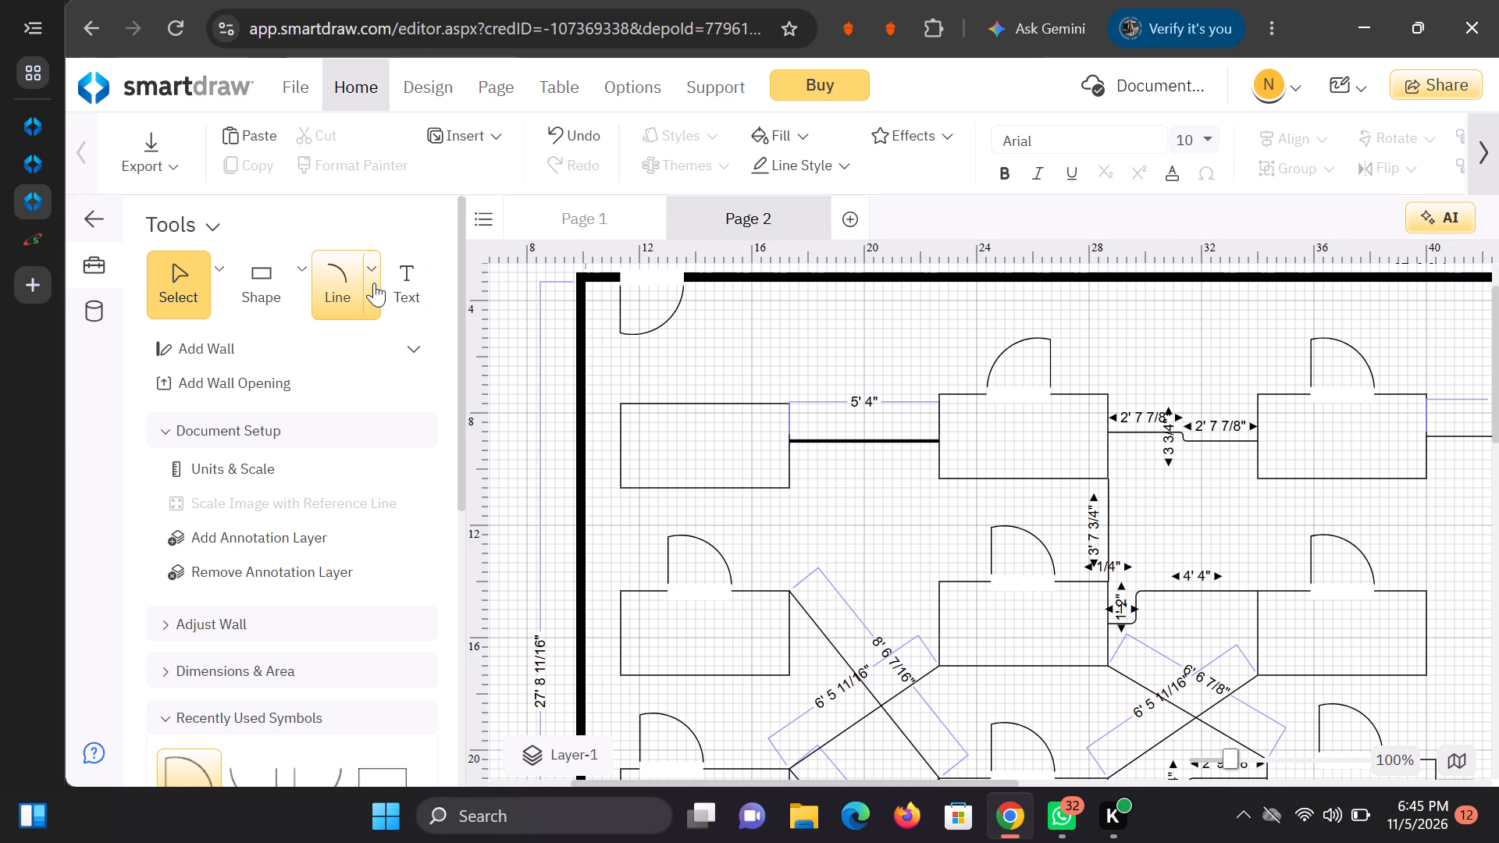
Draw a curved line about 22' 8 1/4" long joining the upper-left corners of the first and third columns' first-row rectangles.
click(372, 292)
click(439, 397)
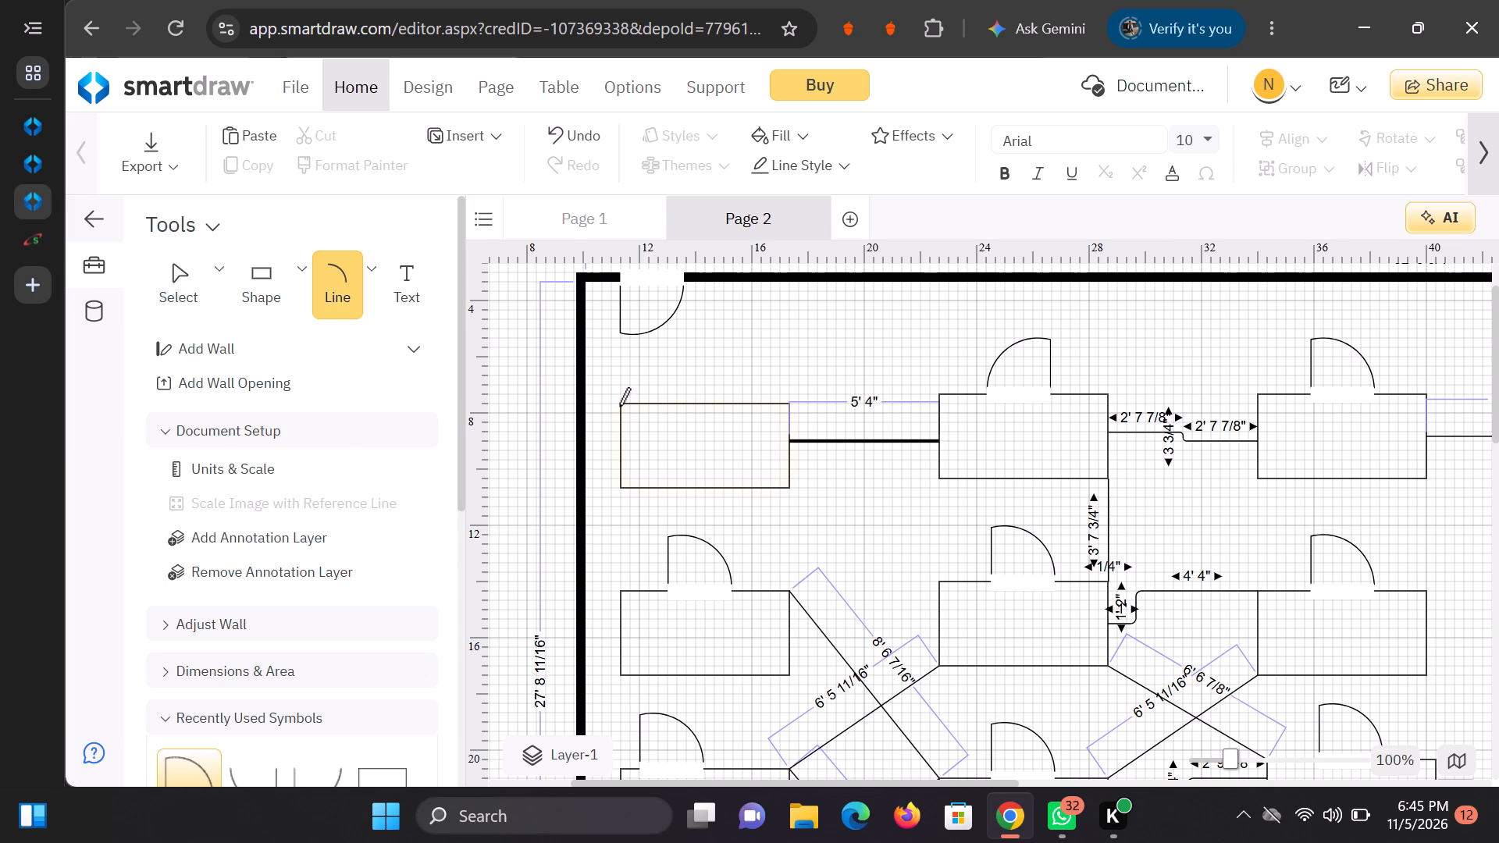
drag(619, 406, 812, 301)
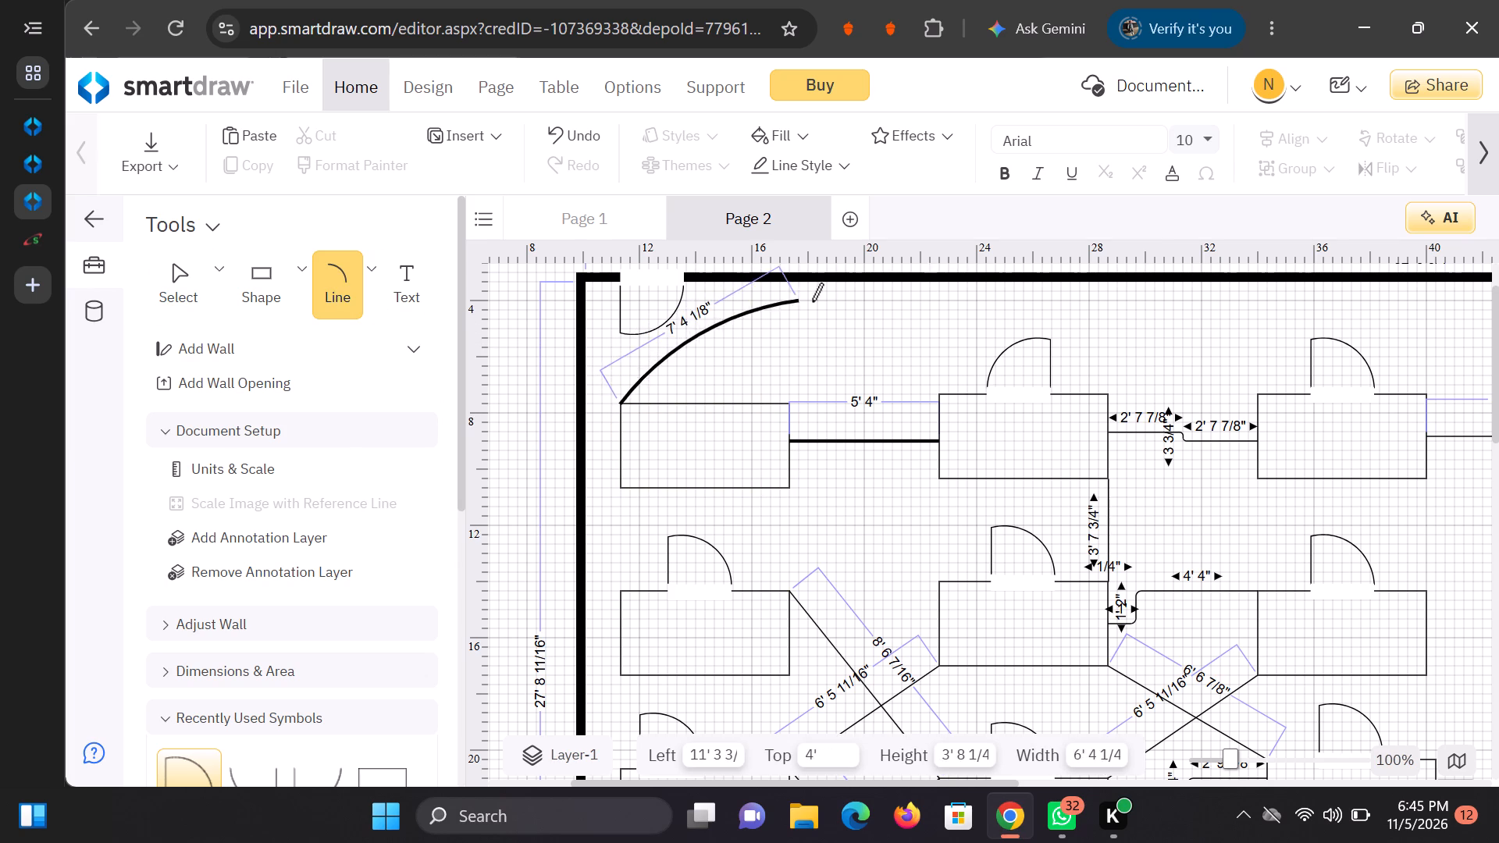
drag(812, 301, 1160, 332)
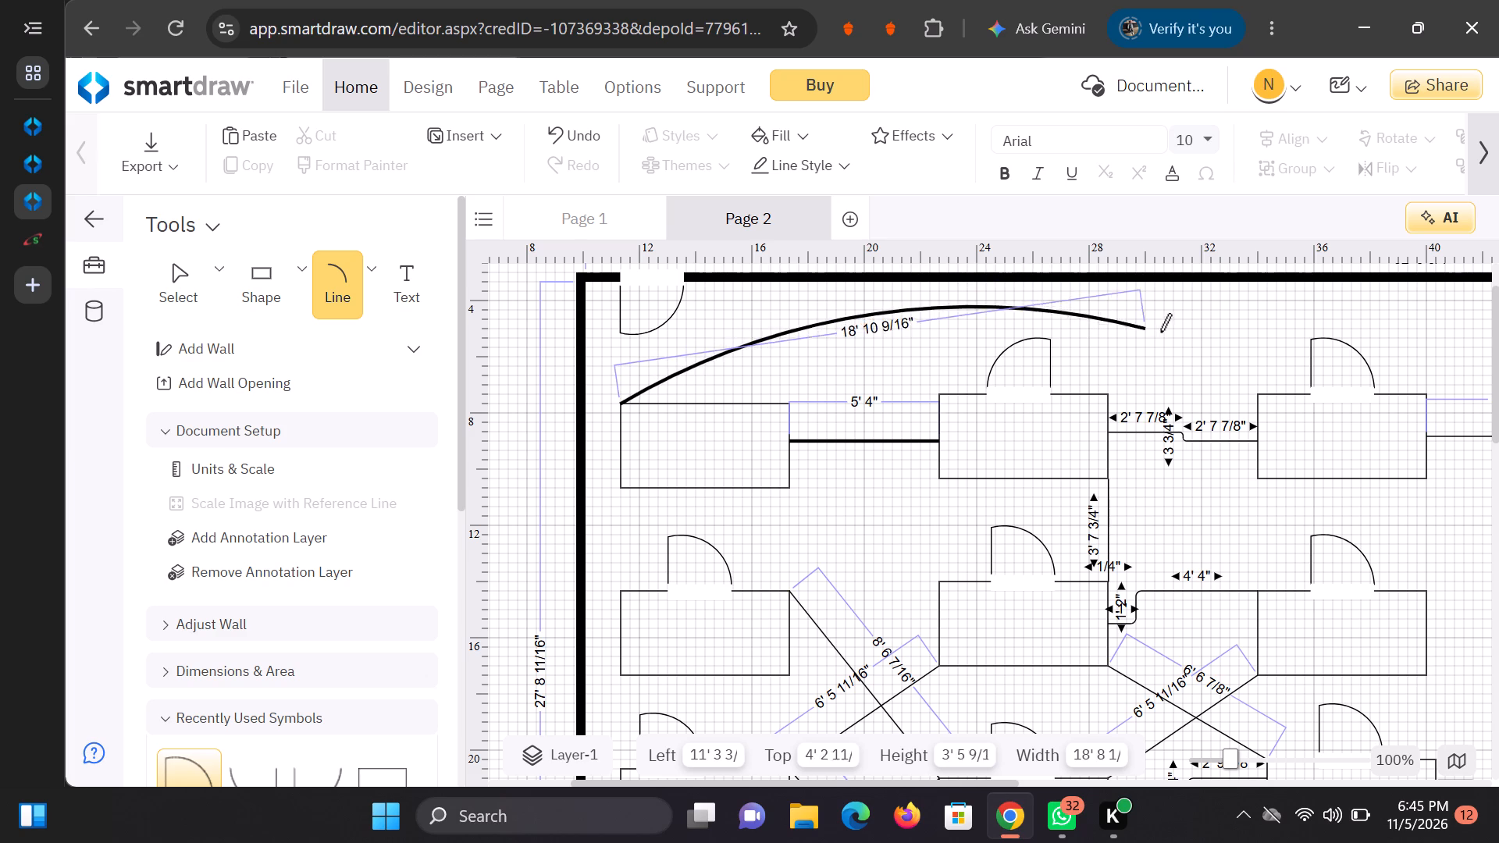
drag(1160, 332, 1267, 390)
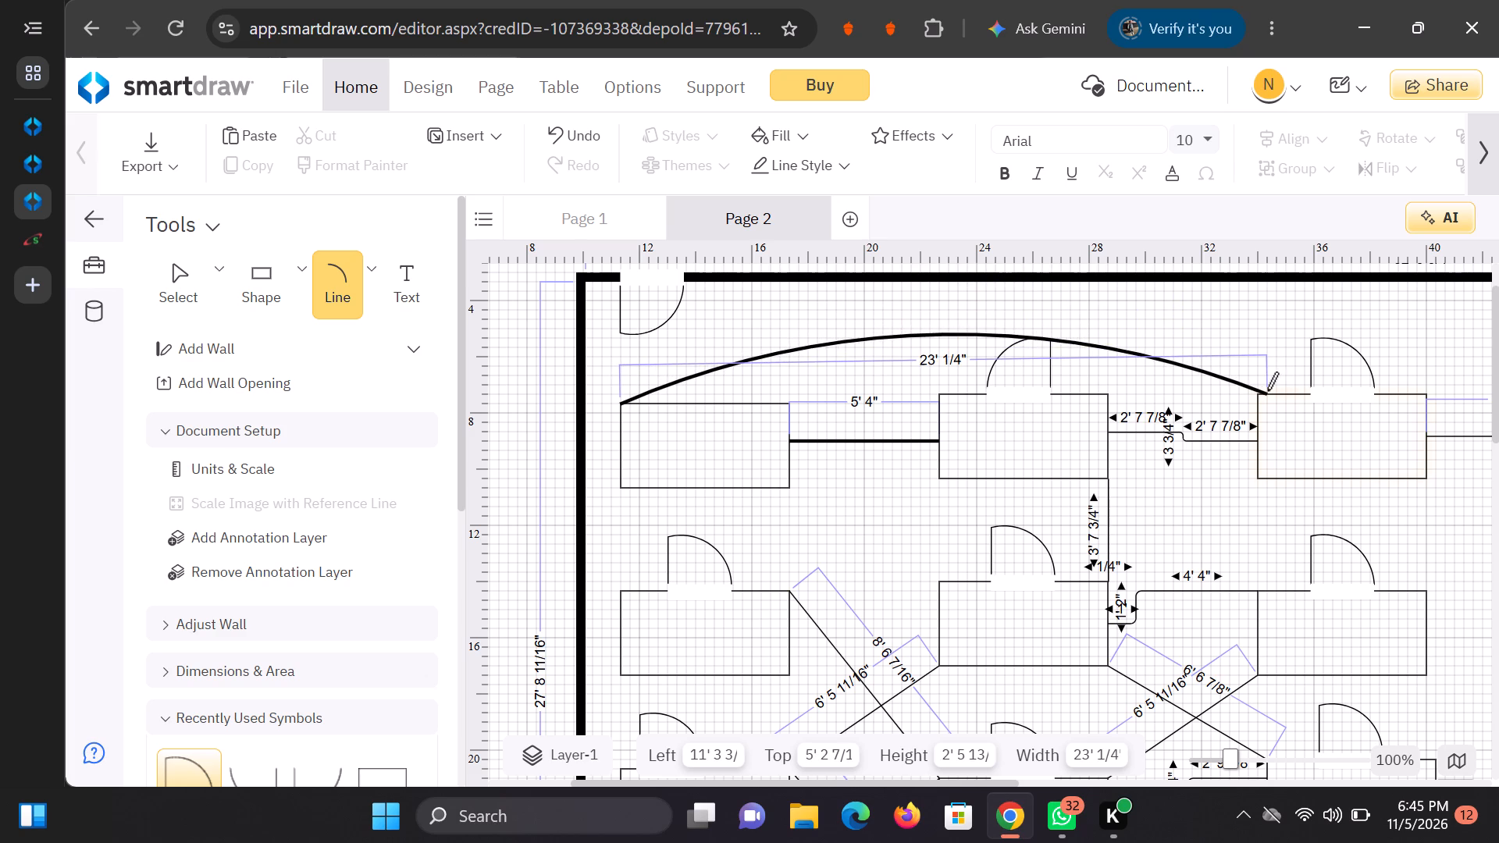
drag(1267, 390, 1255, 392)
click(1148, 248)
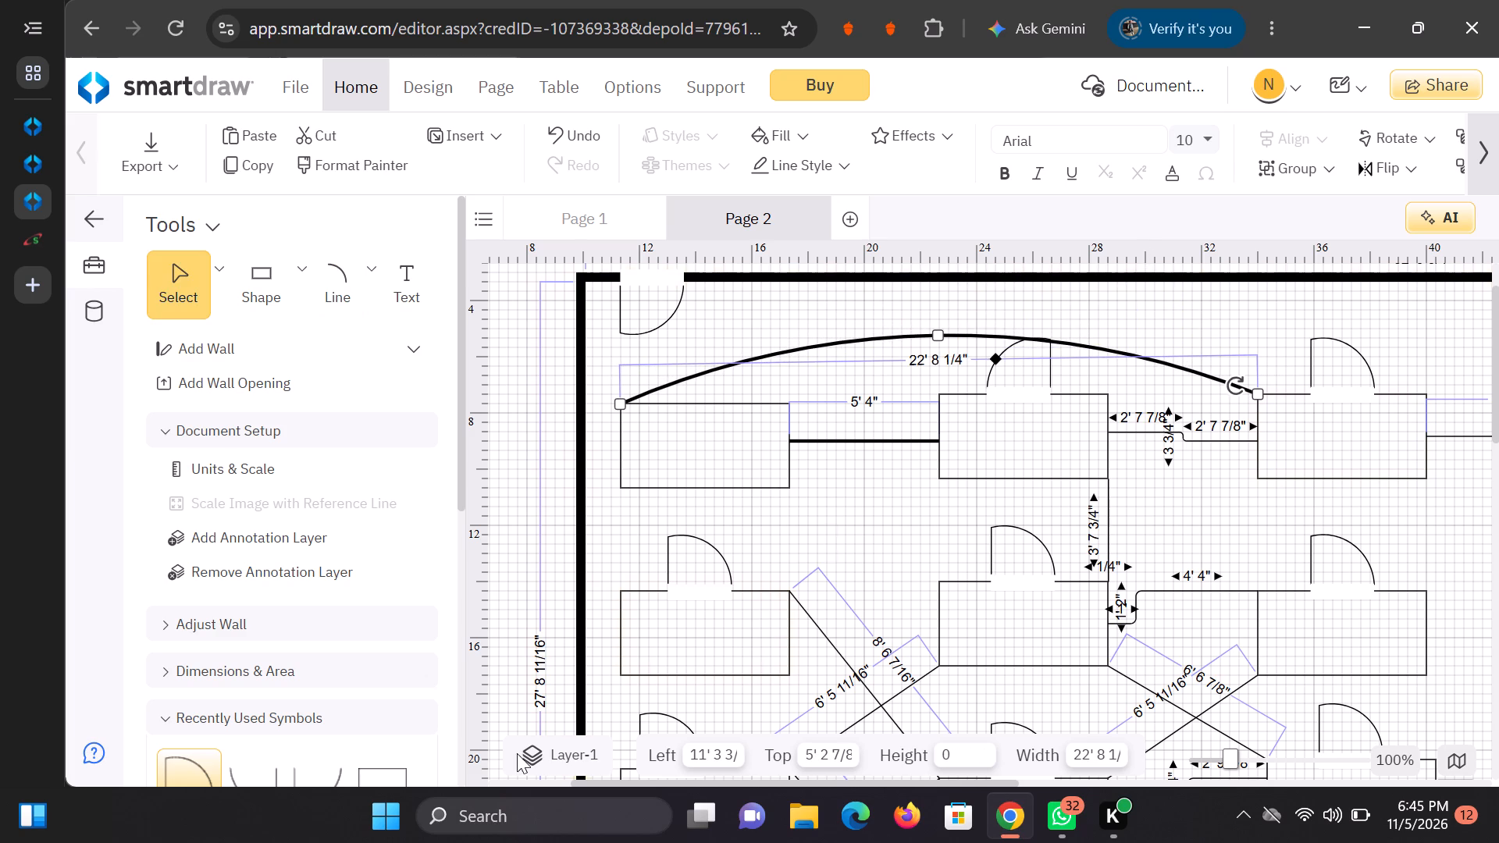
Add a 6' by 3' rectangle at the free end of the first row's 5' line, at 45' left, 7' top.
scroll(965, 407, down, 1)
scroll(953, 435, up, 1)
scroll(952, 435, down, 2)
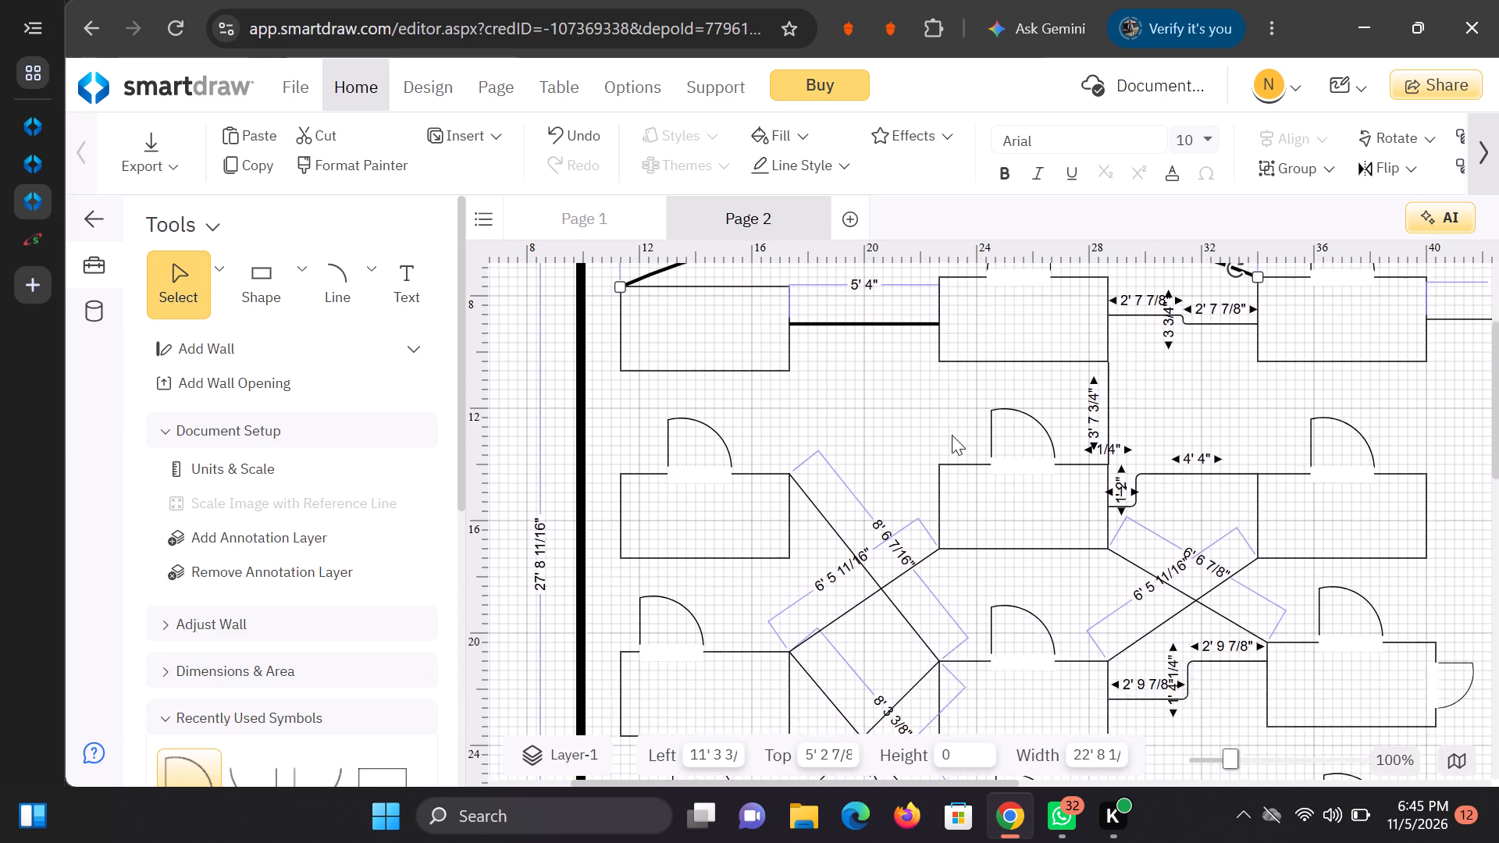
scroll(952, 435, down, 3)
scroll(941, 444, up, 1)
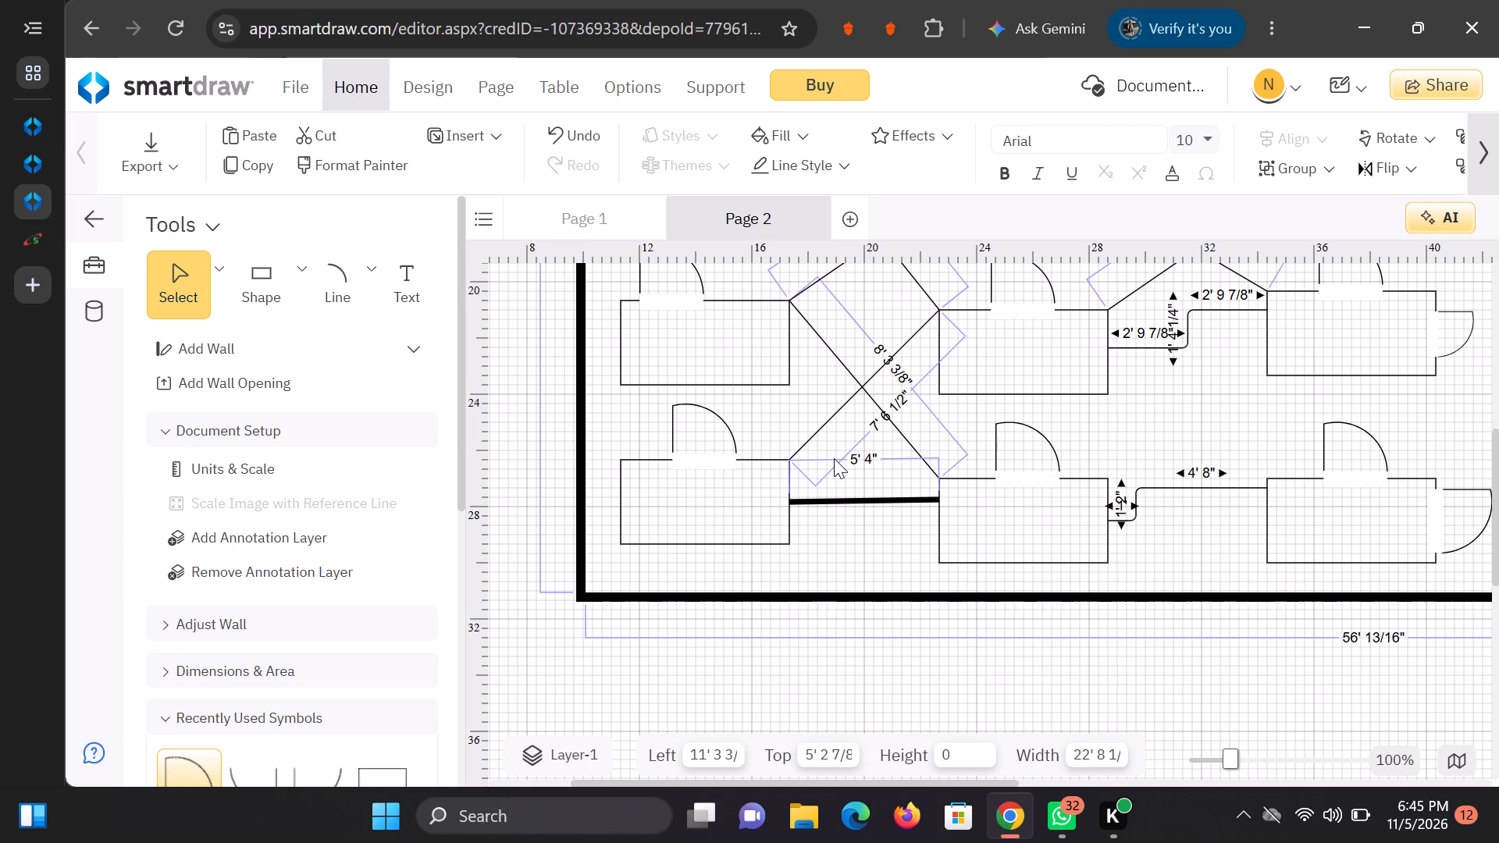
drag(1423, 436, 1494, 436)
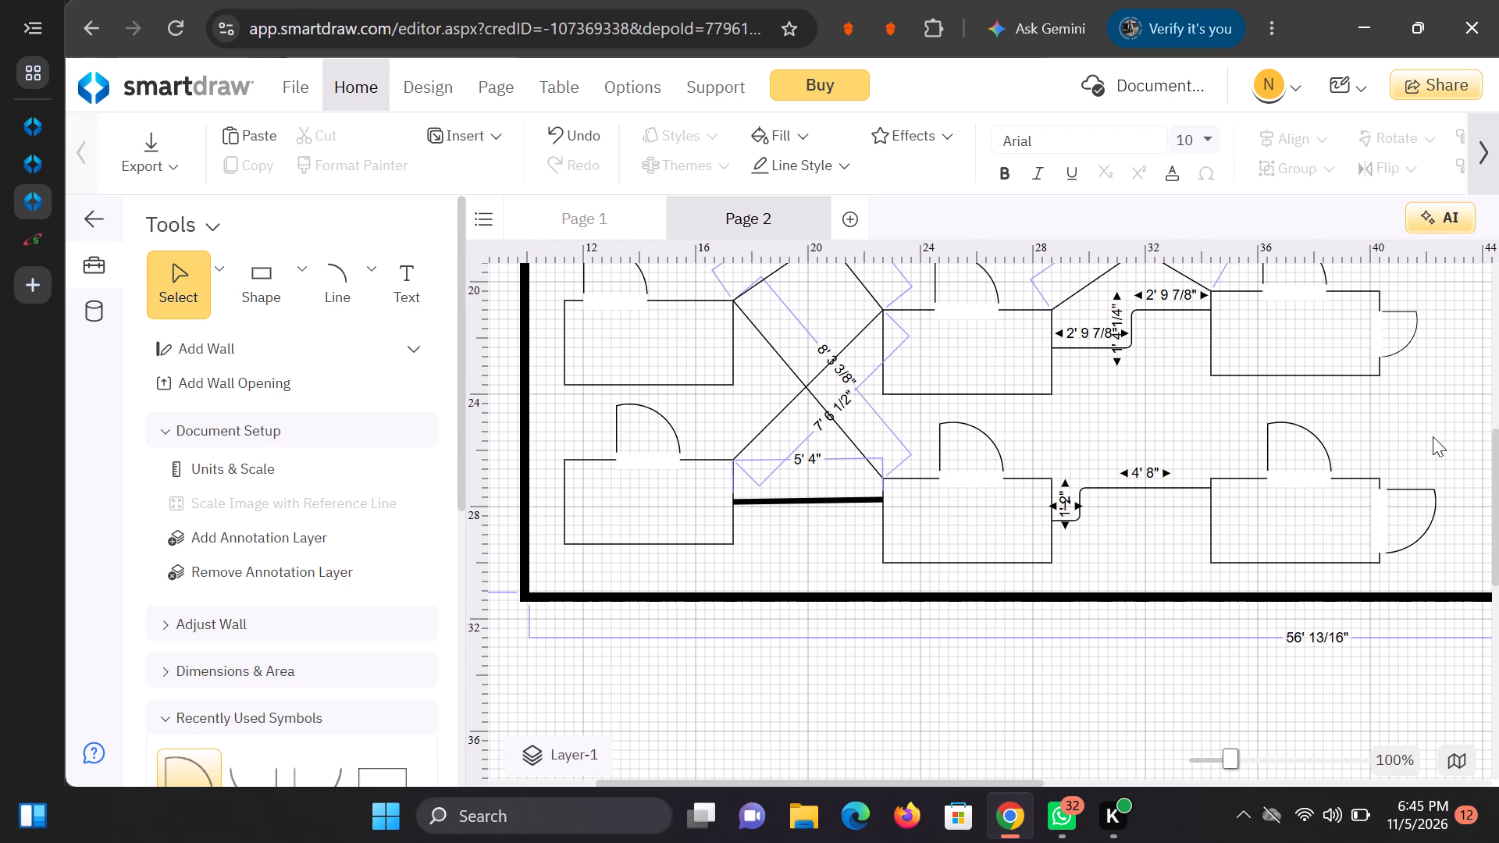
drag(1433, 436, 1479, 432)
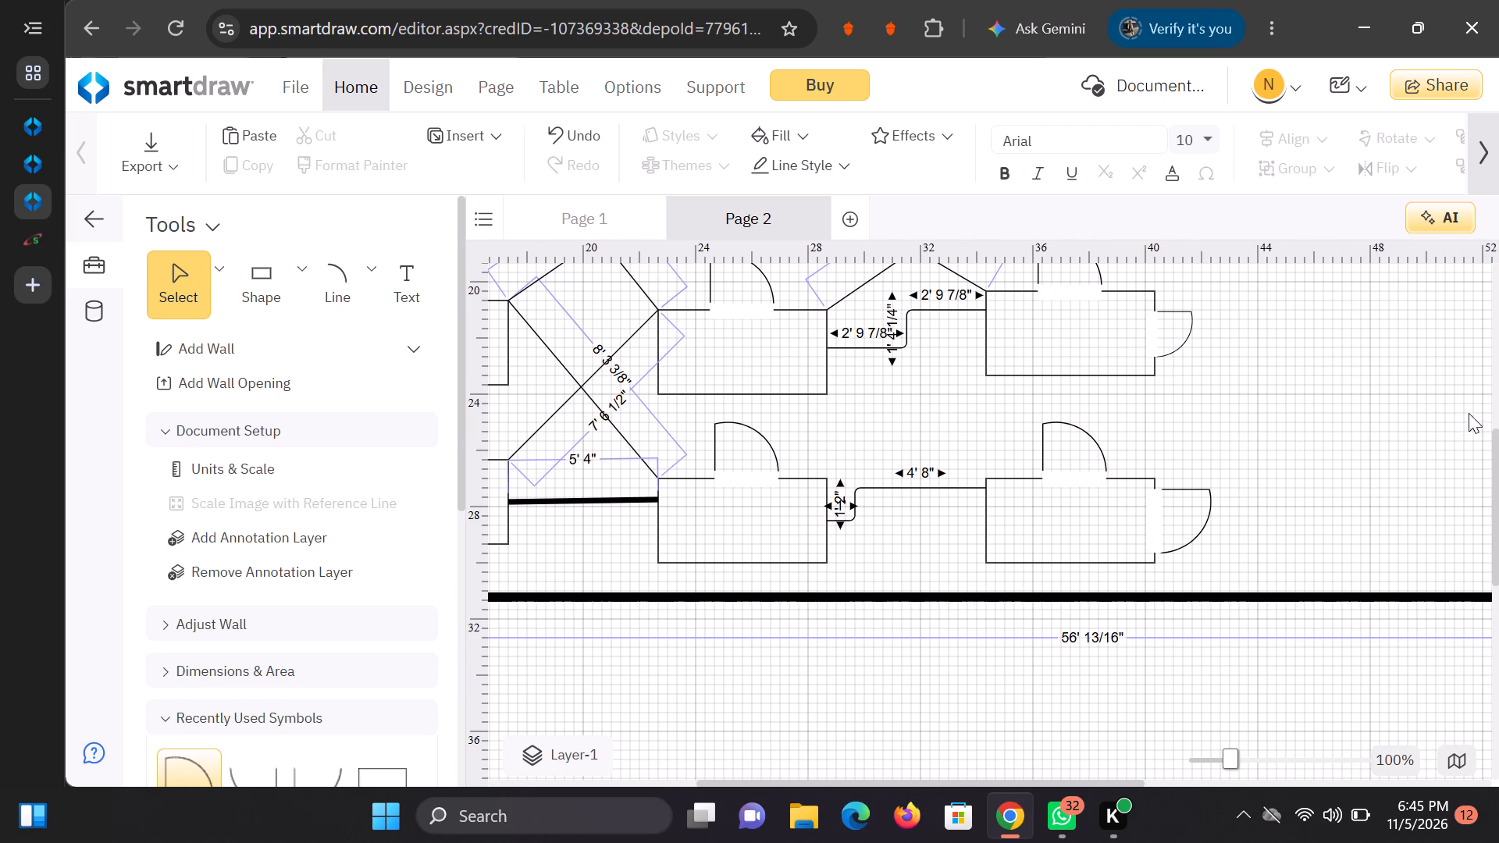
scroll(1321, 492, up, 4)
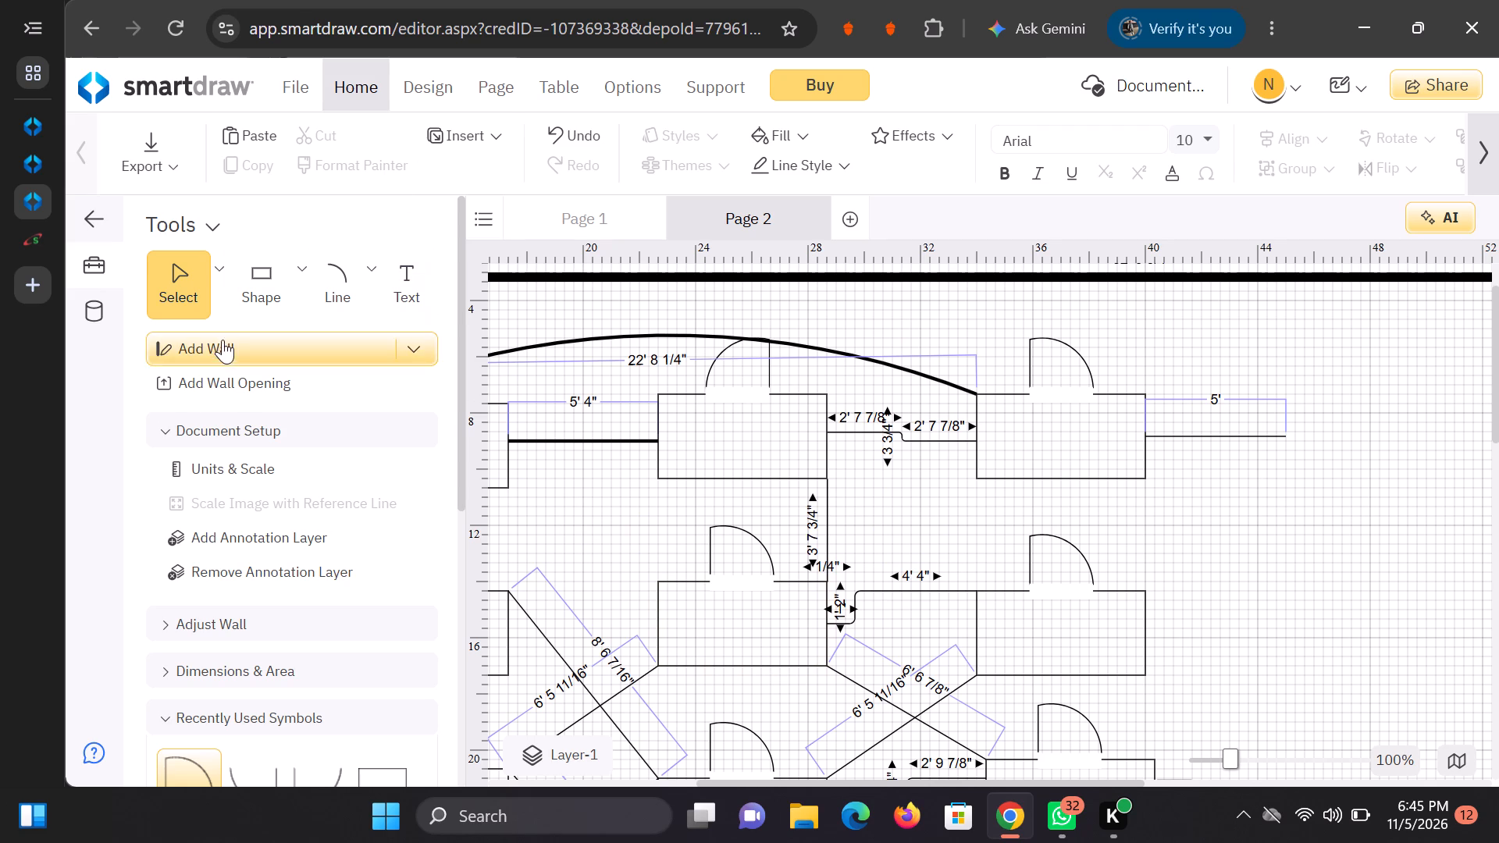
click(309, 296)
click(343, 382)
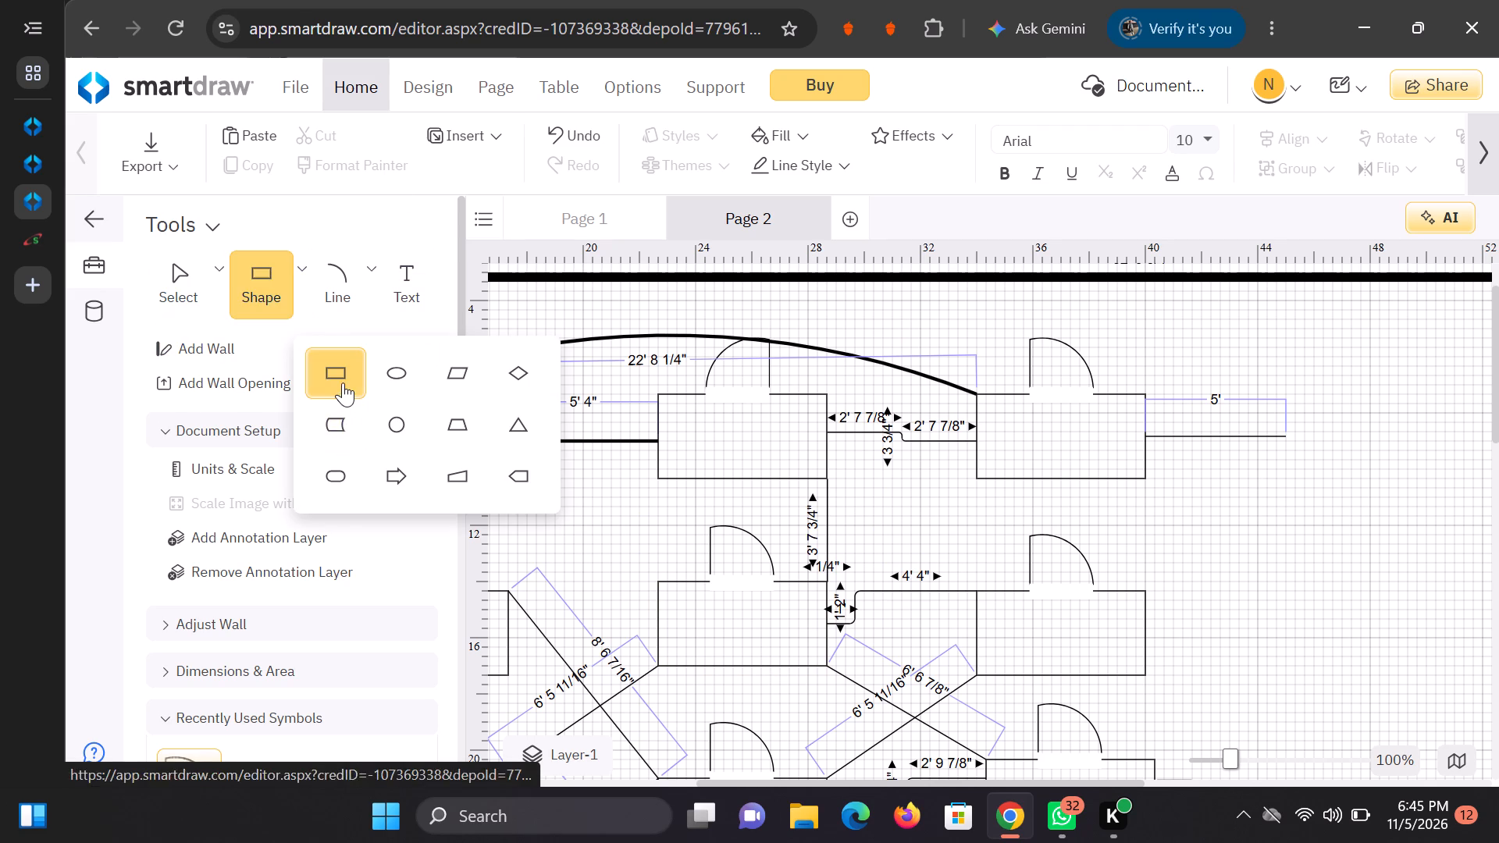
click(1371, 422)
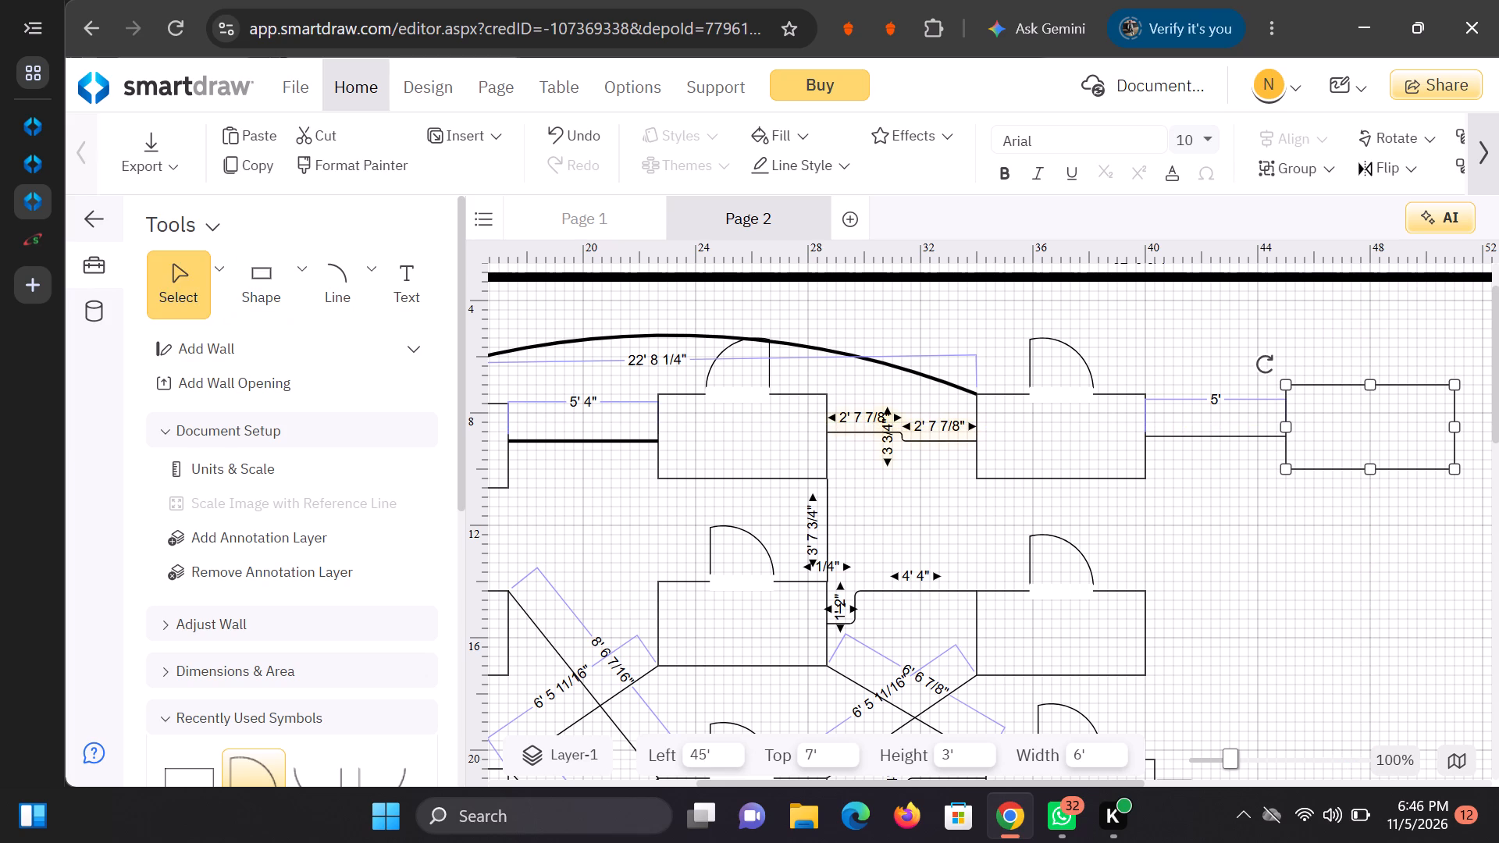
Add a second 6' by 3' rectangle to the fourth column in the second row, at 45' 4" left, 14' top.
click(297, 299)
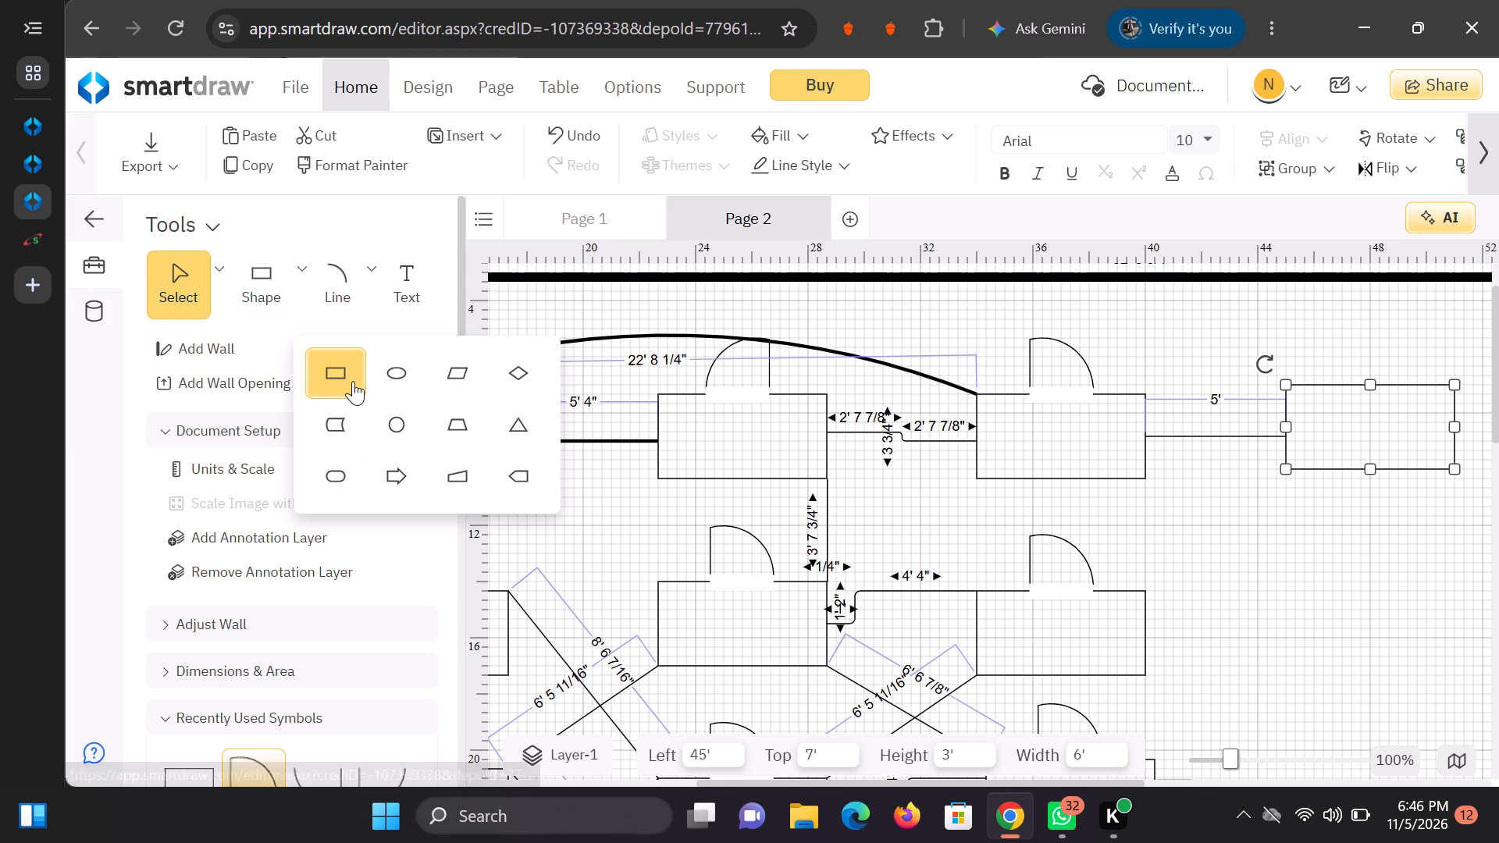
click(353, 381)
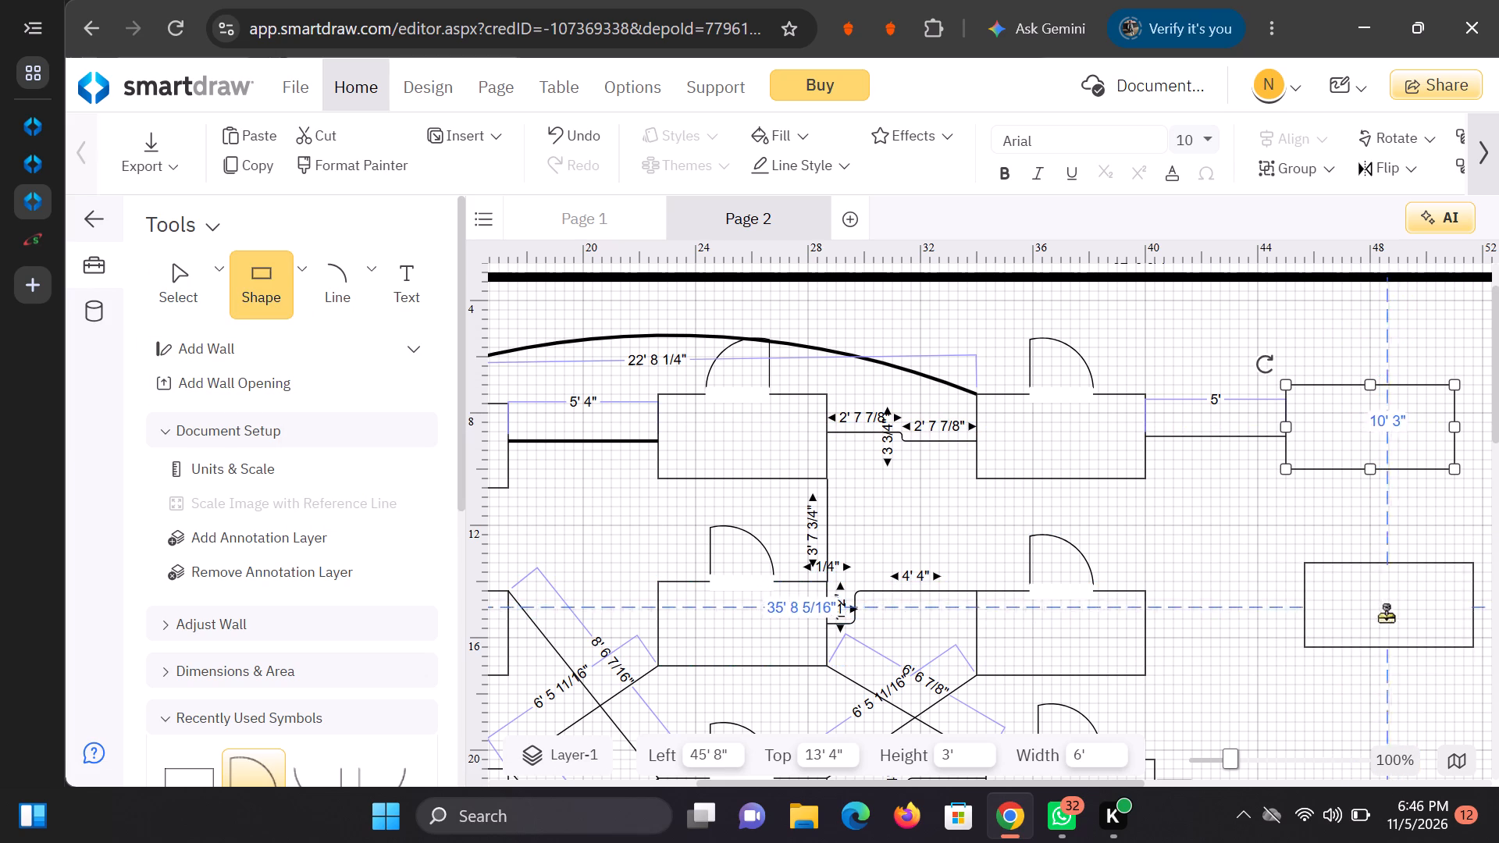
click(1381, 620)
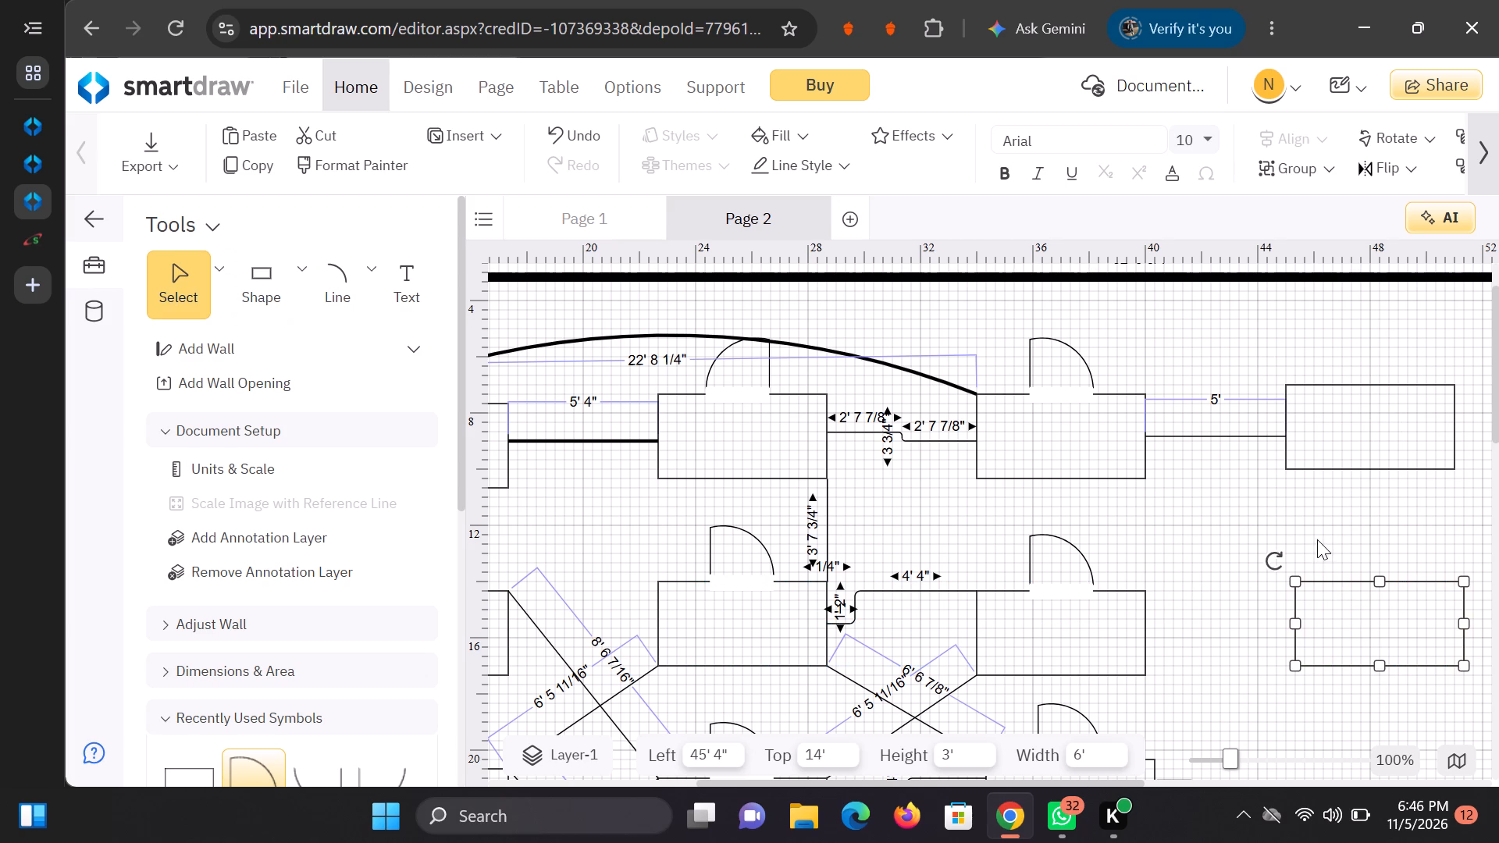
click(1317, 539)
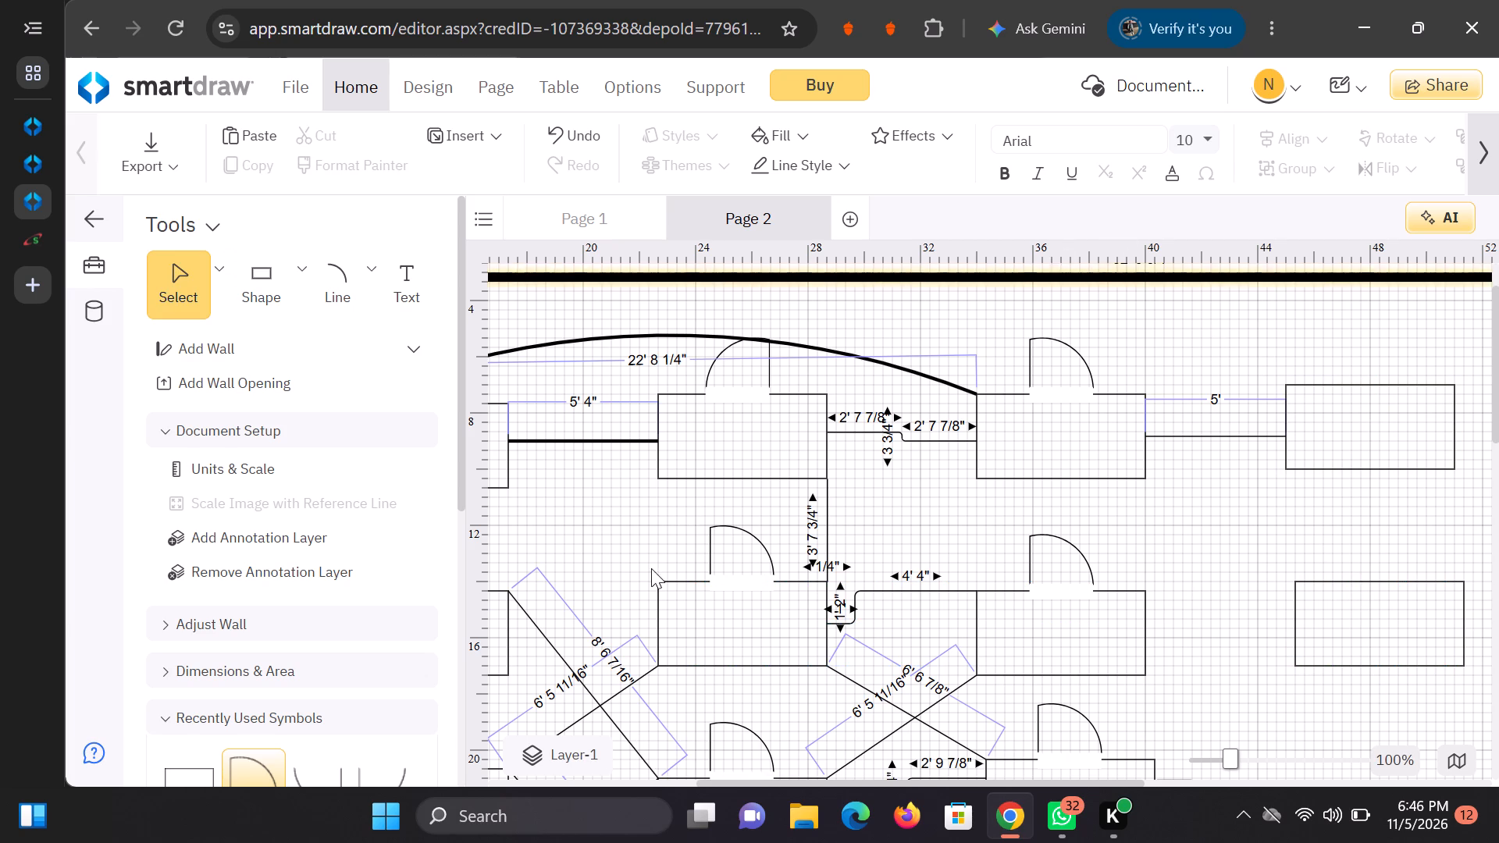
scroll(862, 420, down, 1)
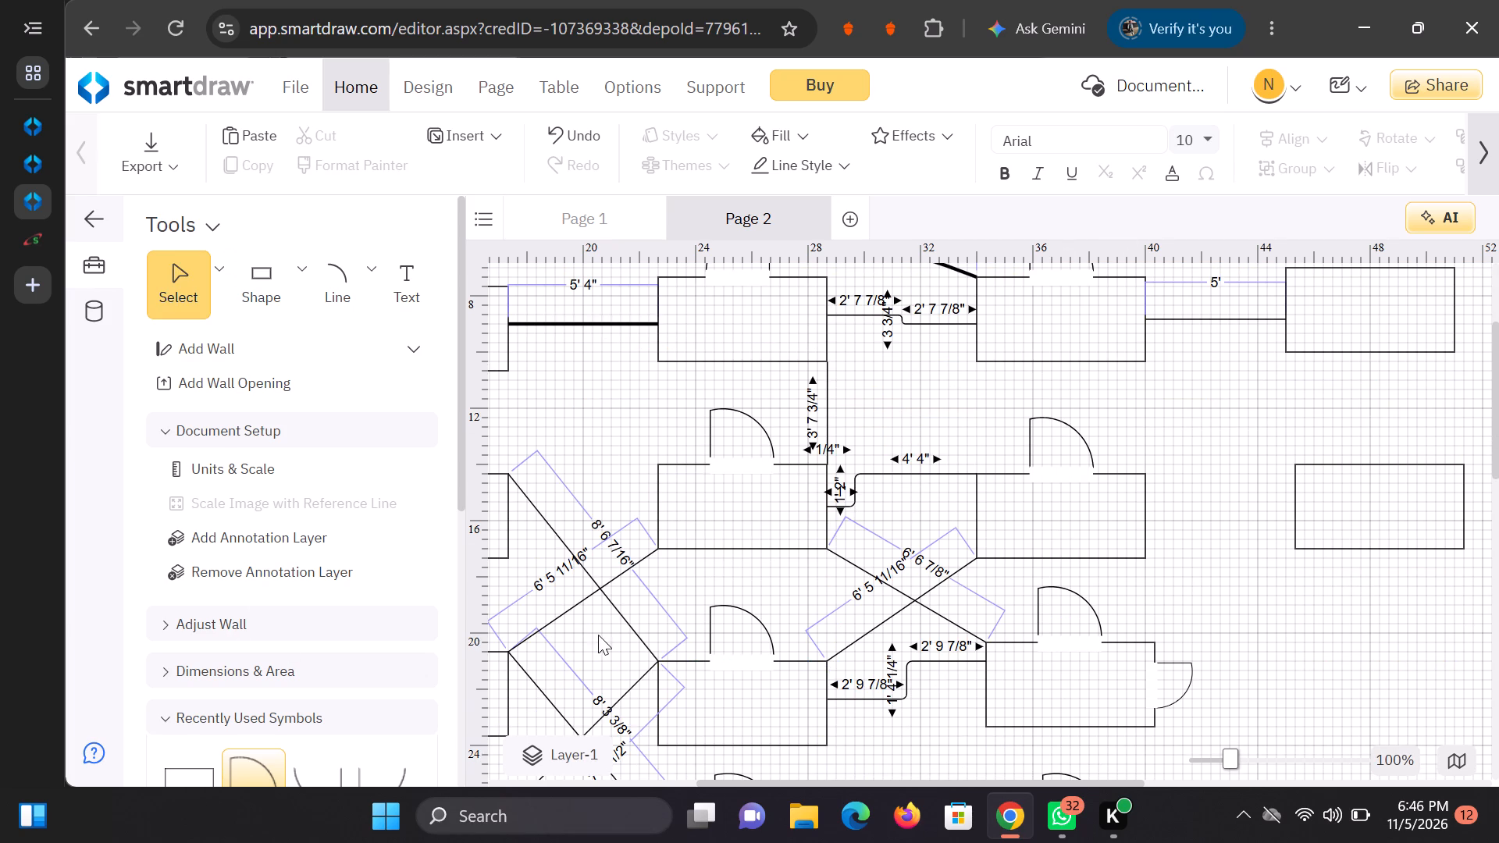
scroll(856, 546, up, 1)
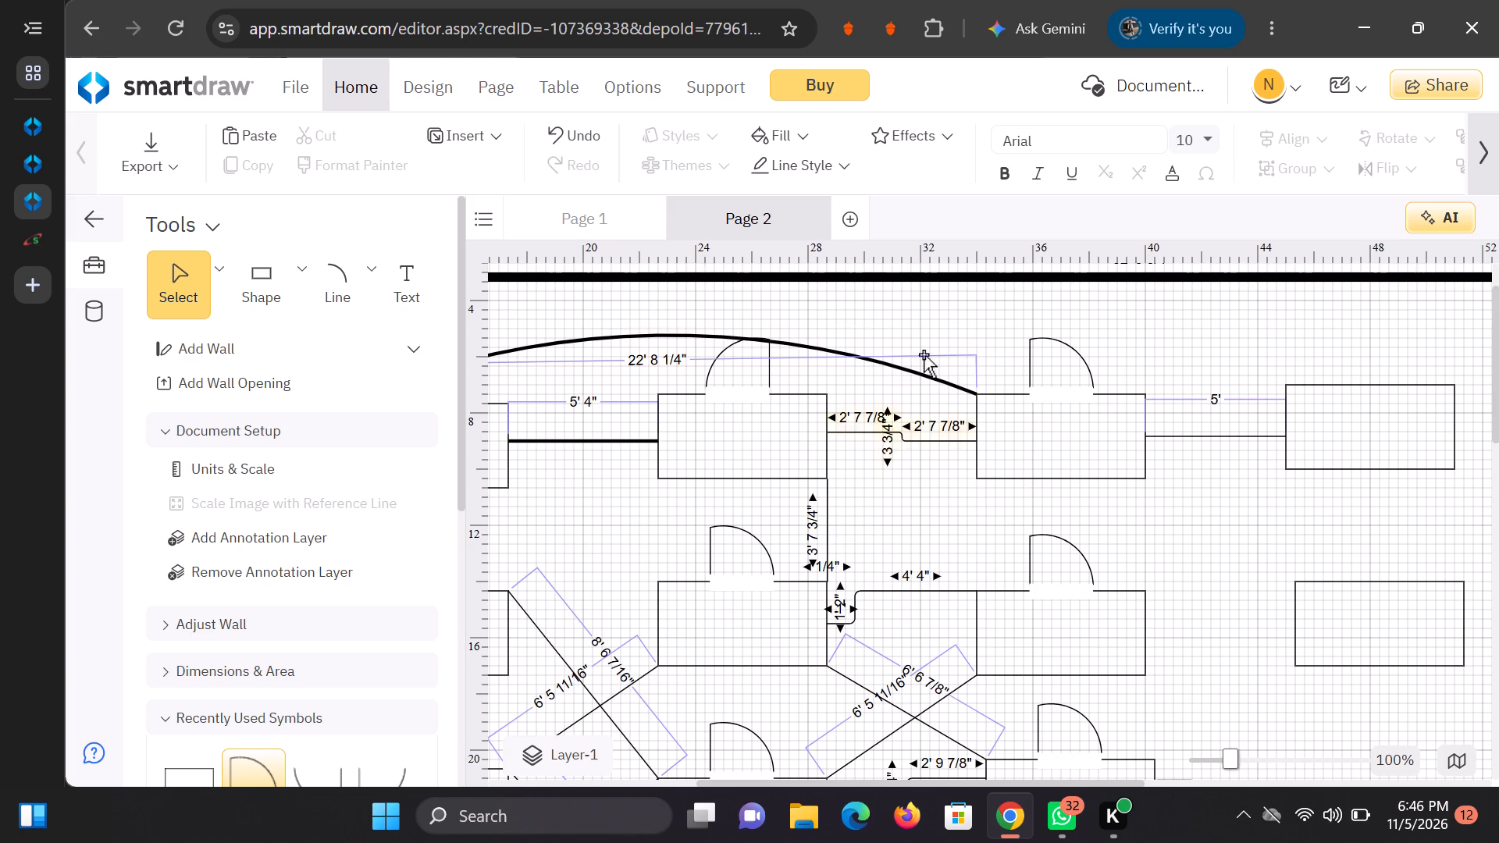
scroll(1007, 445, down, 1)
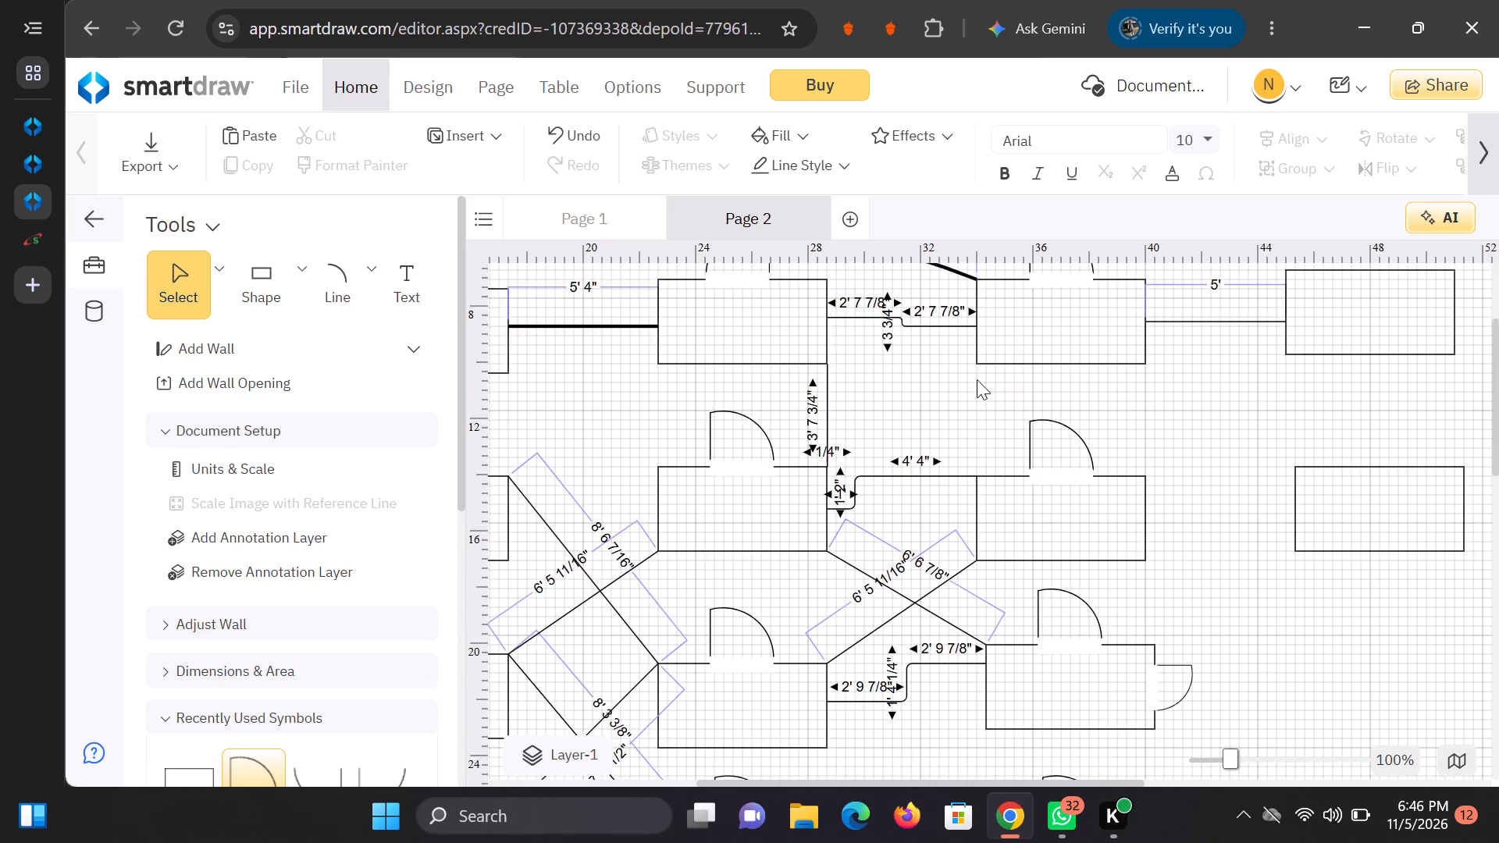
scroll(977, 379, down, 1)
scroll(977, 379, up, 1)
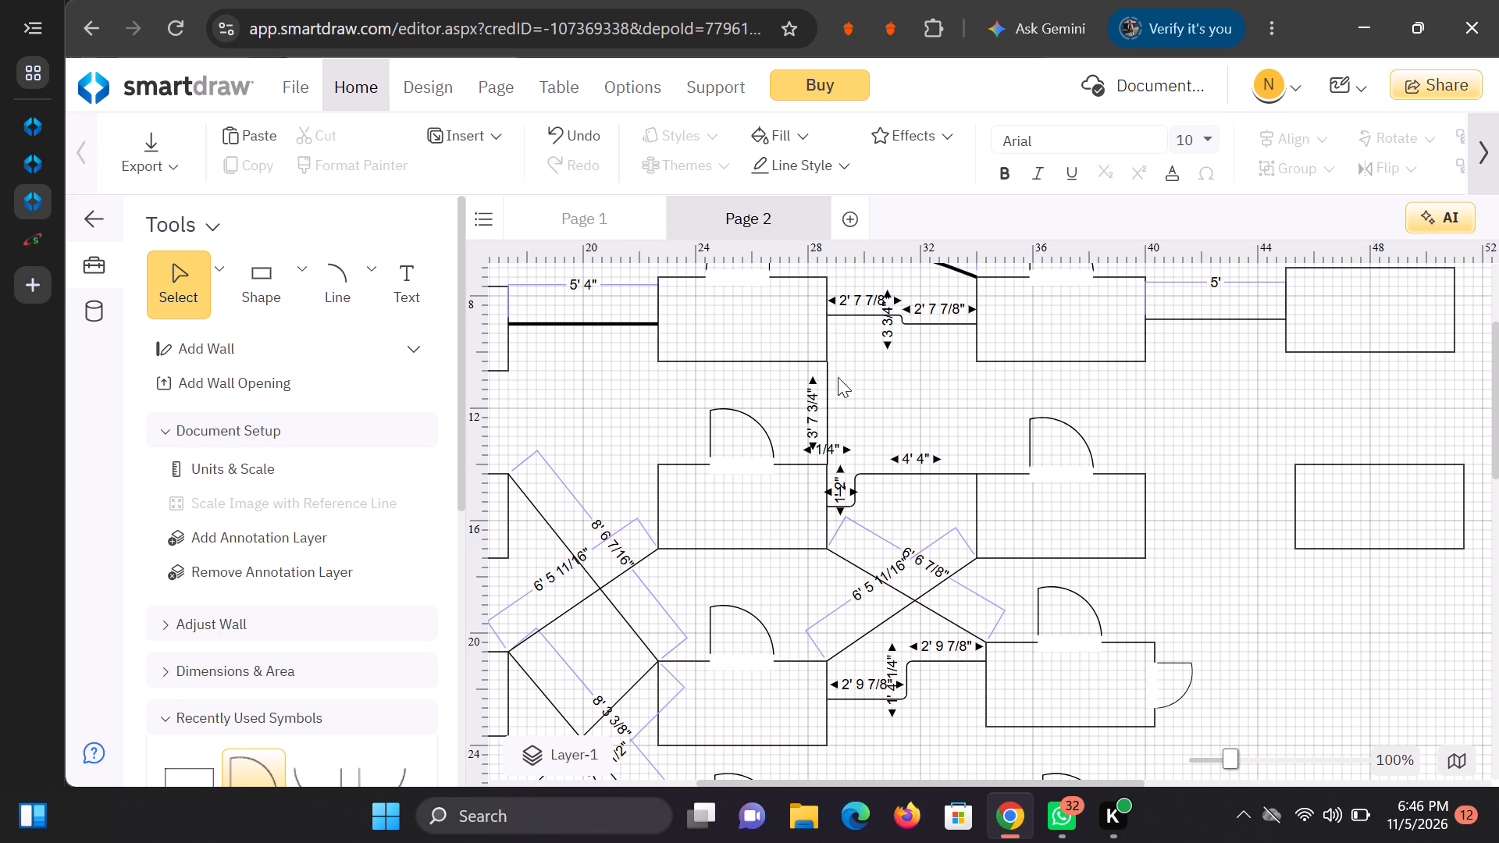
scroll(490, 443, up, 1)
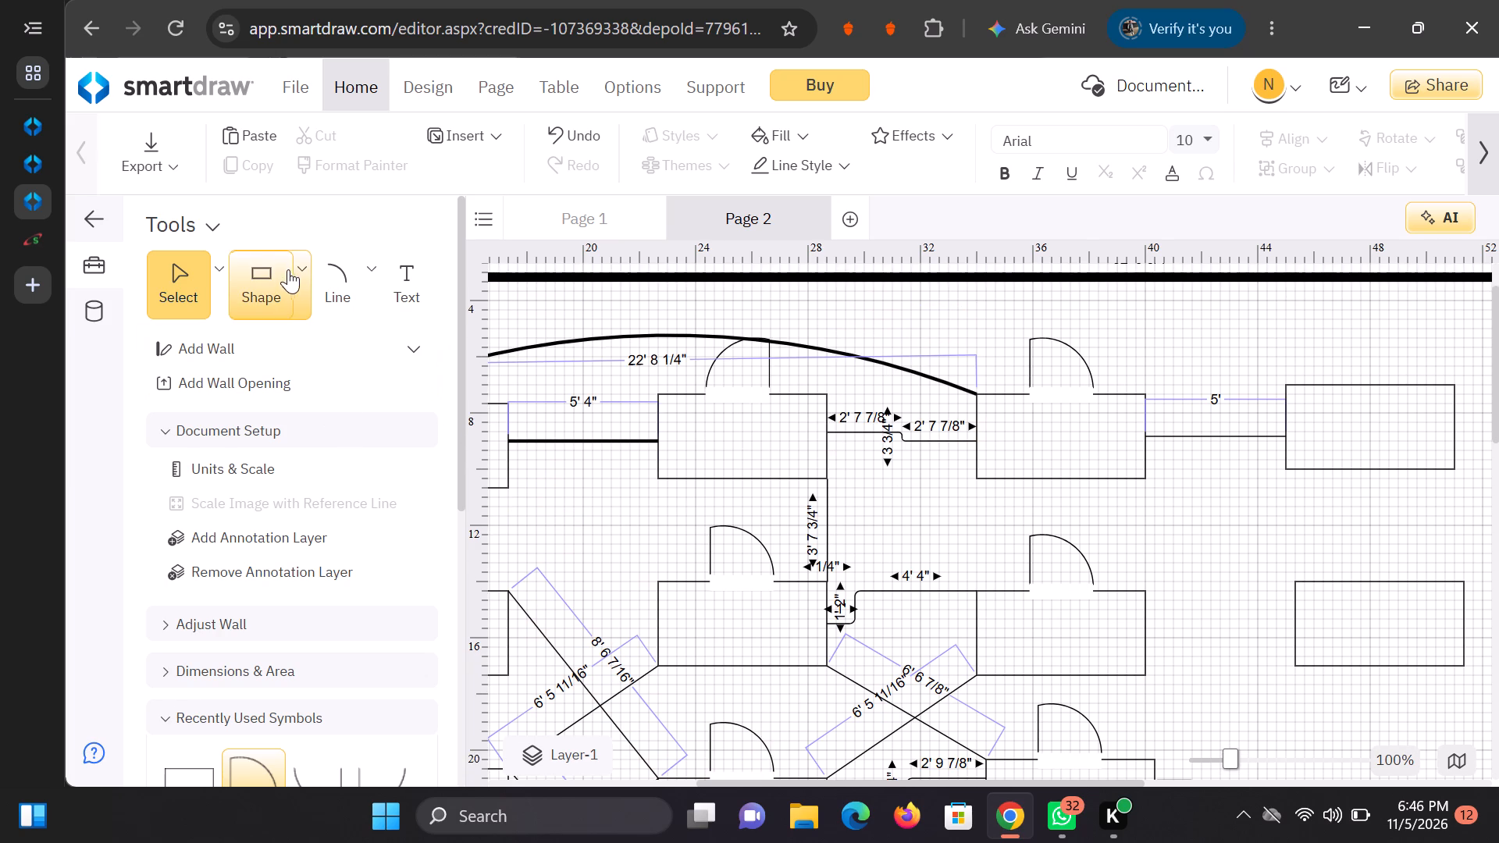
Add a 6' by 3' right-pointing arrow shape to the fourth column in the third row, at 46' left, about 19' 8" top.
click(304, 275)
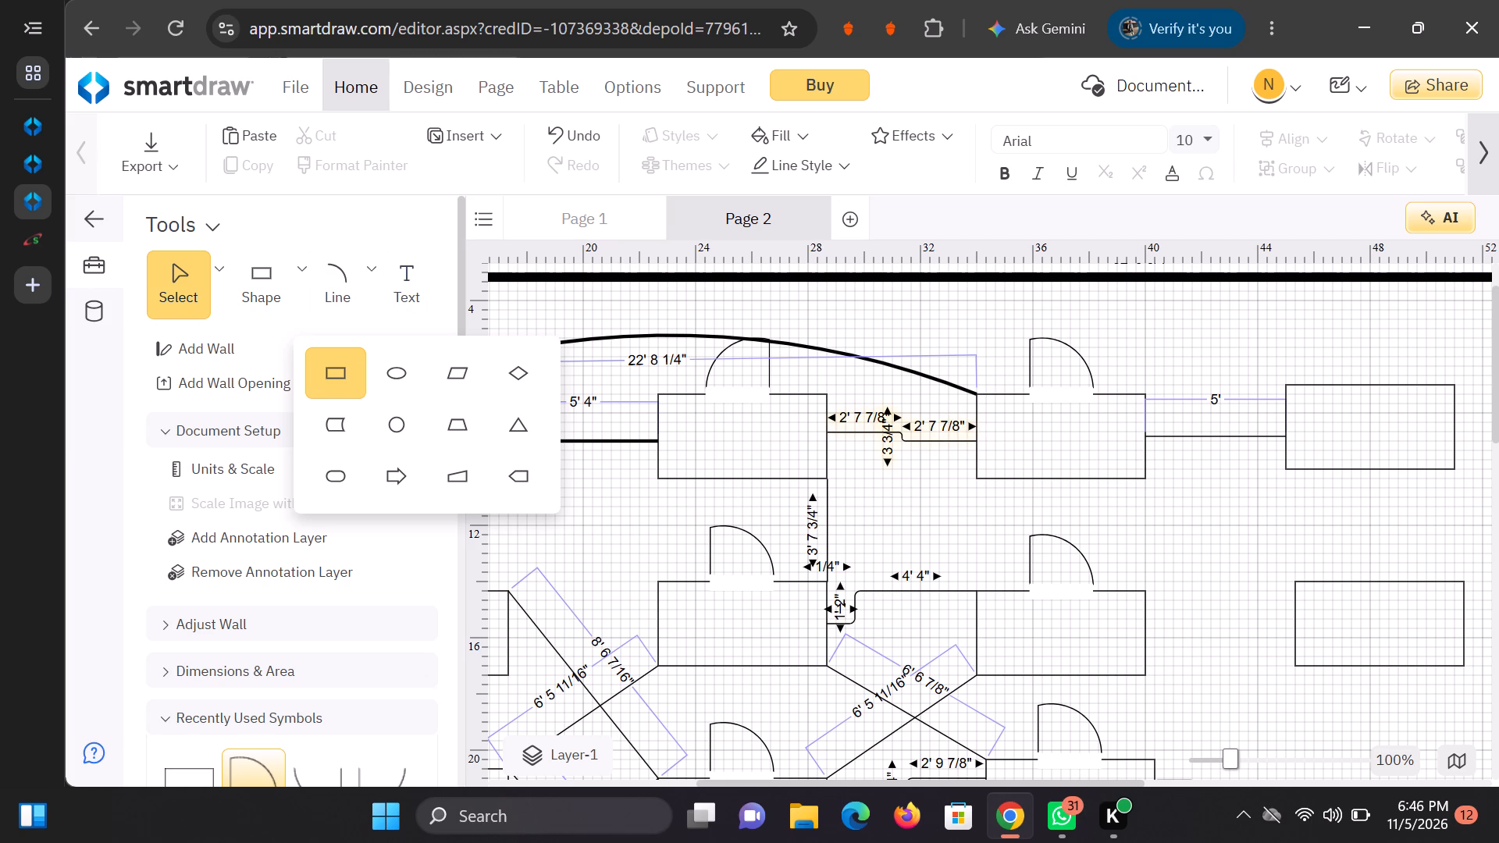
scroll(1080, 547, down, 5)
scroll(1085, 518, up, 4)
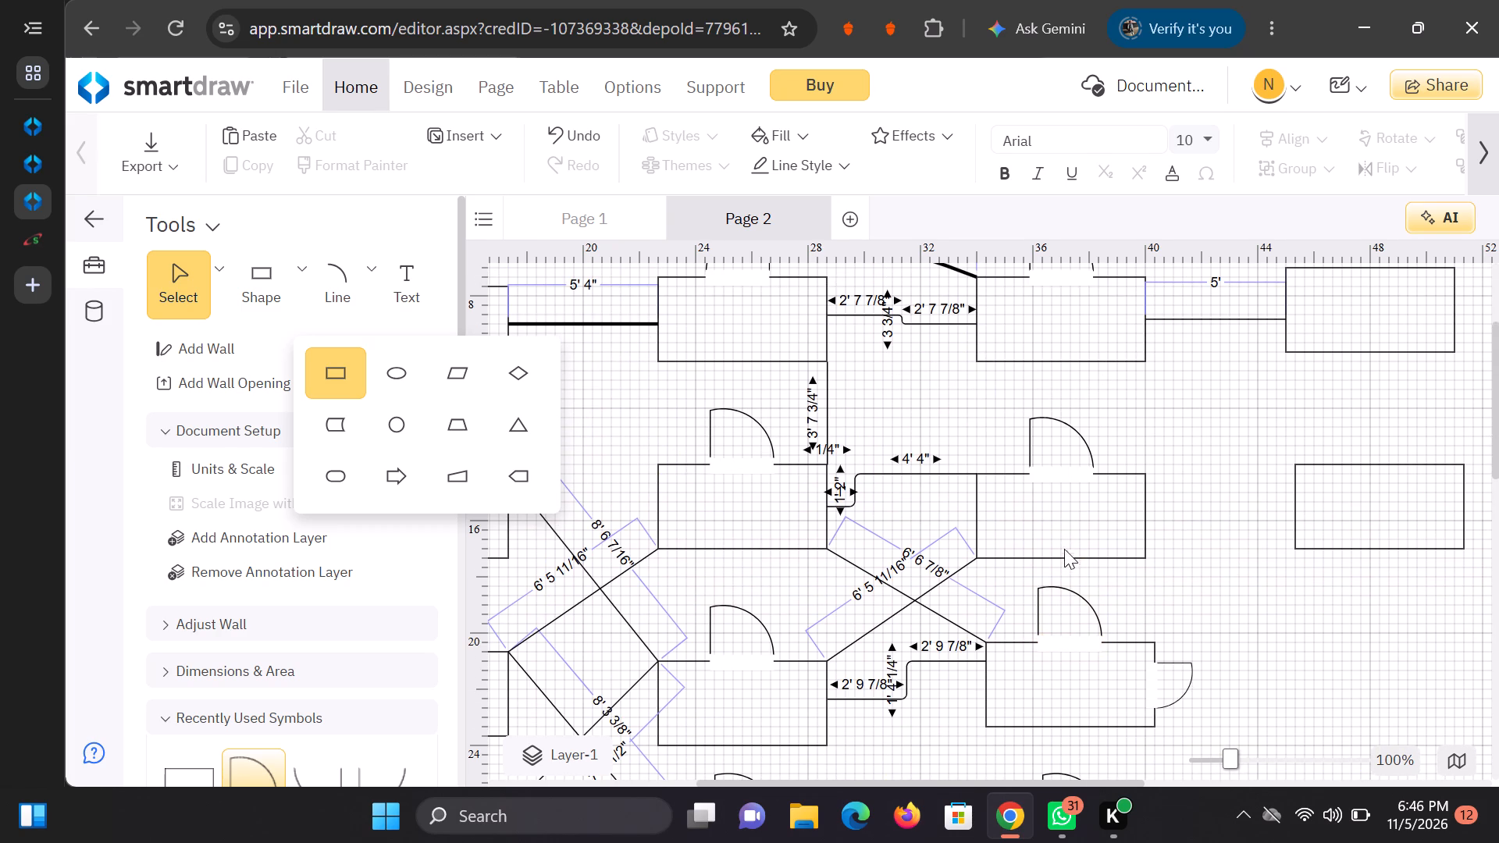
click(409, 466)
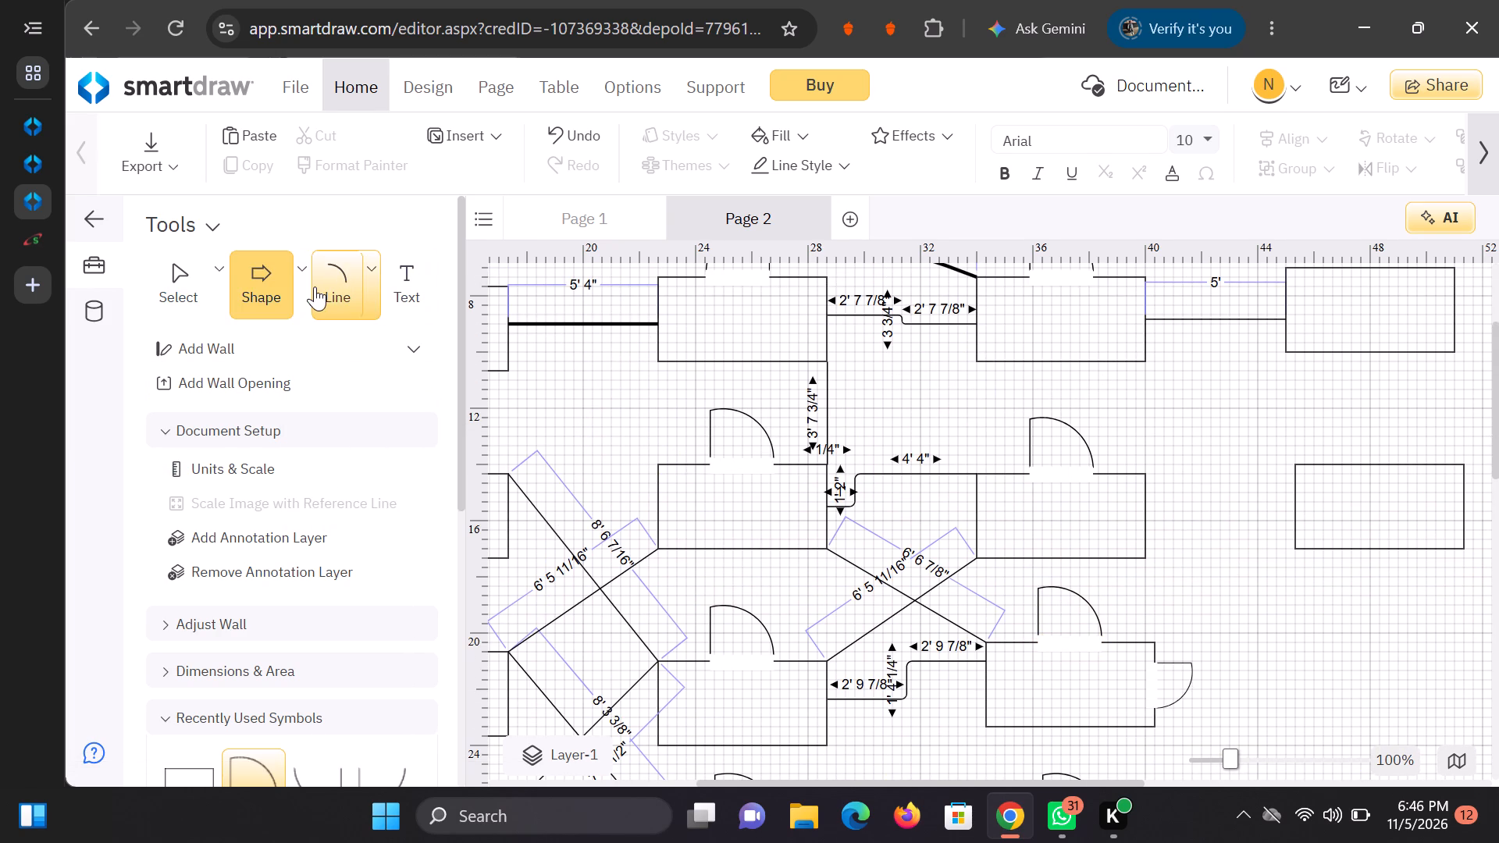
click(1396, 670)
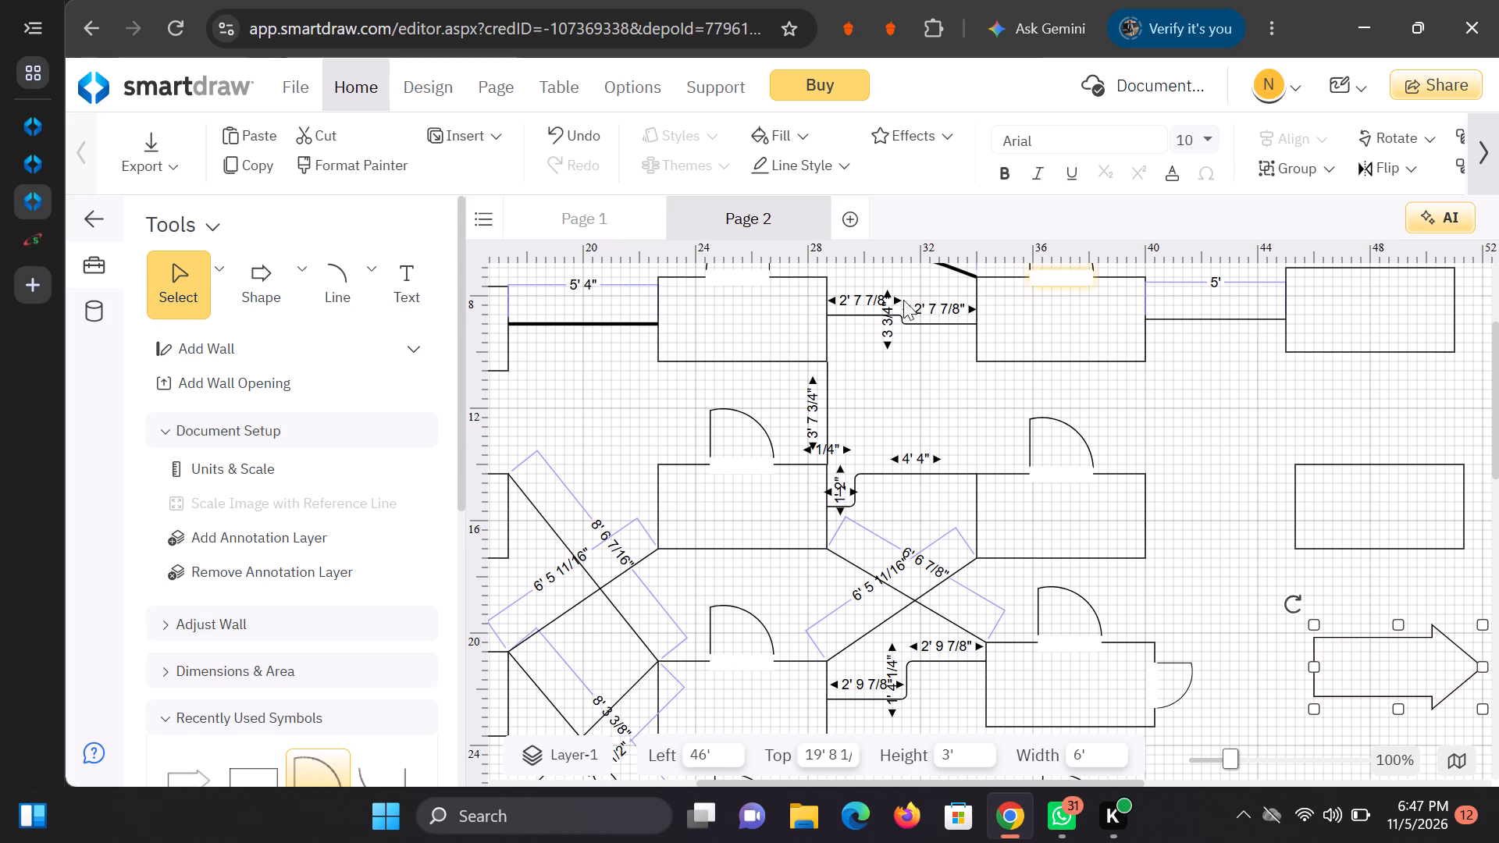
Draw a shape connector with 1', 4' 4" and 4' segments from the third column's second-row upper-right corner to the fourth column's first-row lower-left corner.
scroll(580, 249, up, 1)
scroll(654, 315, up, 2)
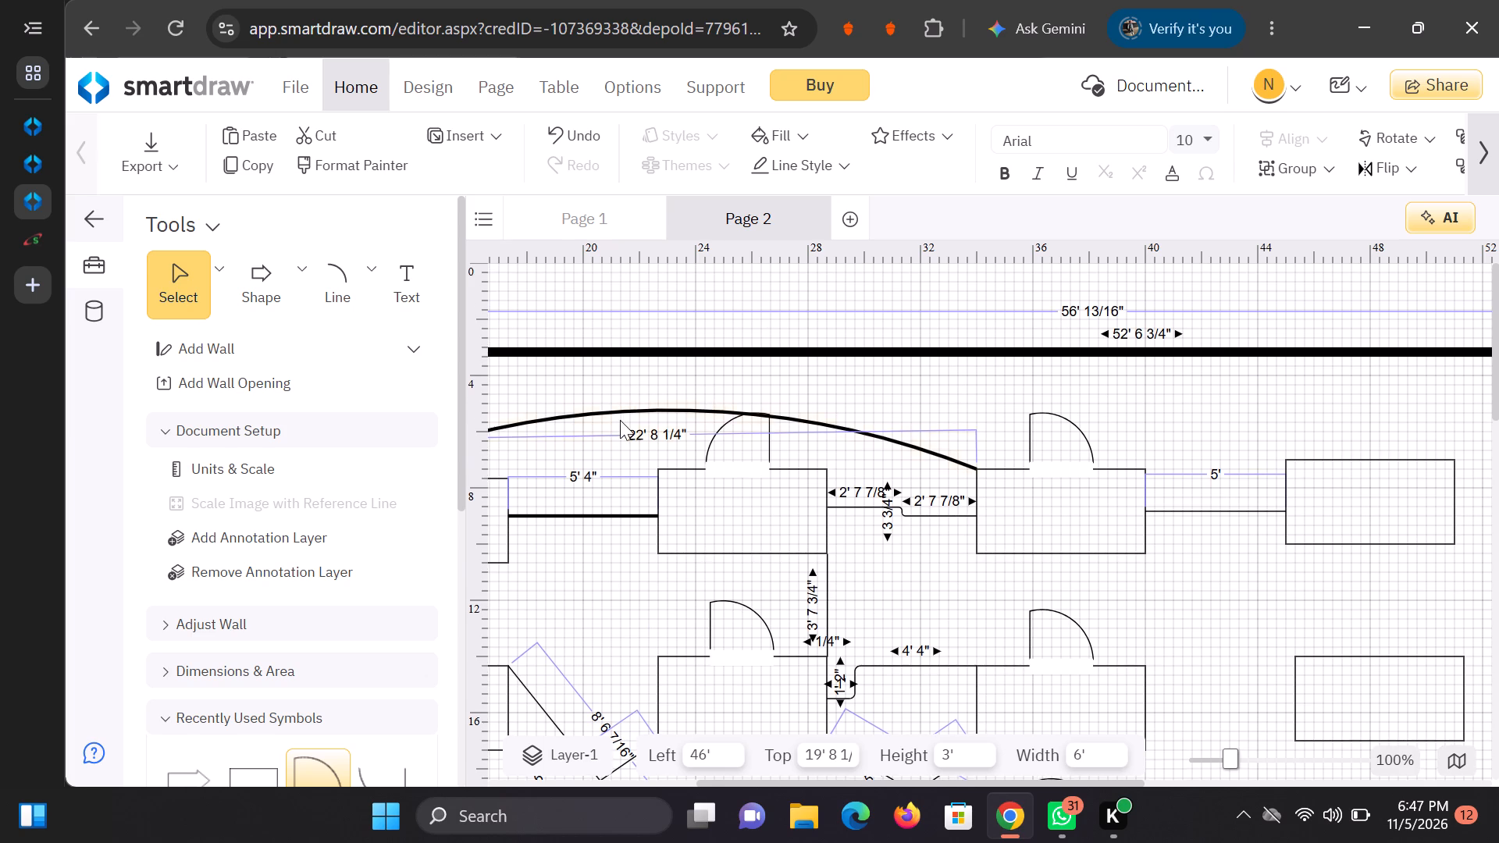
scroll(618, 425, down, 1)
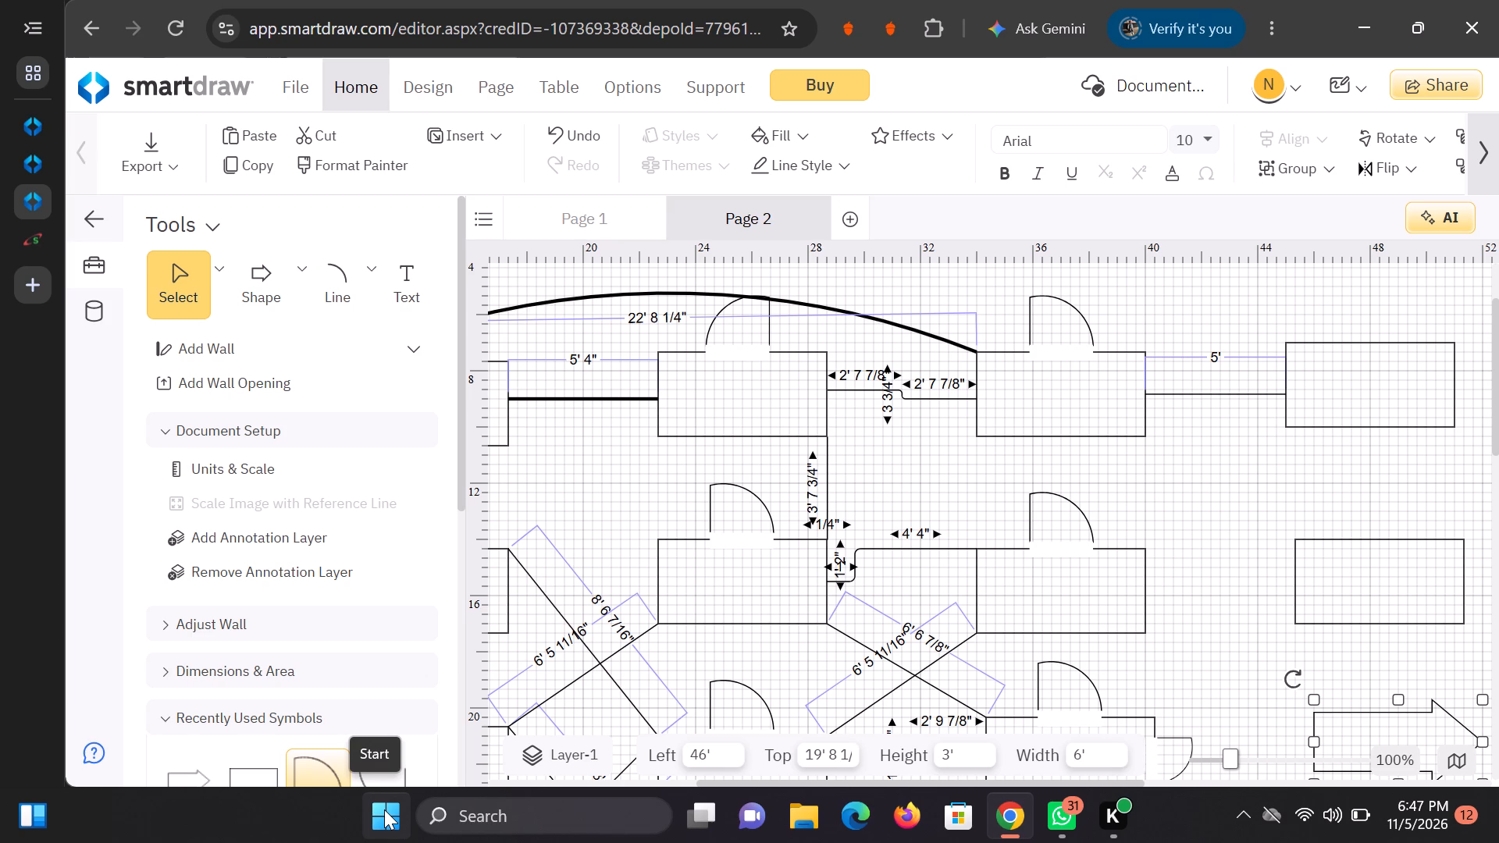
click(363, 283)
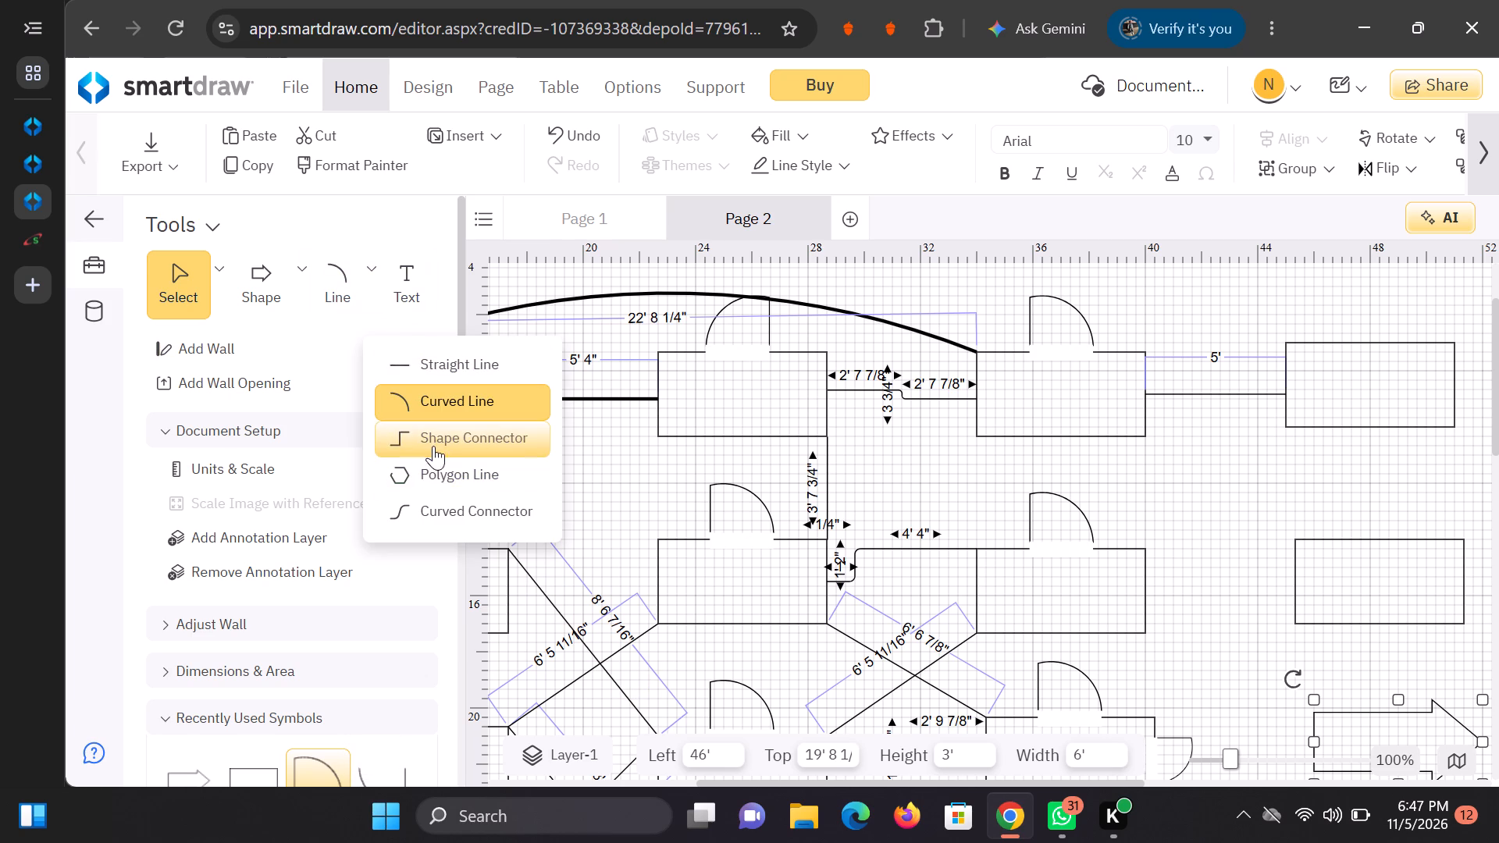
click(433, 441)
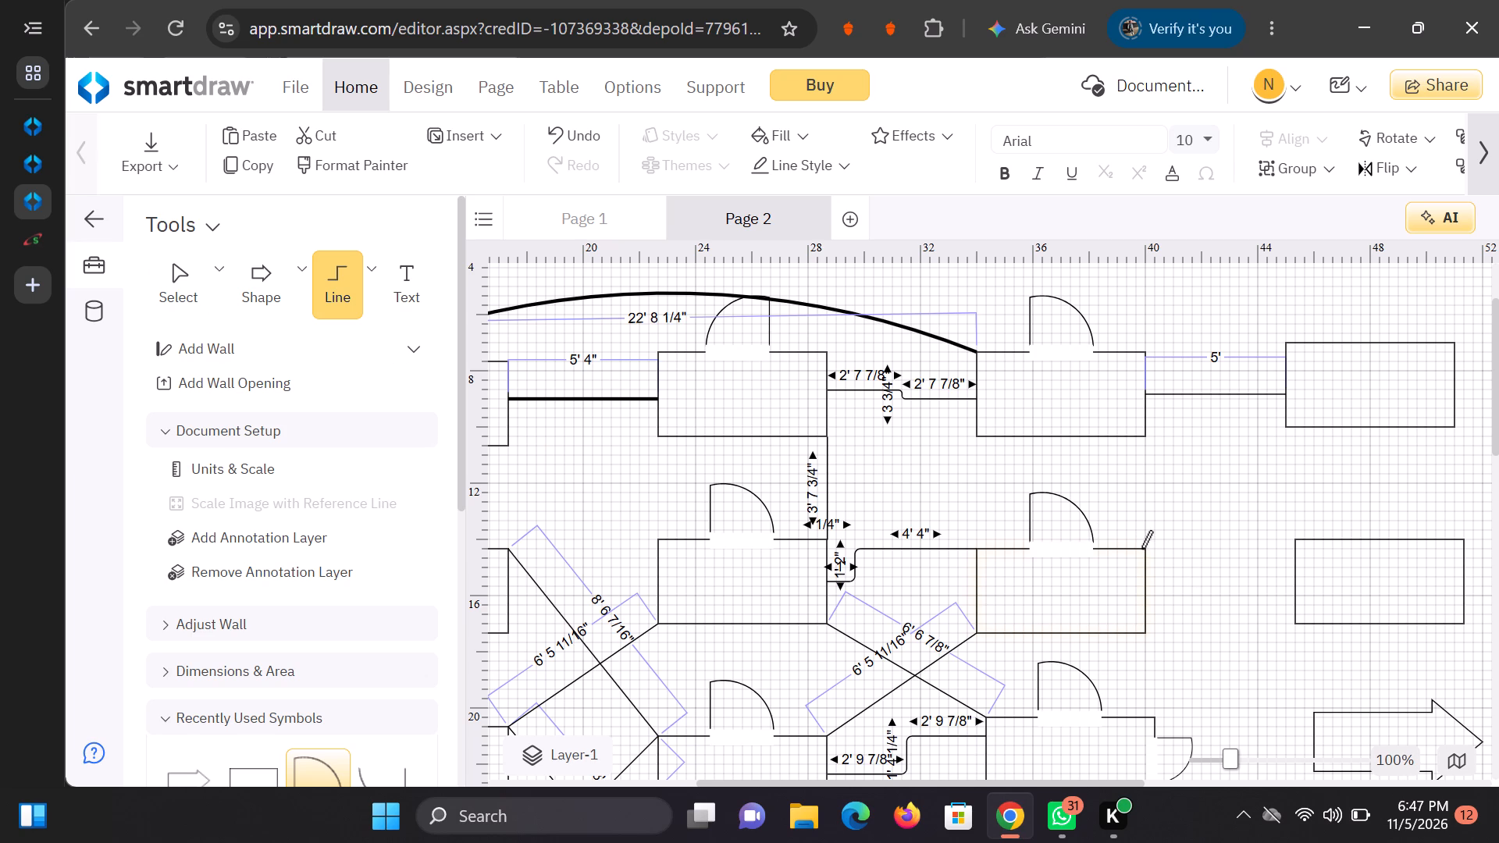
drag(1143, 549, 1265, 438)
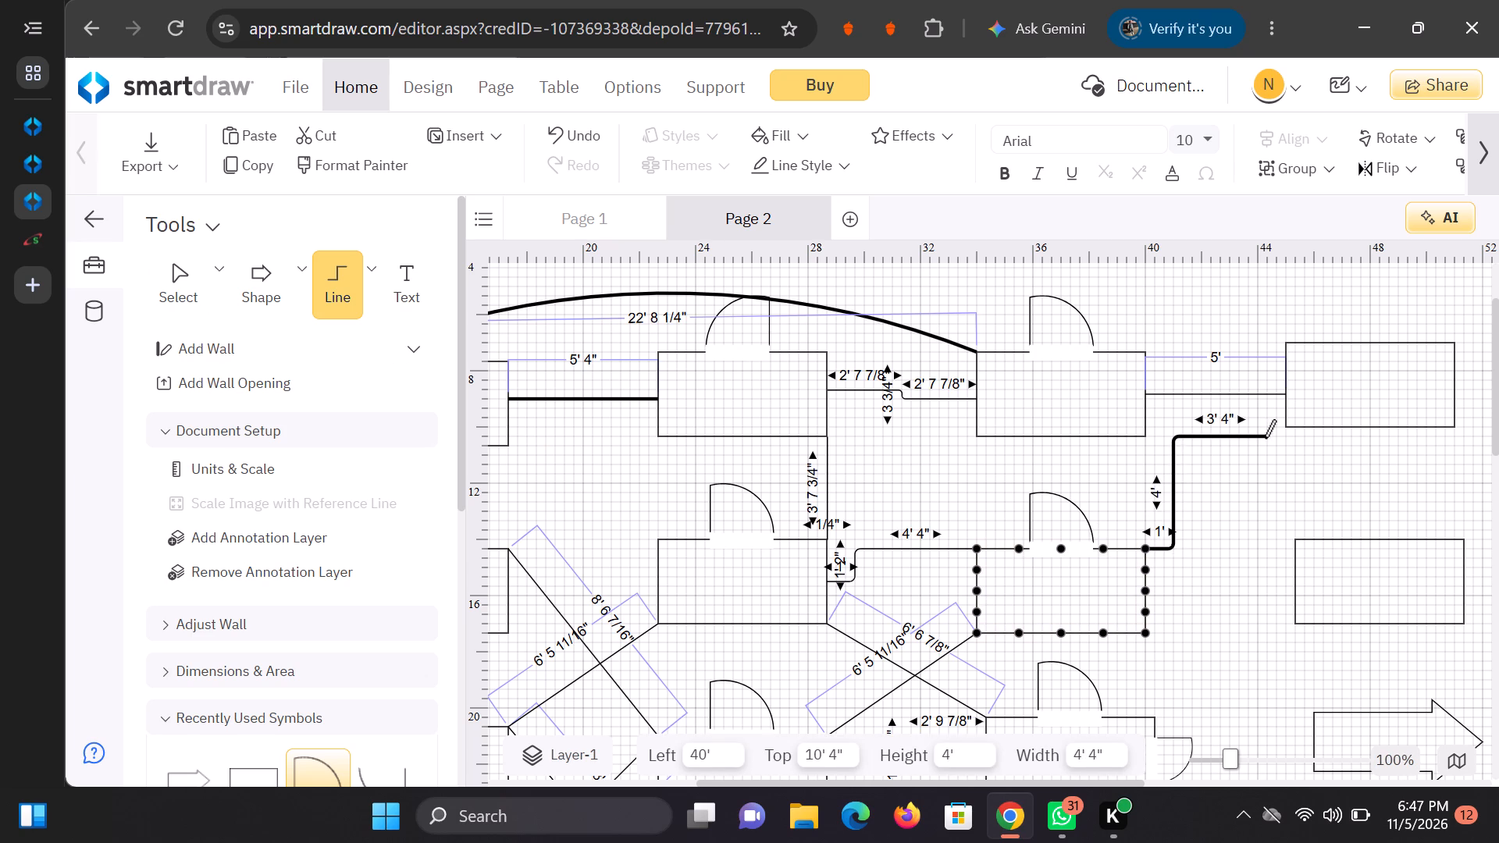
drag(1265, 438, 1280, 429)
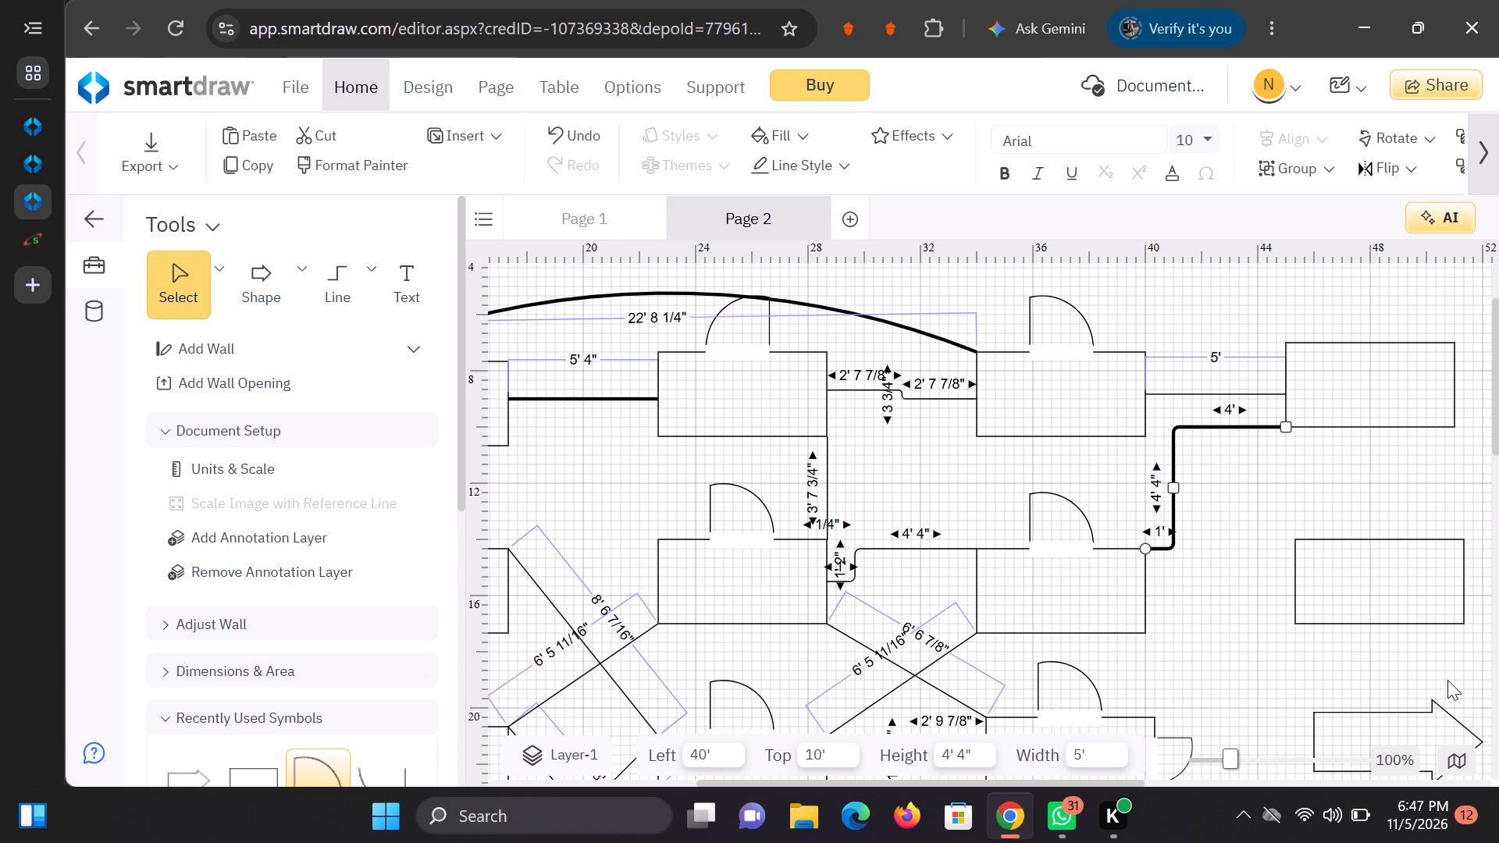
click(1215, 576)
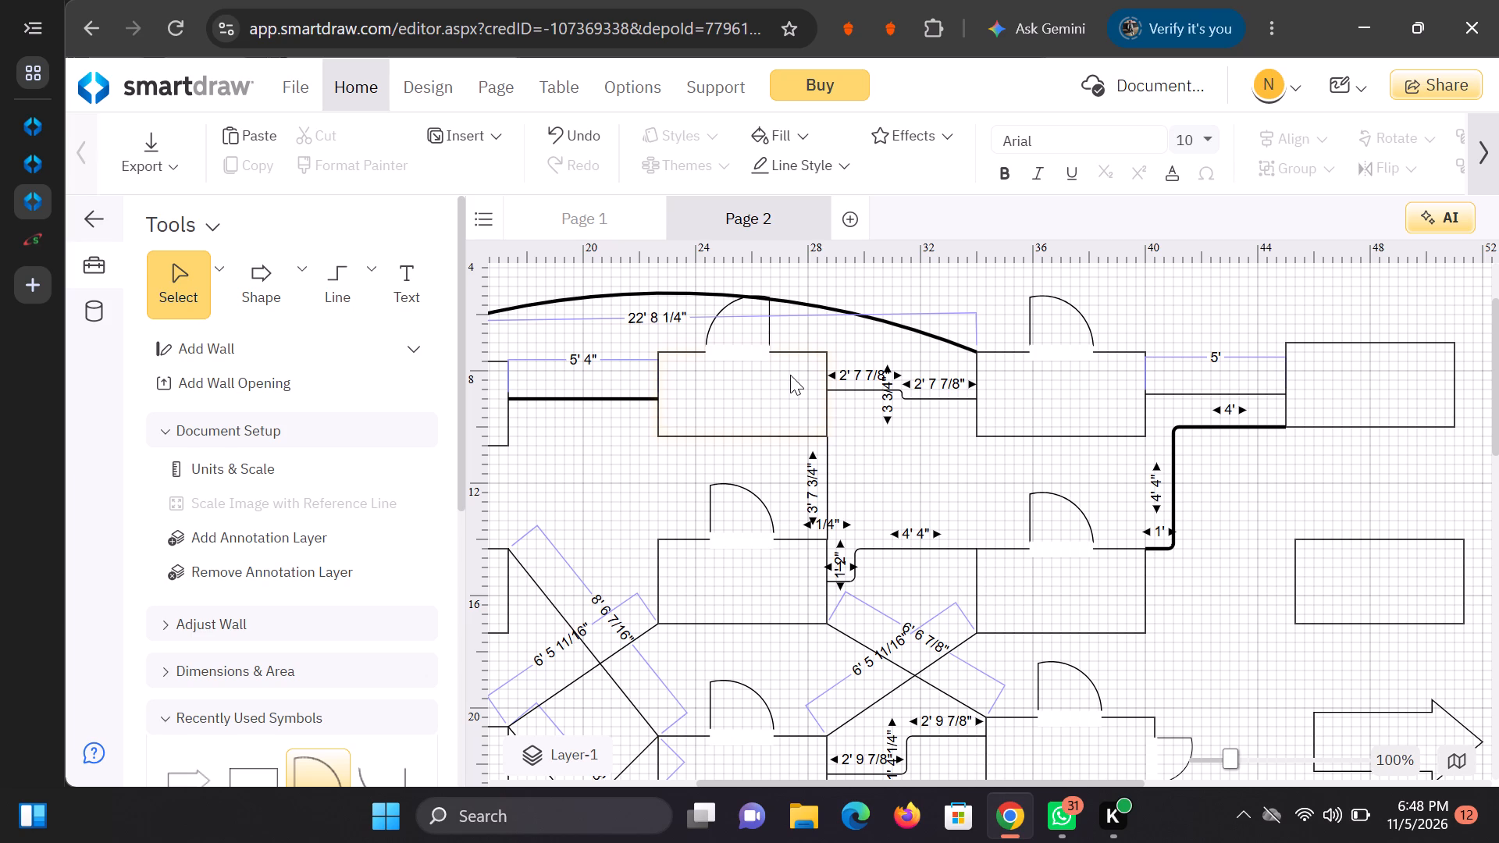
Draw a straight line about 6' 4 13/16" long from the second column's first-row lower-left corner to the first column's second-row upper-right corner.
scroll(761, 429, down, 1)
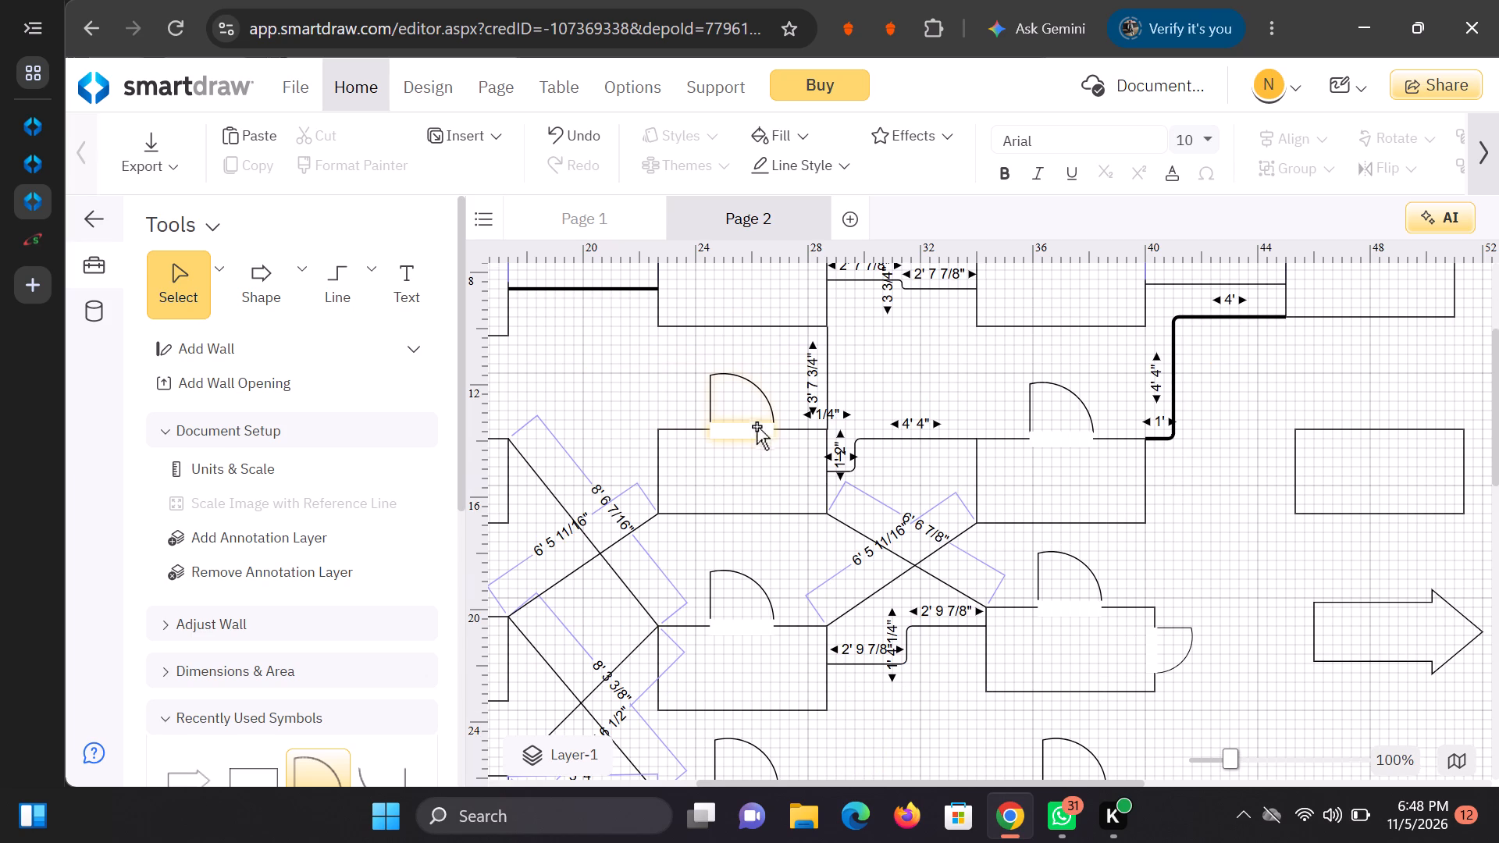
click(376, 288)
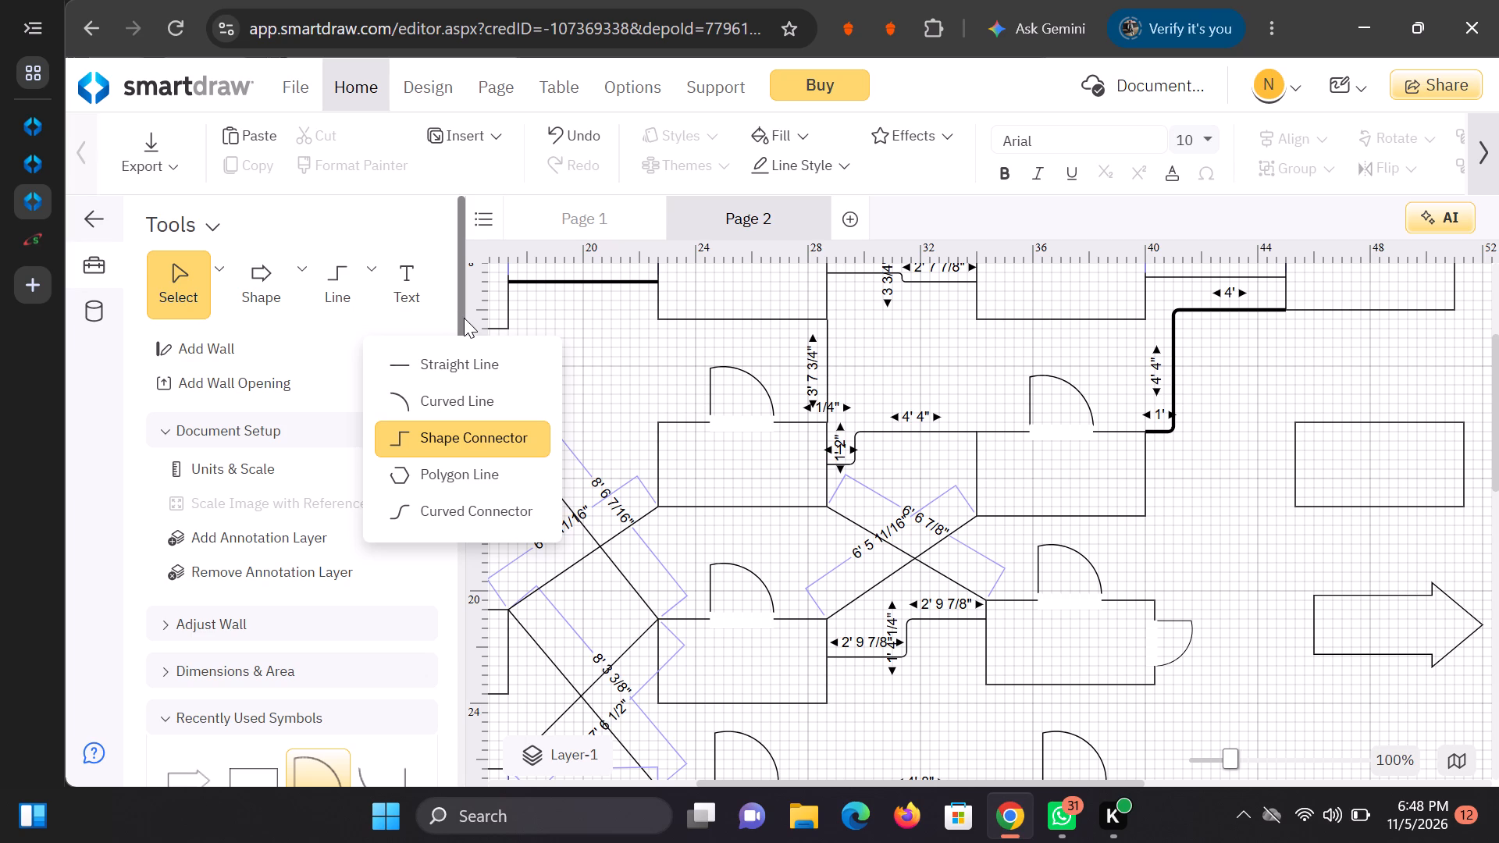
click(465, 363)
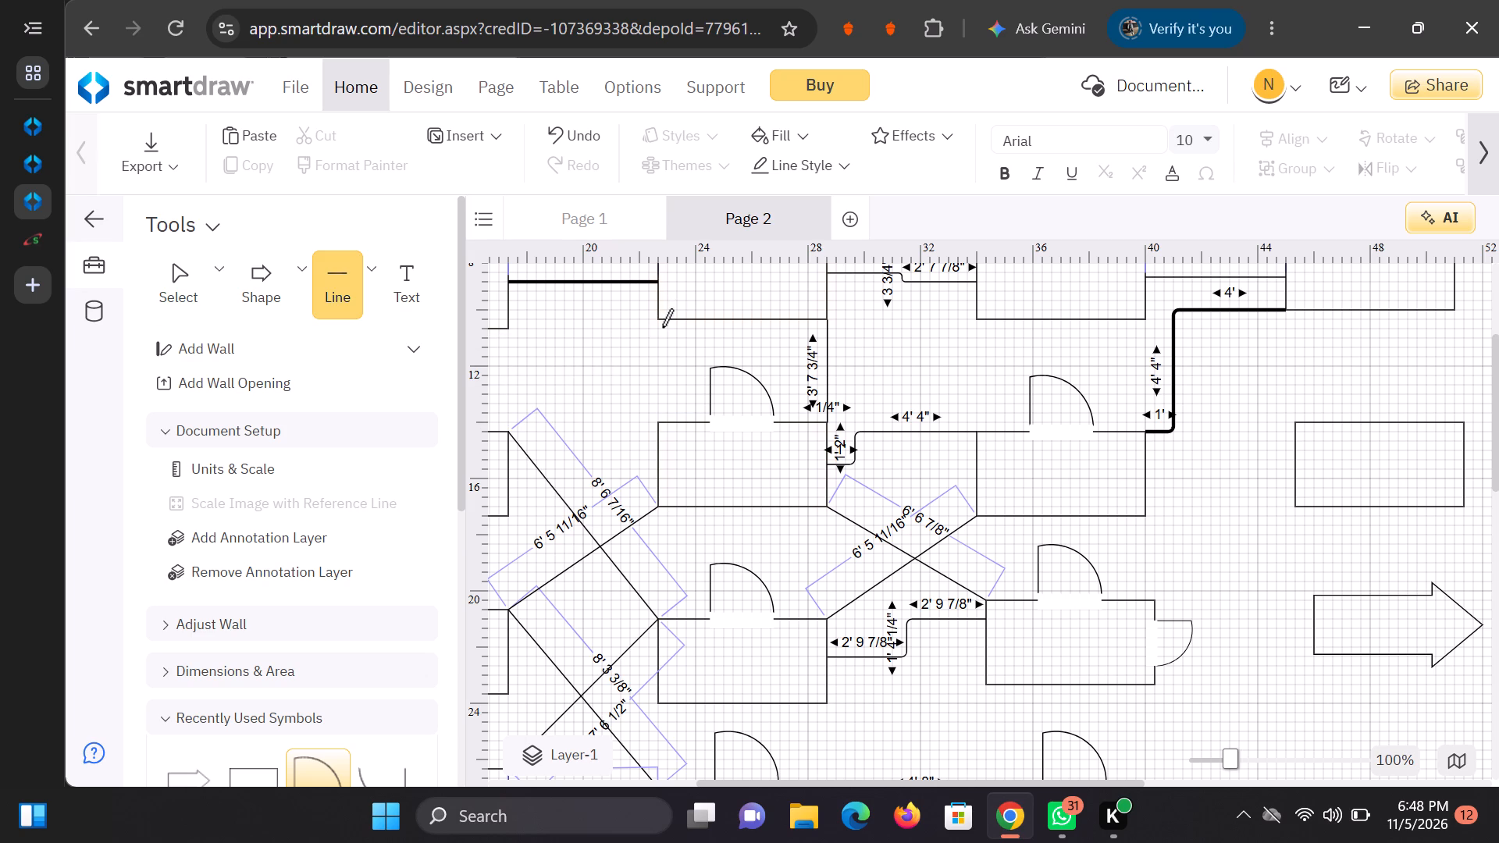
drag(659, 319, 601, 365)
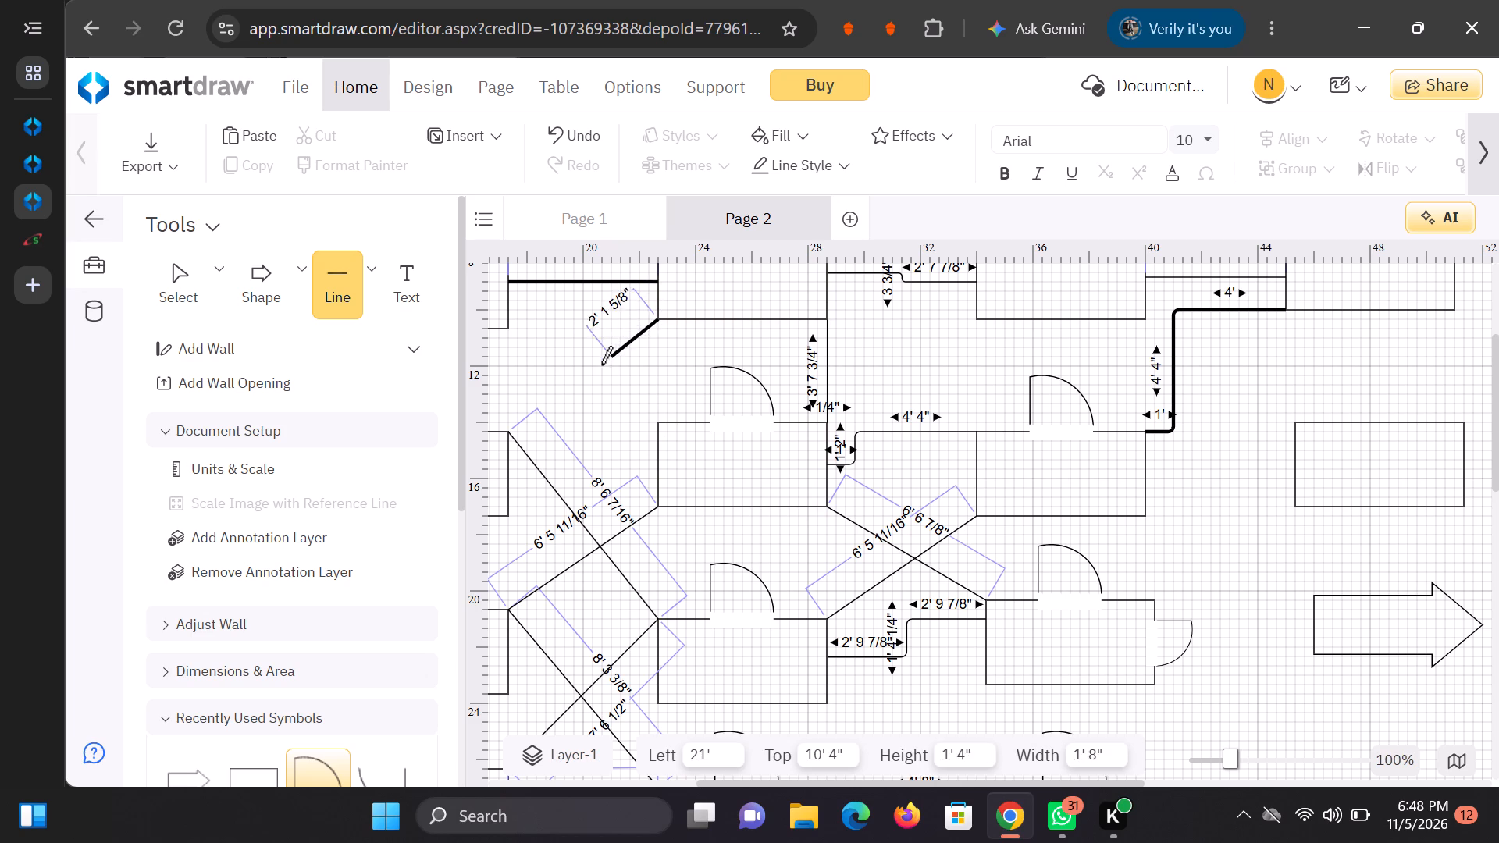
drag(601, 365, 511, 424)
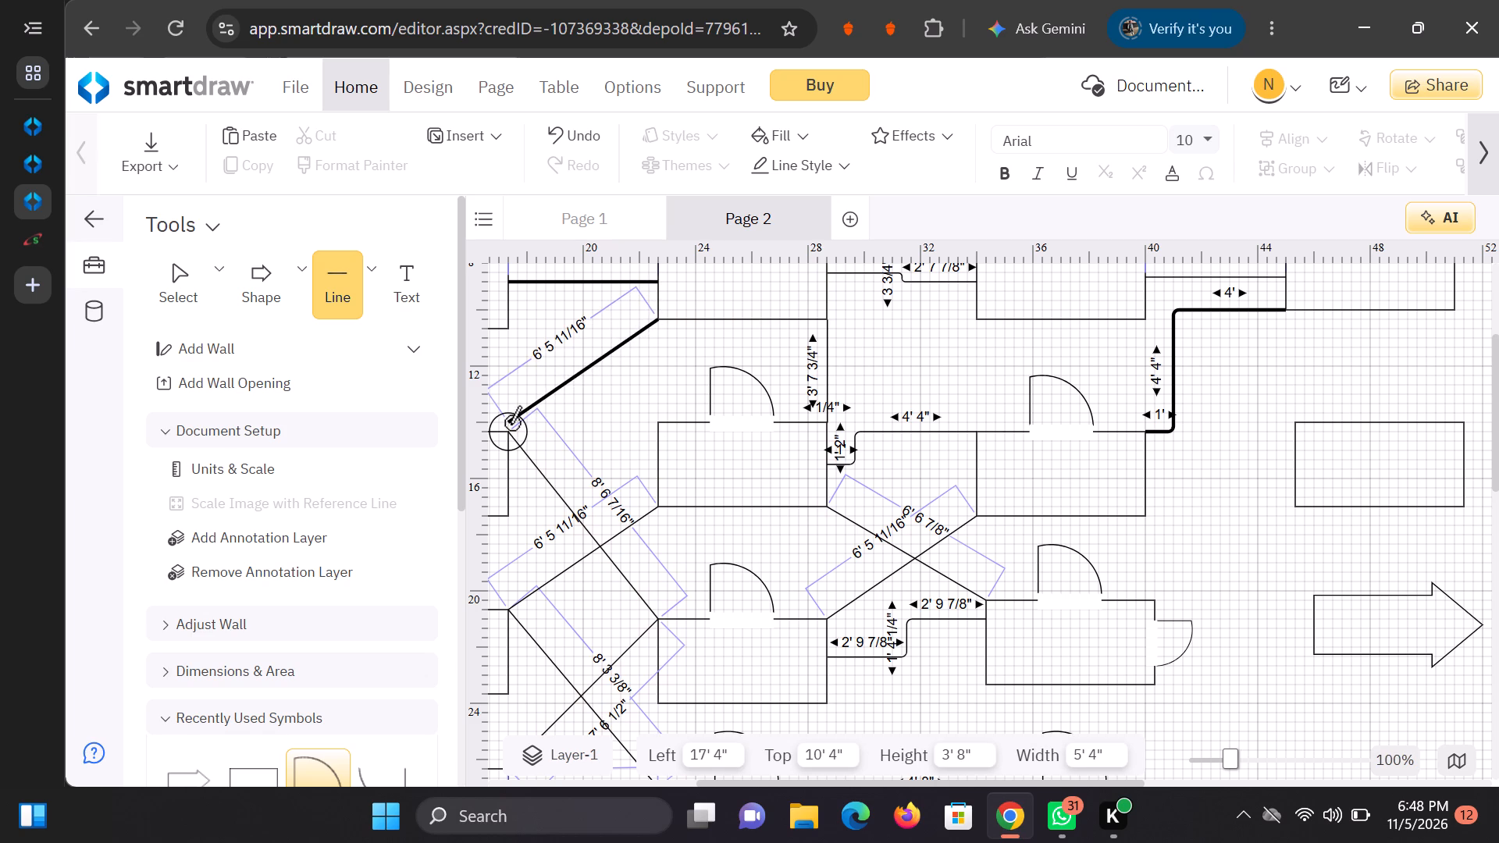
drag(511, 424, 513, 433)
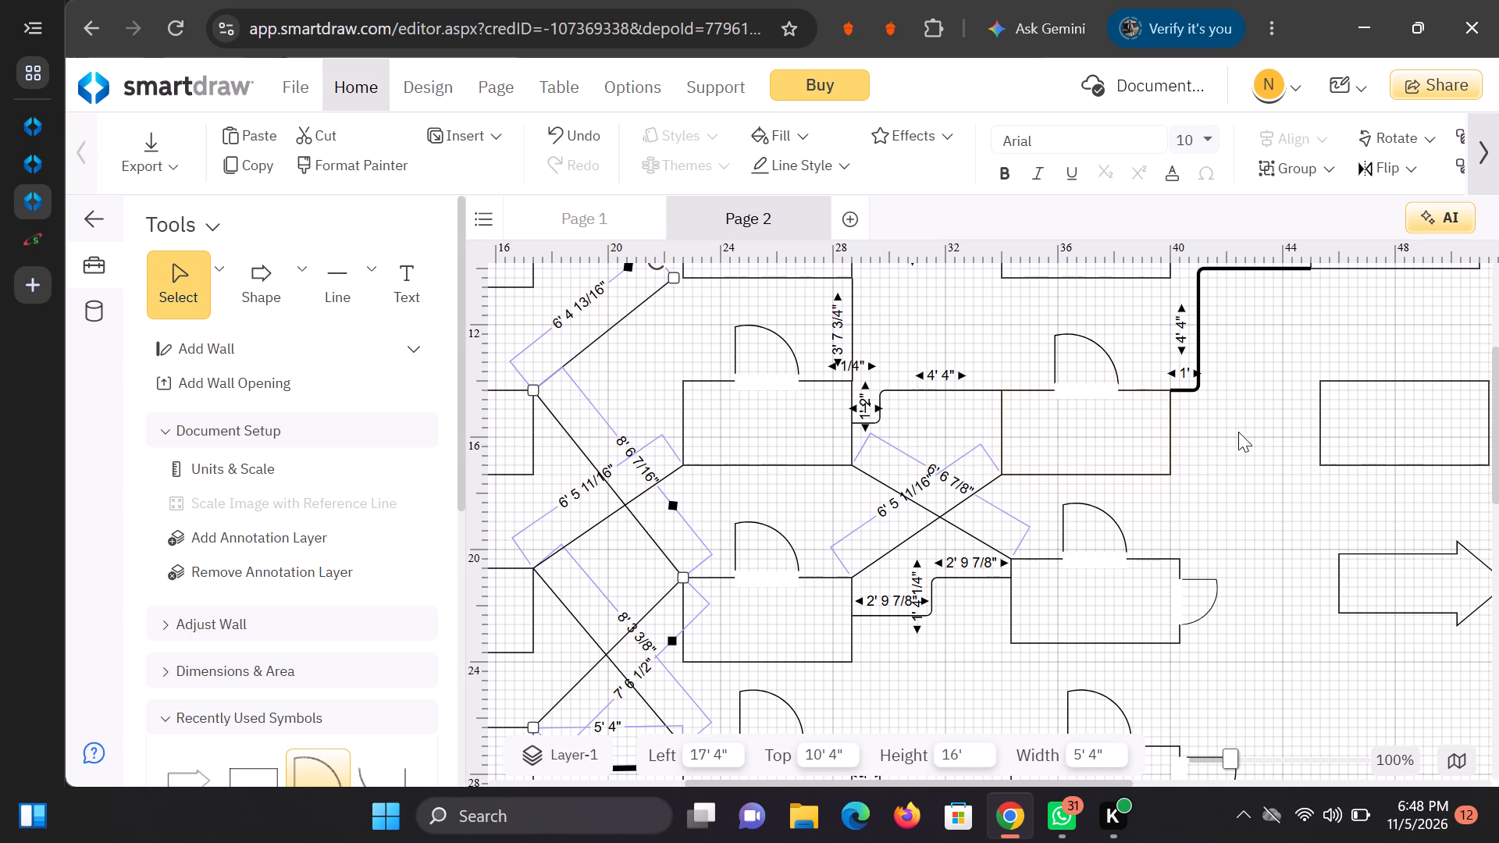
drag(1238, 408, 1226, 422)
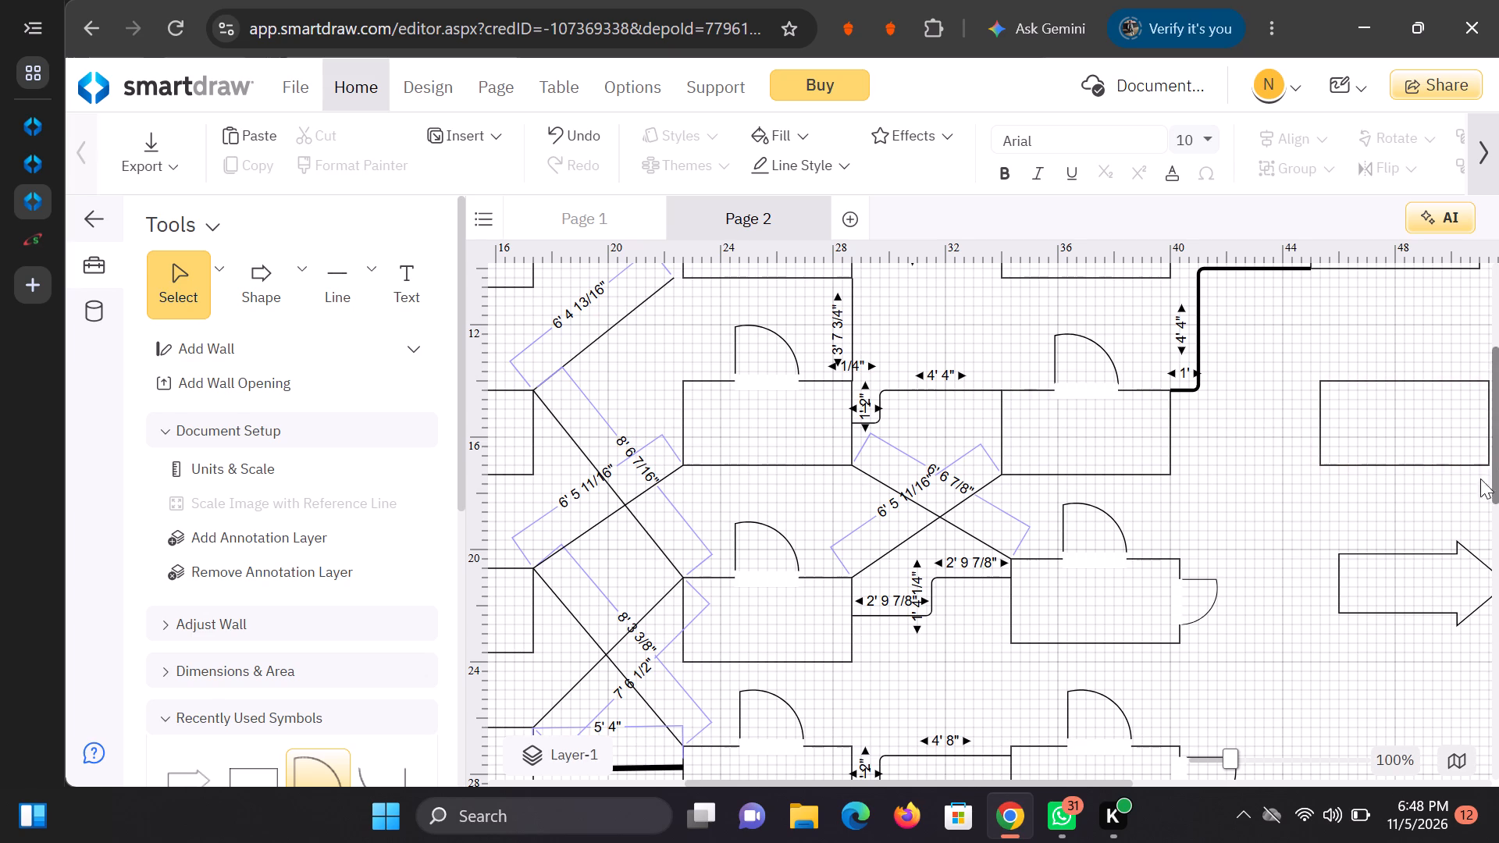
Add a 6' by 3' rectangle between the fourth column and the thick vertical wall, at 57' left, 10' 4" top.
drag(1449, 506, 1498, 521)
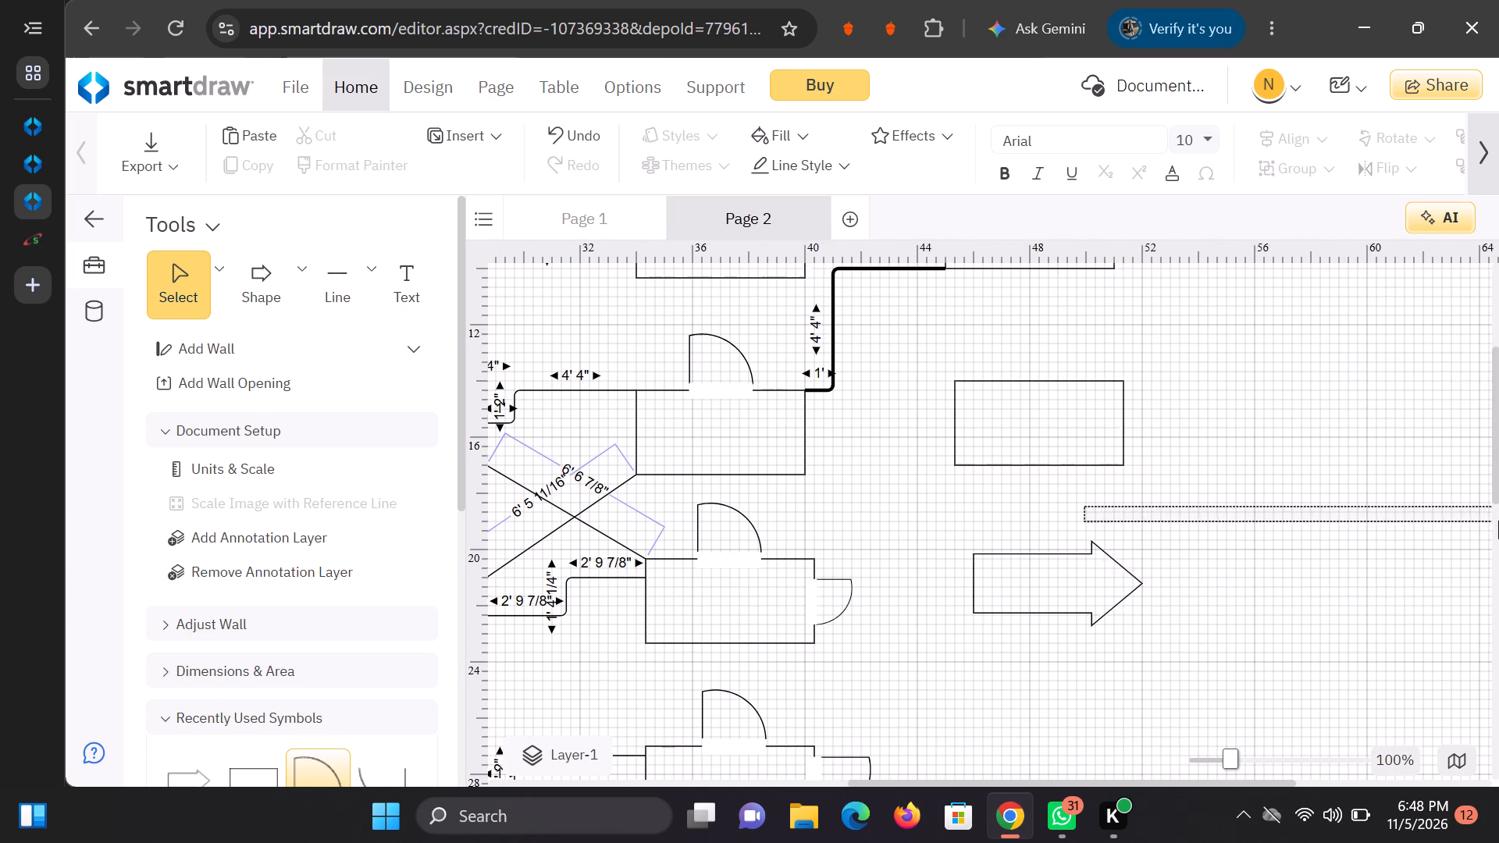
drag(1498, 521, 1493, 518)
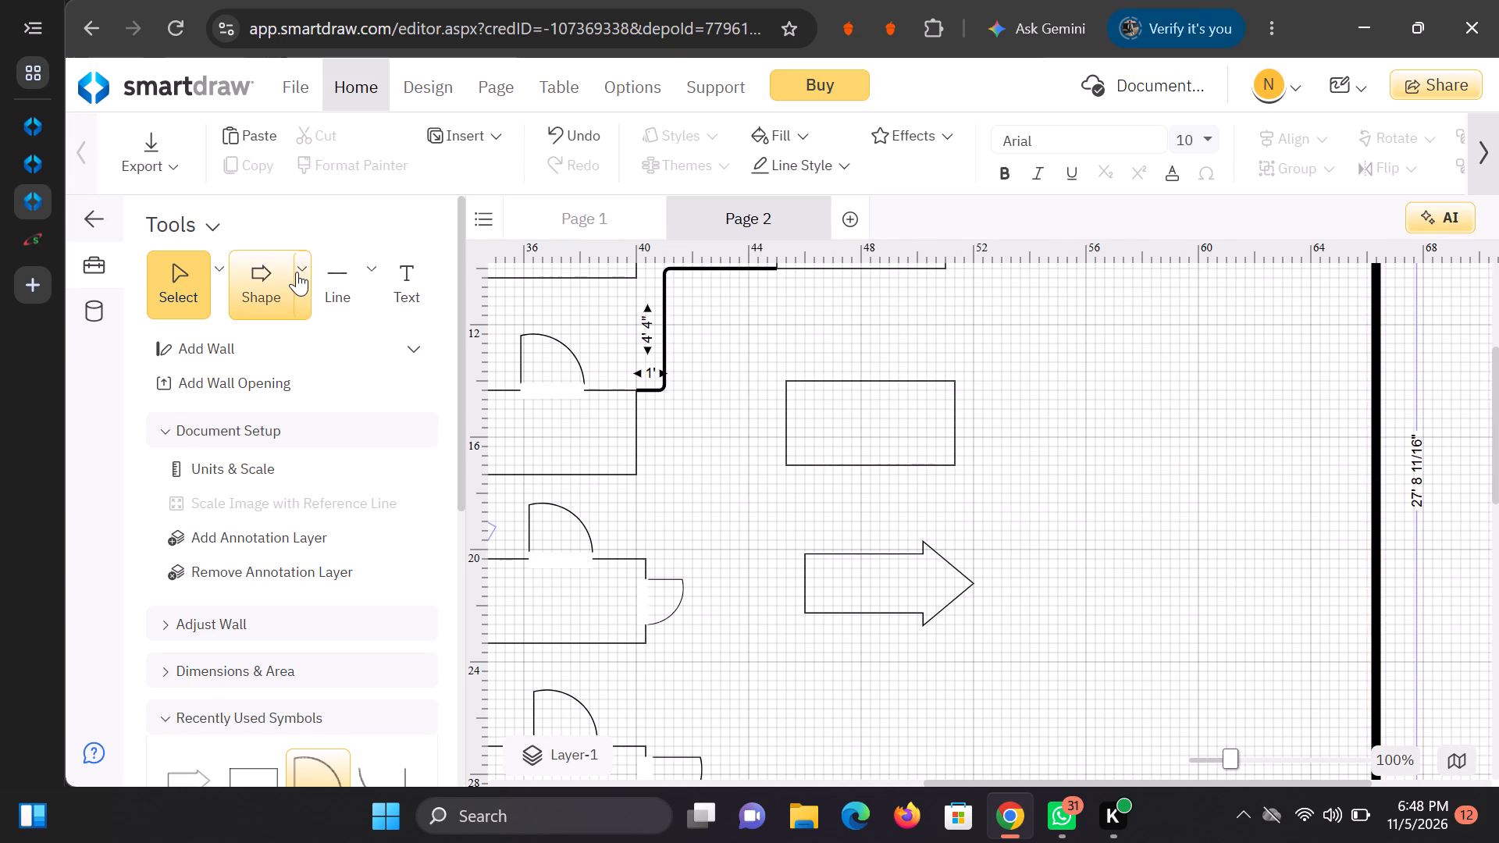
click(294, 274)
click(339, 365)
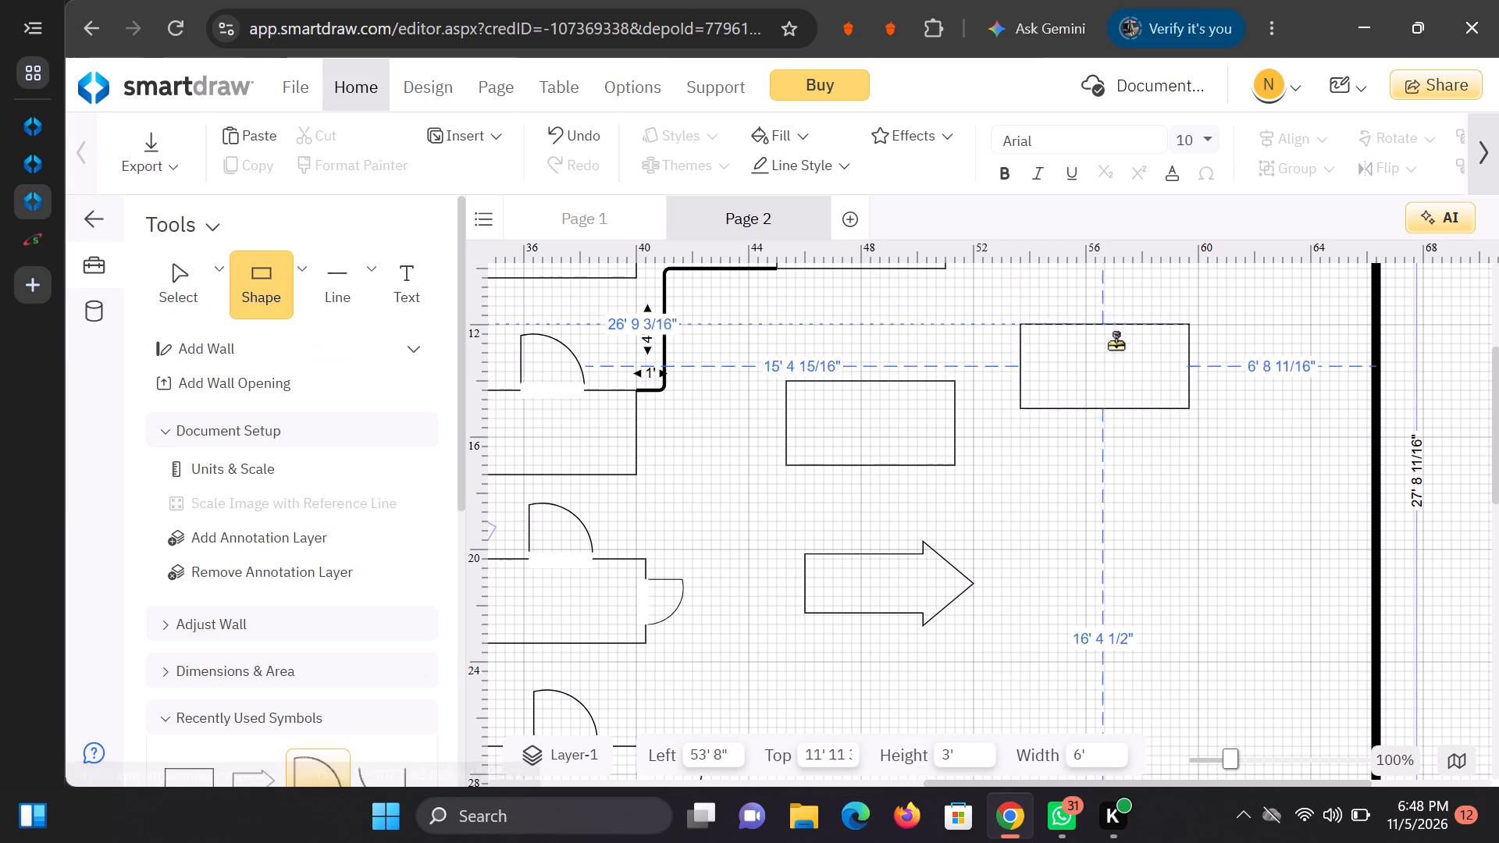
click(1196, 321)
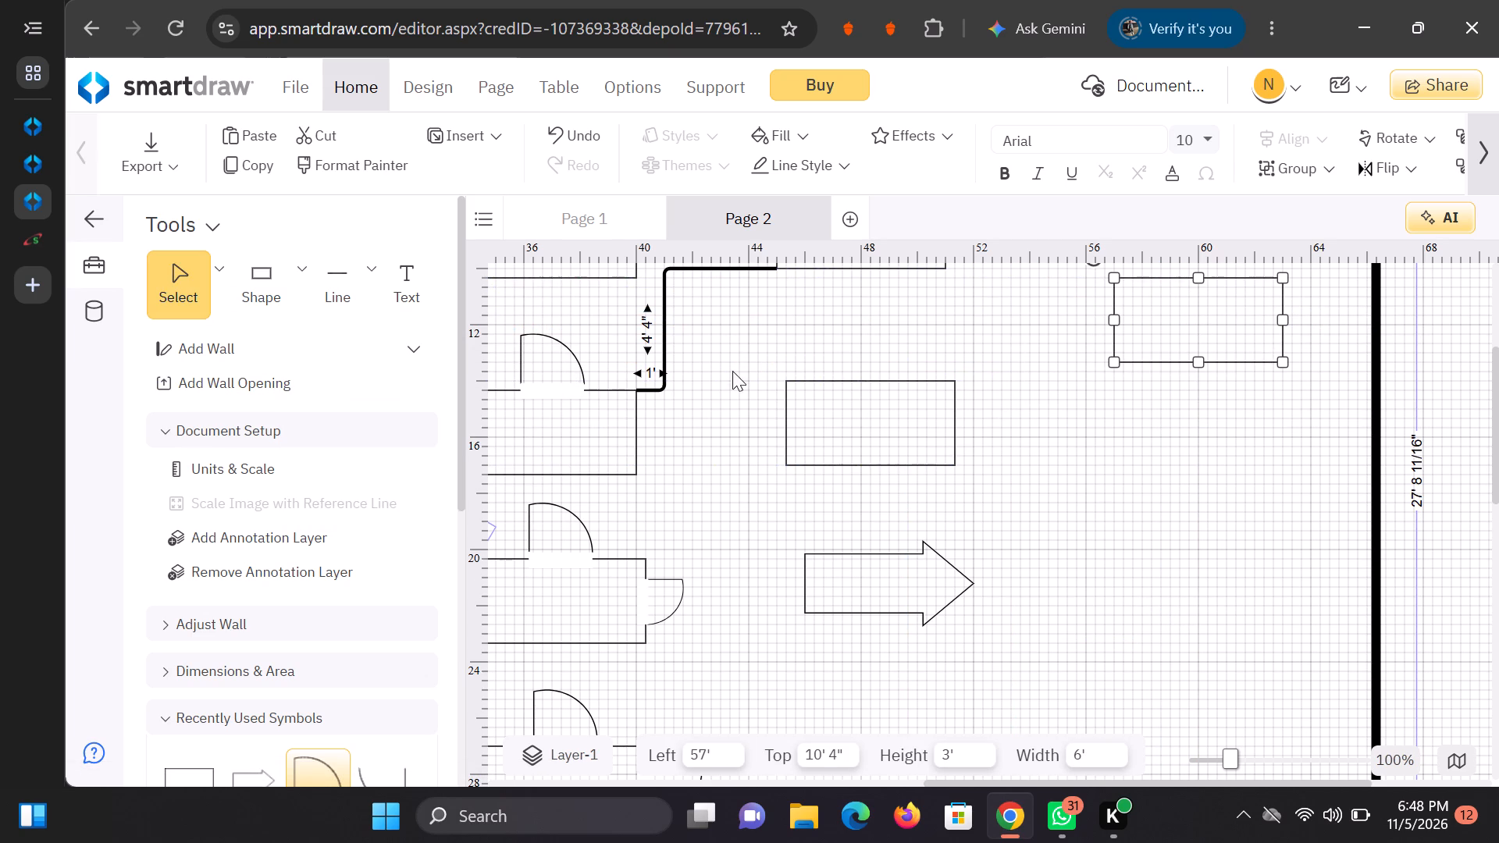
Add another 6' by 3' rectangle in the open area between the fourth column and the thick vertical wall.
click(296, 286)
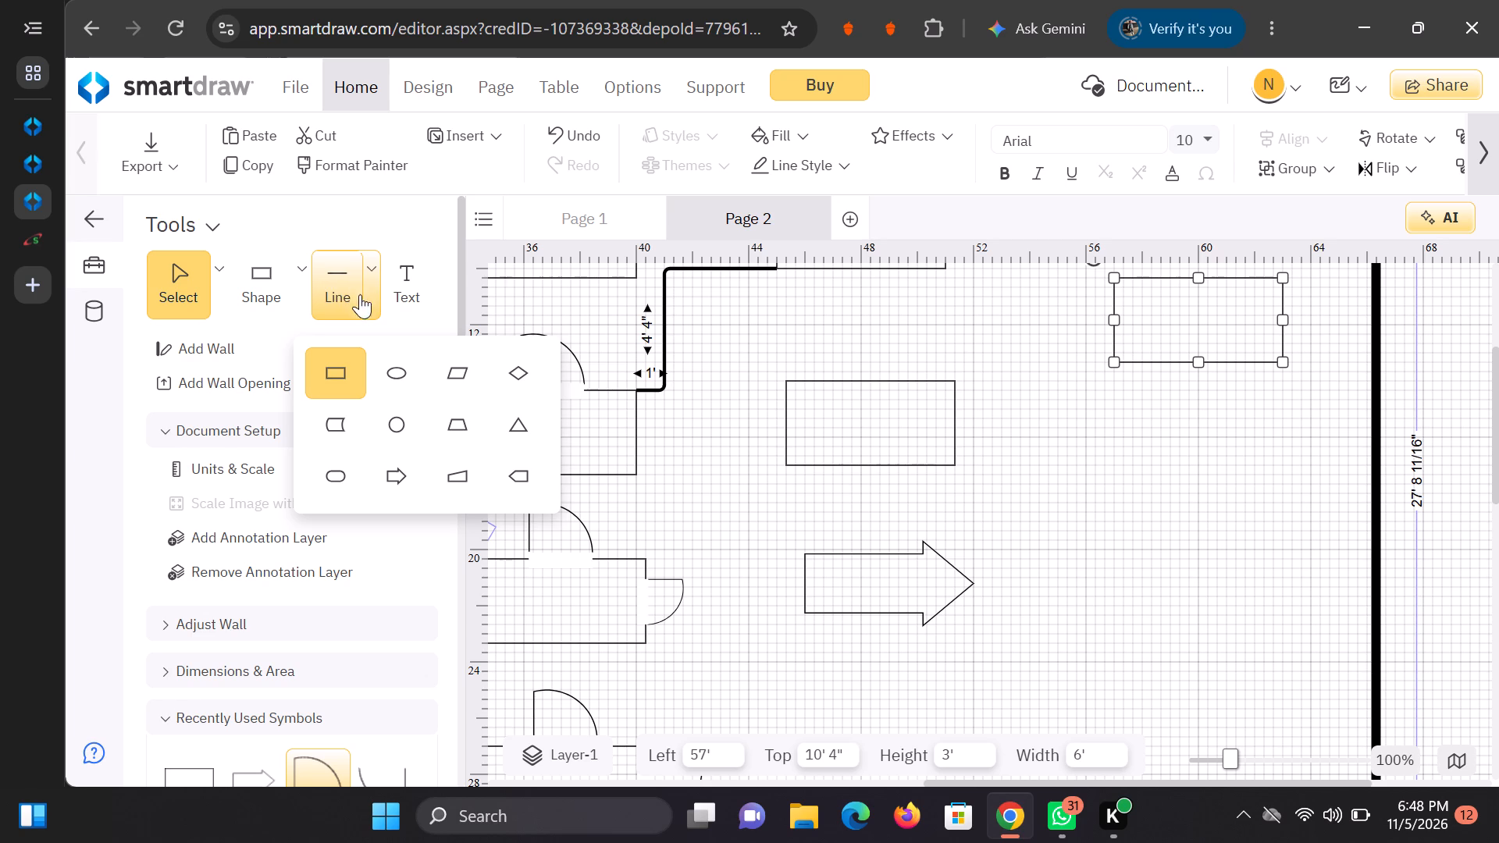
click(344, 372)
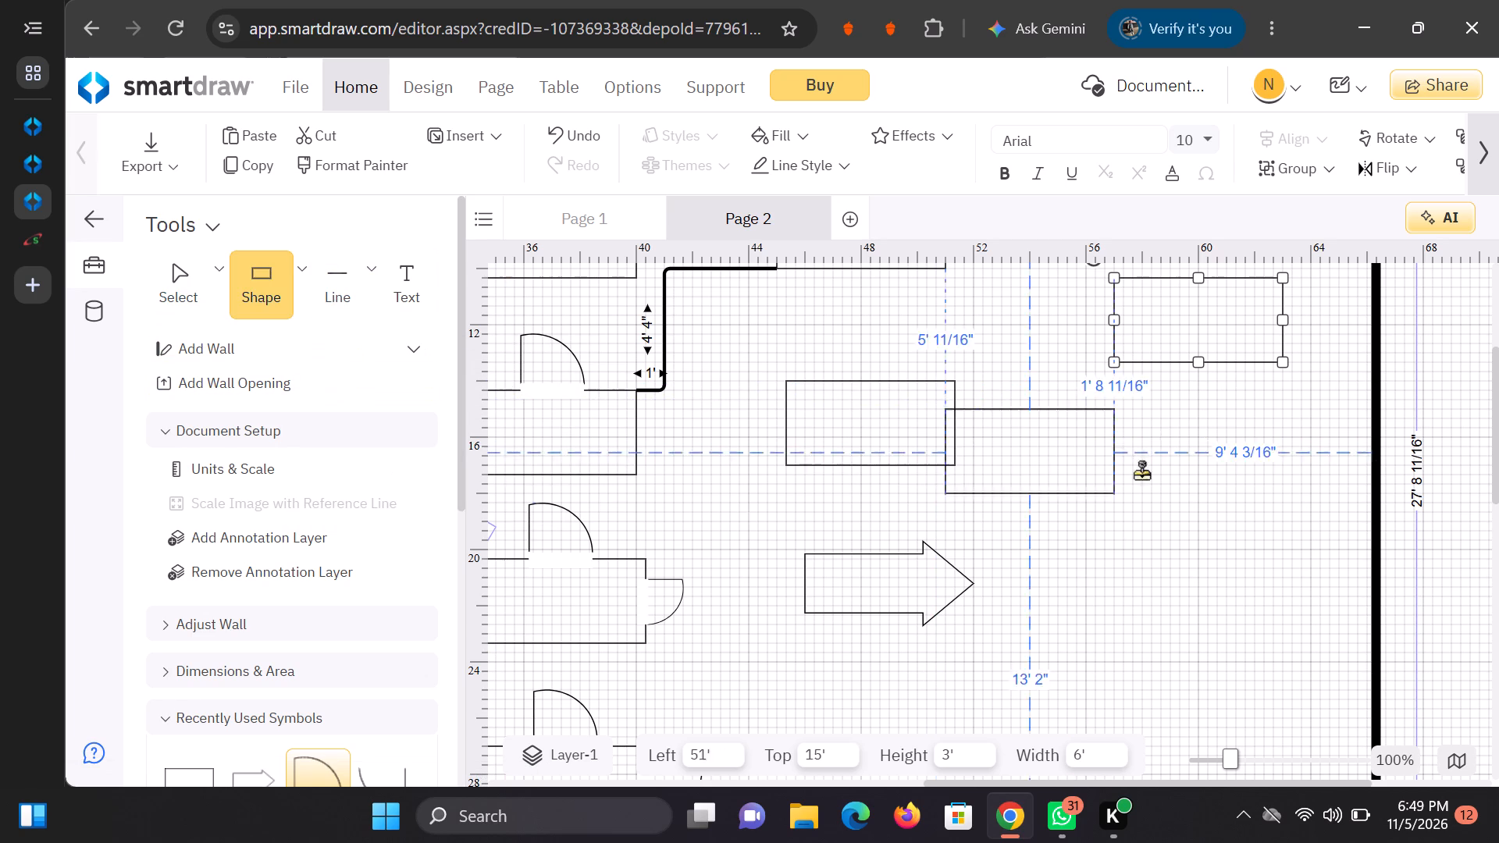
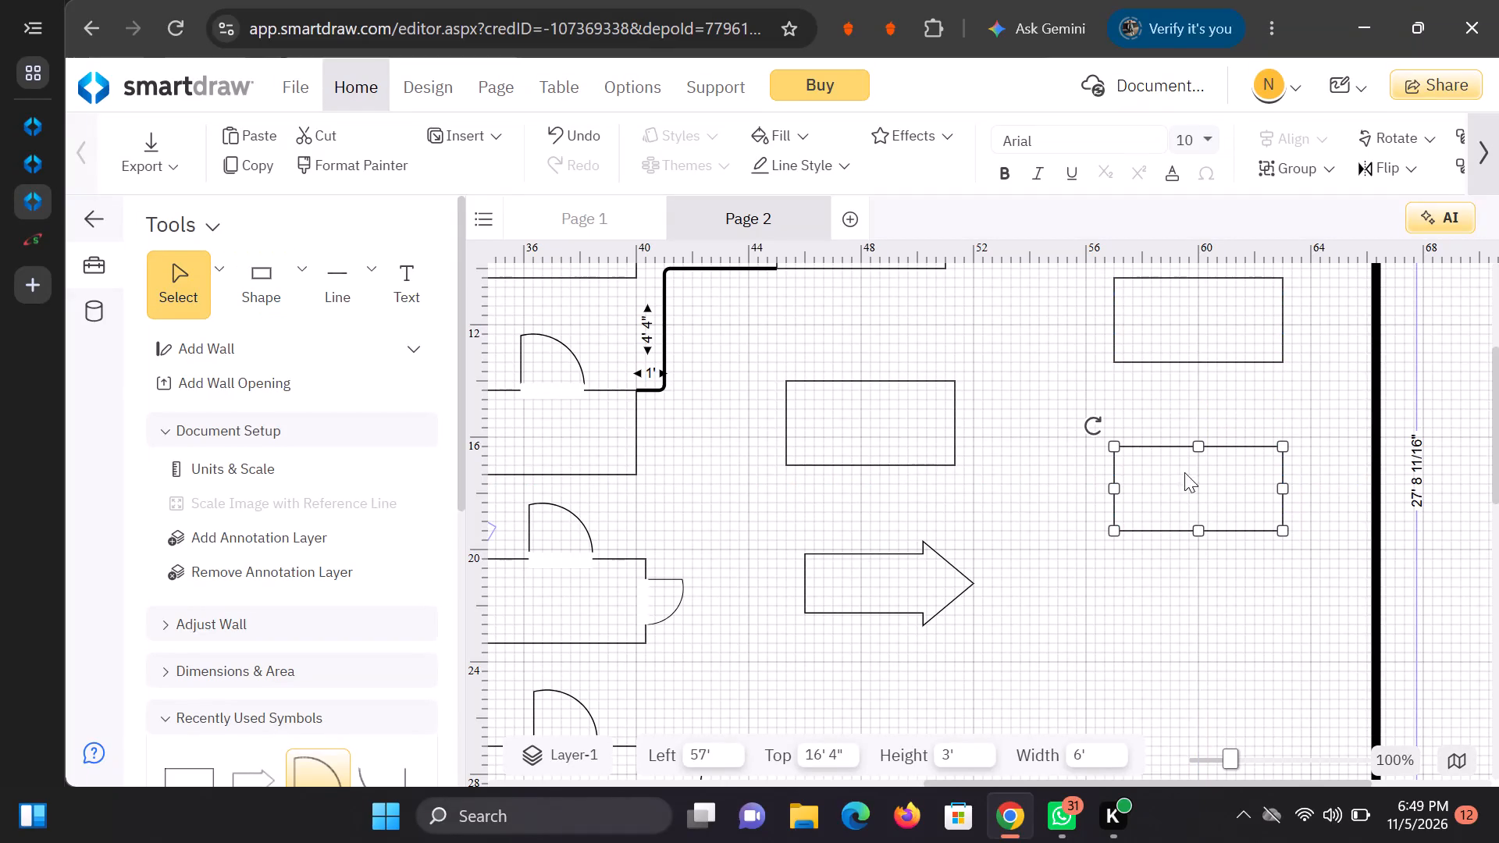
Stretch the lower rectangle between the fourth column and the thick vertical wall to 4' 8" high, with its top at 16'.
drag(1202, 527, 1204, 565)
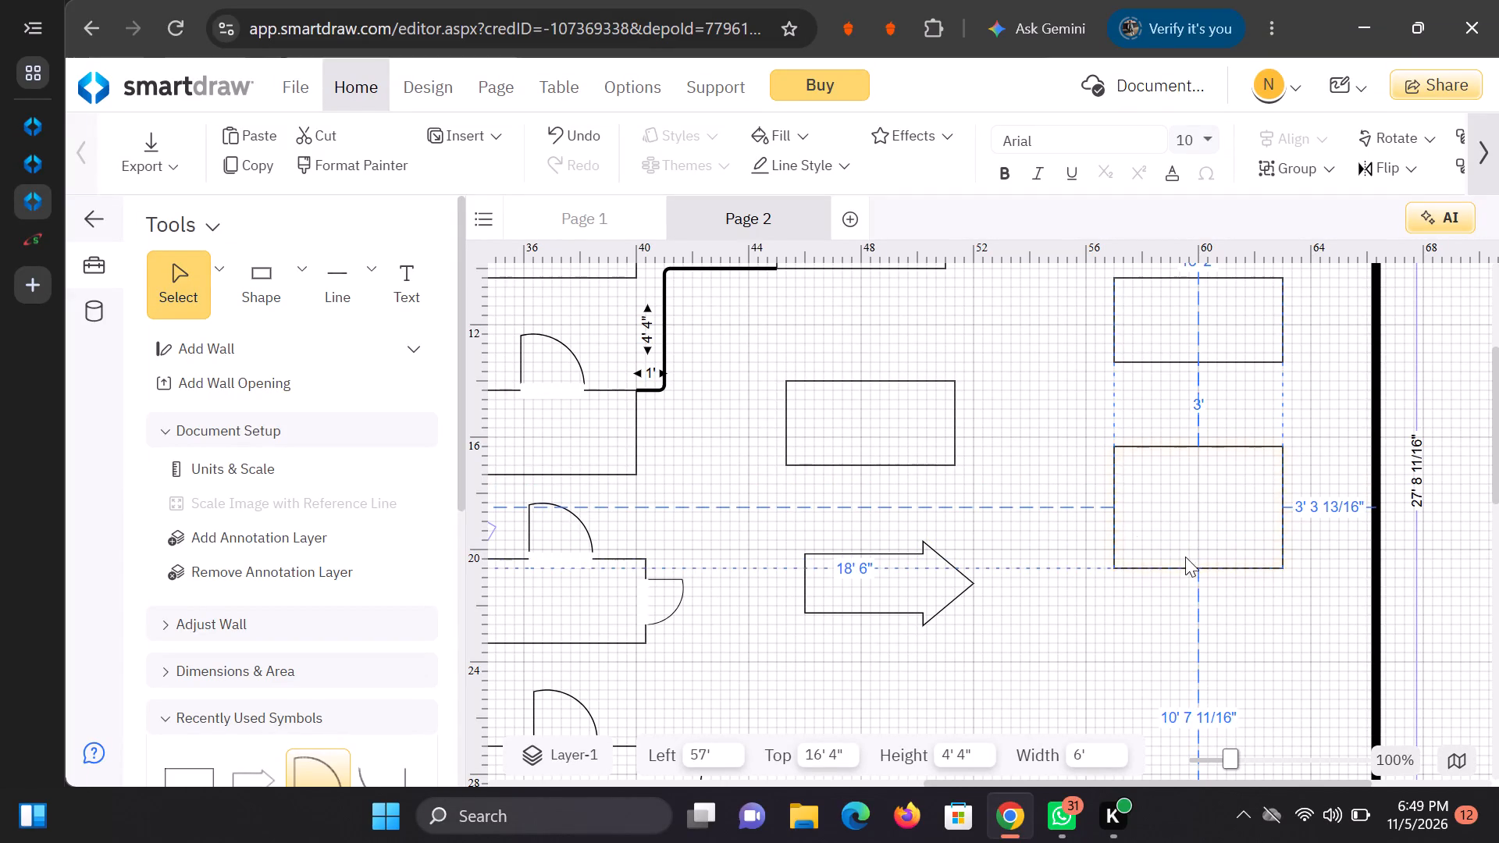
drag(1198, 446, 1197, 436)
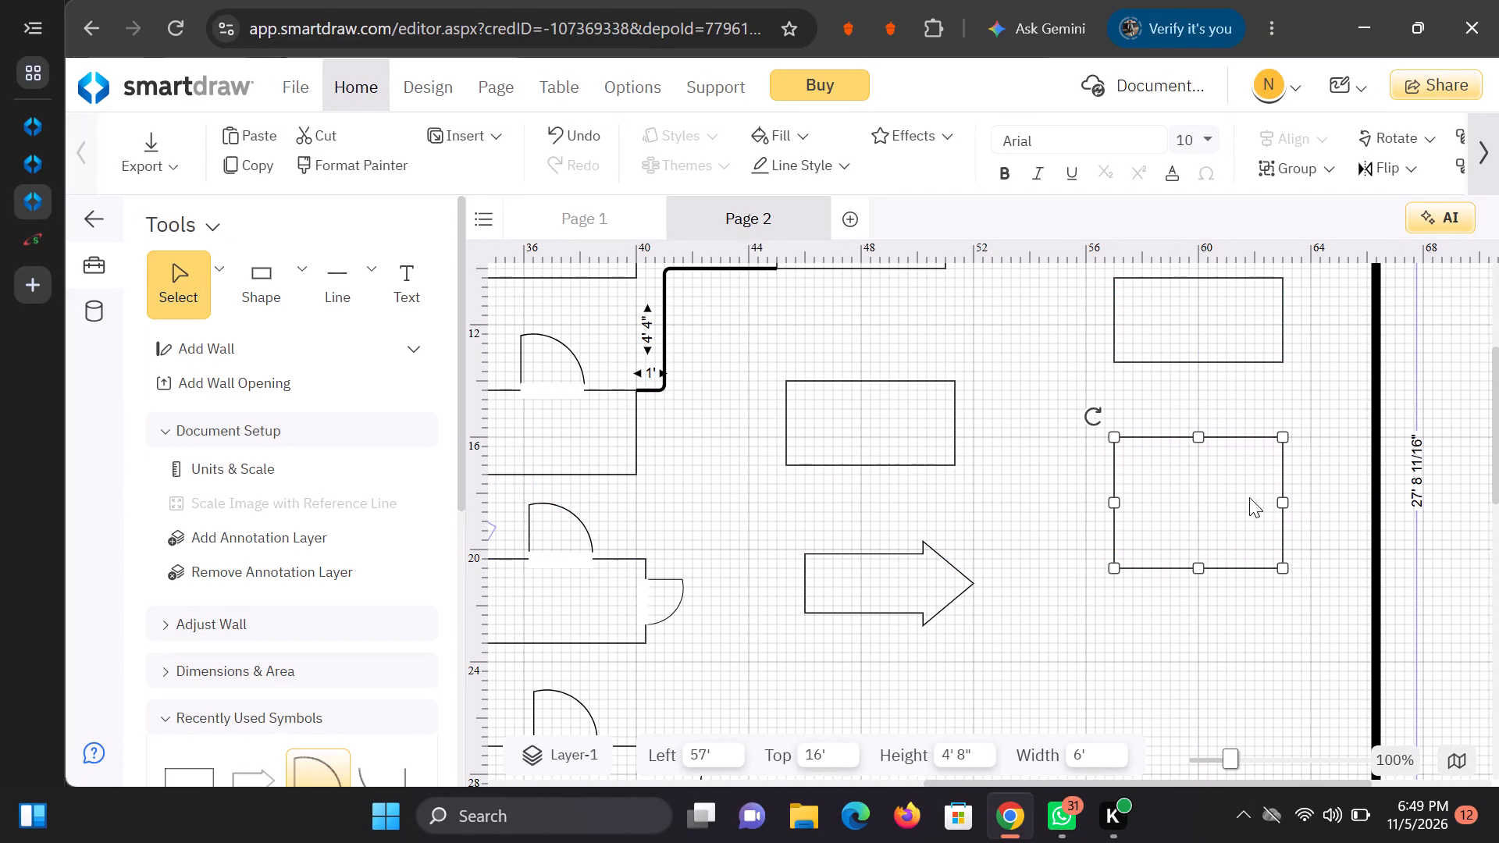
drag(1272, 499, 1297, 504)
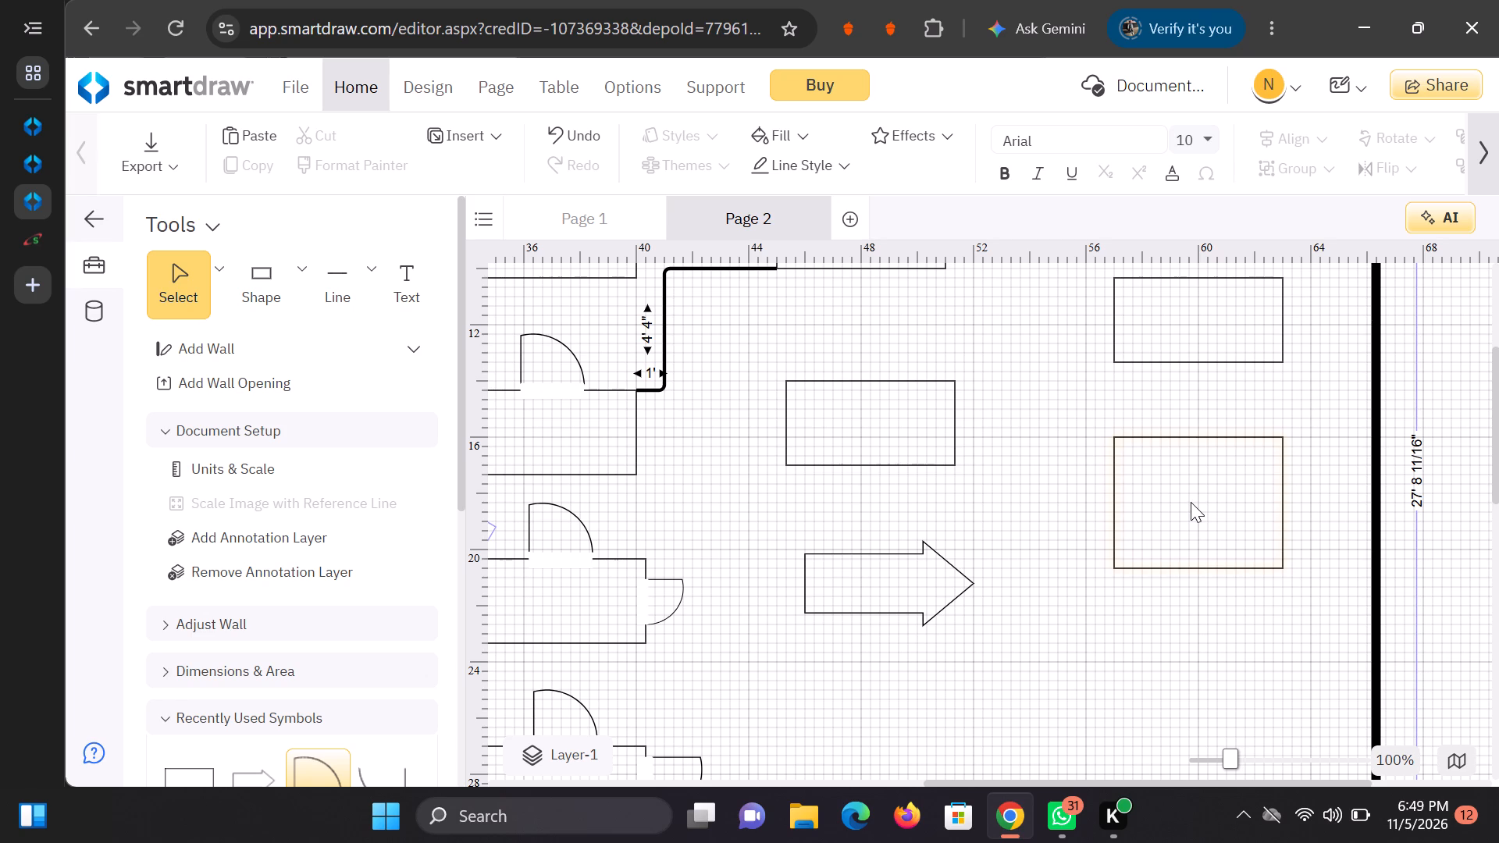
Move the upper rectangle between the fourth column and the thick vertical wall to 57' 4" left, 7' 8" top.
scroll(1183, 510, down, 1)
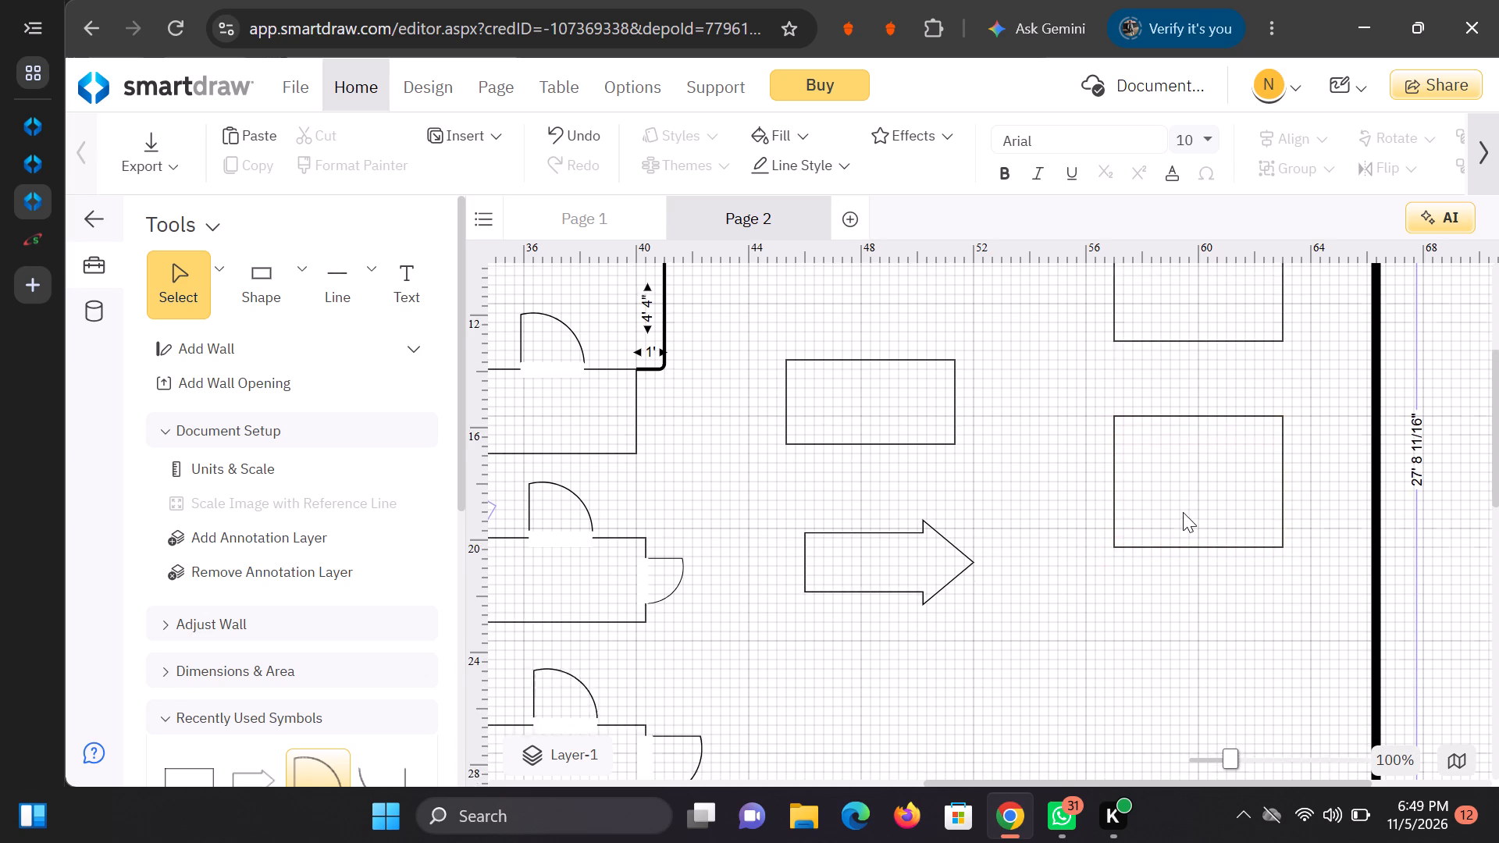
scroll(1170, 507, up, 2)
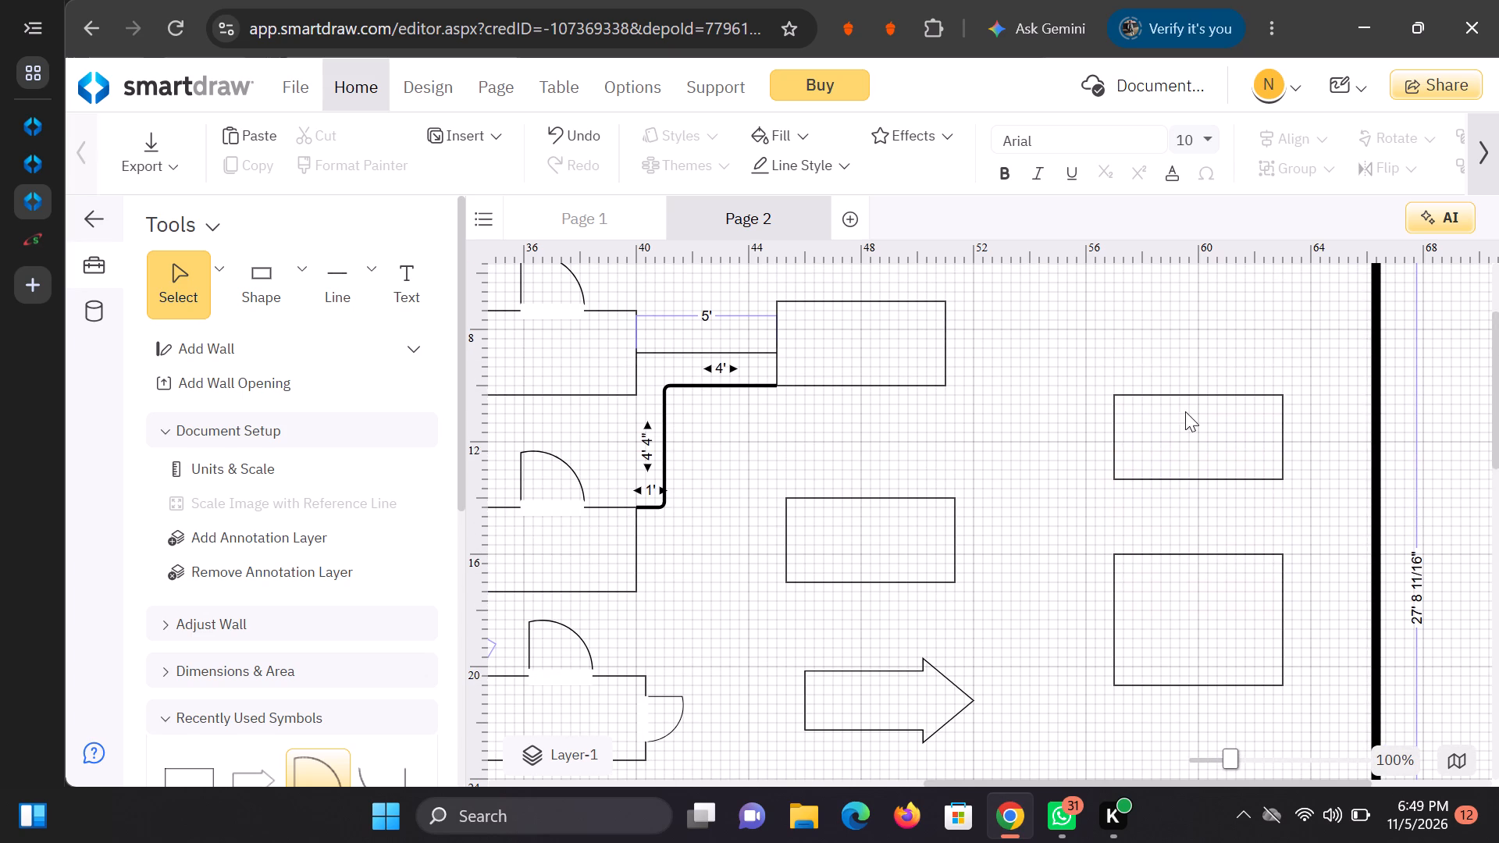
drag(1196, 397, 1200, 362)
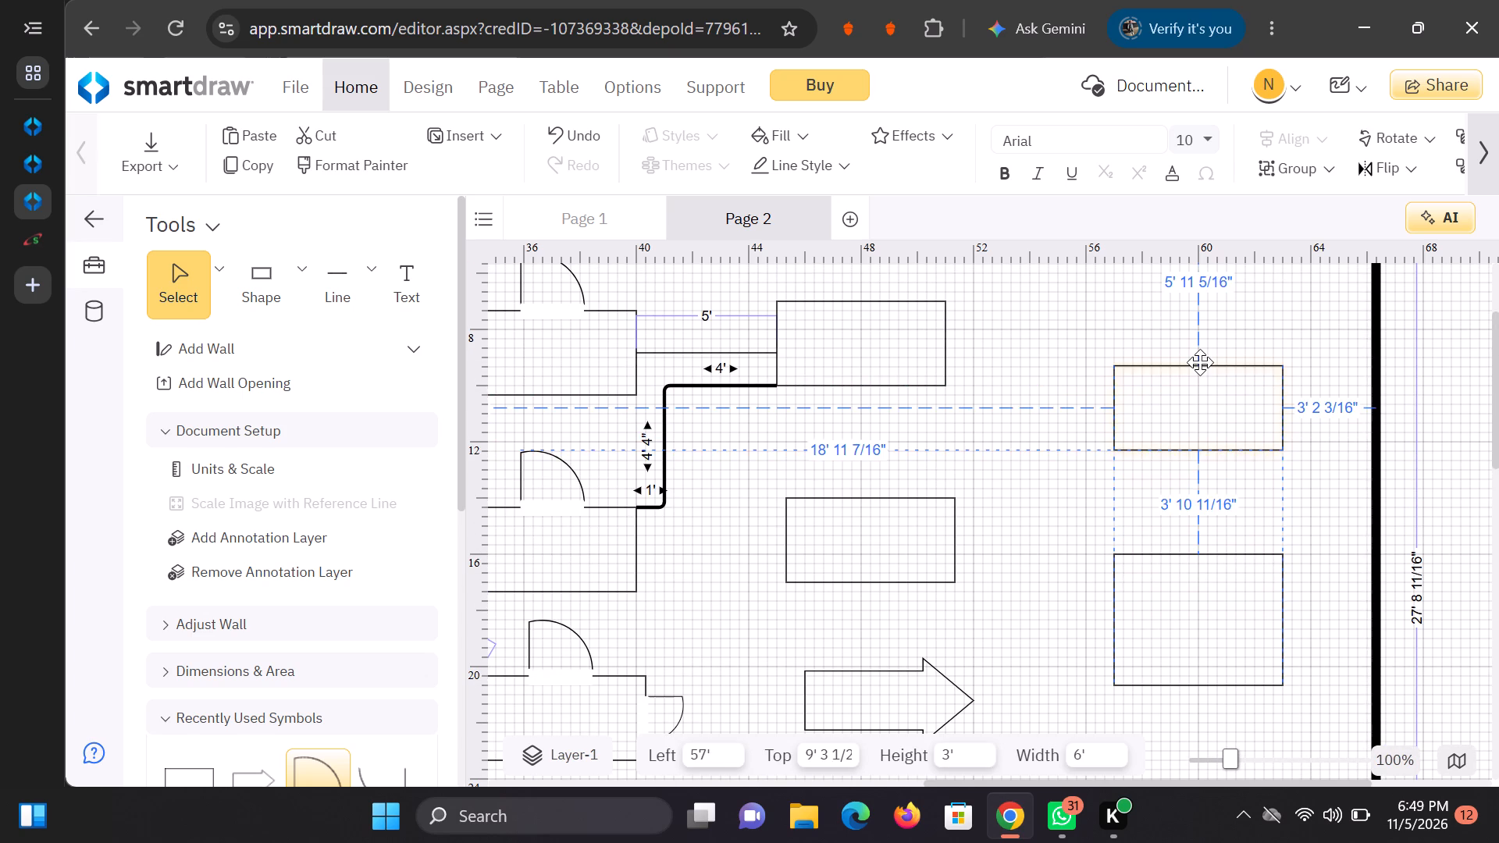
drag(1200, 362, 1203, 326)
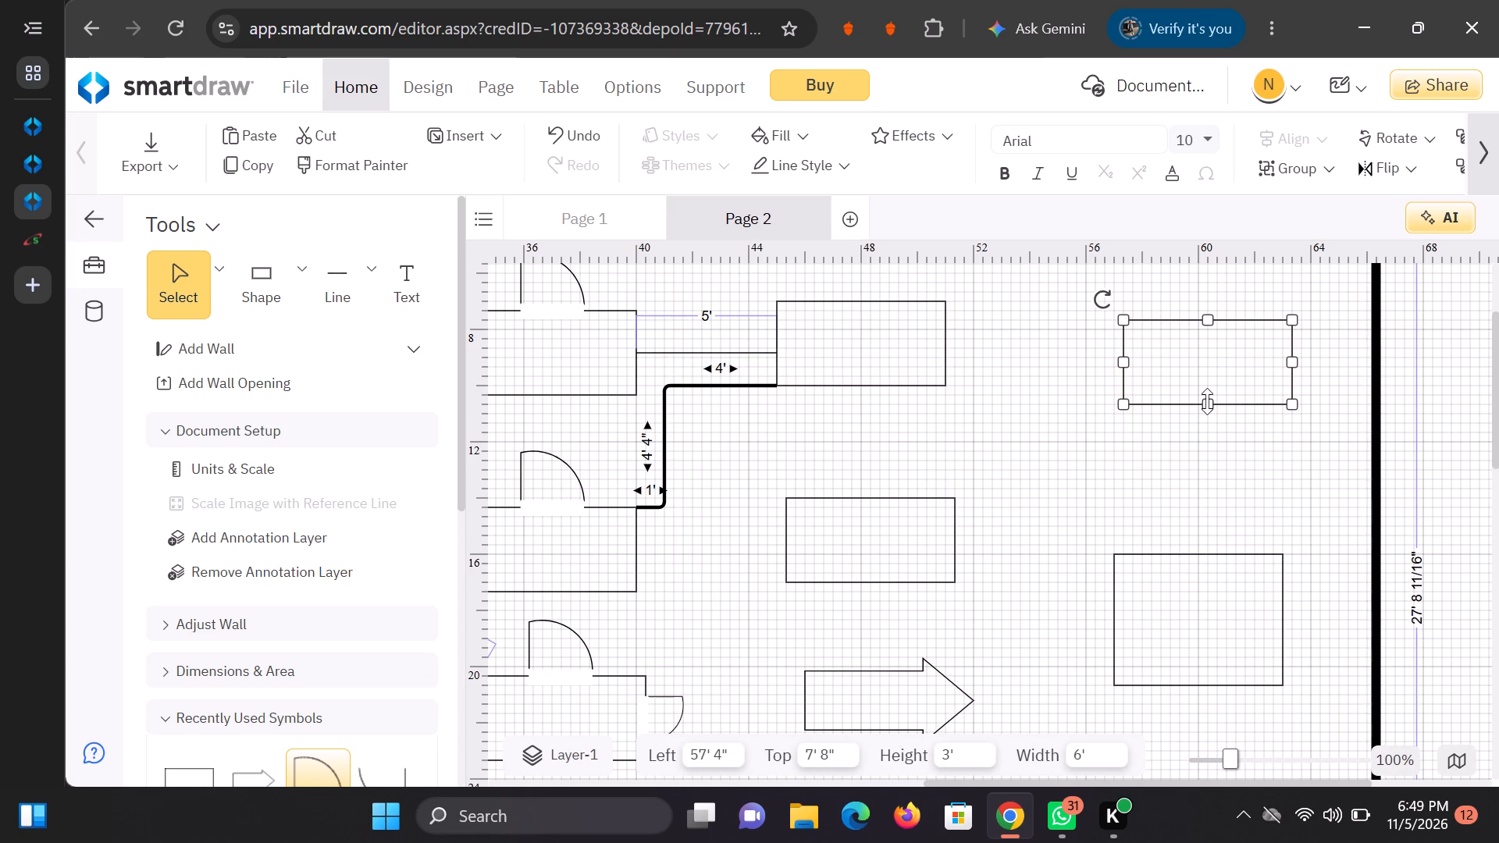
Stretch that upper rectangle to 4' high and 8' 4" wide, with its left edge at 56'.
drag(1207, 401, 1212, 428)
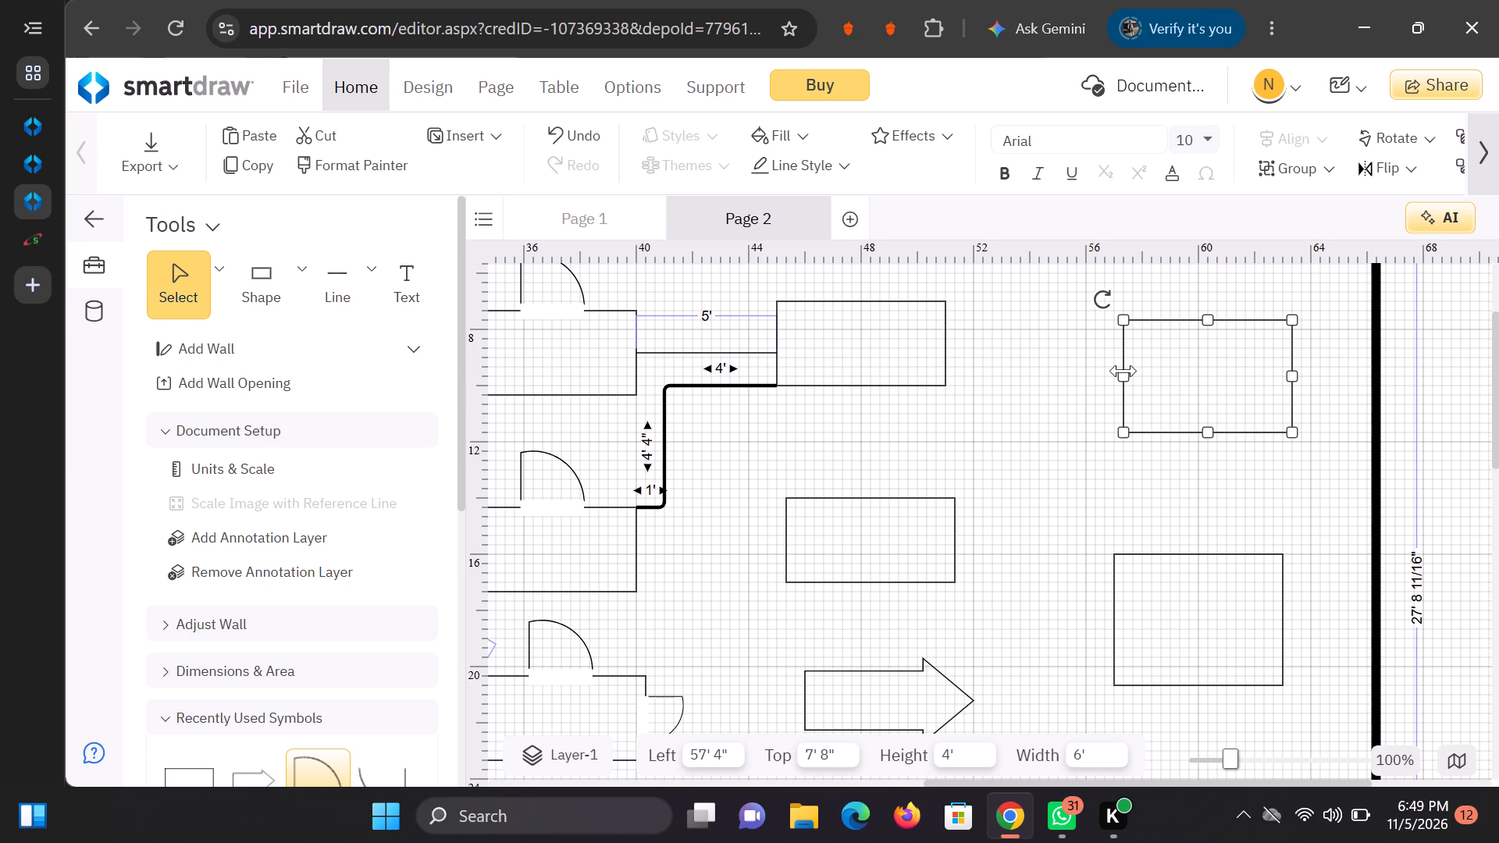
drag(1123, 371, 1089, 372)
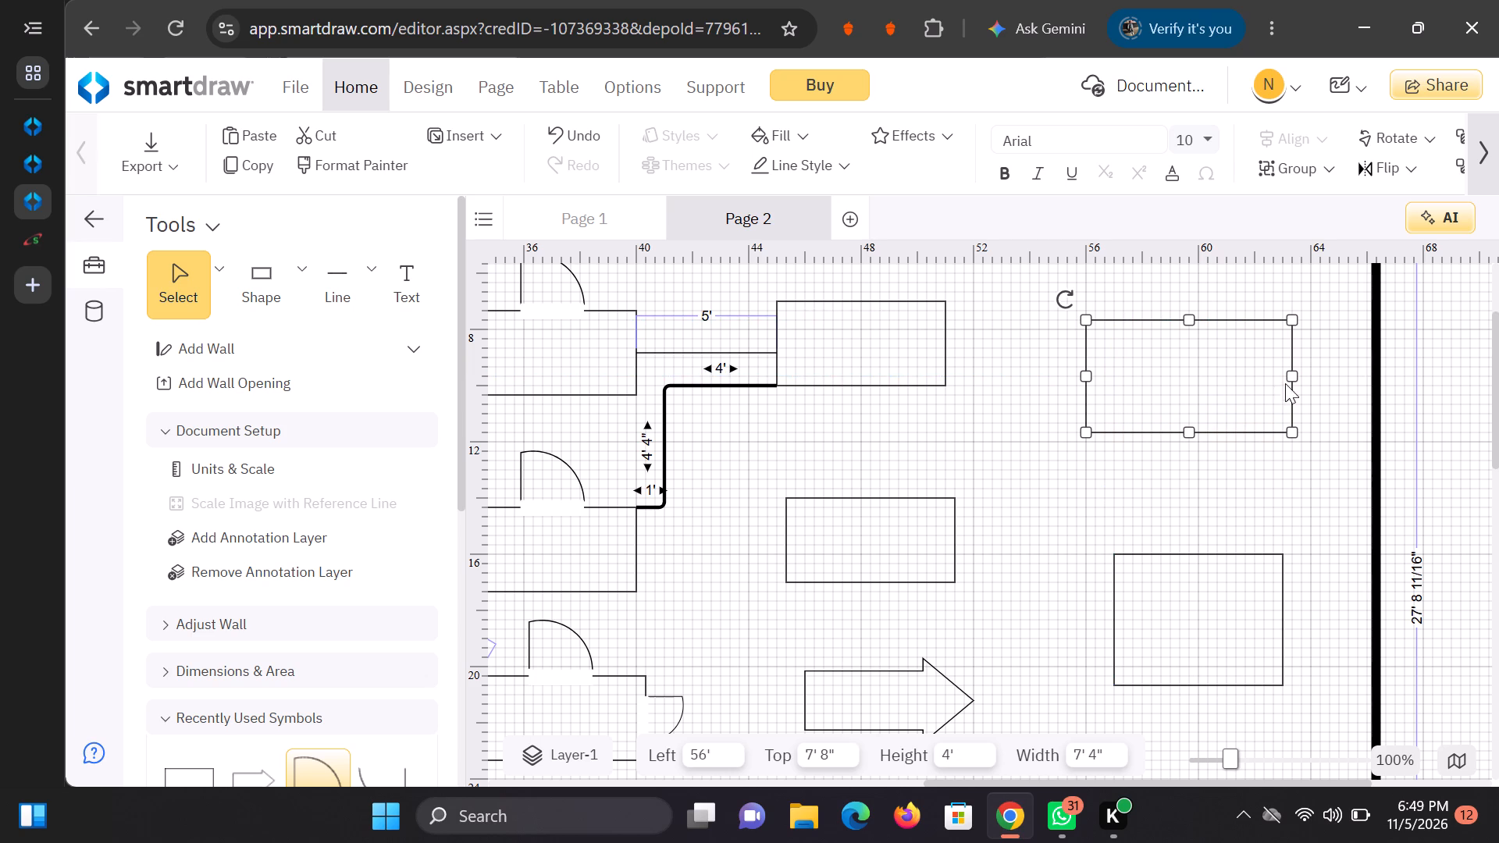
drag(1286, 372, 1319, 375)
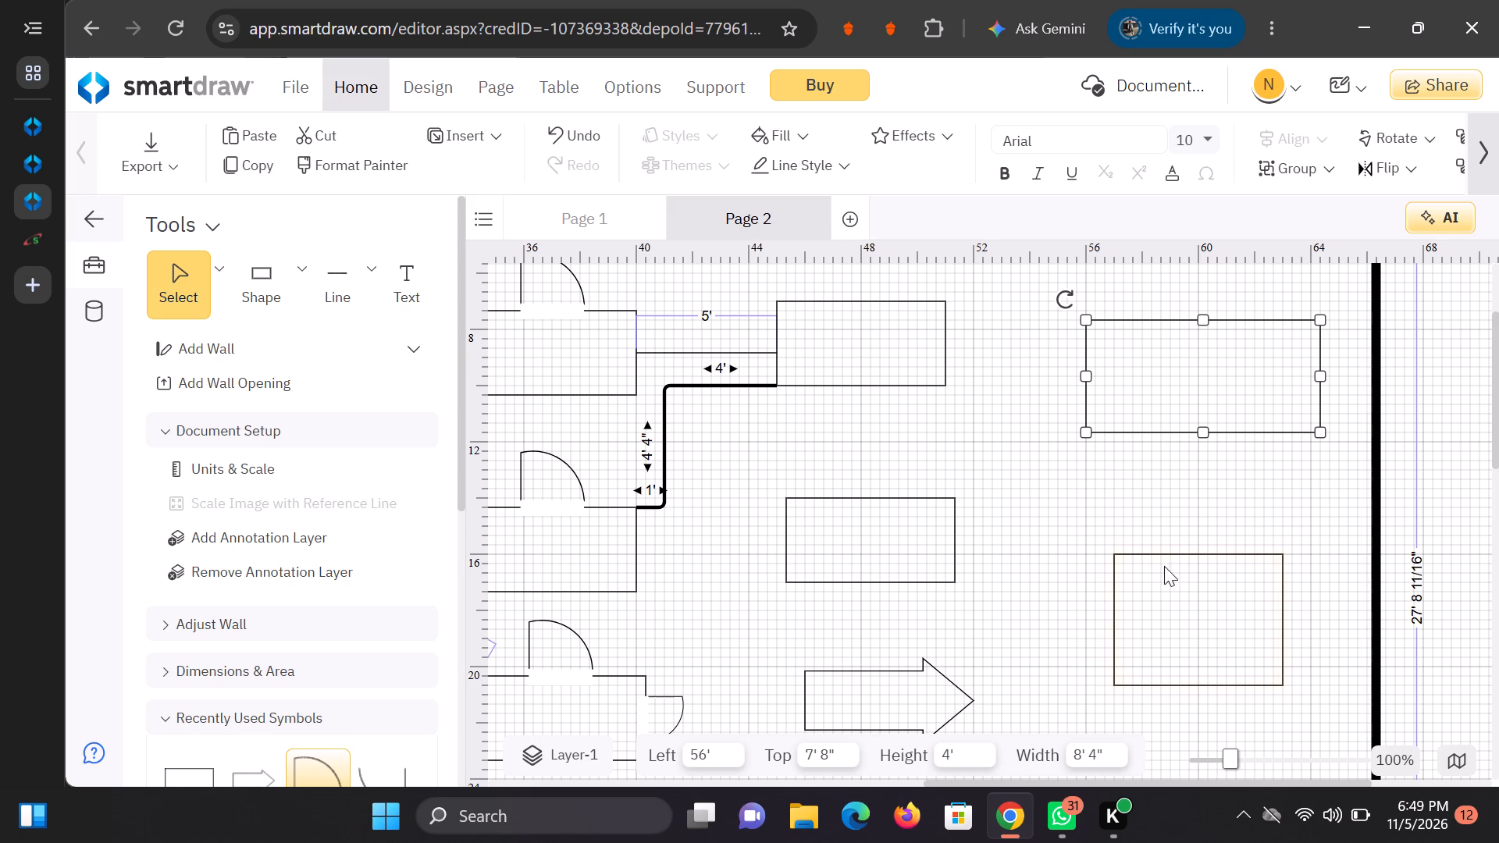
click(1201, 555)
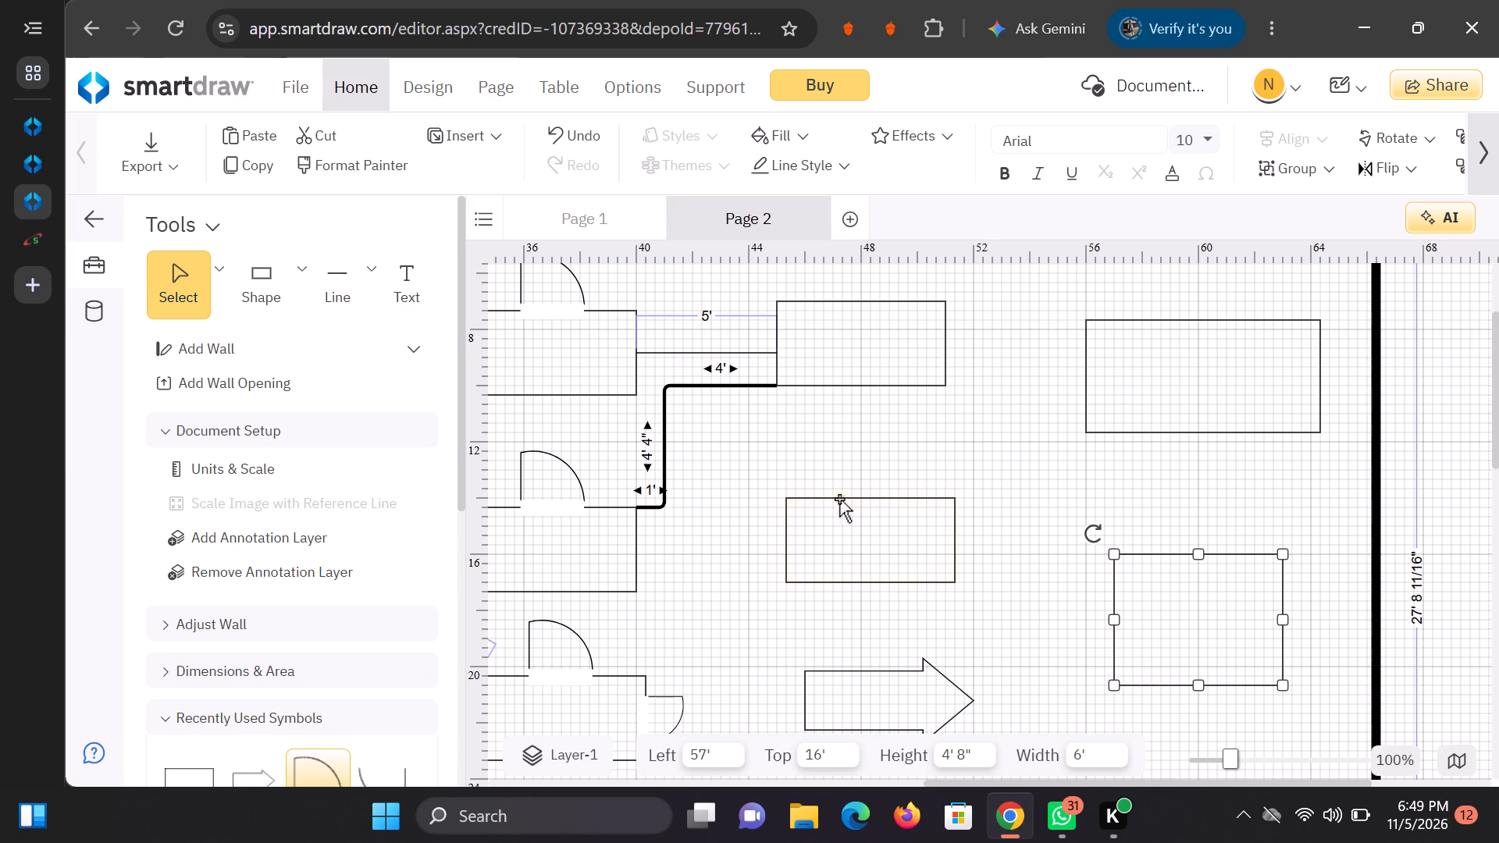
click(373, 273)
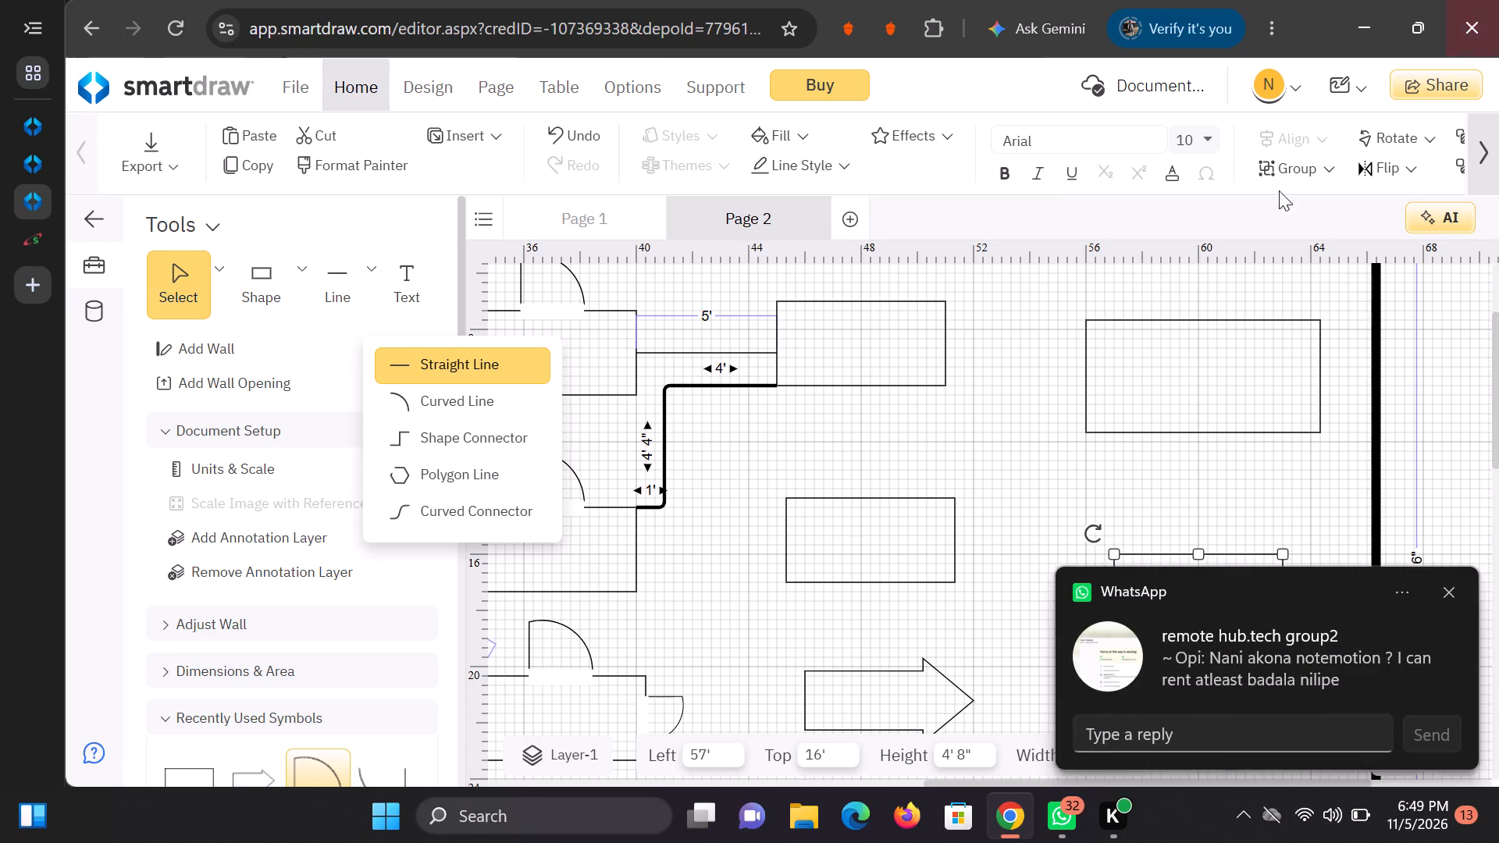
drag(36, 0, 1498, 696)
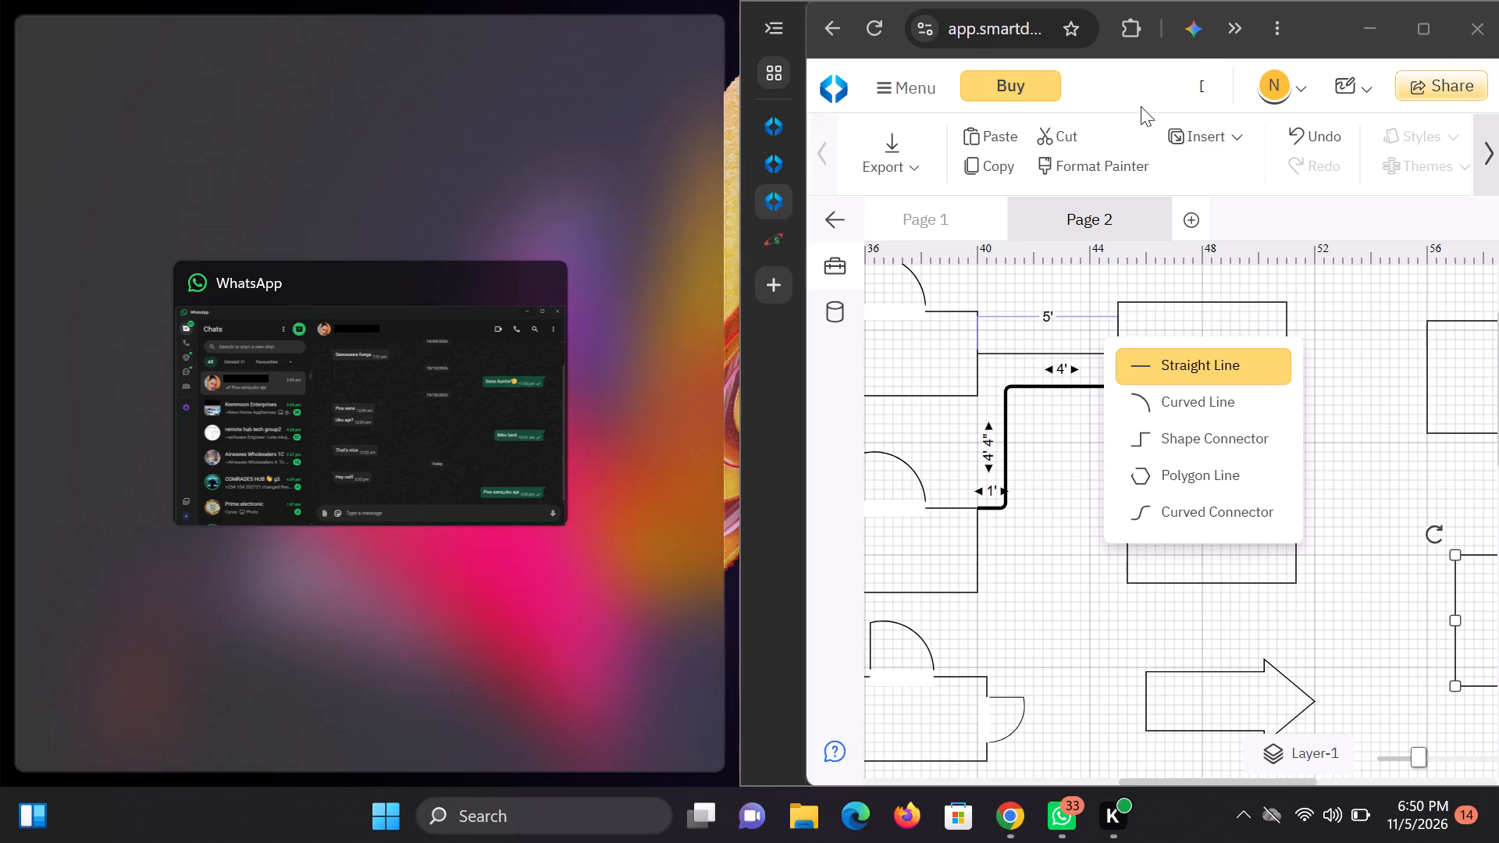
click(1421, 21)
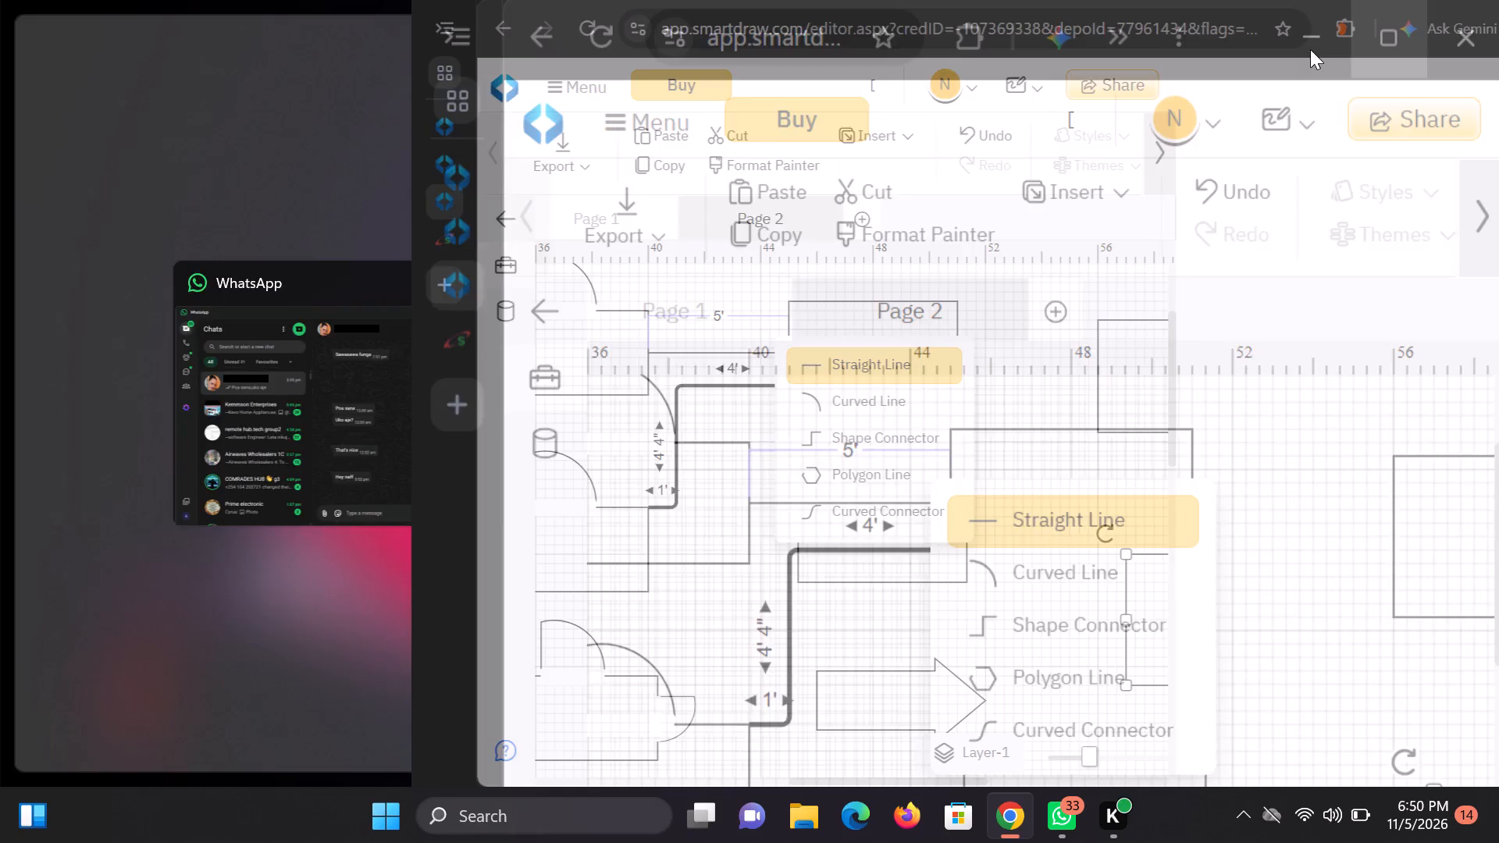
Add a 6' by 3' rectangle below the 4' 8" high rectangle beside the thick vertical wall, at 57' 2" left, 25' 4" top.
scroll(860, 487, down, 2)
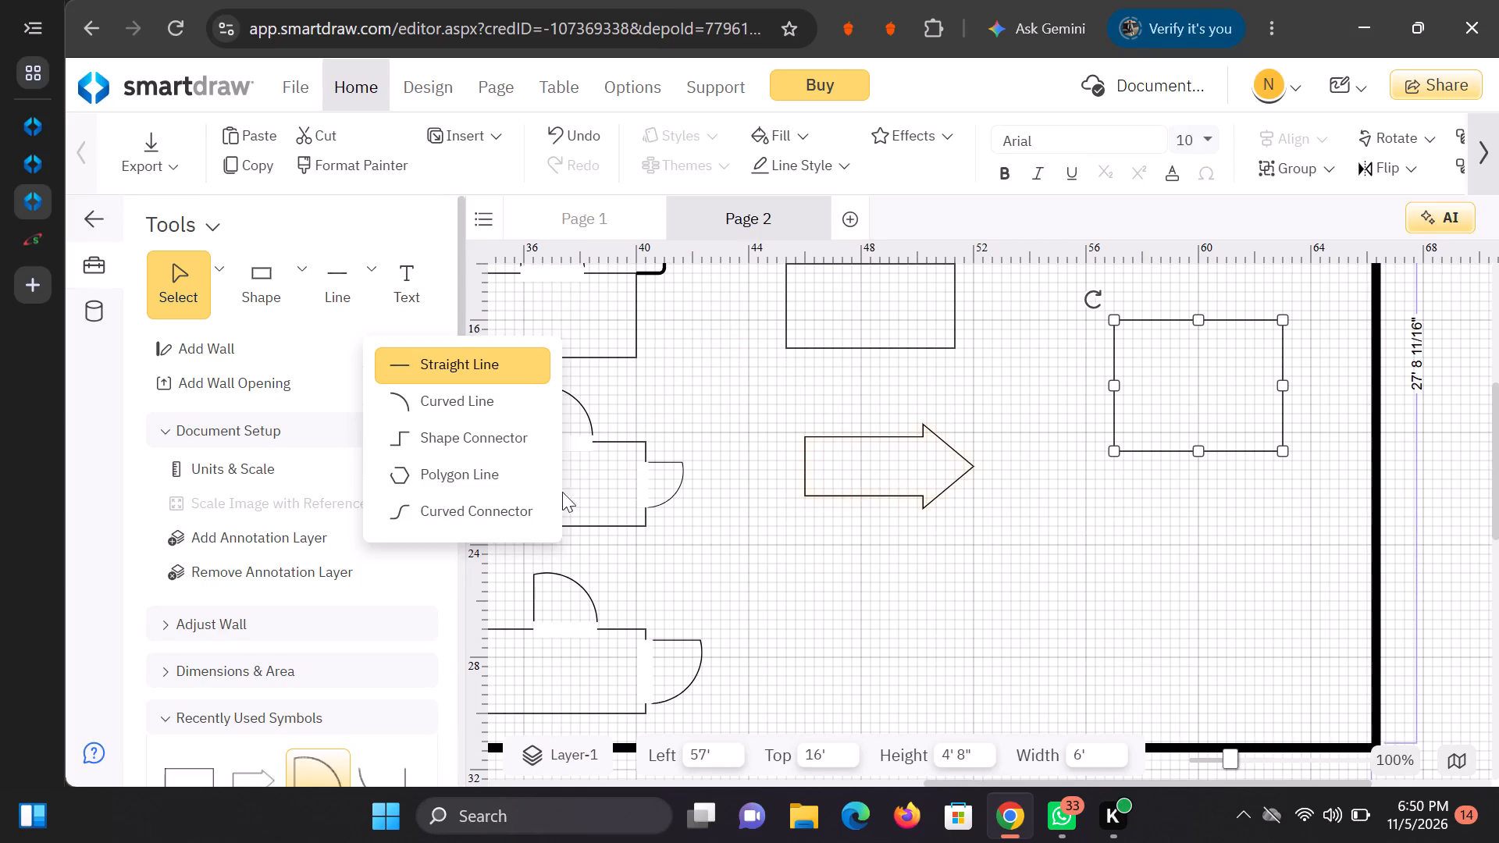
click(301, 281)
click(348, 365)
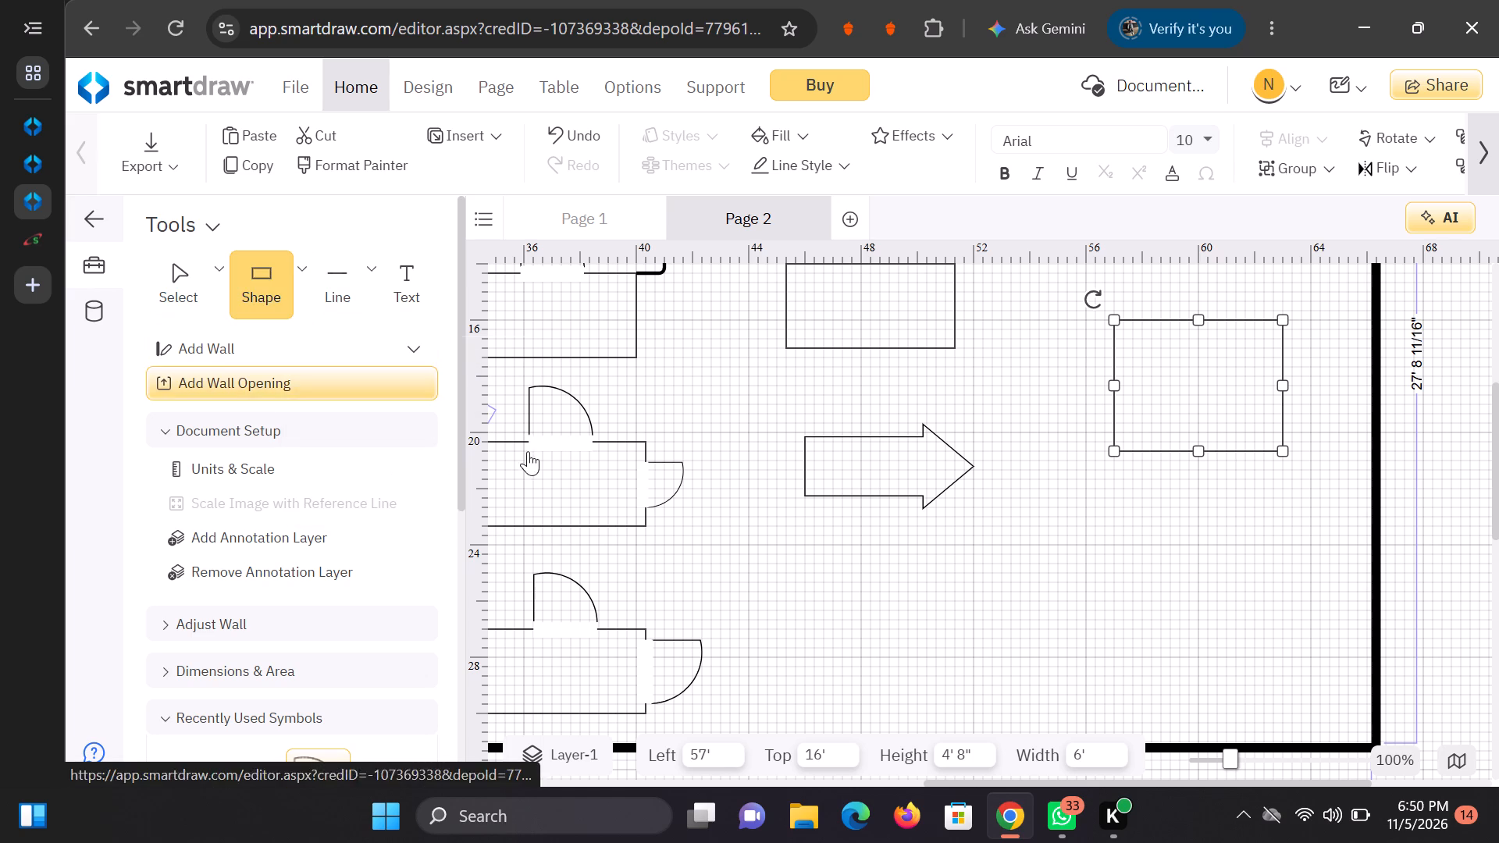
click(1206, 620)
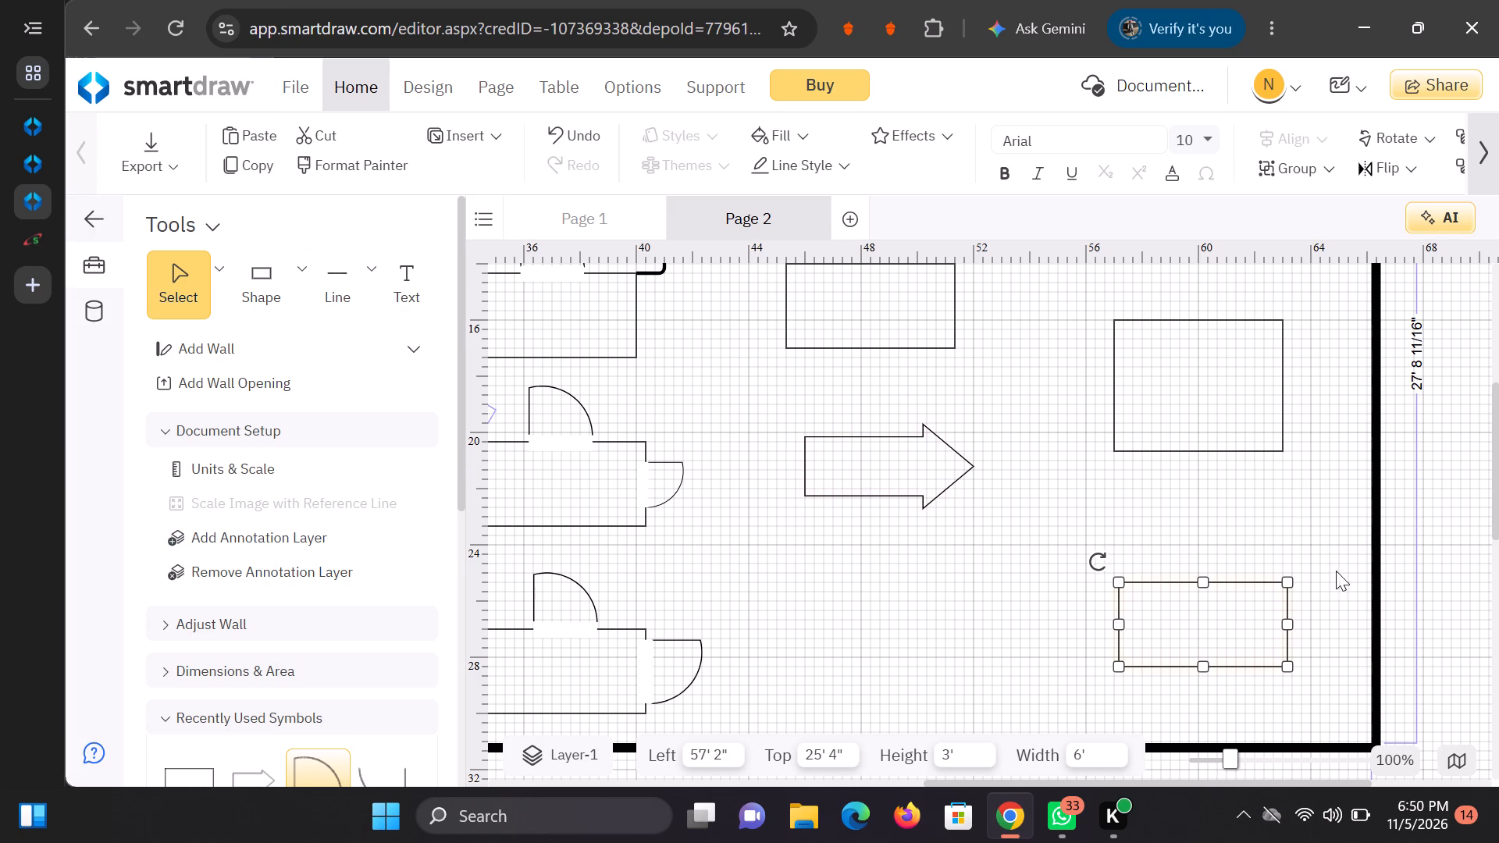
Draw a vertical straight line 4' 4" long down from the lower-left corner of the uppermost rectangle beside the thick vertical wall.
scroll(1332, 560, up, 1)
scroll(1078, 418, up, 2)
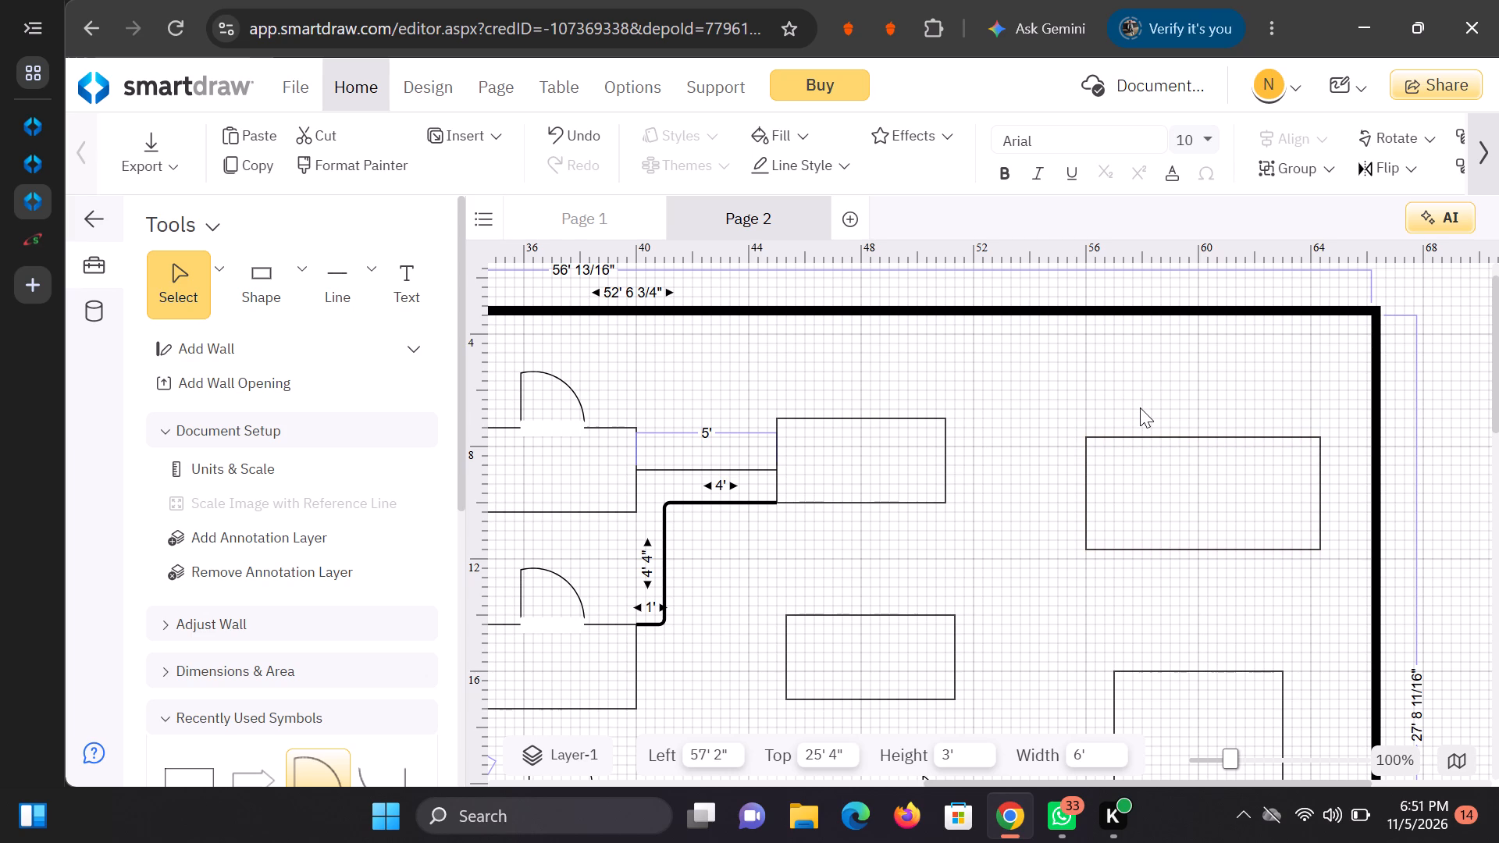
scroll(1137, 412, down, 2)
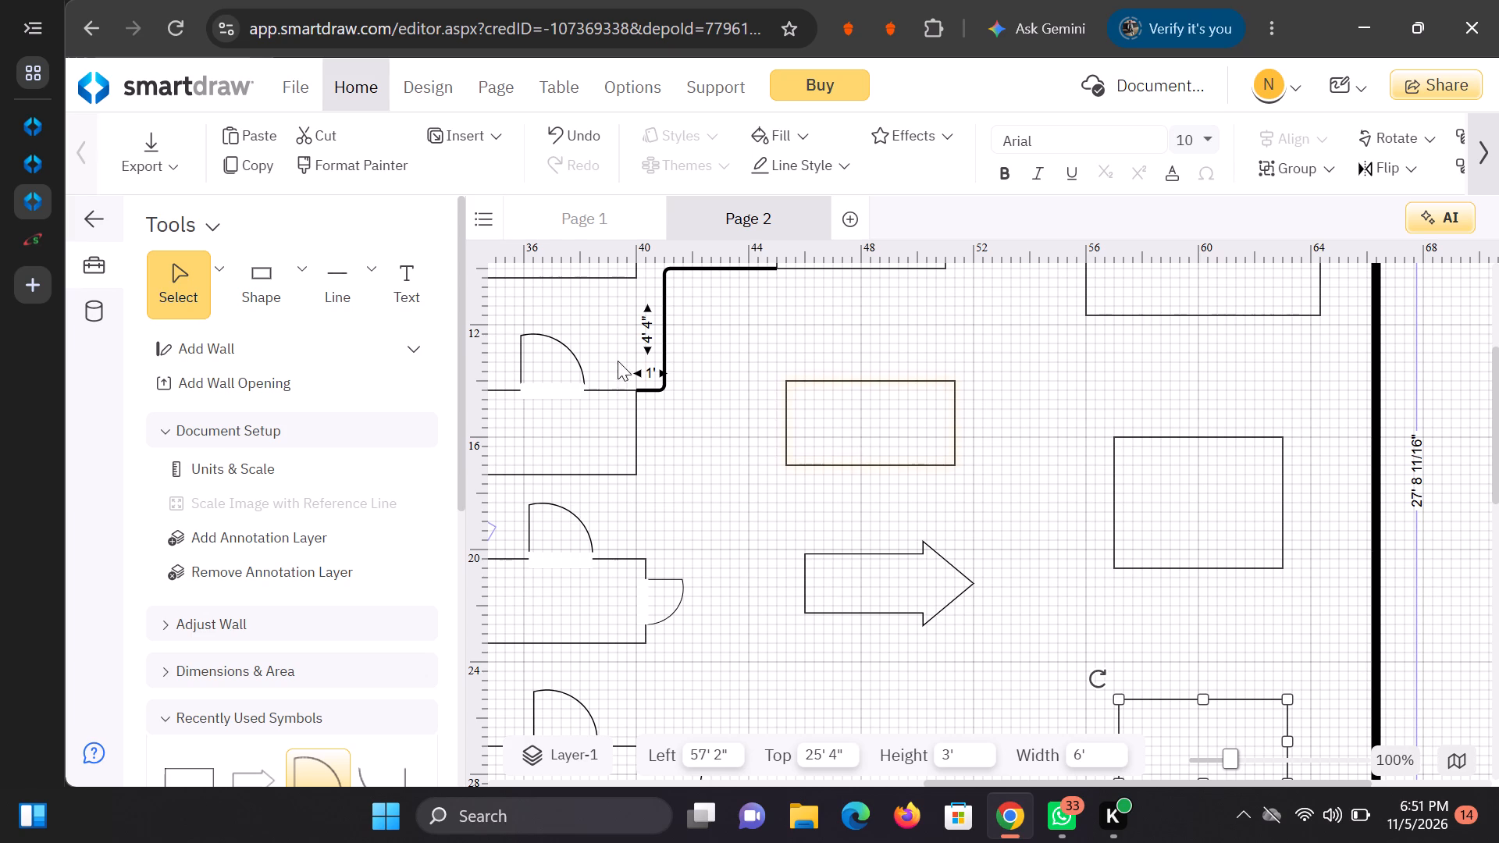
click(379, 295)
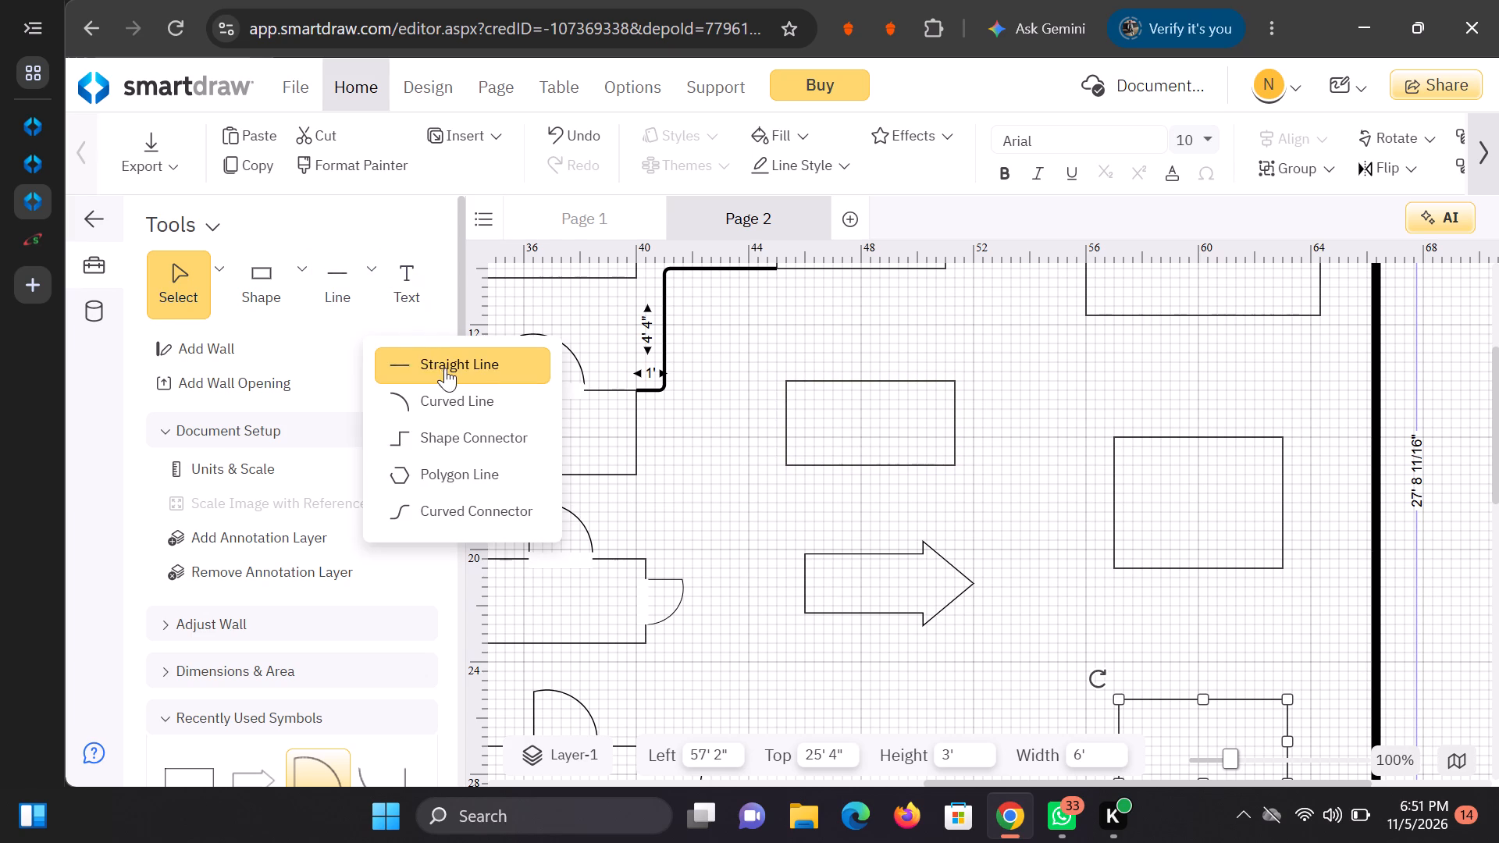
click(443, 368)
scroll(1008, 471, up, 1)
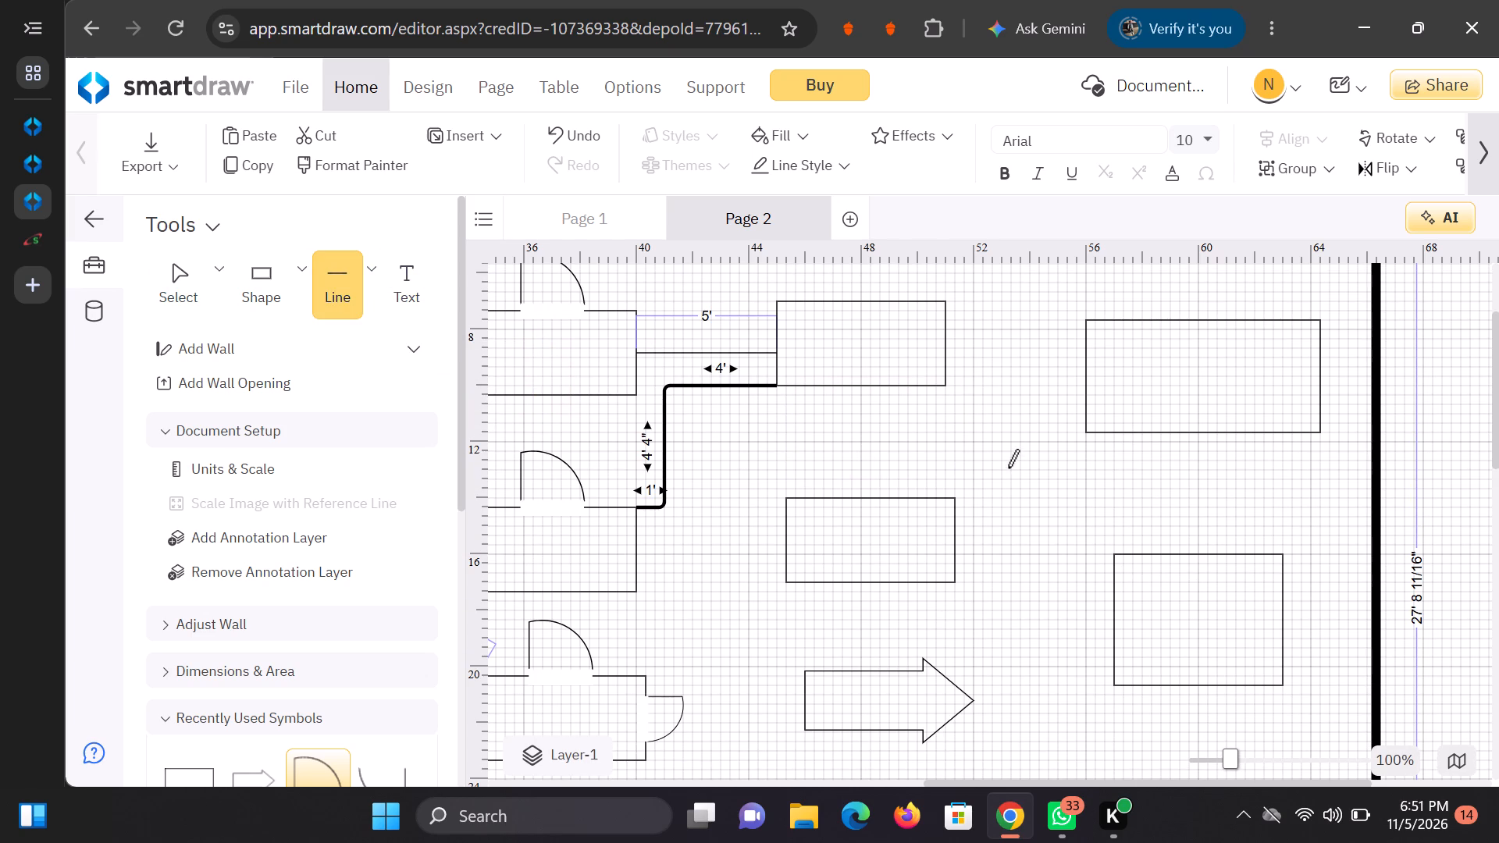
drag(1086, 430, 1084, 552)
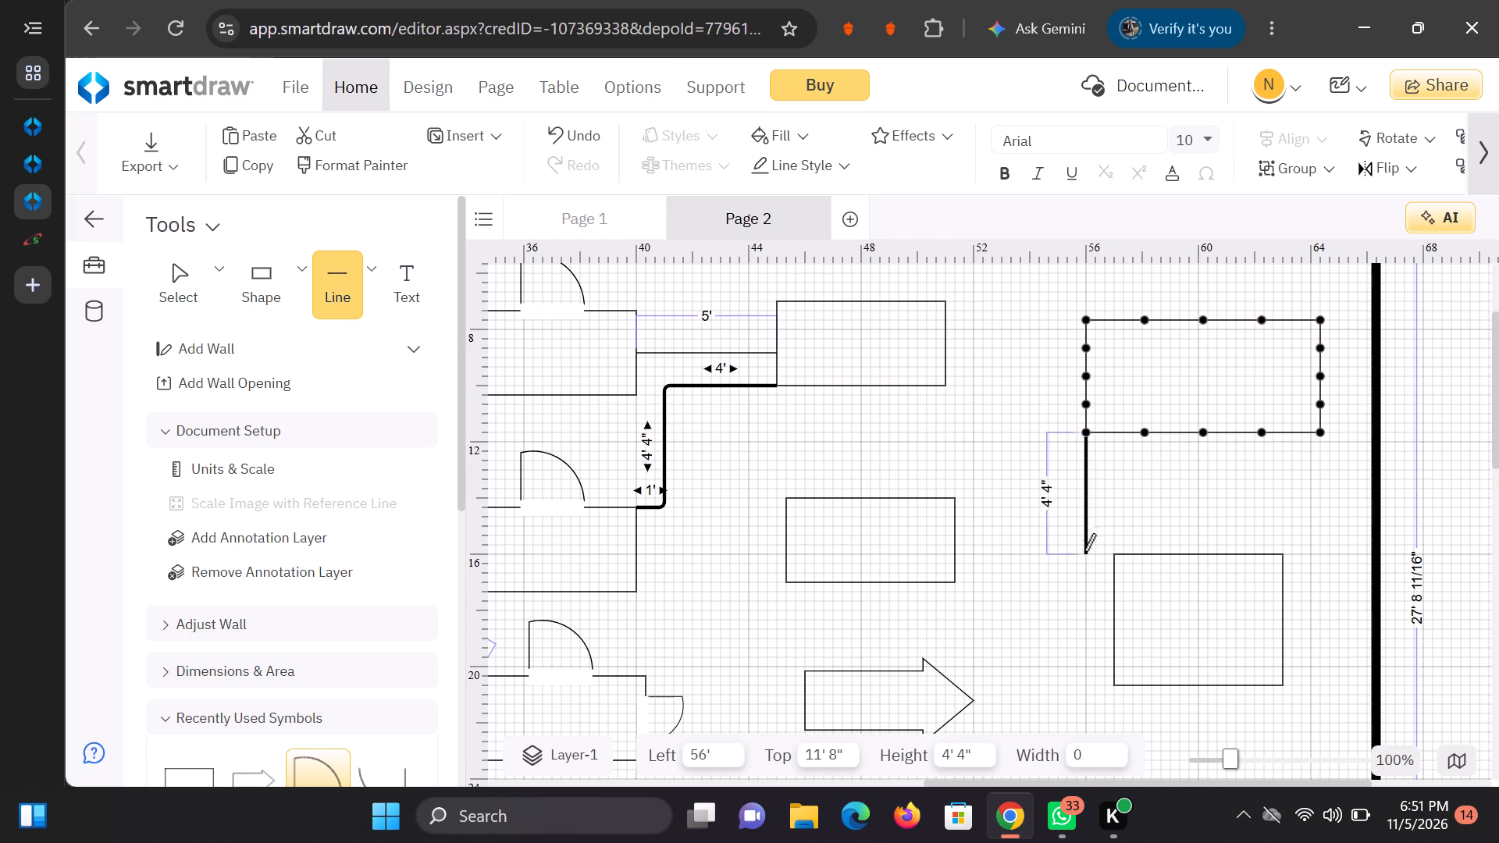
drag(1084, 552, 1101, 550)
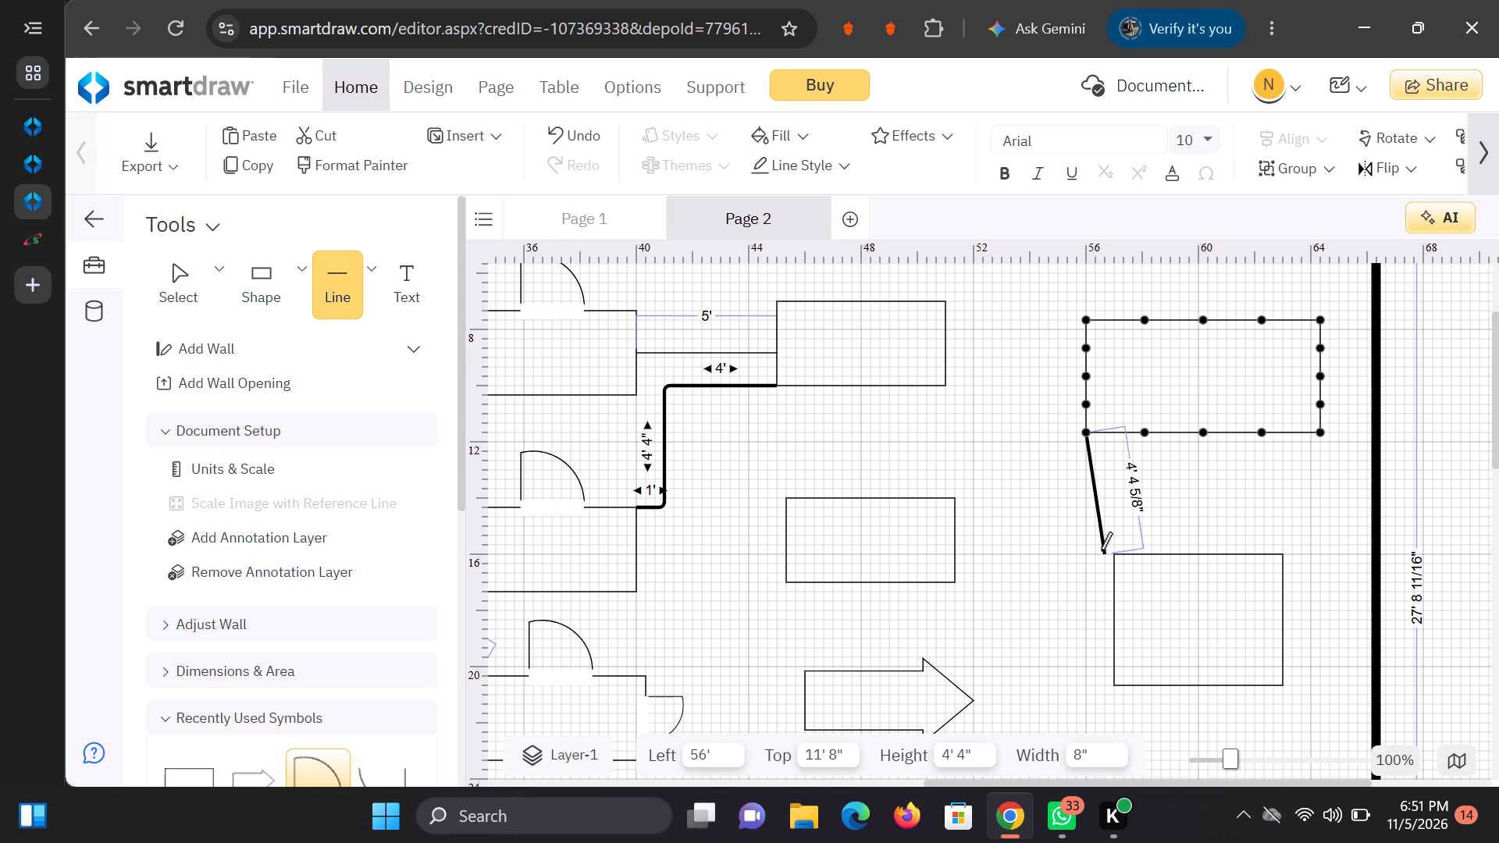
drag(1101, 550, 1089, 550)
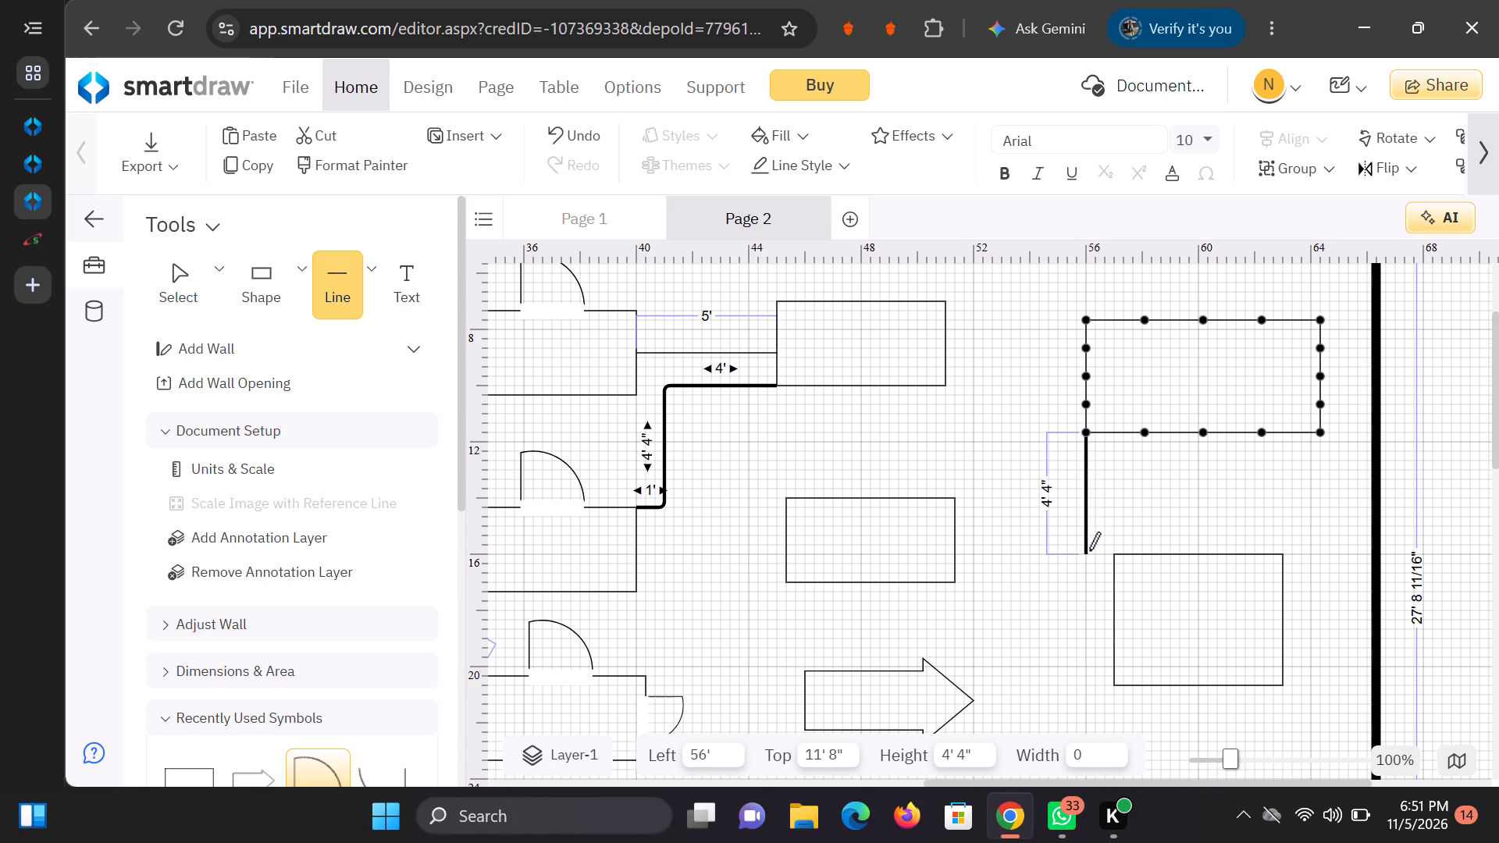
drag(1089, 550, 1087, 550)
Widen the 4' 8" high rectangle below the line to 7' 8", with its upper-left corner at 55' 4" left, 16' top.
click(1123, 555)
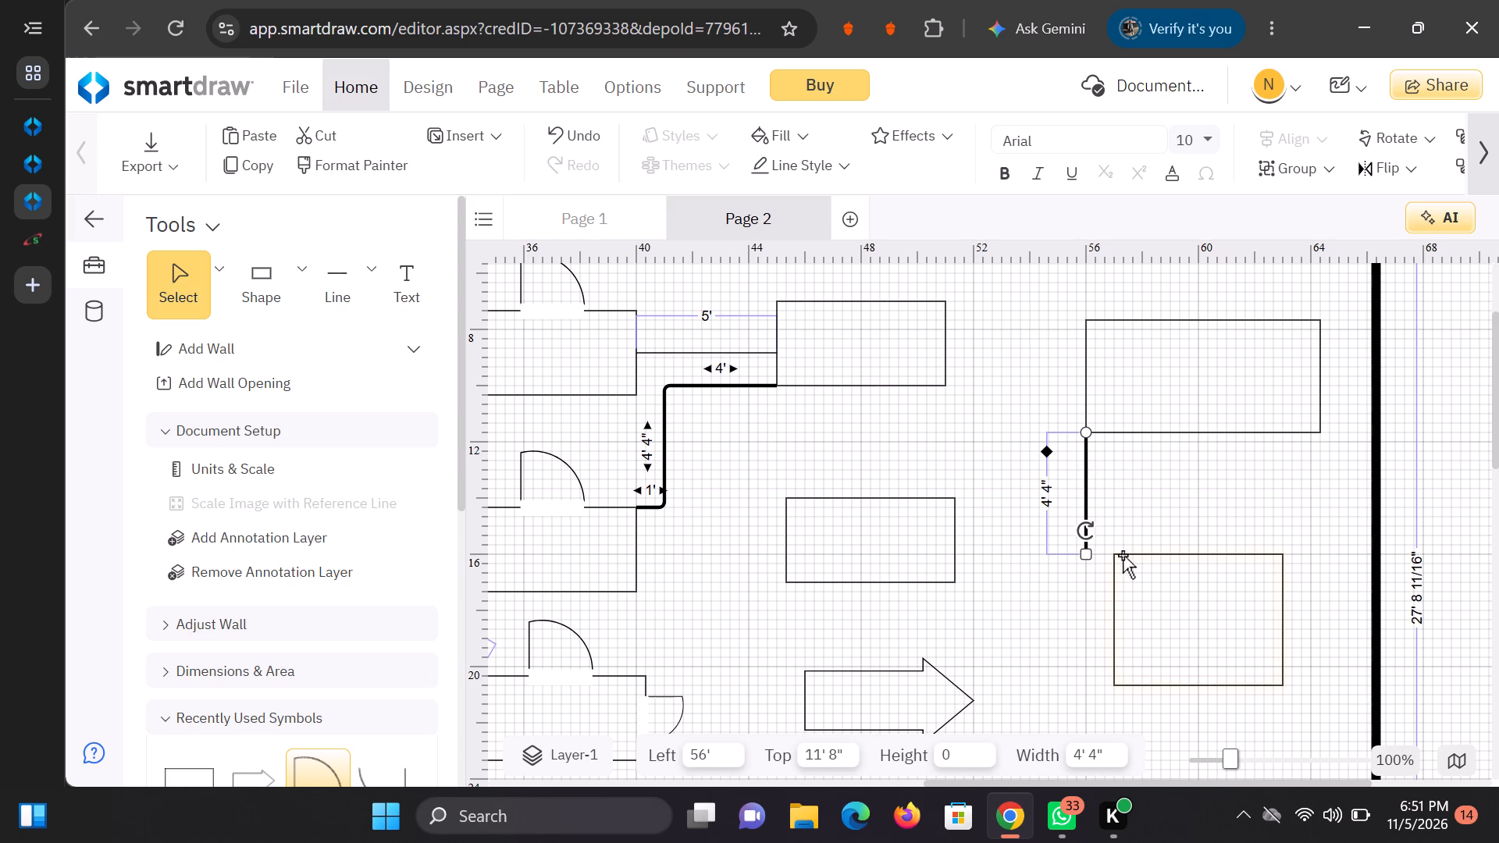
drag(1115, 555, 1082, 558)
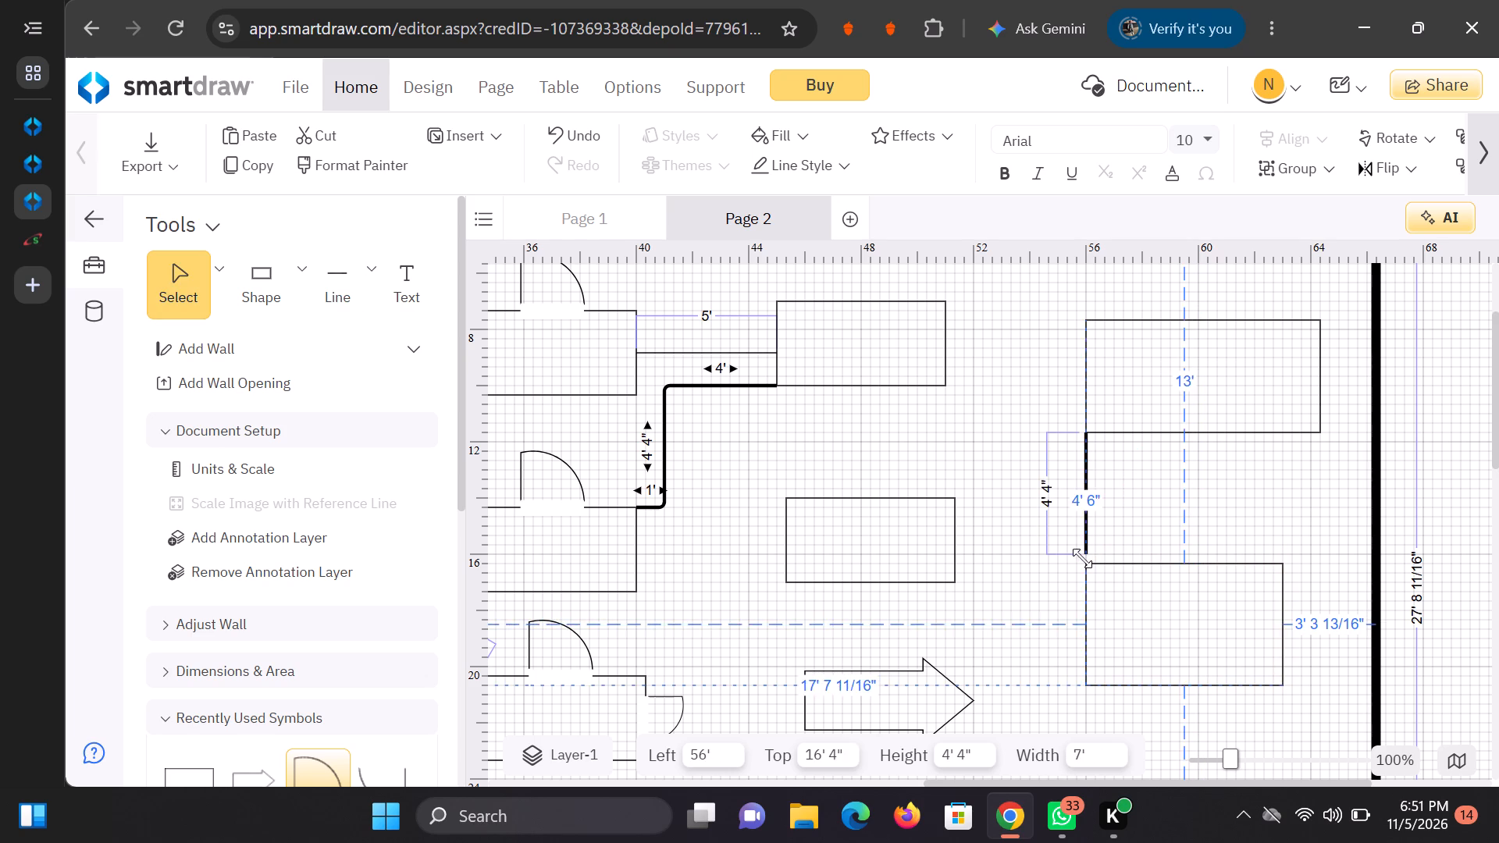
drag(1082, 558, 1063, 551)
click(1324, 533)
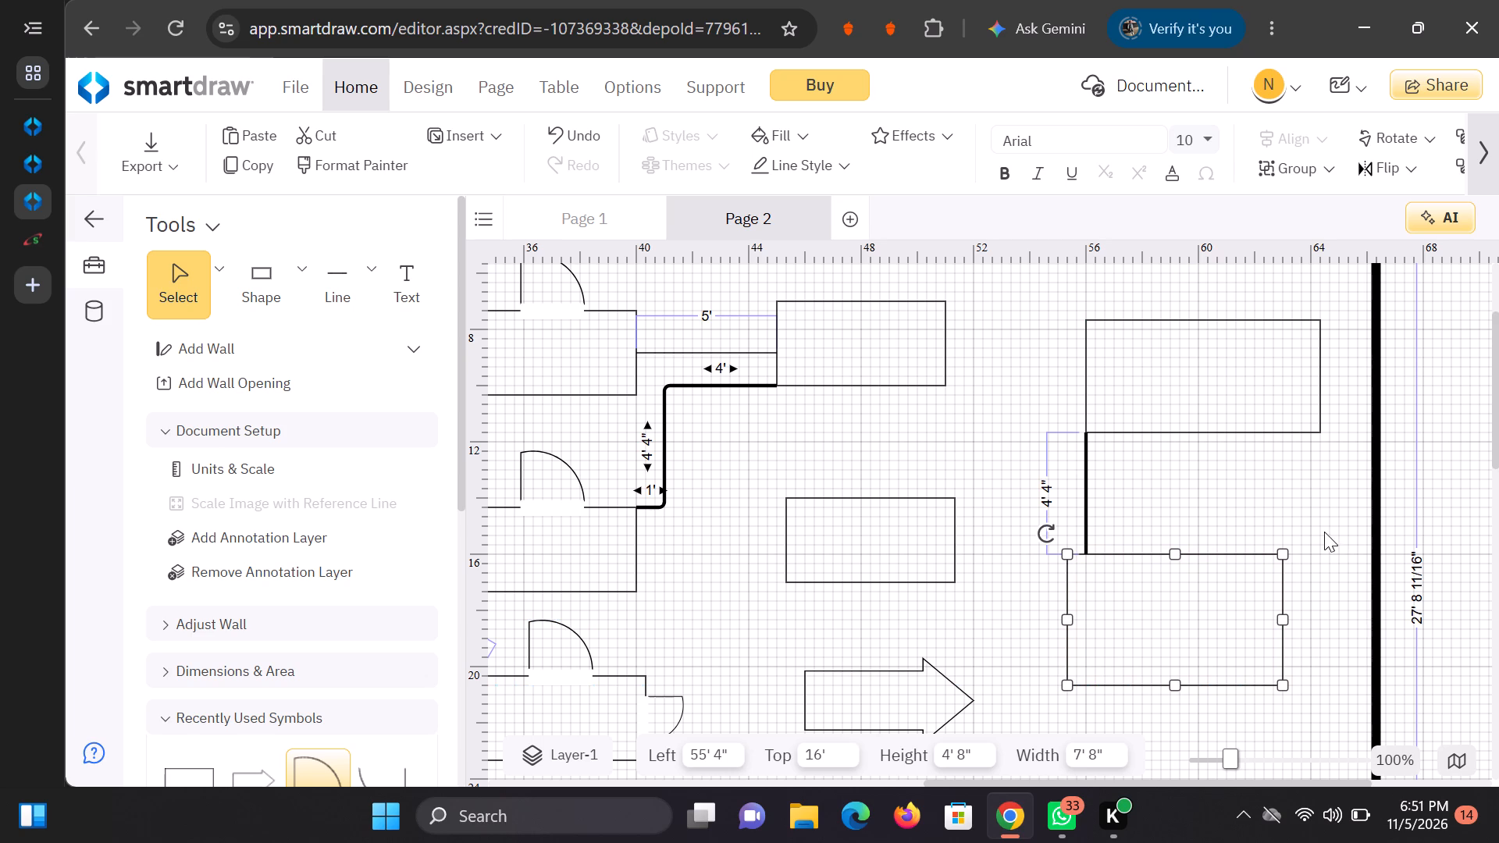
Draw a second vertical straight line, 4' 4" long at 60' left, joining the two upper rectangles beside the thick vertical wall.
click(372, 268)
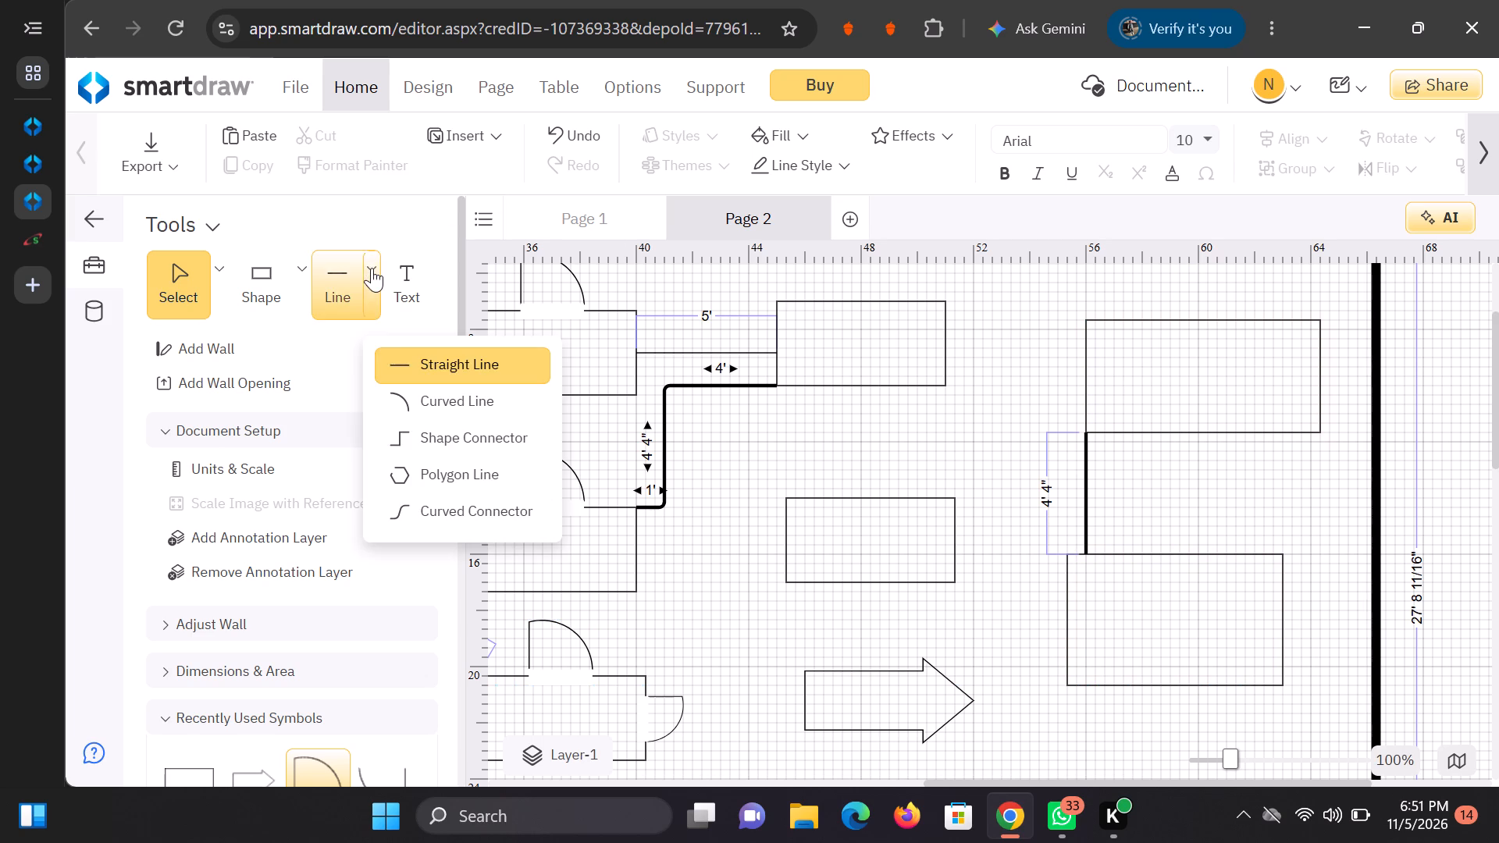
click(404, 363)
drag(1198, 439, 1202, 548)
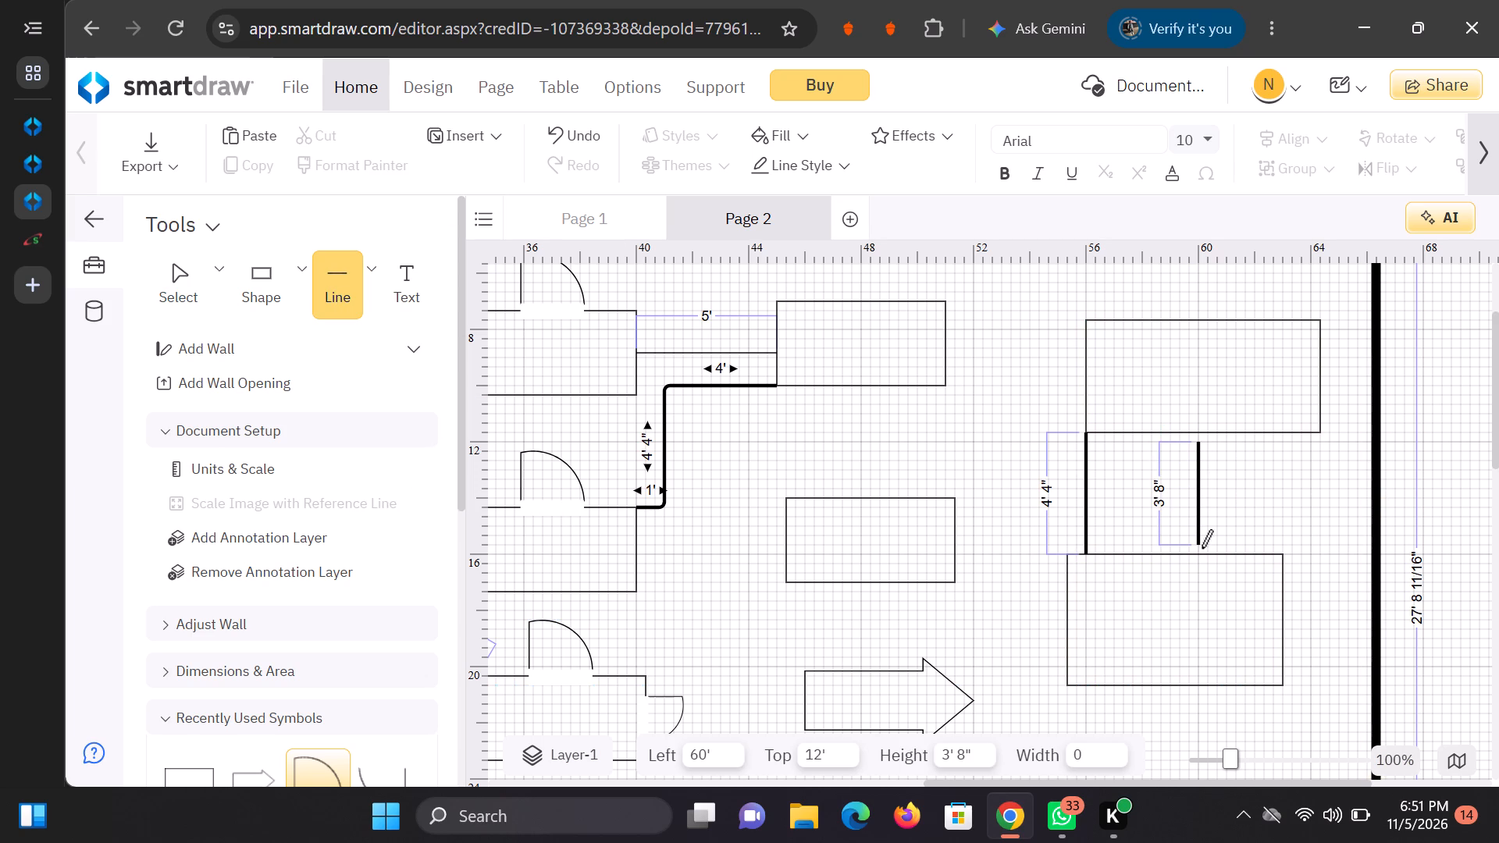
drag(1202, 548, 1200, 552)
drag(1197, 445, 1197, 440)
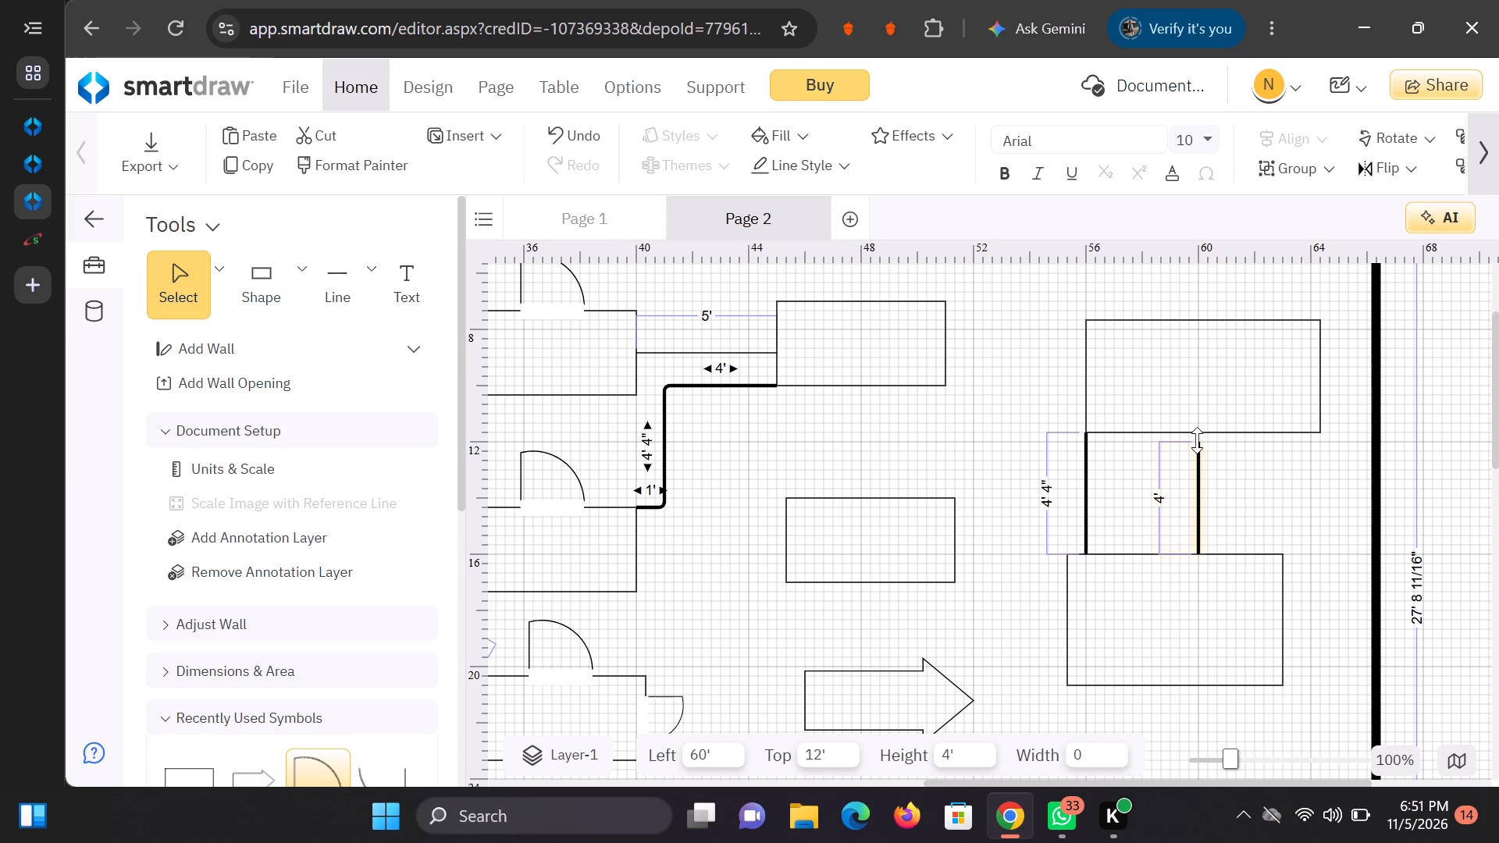
drag(1197, 440, 1187, 429)
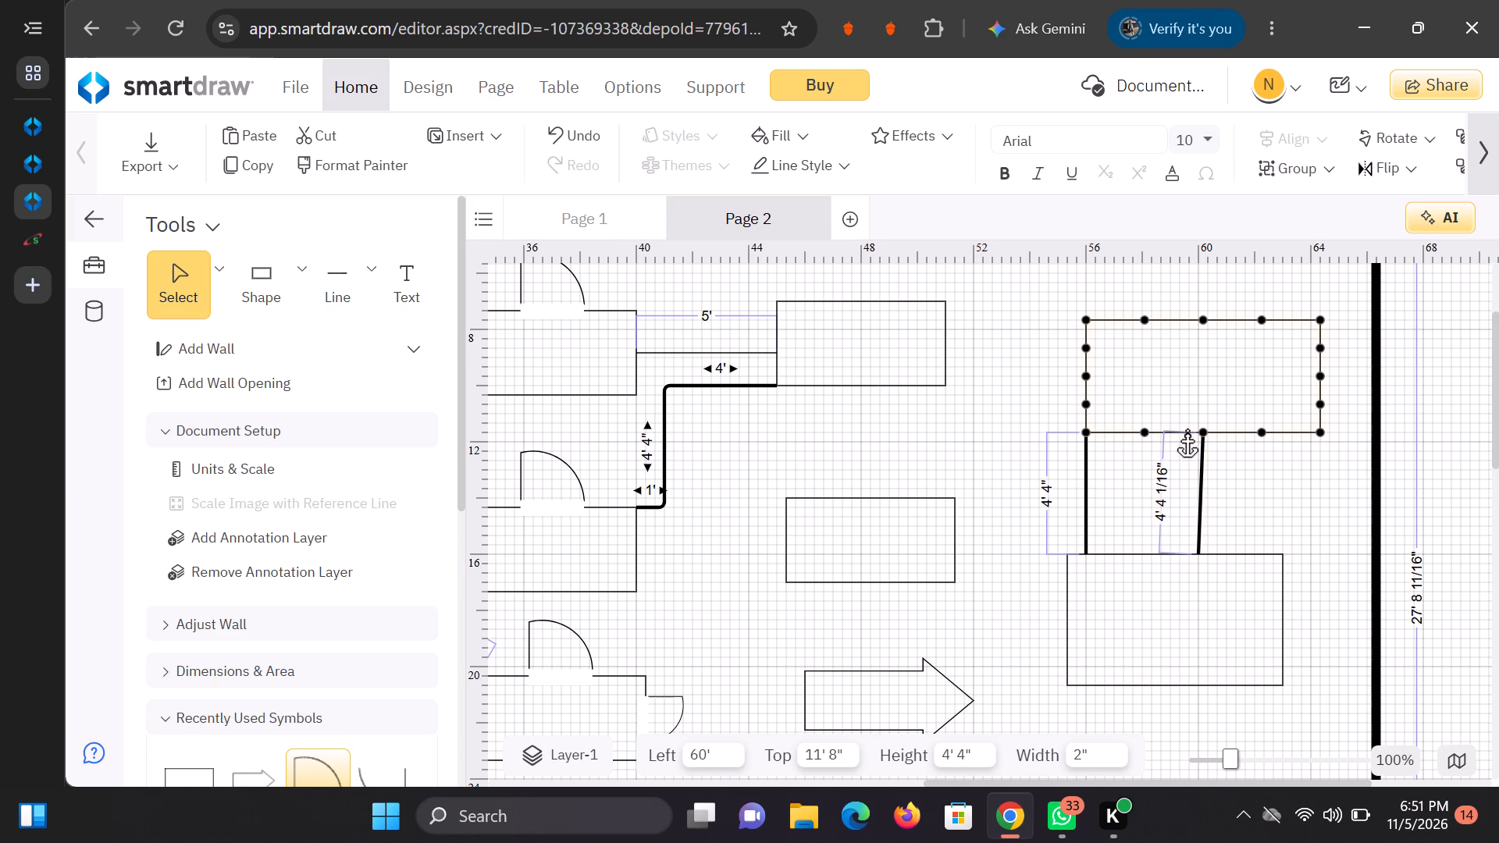
drag(1187, 429, 1180, 434)
drag(1183, 436, 1191, 439)
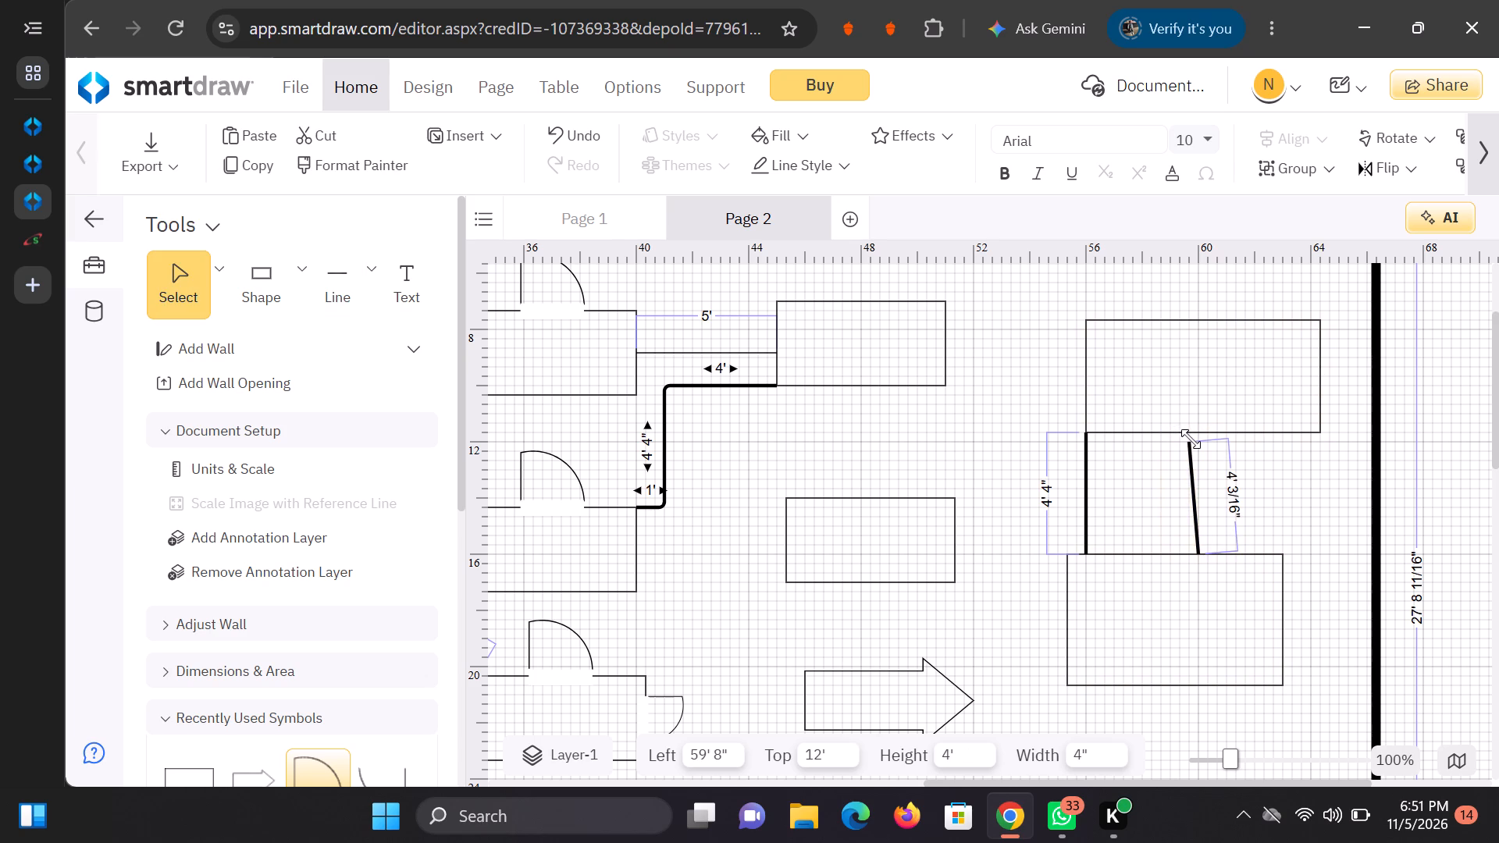
drag(1191, 439, 1194, 432)
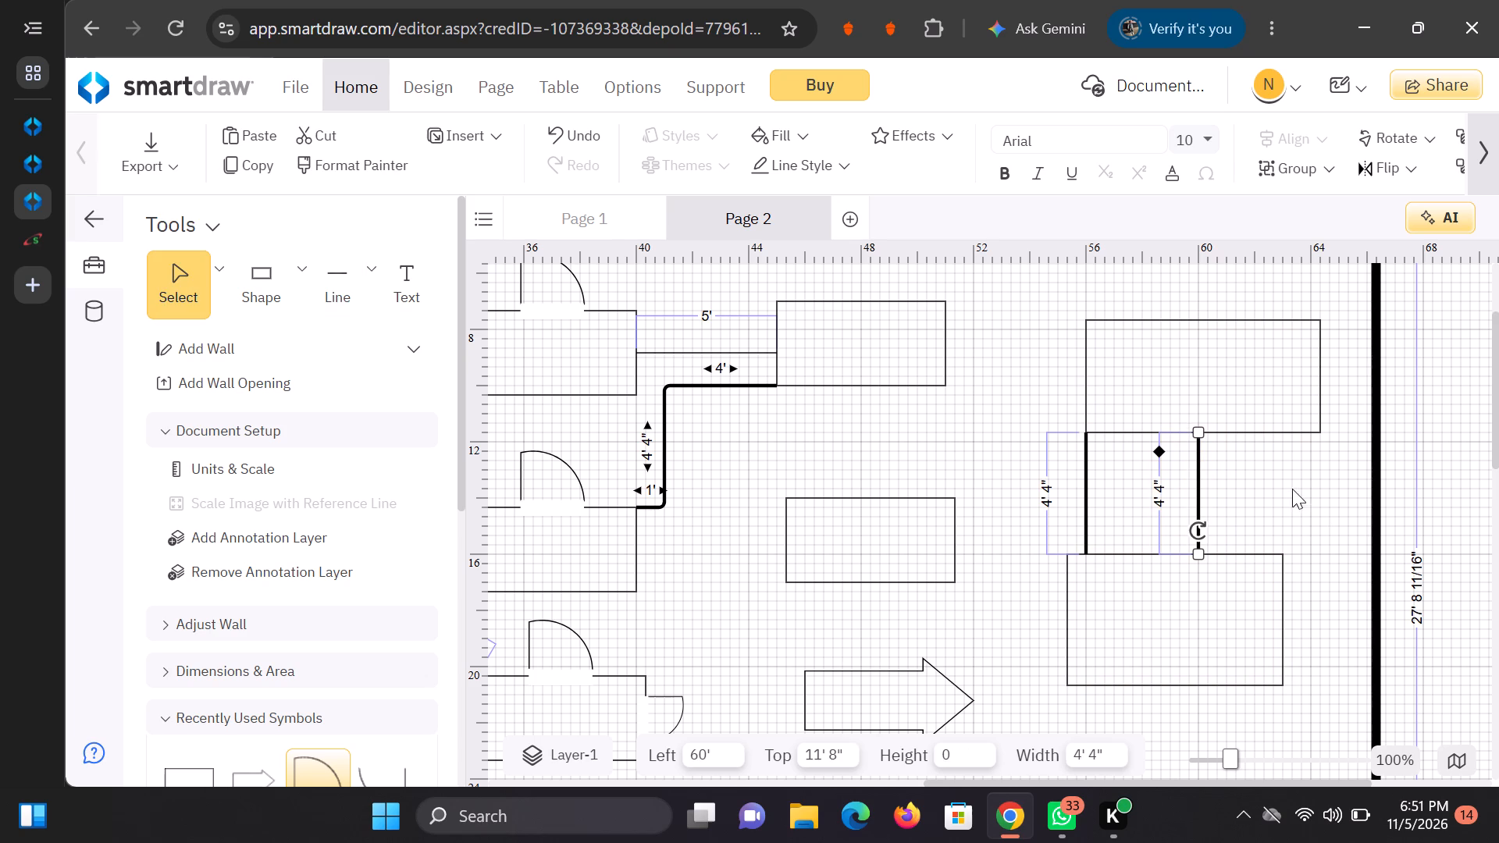
click(1292, 489)
Place a 28" door on the top edge of the fourth column's second-row rectangle, at about 568" left.
scroll(875, 423, down, 2)
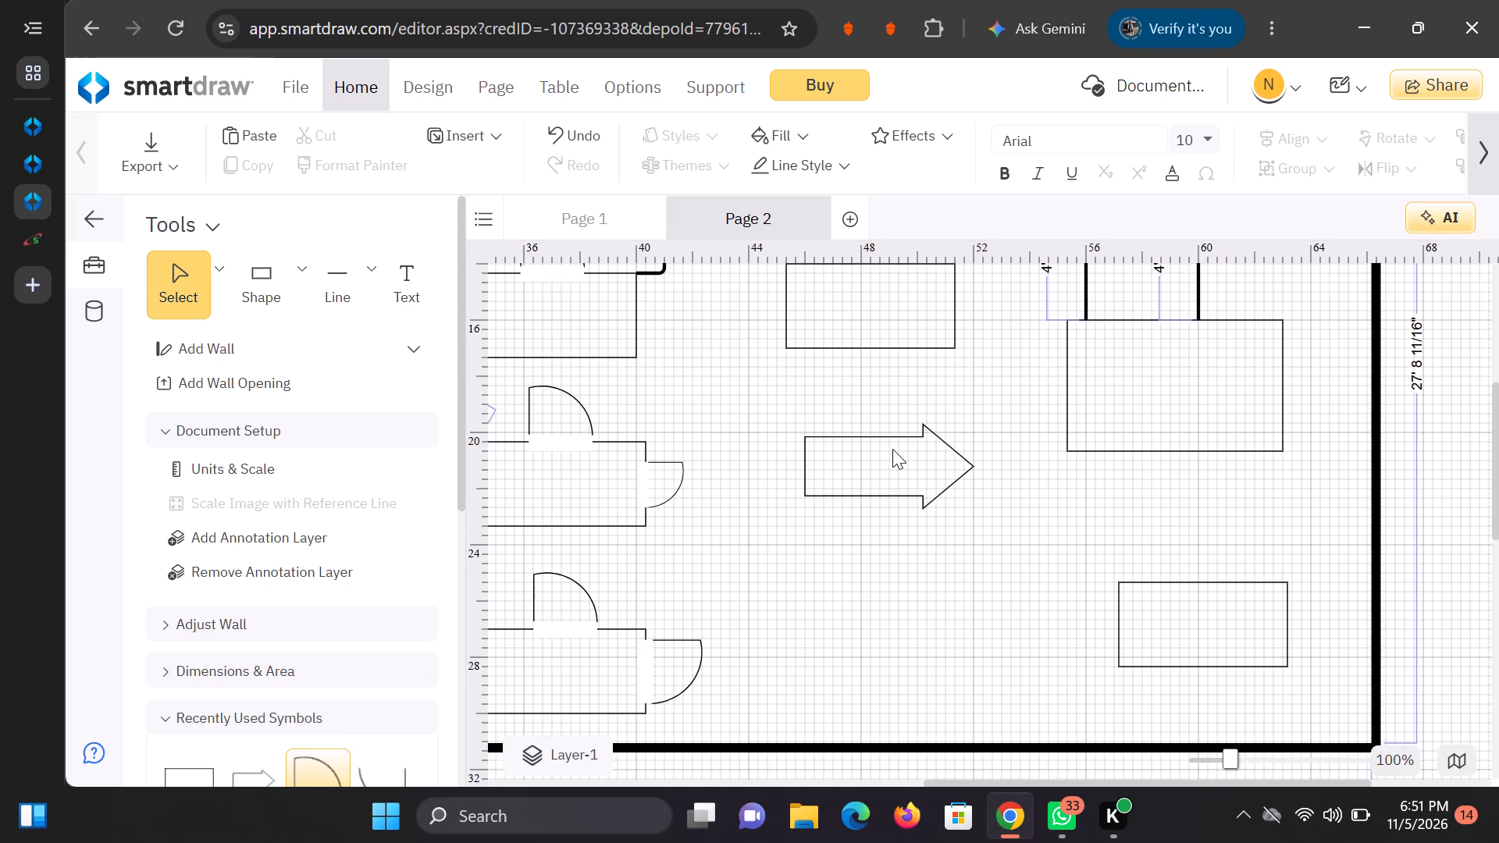
scroll(798, 491, up, 1)
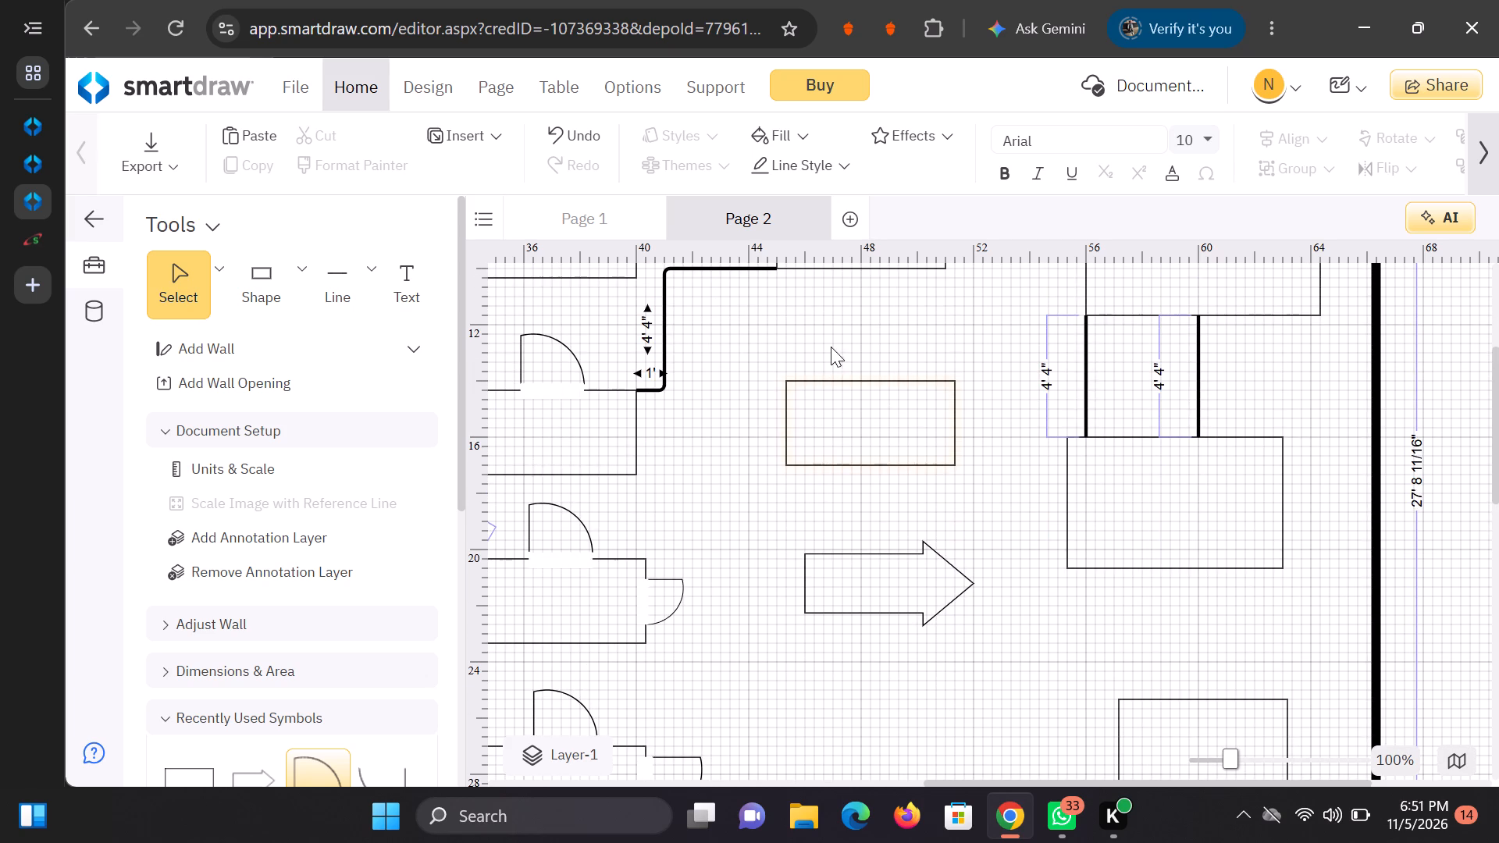
scroll(328, 340, down, 1)
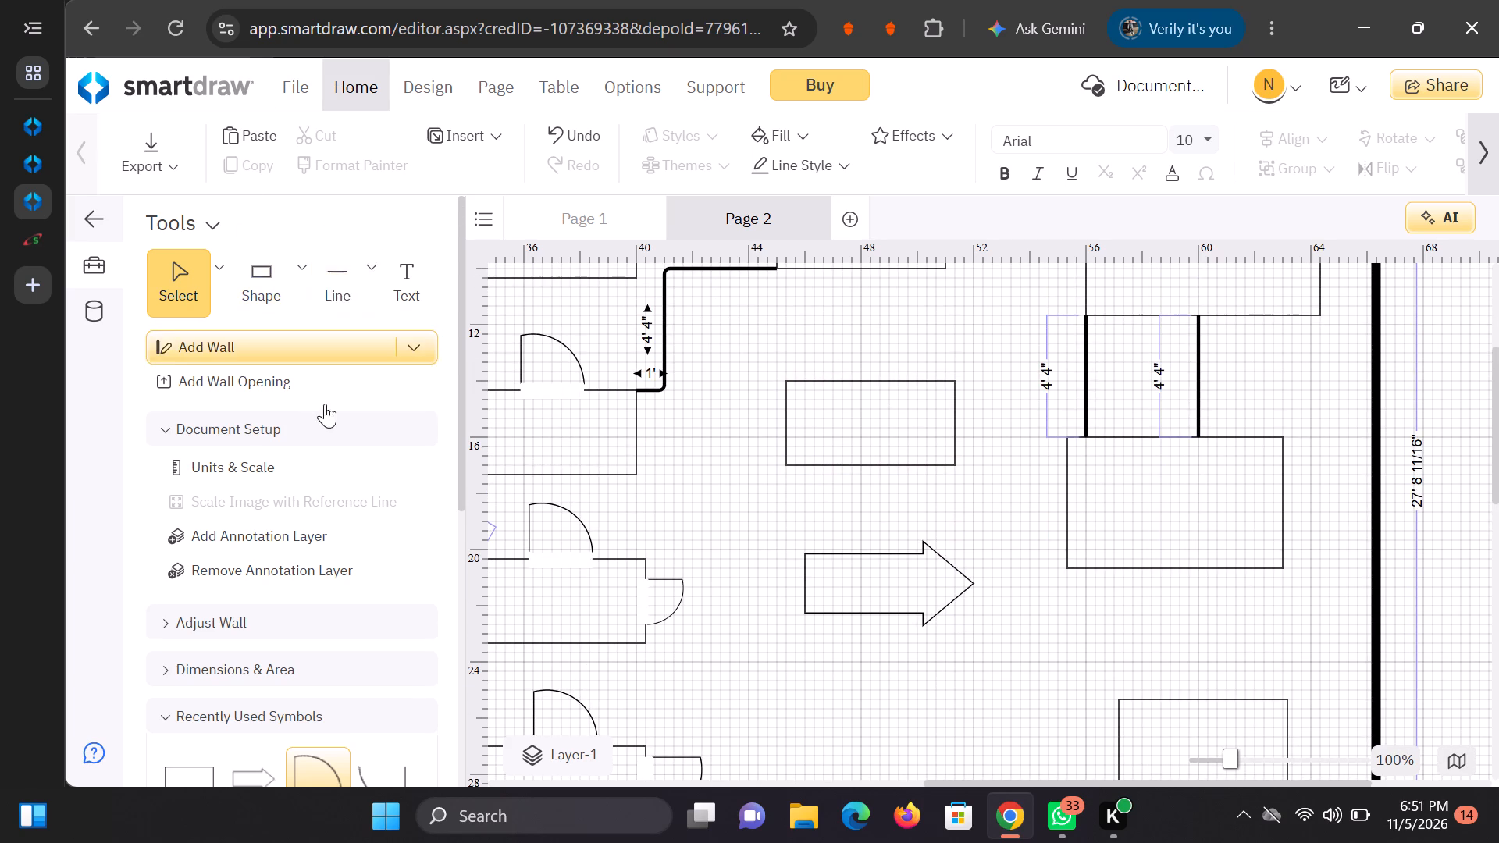
click(318, 678)
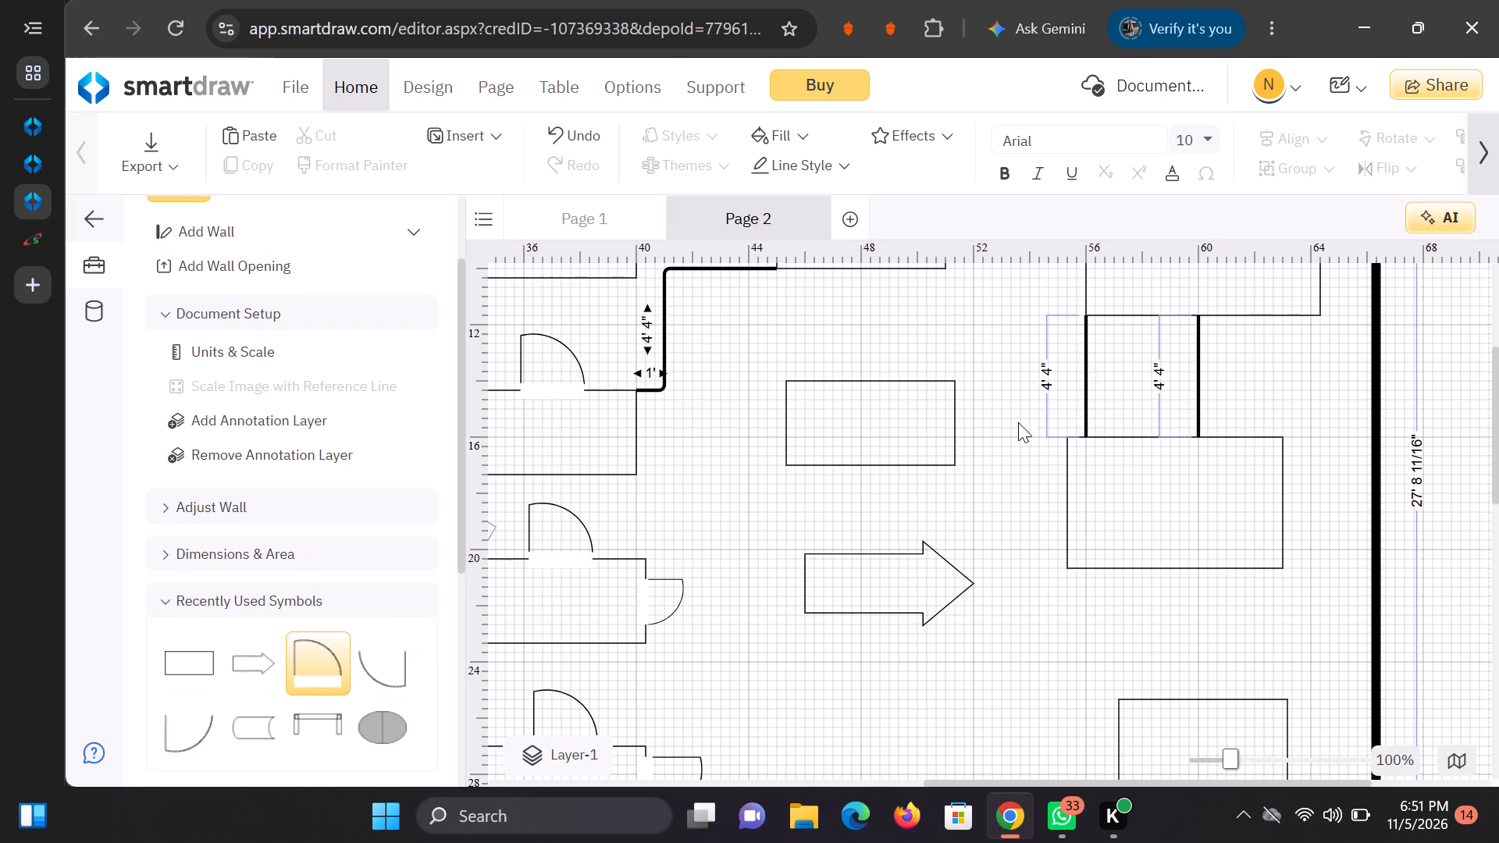
click(331, 657)
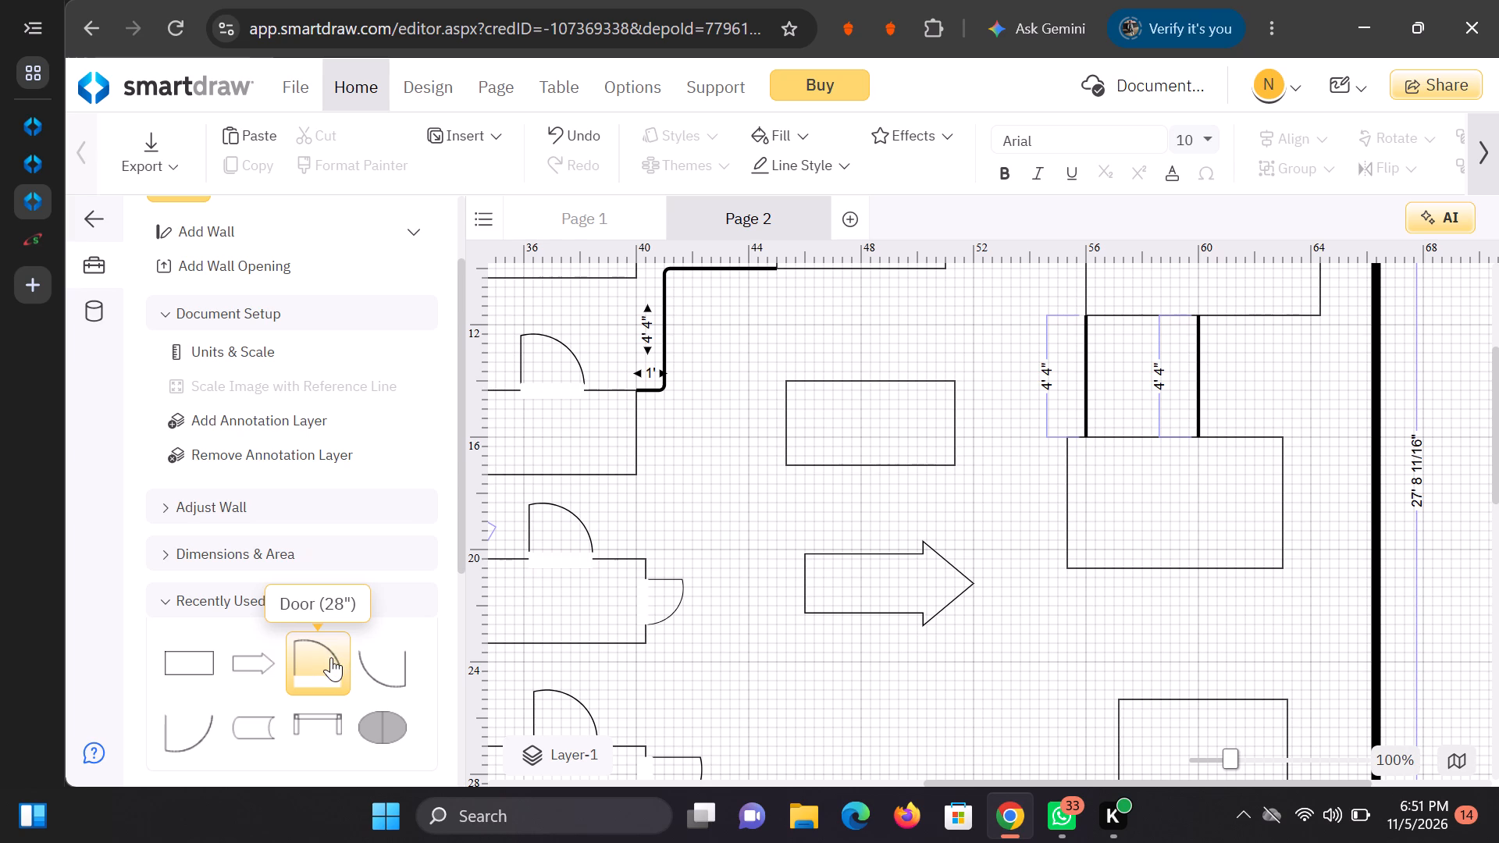
double_click(302, 671)
drag(657, 405, 742, 385)
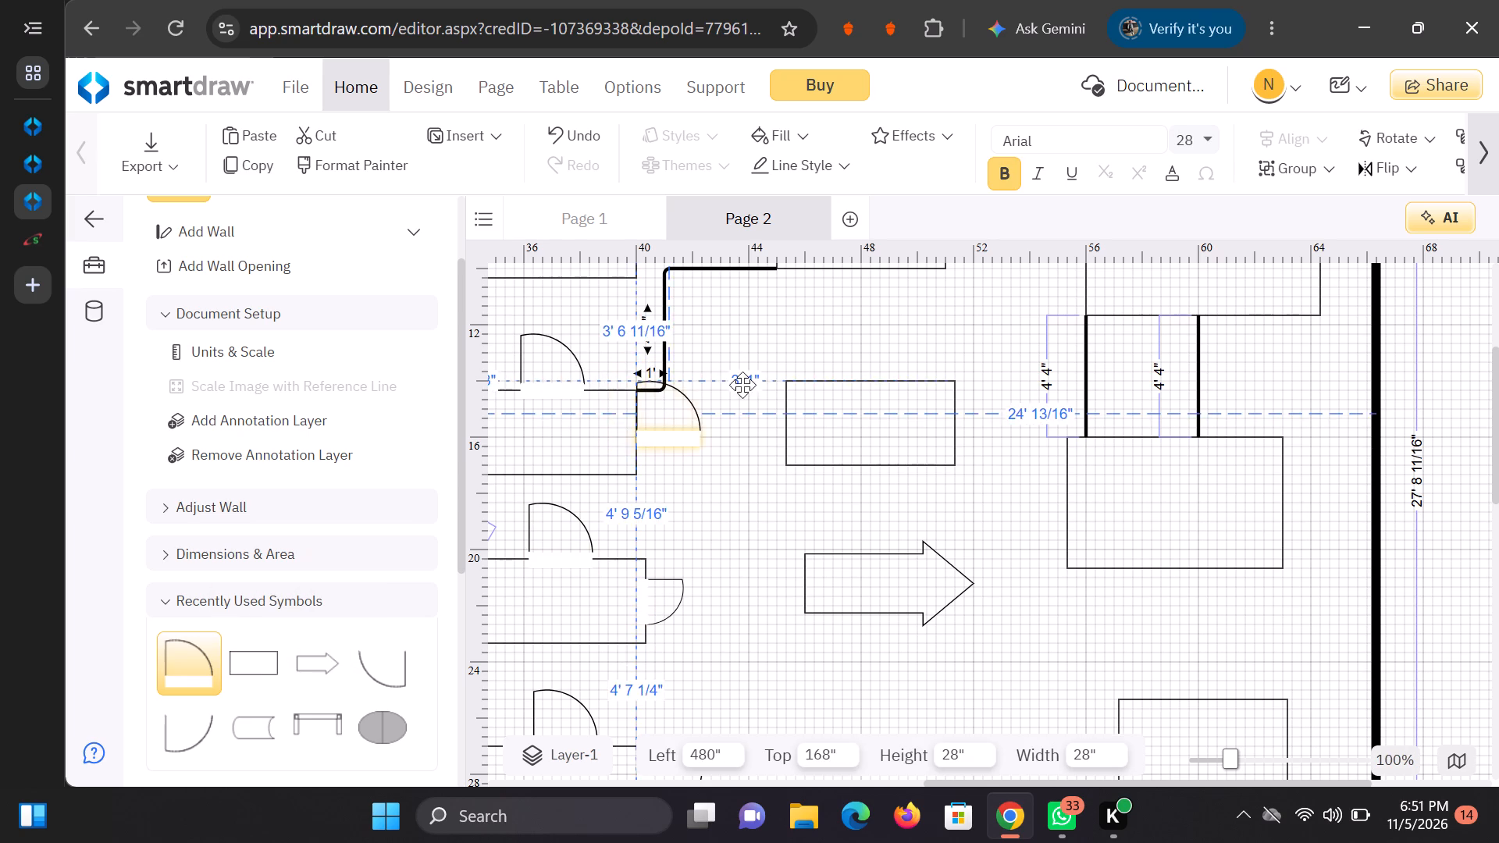
drag(742, 385, 895, 356)
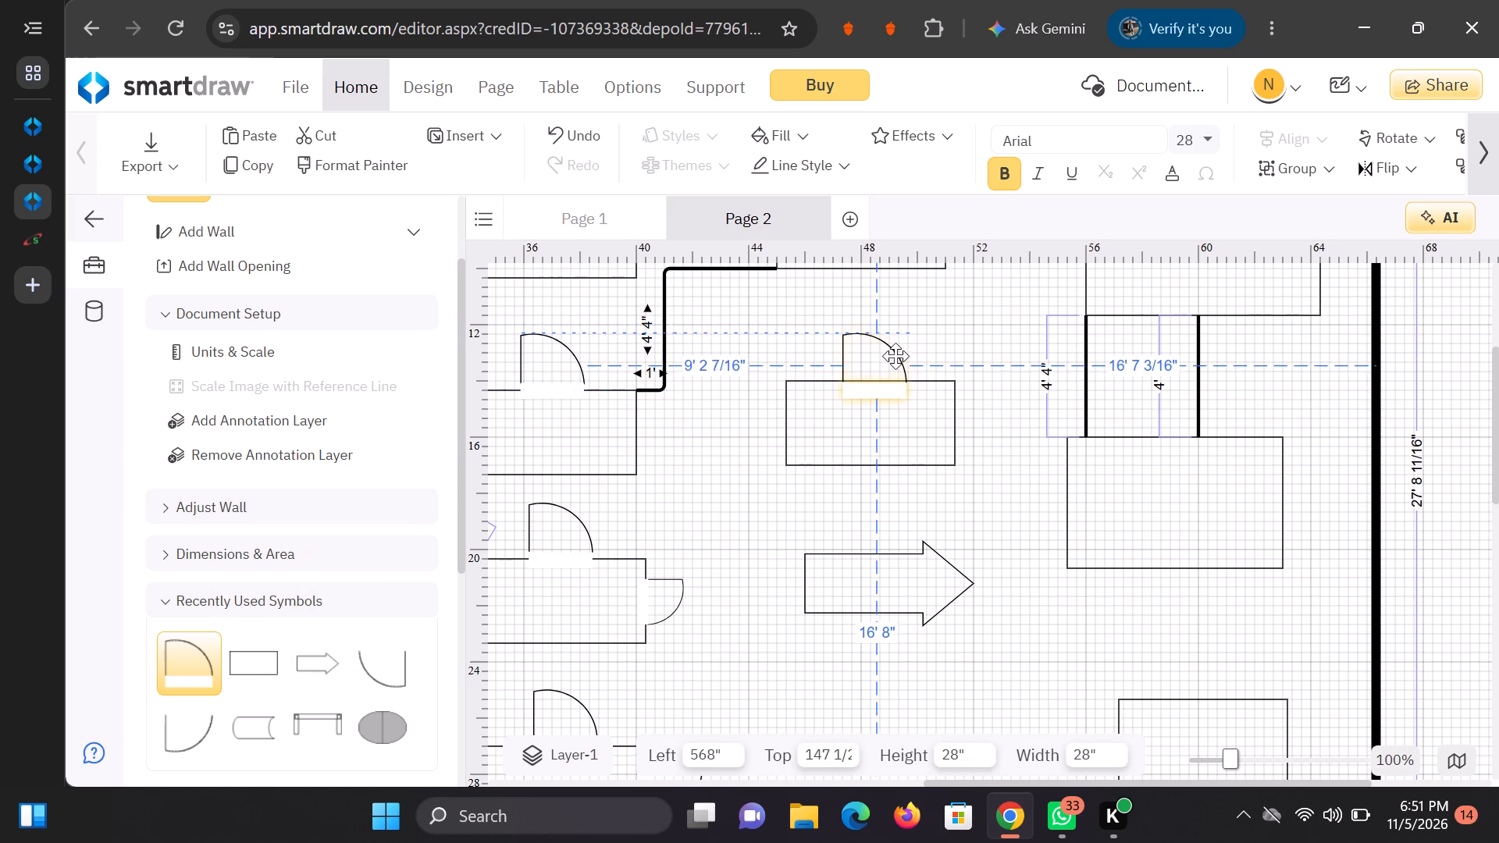
drag(895, 356, 894, 349)
click(1074, 329)
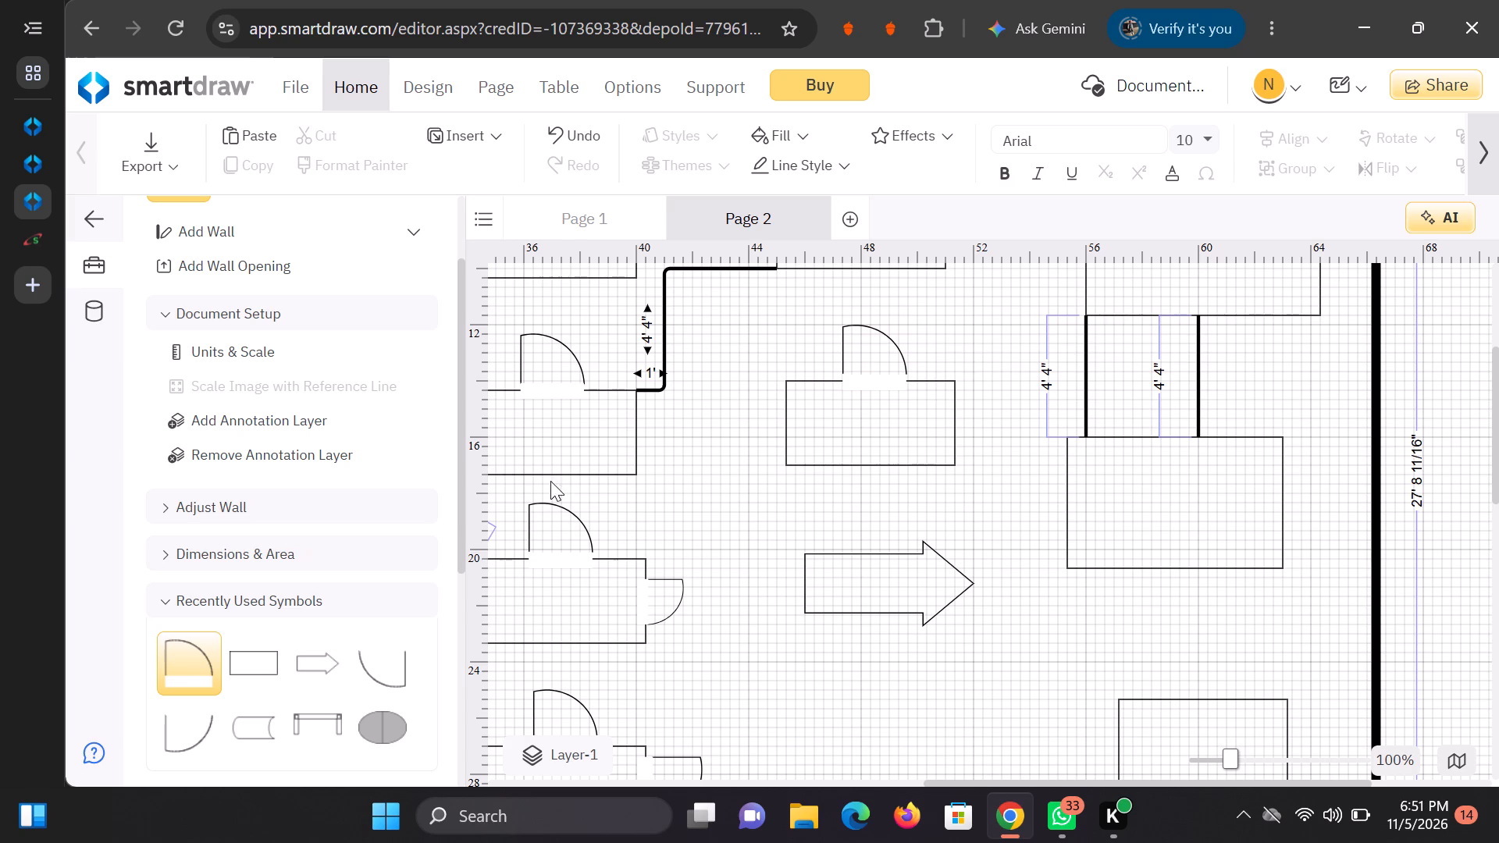
Place a 28" door on the top edge of the lowest rectangle beside the thick vertical wall, at 708" left, 280" top.
scroll(290, 602, up, 2)
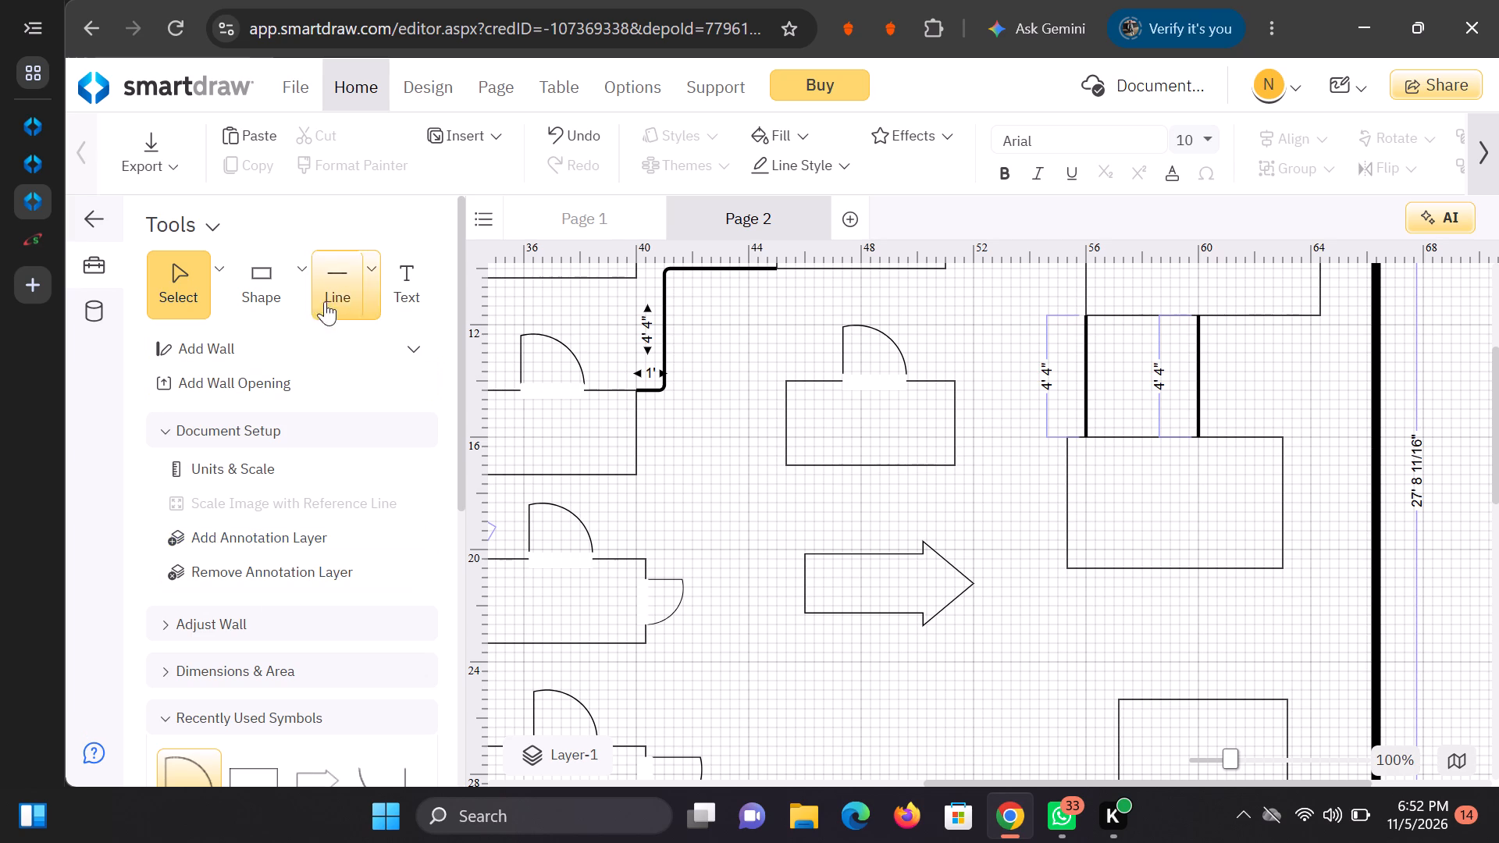
scroll(223, 726, down, 1)
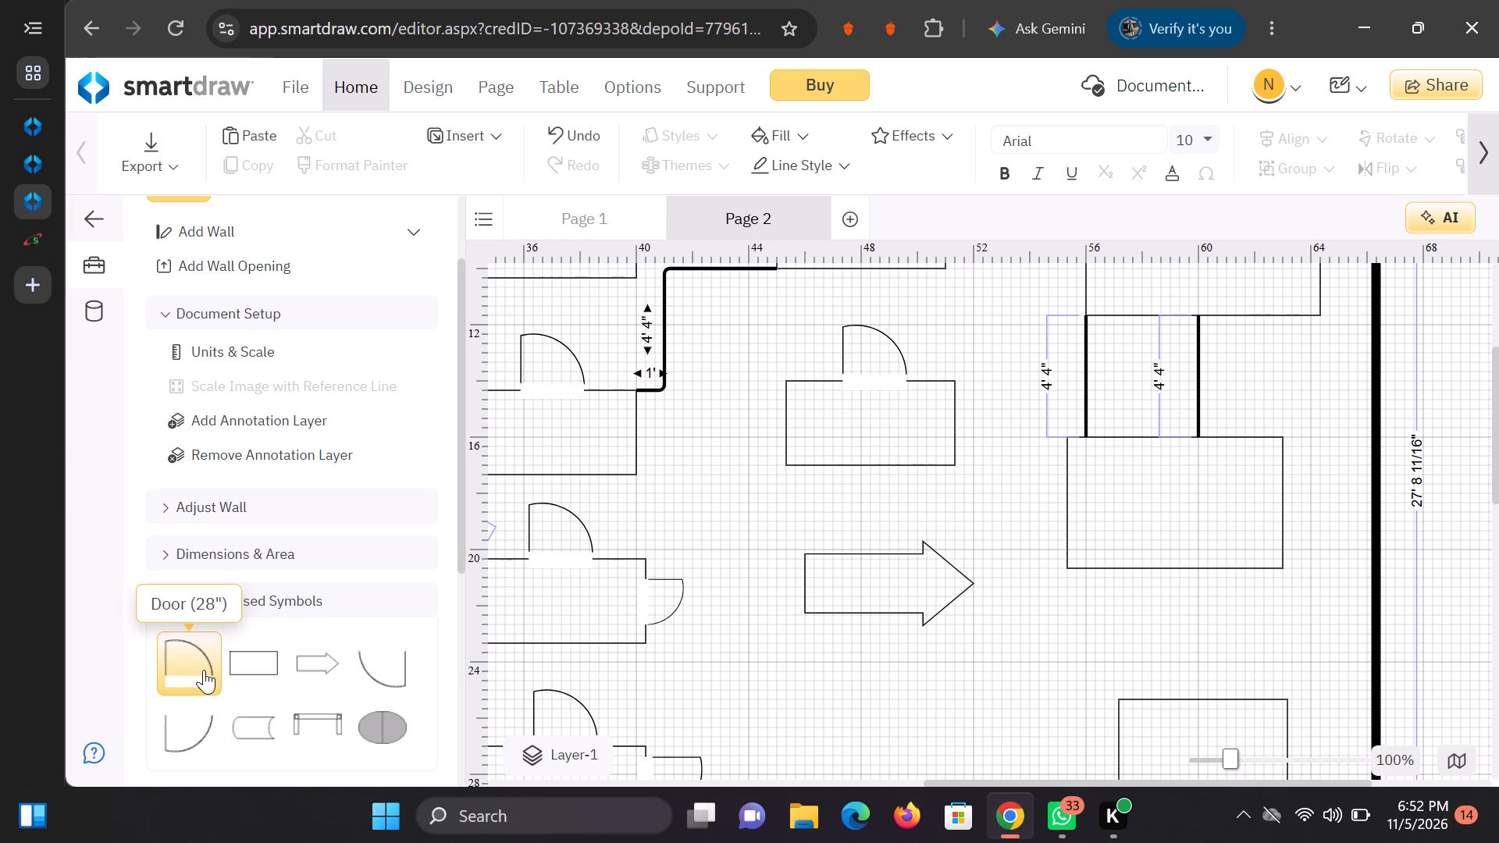
click(204, 670)
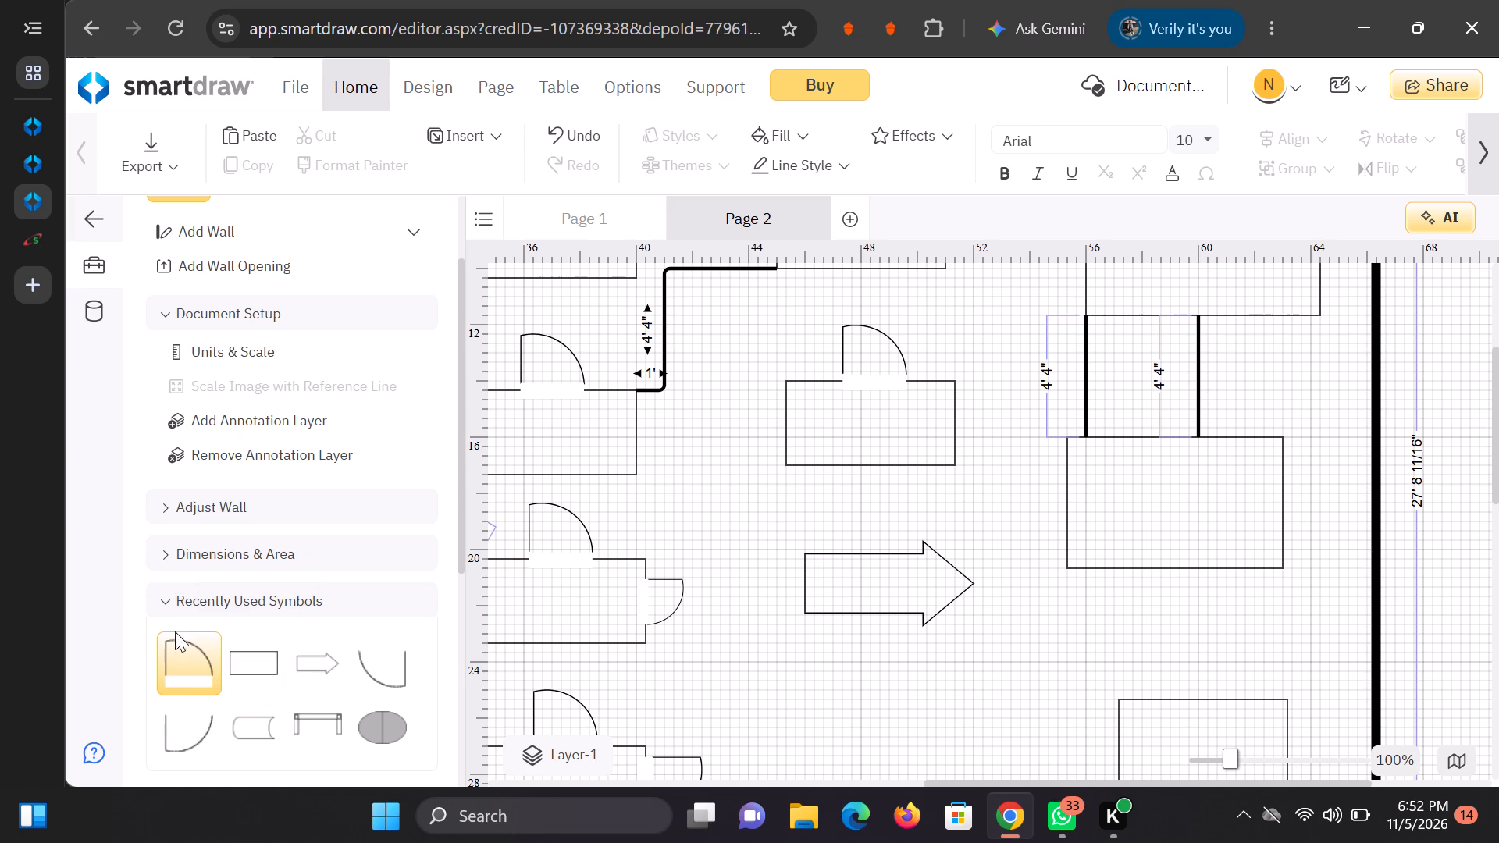
double_click(173, 649)
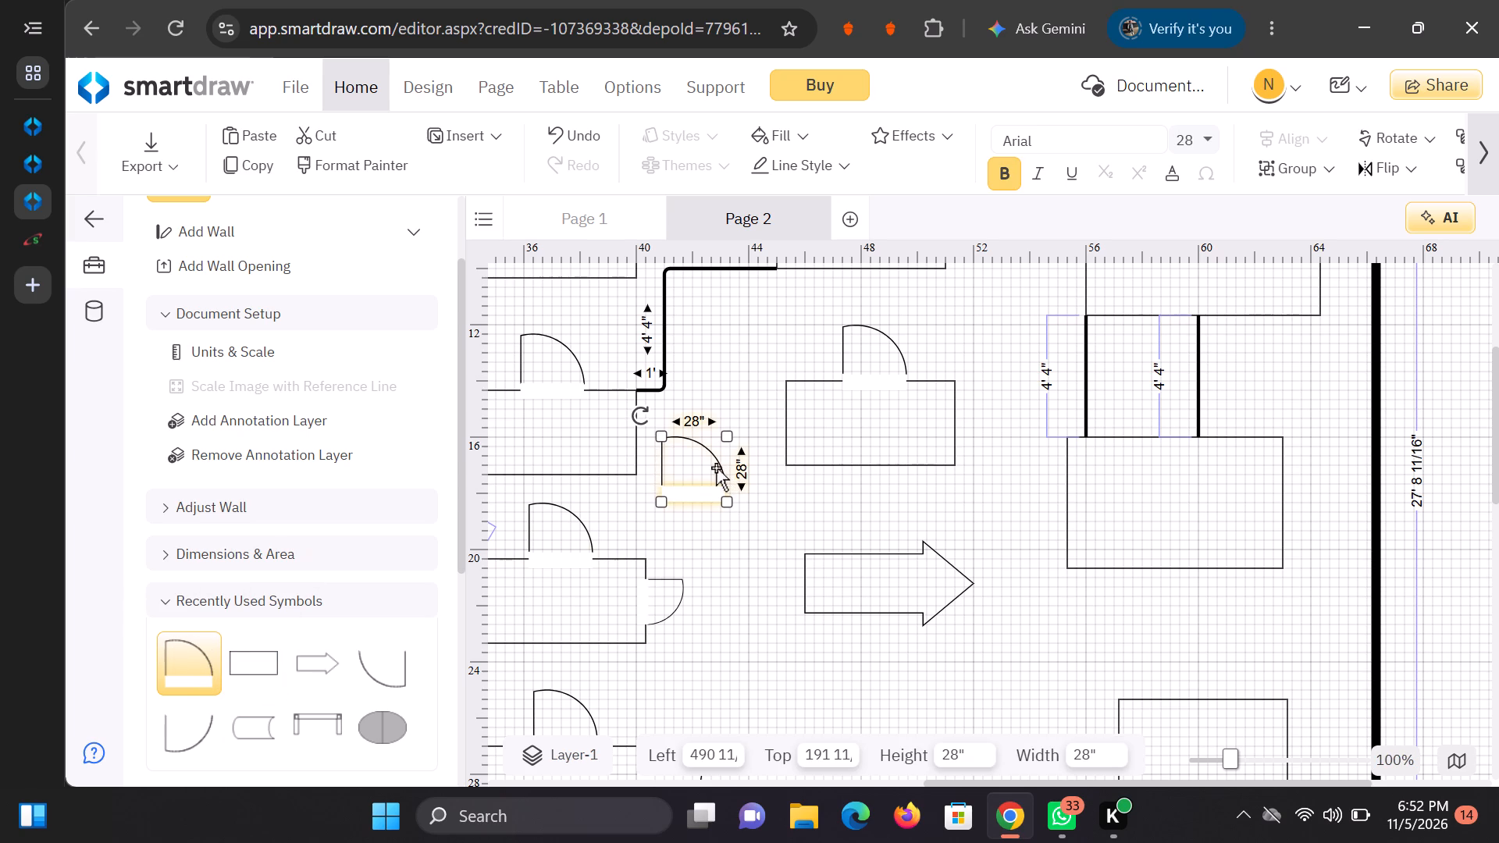
drag(716, 464, 783, 509)
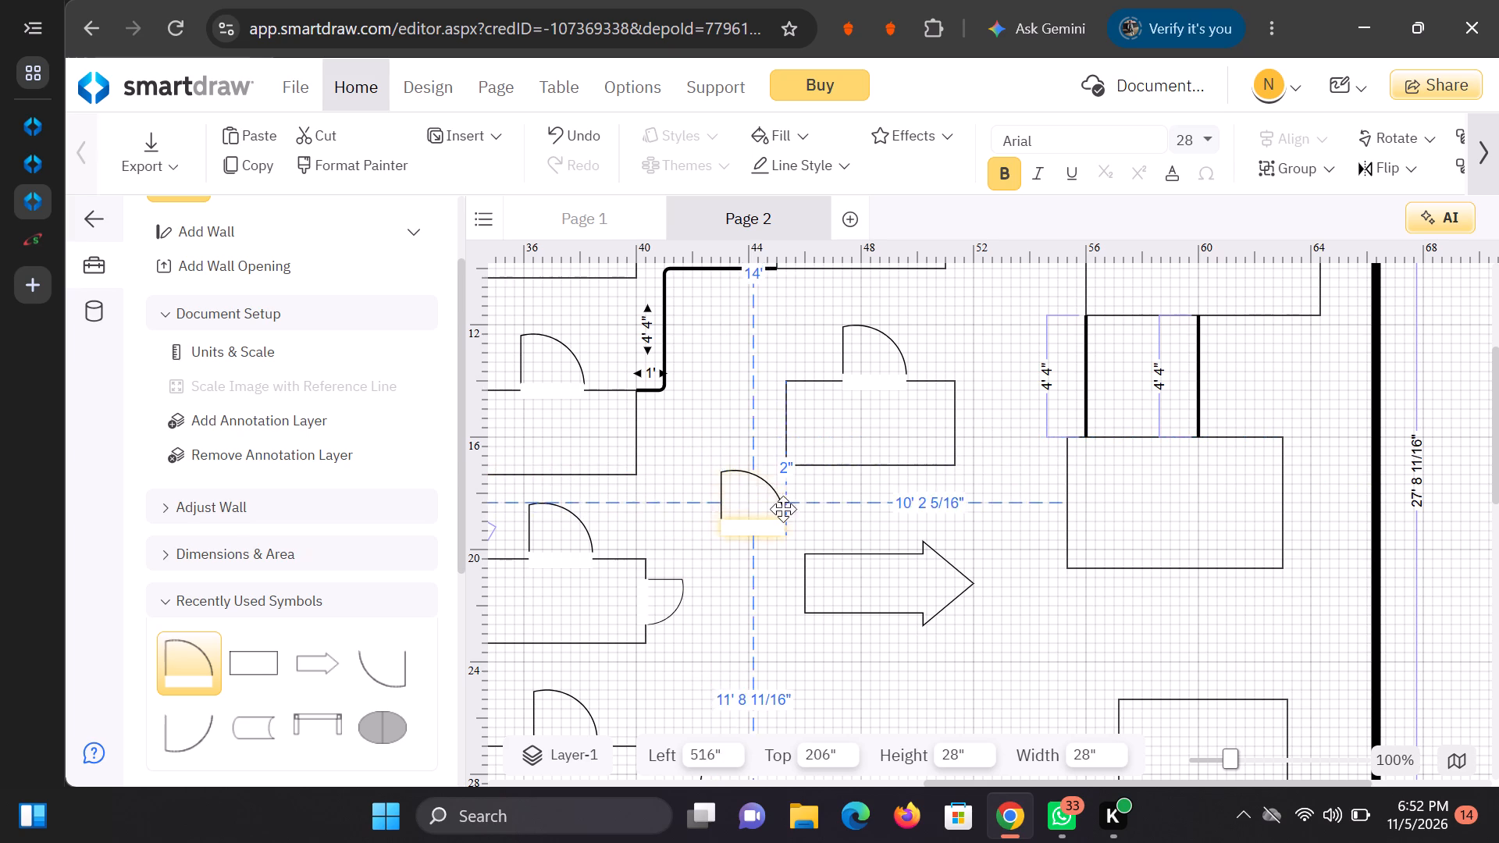
drag(783, 509, 1226, 678)
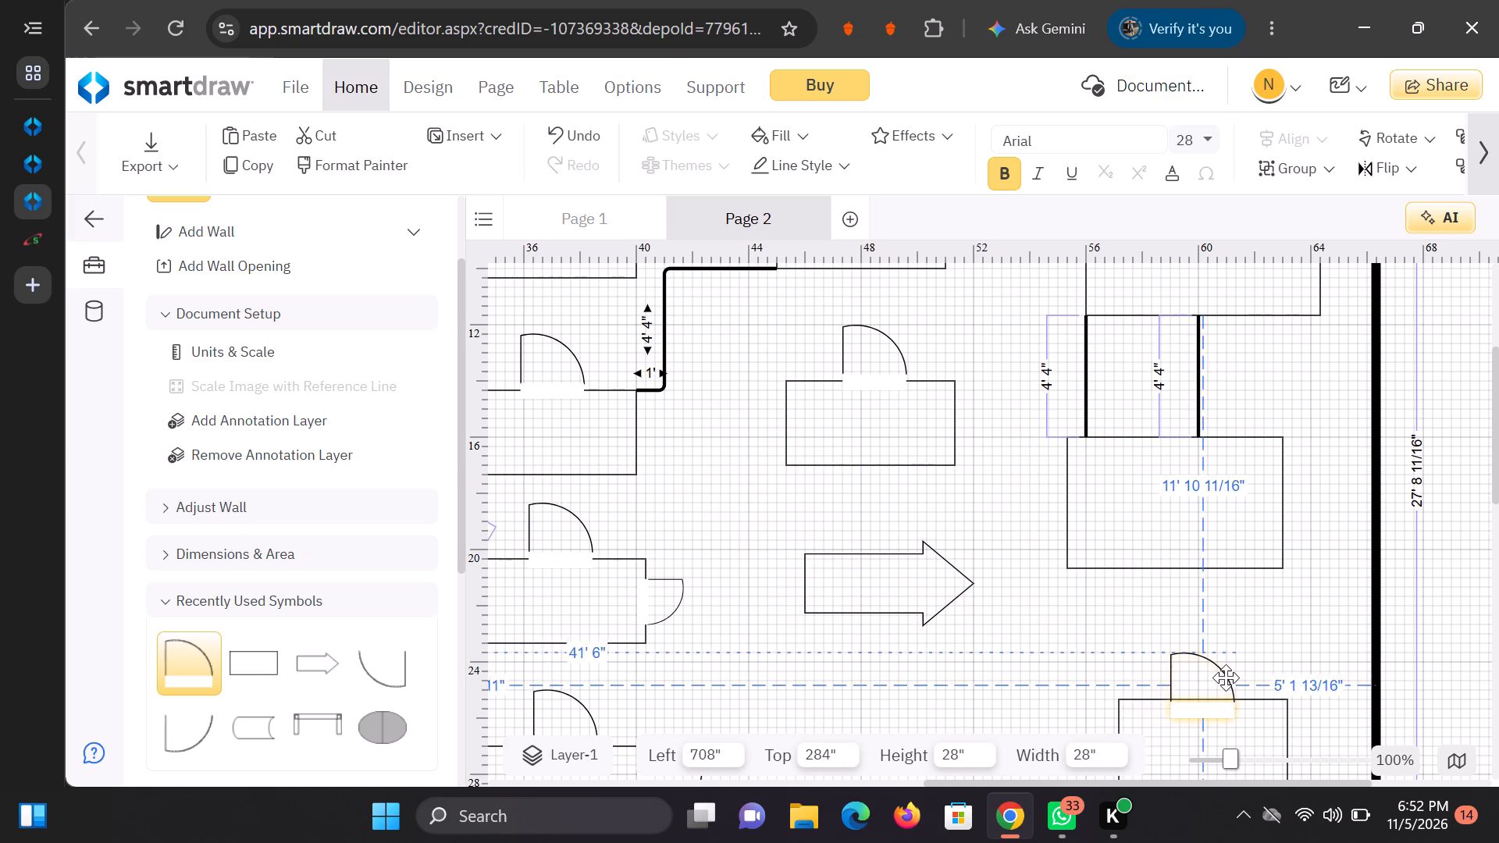
drag(1226, 678, 1228, 667)
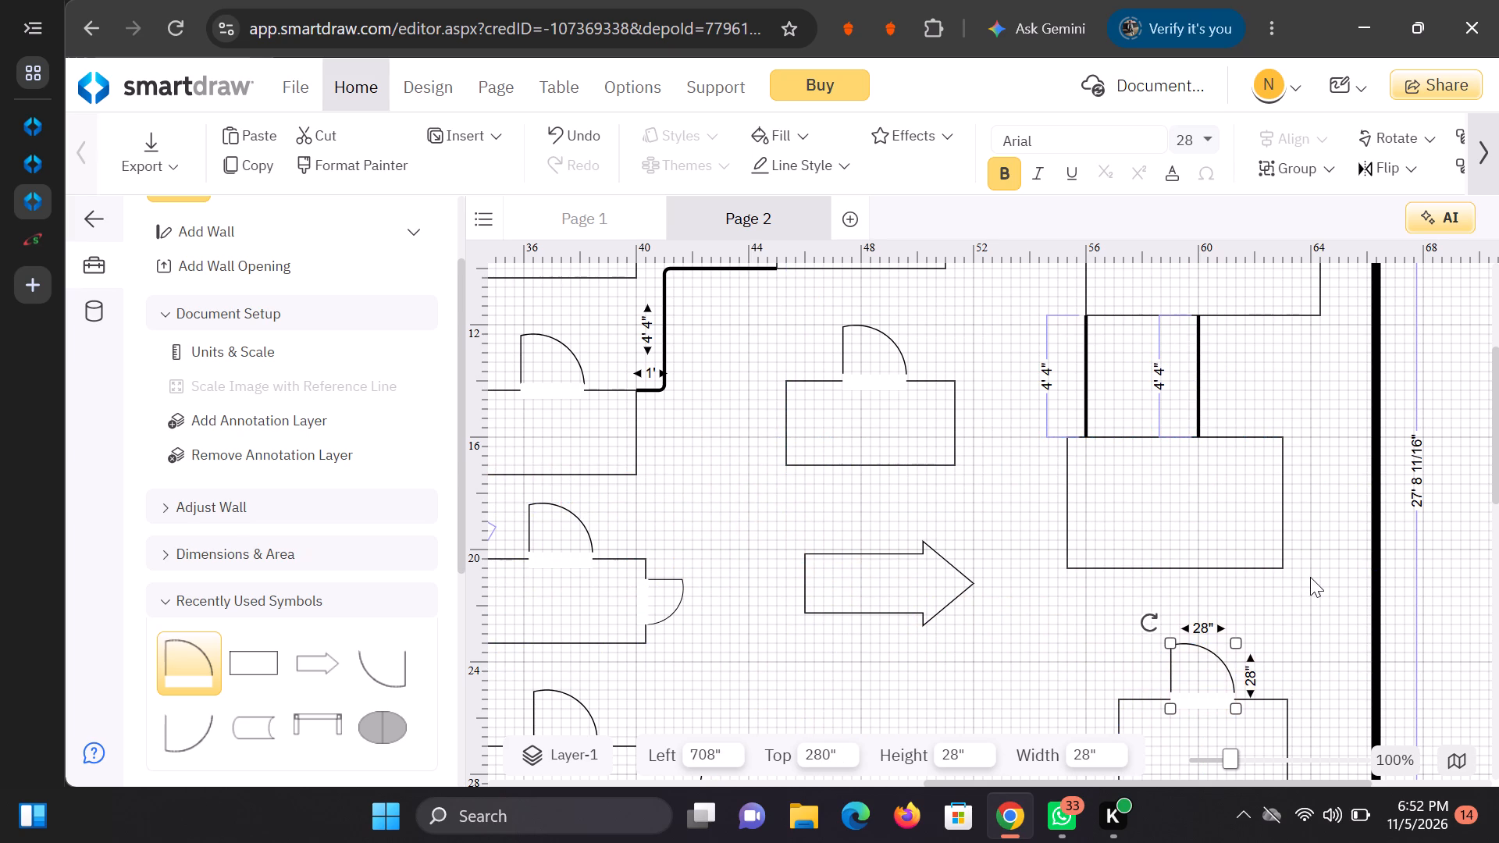
Place a 28" door on the top edge of the uppermost rectangle beside the thick vertical wall, at 708" left, 68" top.
scroll(1309, 578, down, 2)
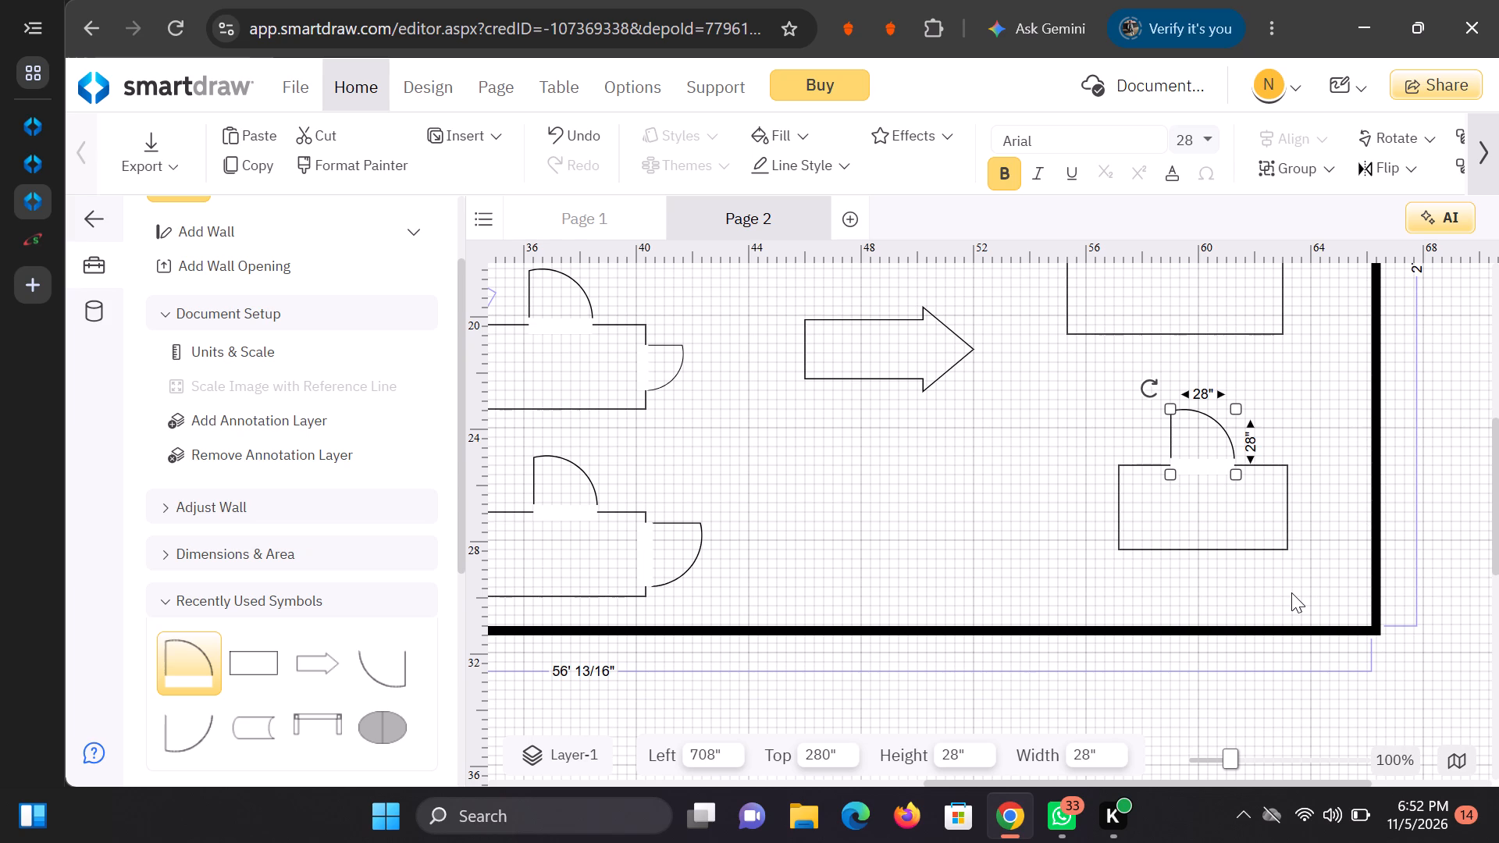
scroll(1241, 614, down, 1)
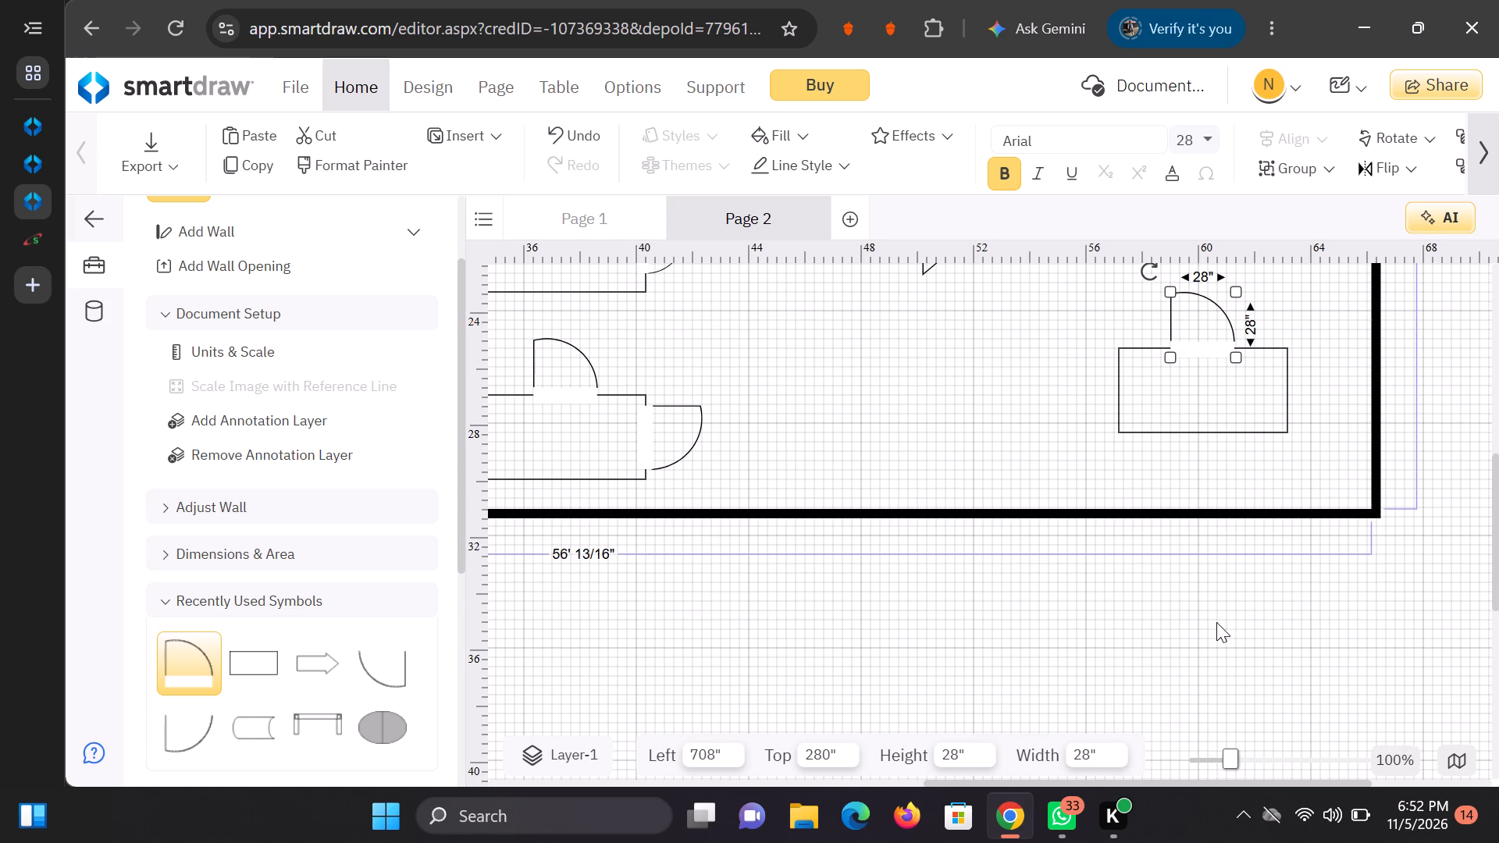
scroll(1216, 622, up, 2)
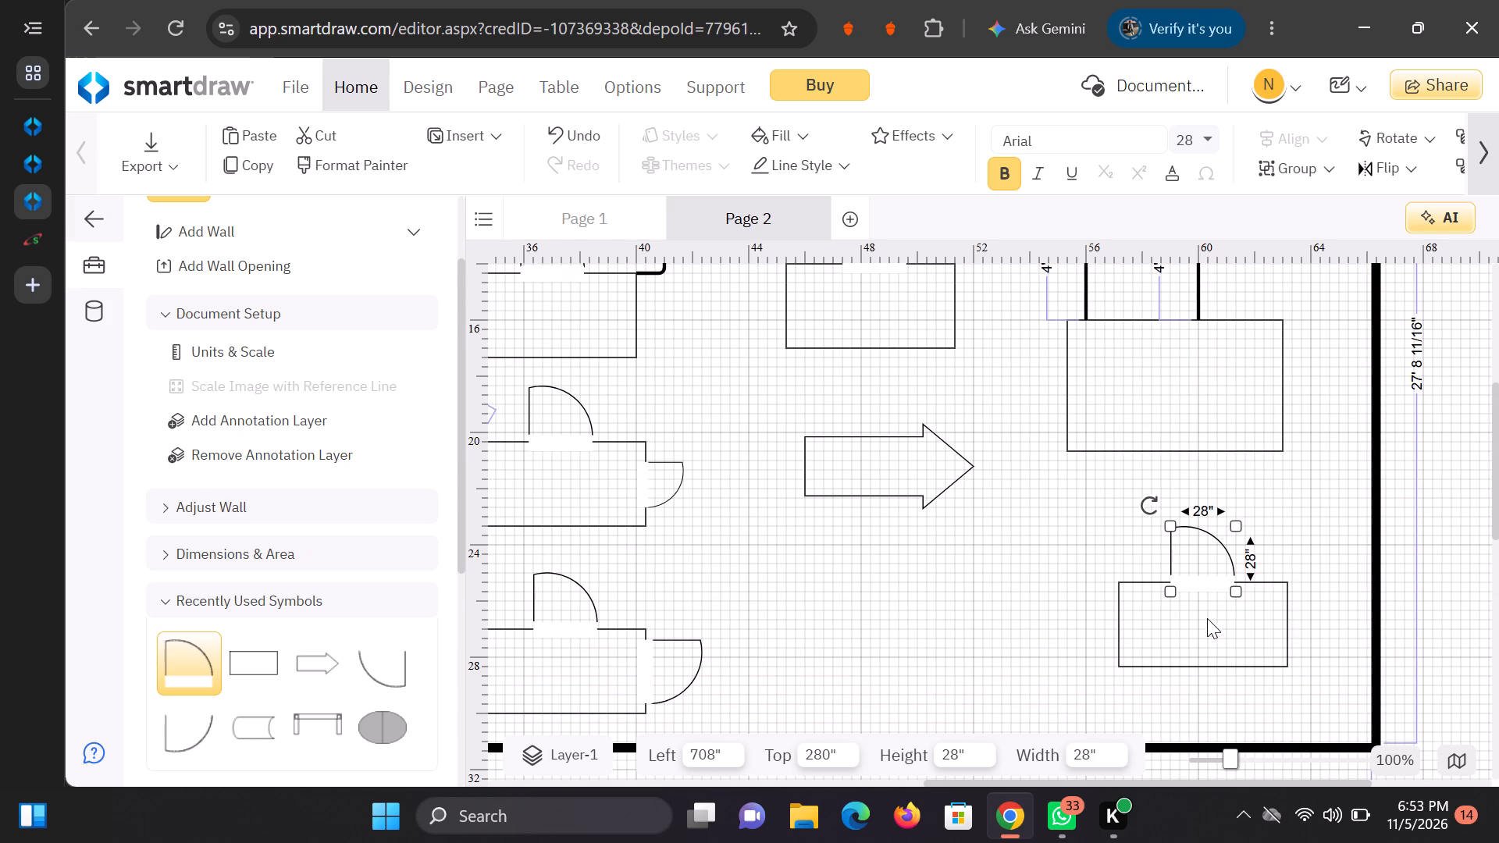
scroll(1192, 621, down, 1)
scroll(1192, 622, up, 2)
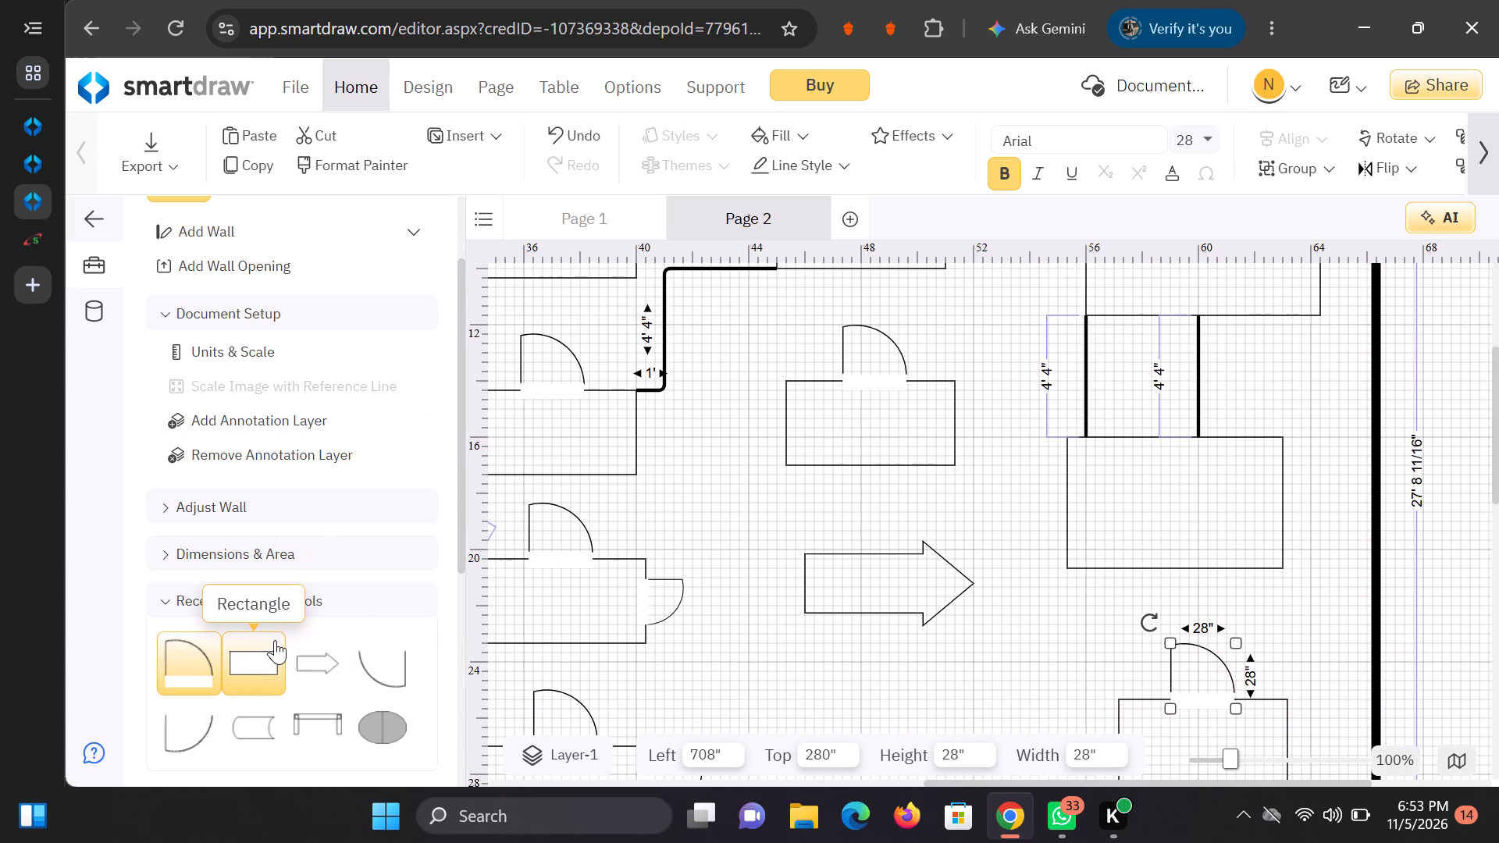
scroll(1226, 376, up, 2)
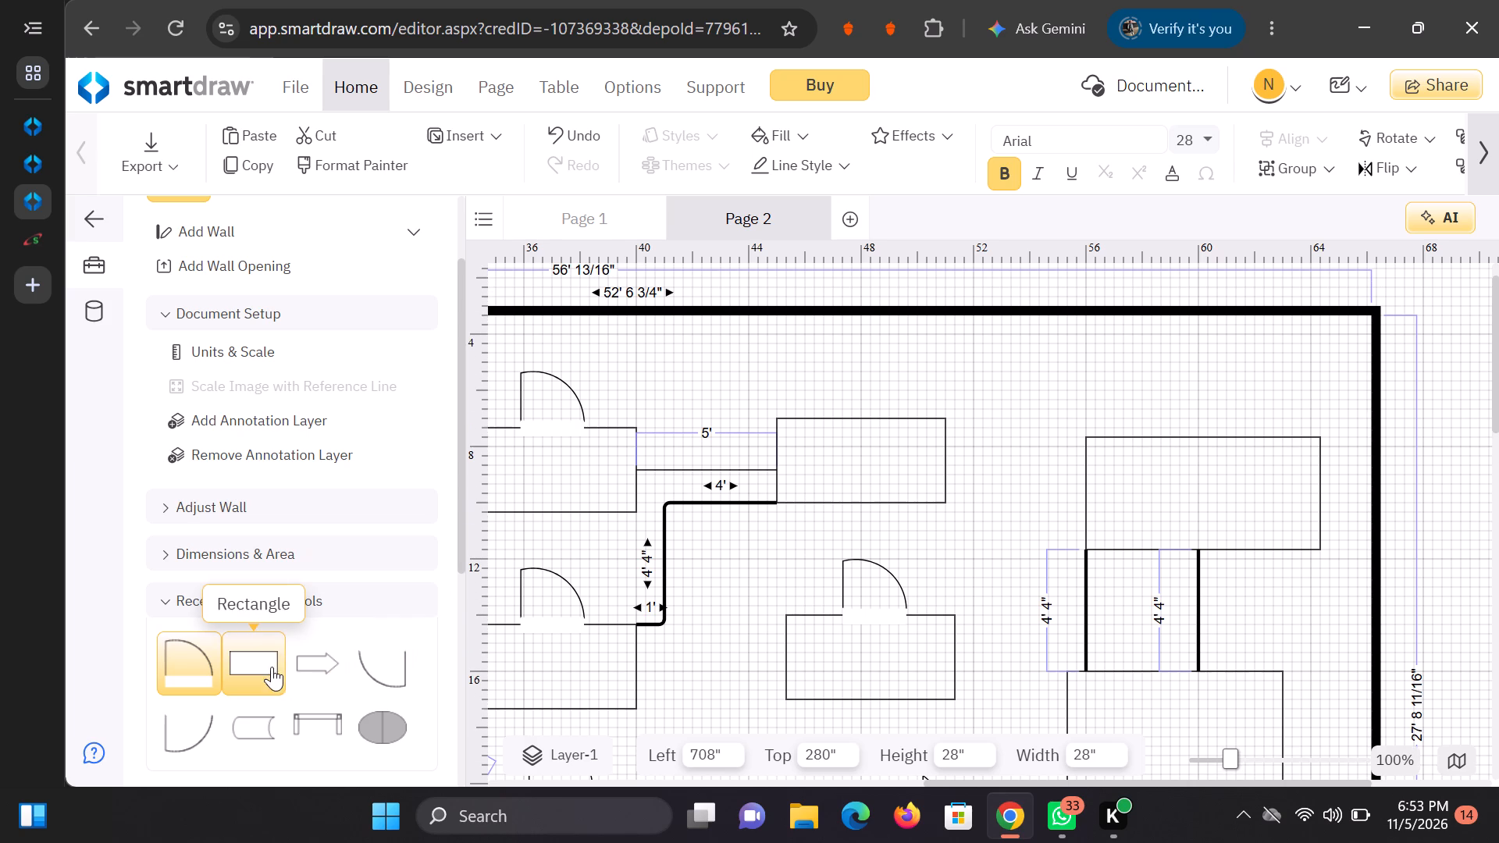
scroll(272, 655, down, 1)
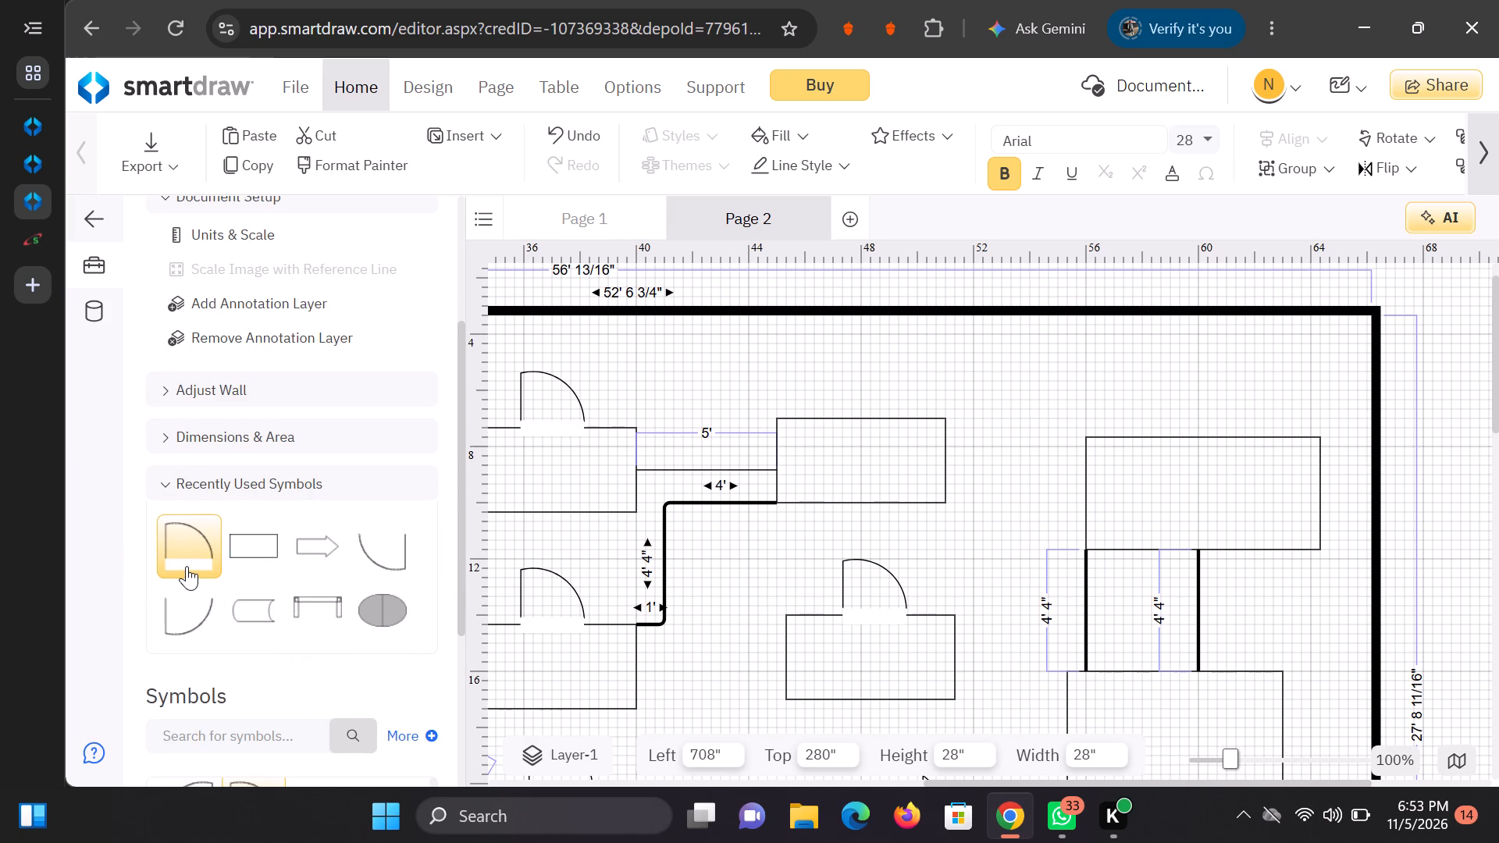
click(187, 566)
double_click(187, 546)
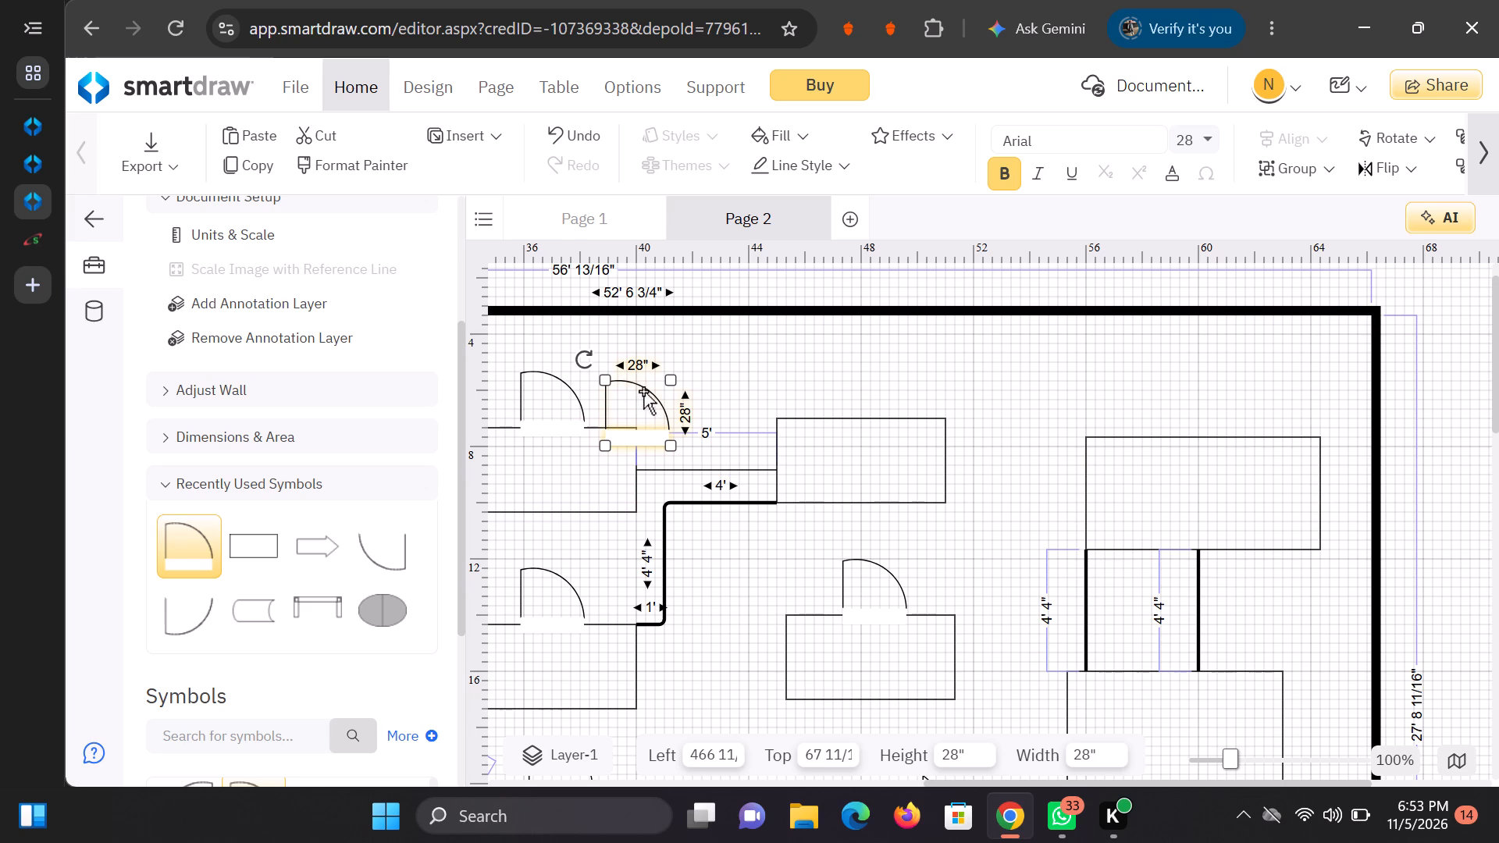
drag(646, 390, 1219, 389)
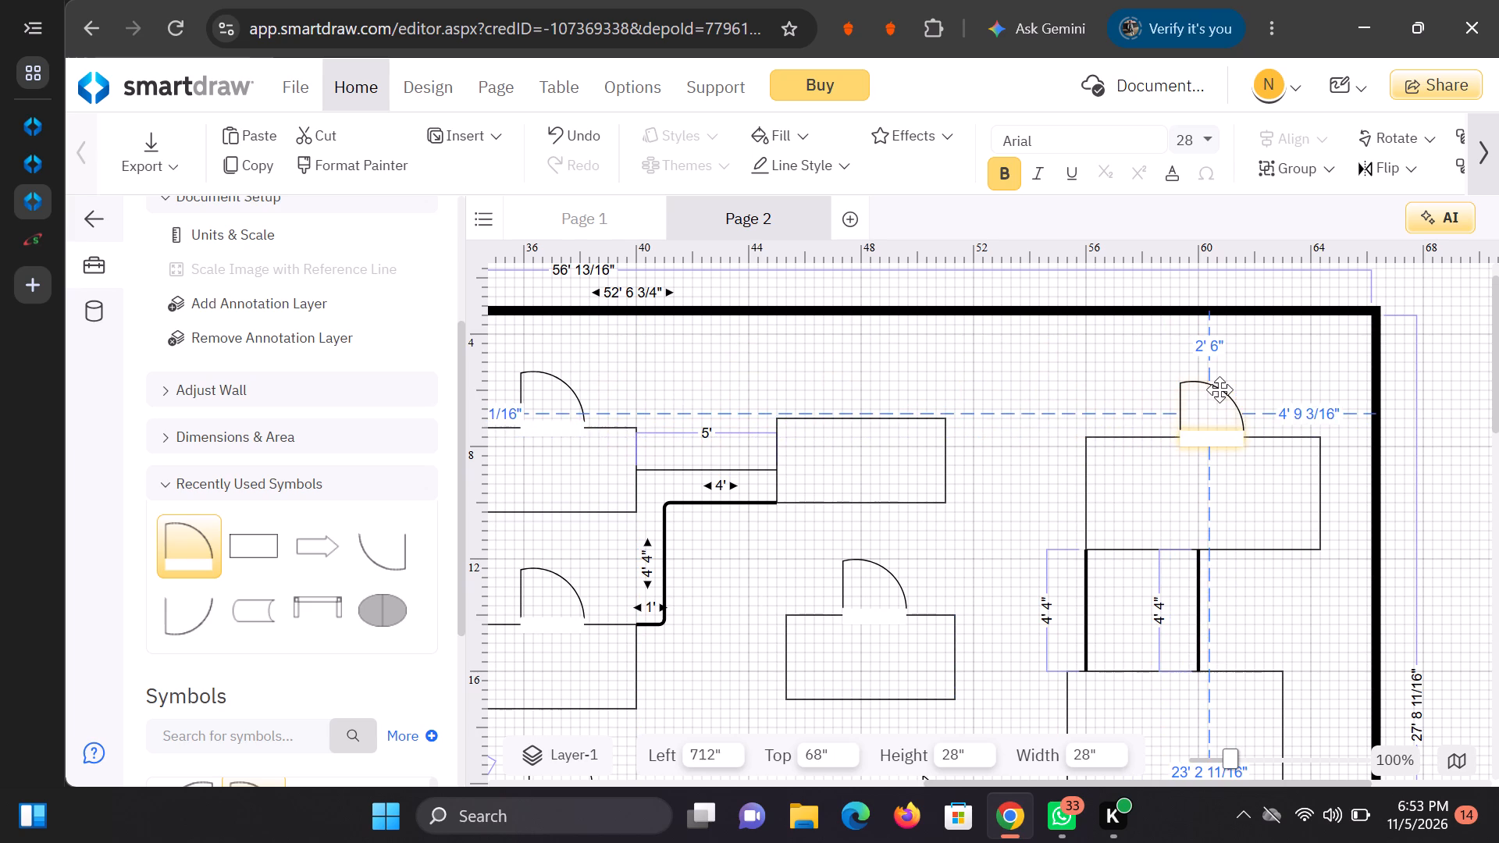
drag(1219, 389, 1207, 391)
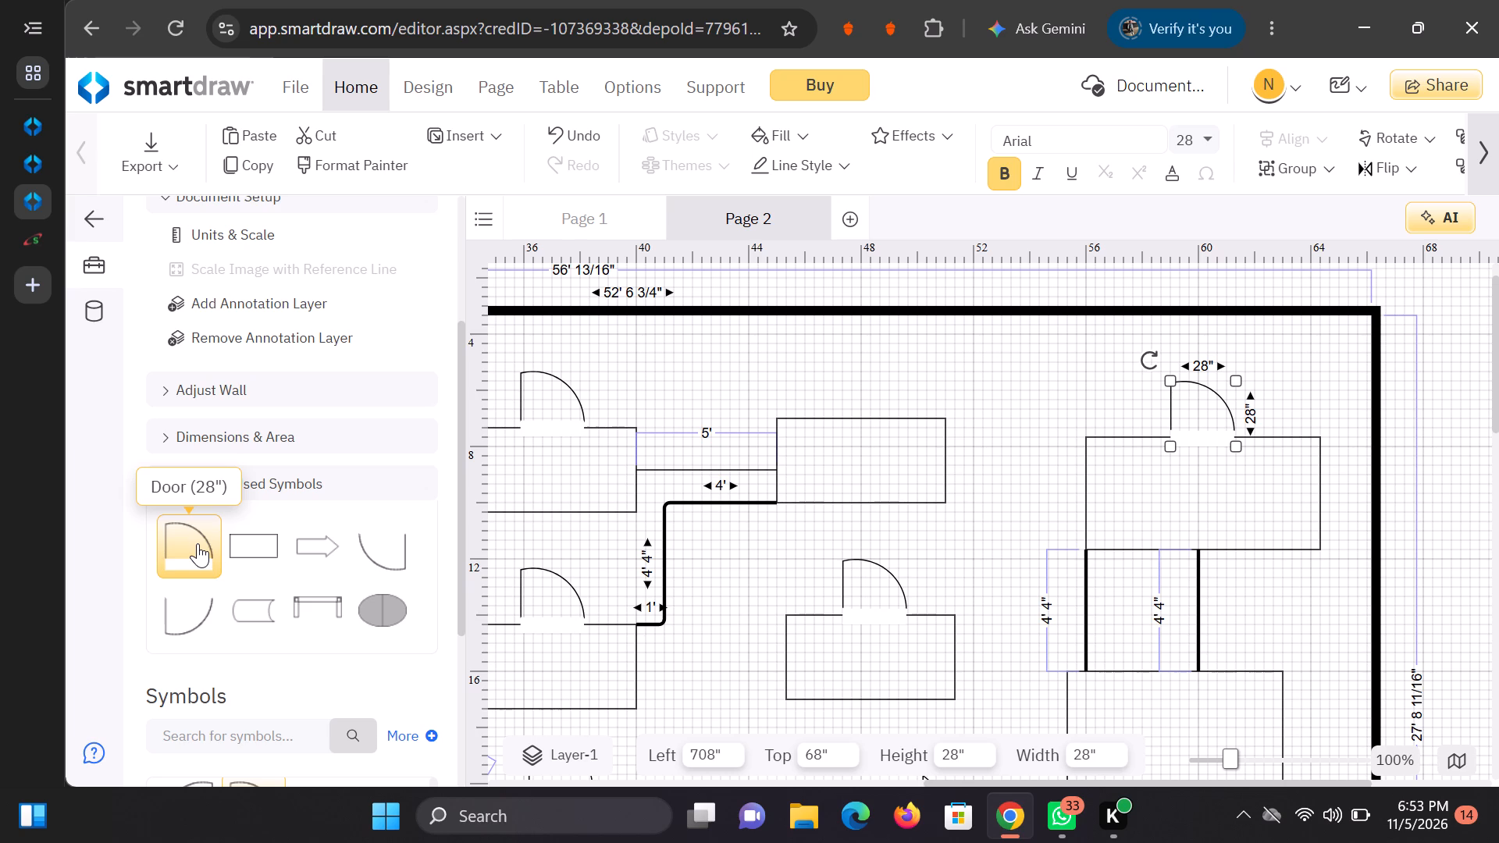
Place a 28" door on the top edge of the fourth column's first-row rectangle, at about 60" top, slightly left of the edge's middle.
double_click(198, 543)
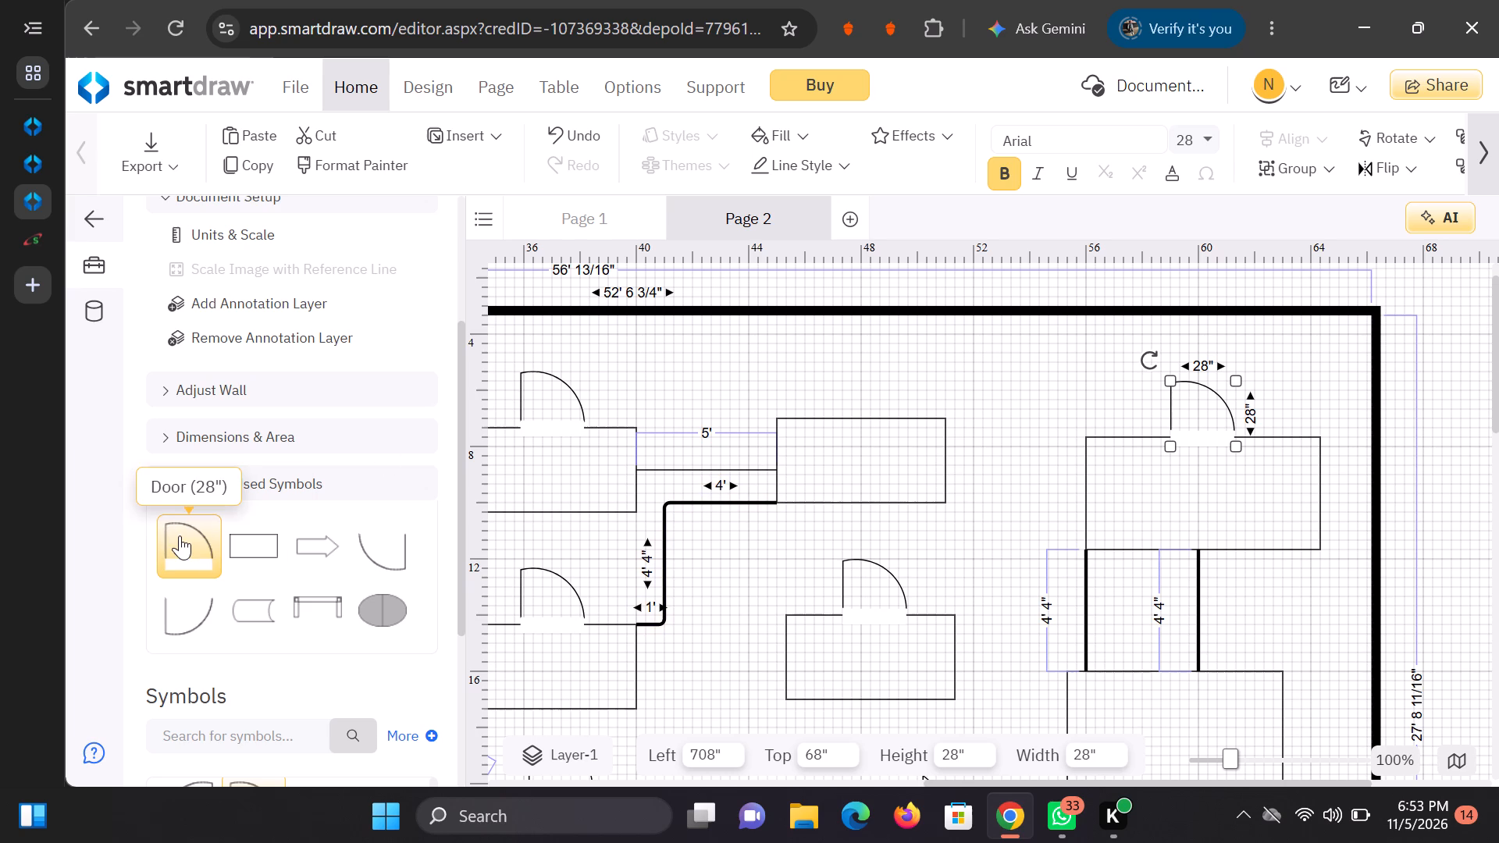
double_click(180, 535)
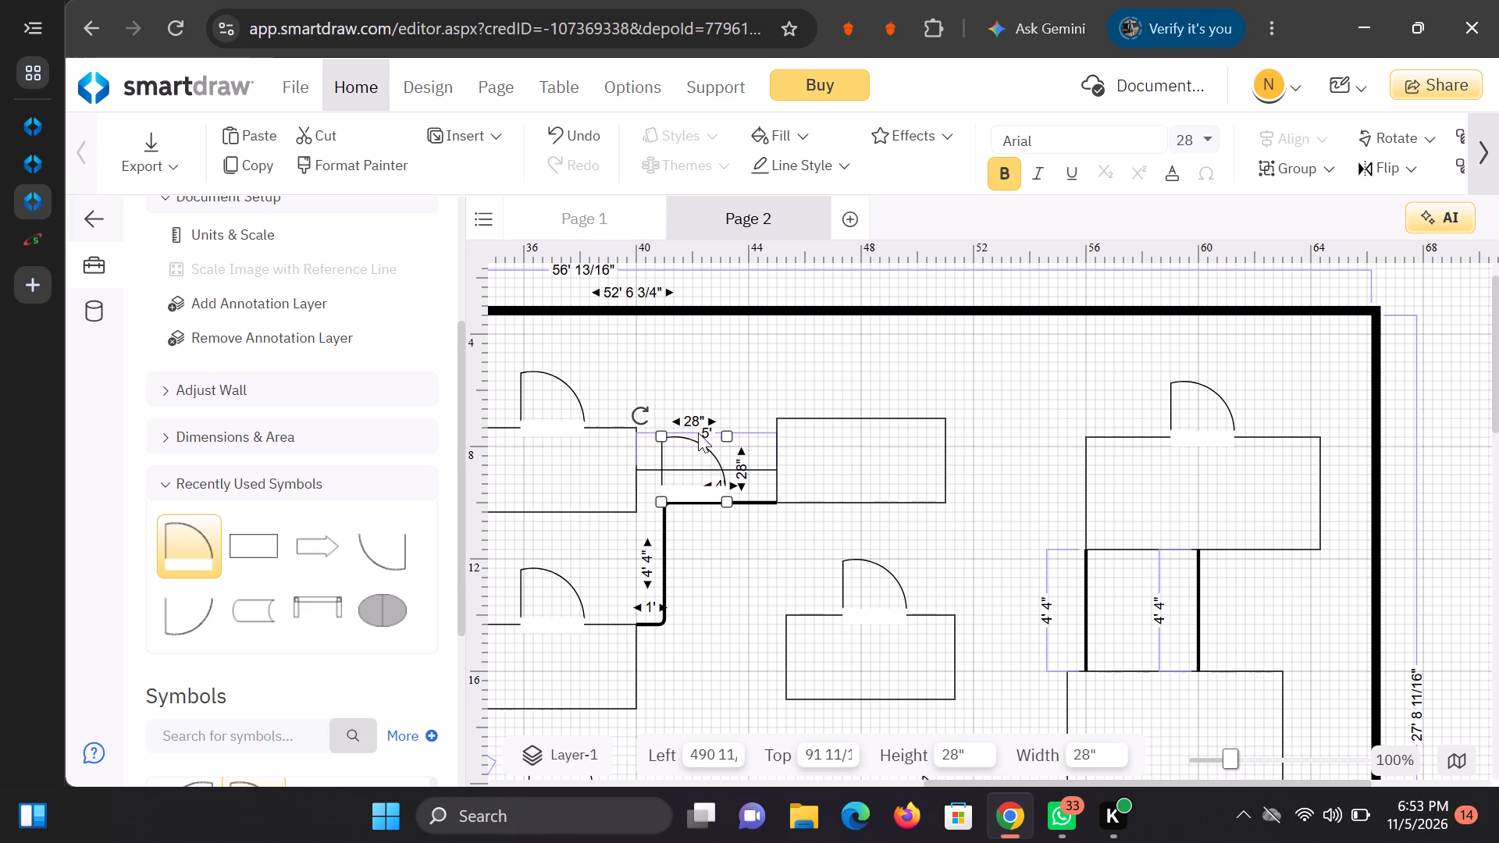
drag(703, 446, 741, 425)
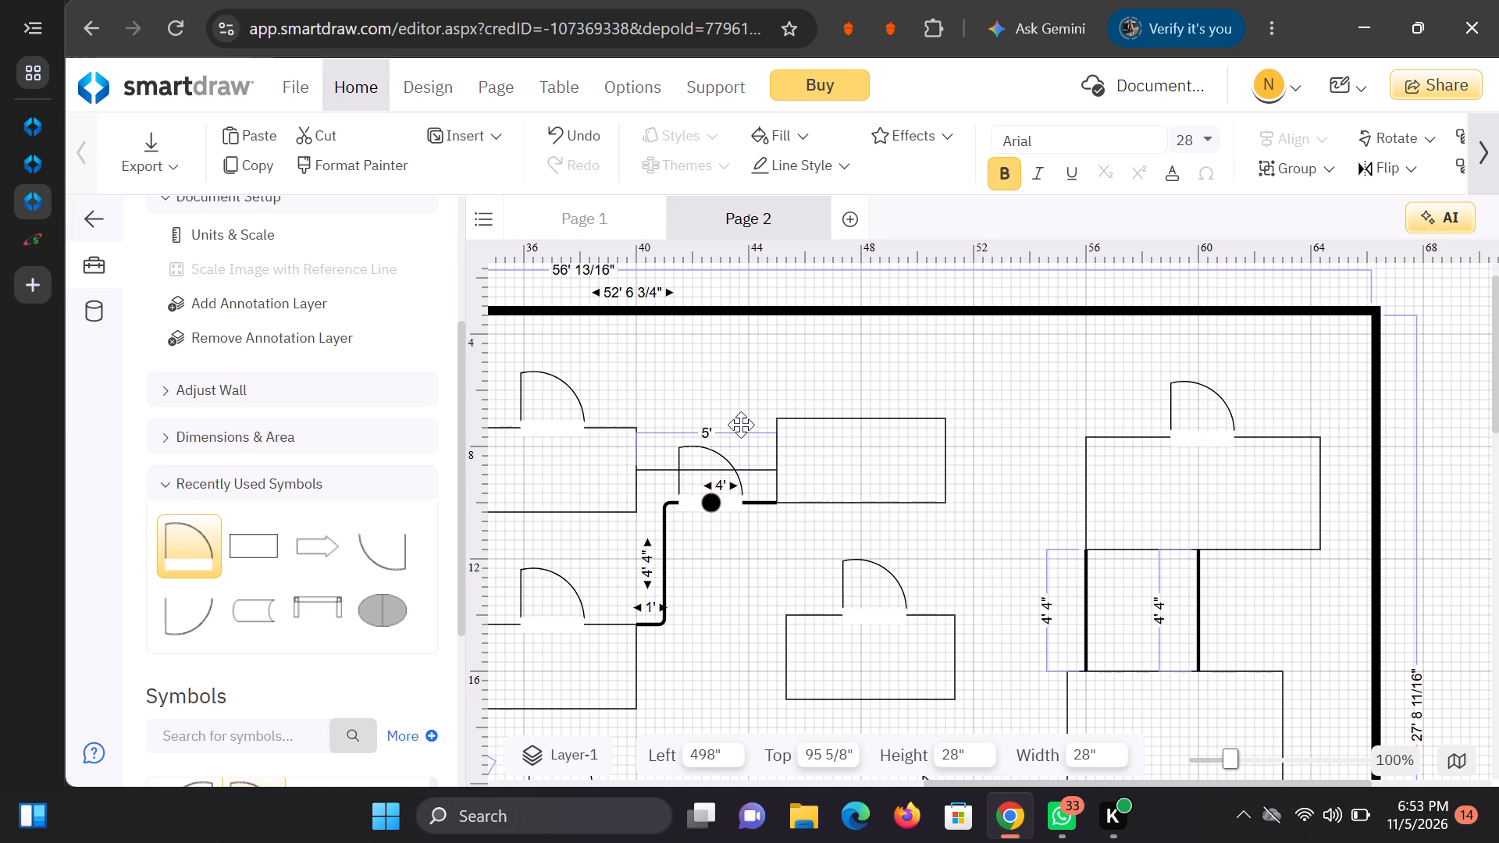
drag(741, 425, 871, 370)
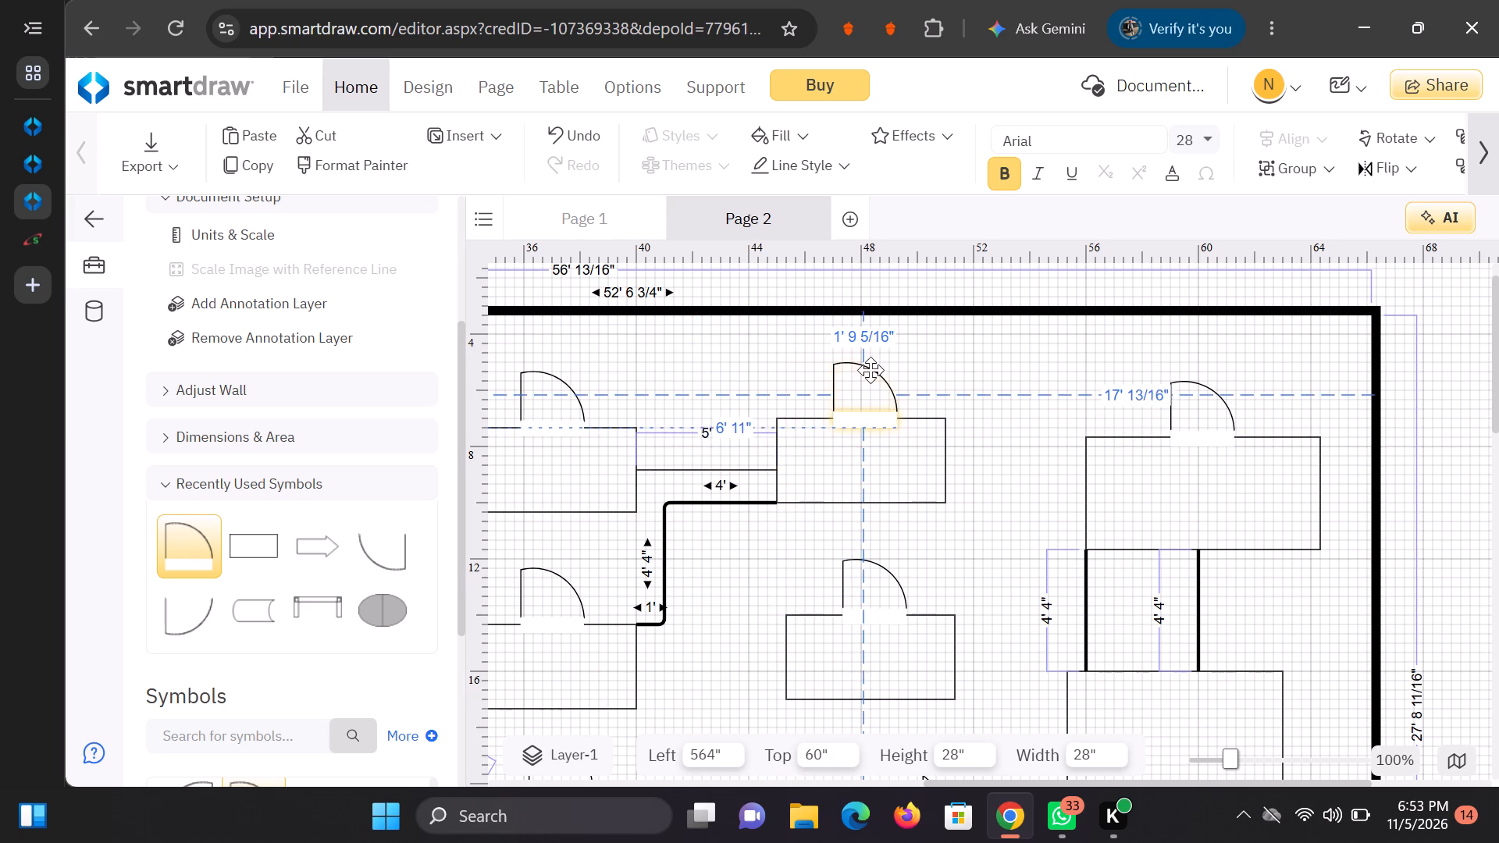
drag(871, 370, 867, 370)
click(974, 373)
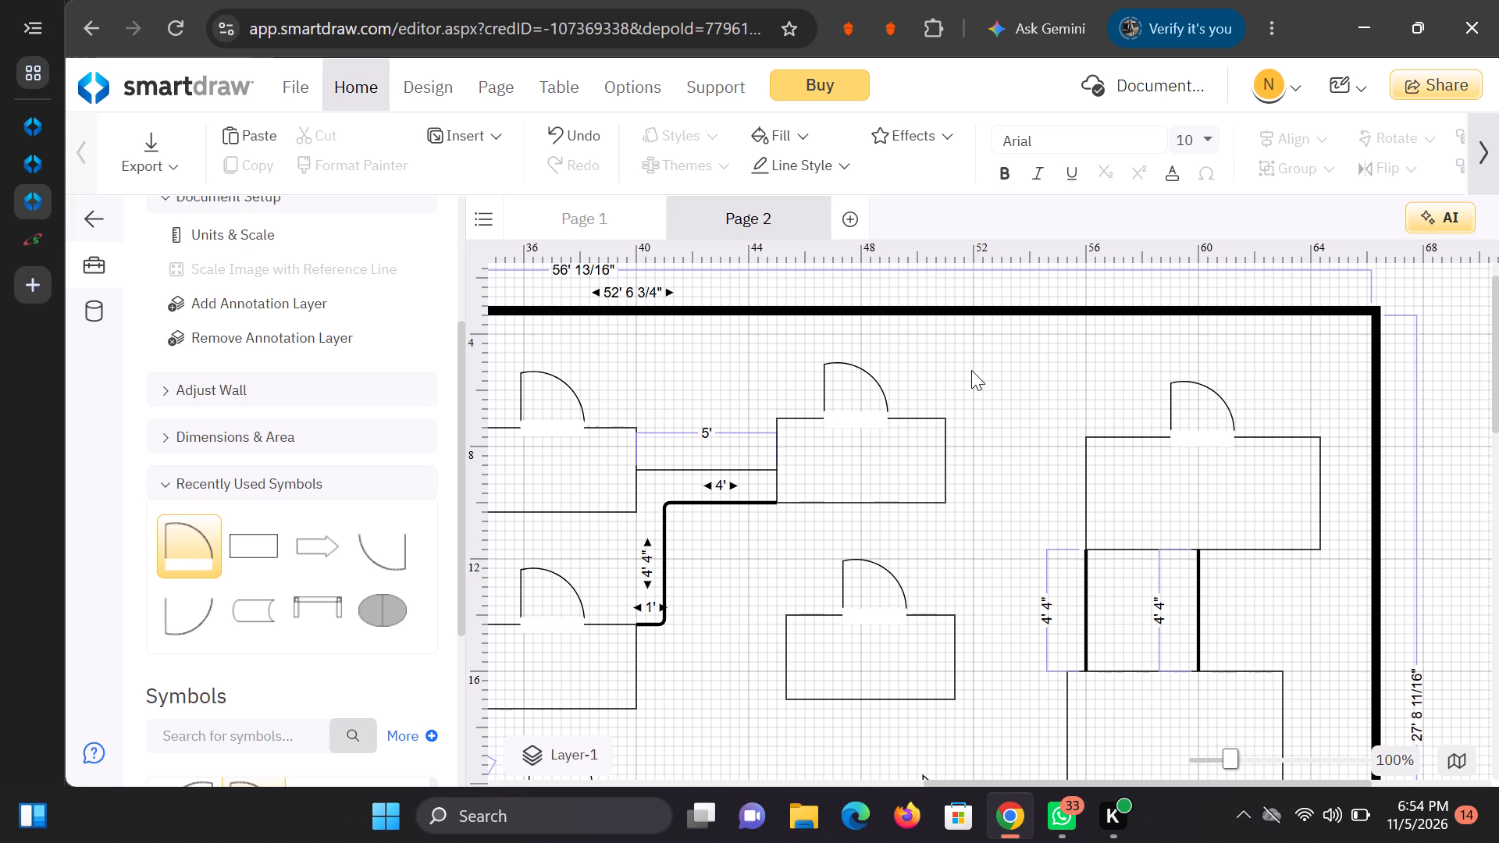
Add a Garden Window, 3' 6" wide and 2' high, in the open area below the arrow shape at 49' 6" left, 24' 8" top.
scroll(974, 380, down, 1)
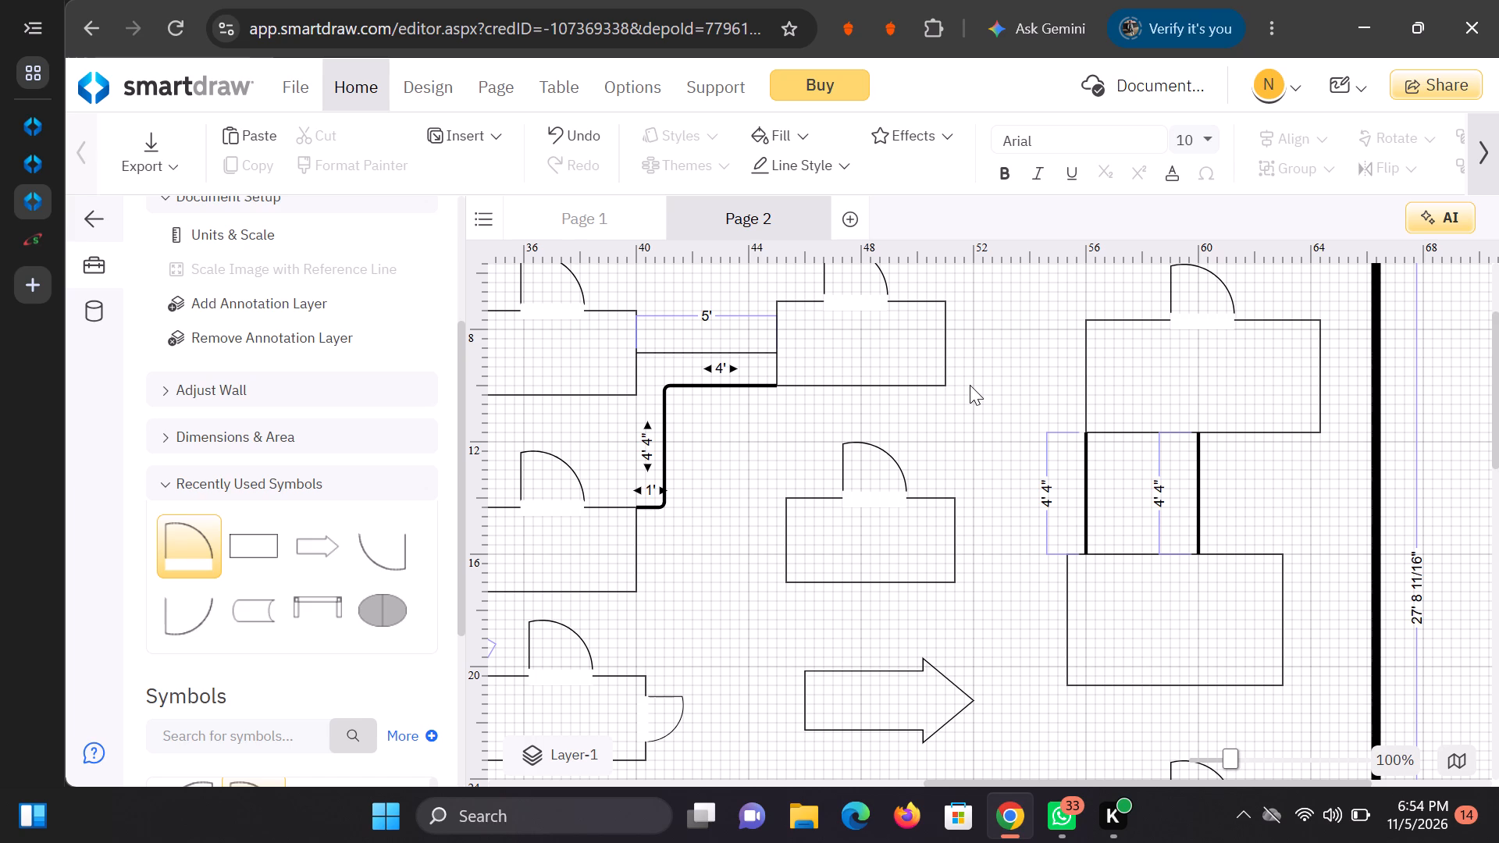
scroll(971, 386, down, 2)
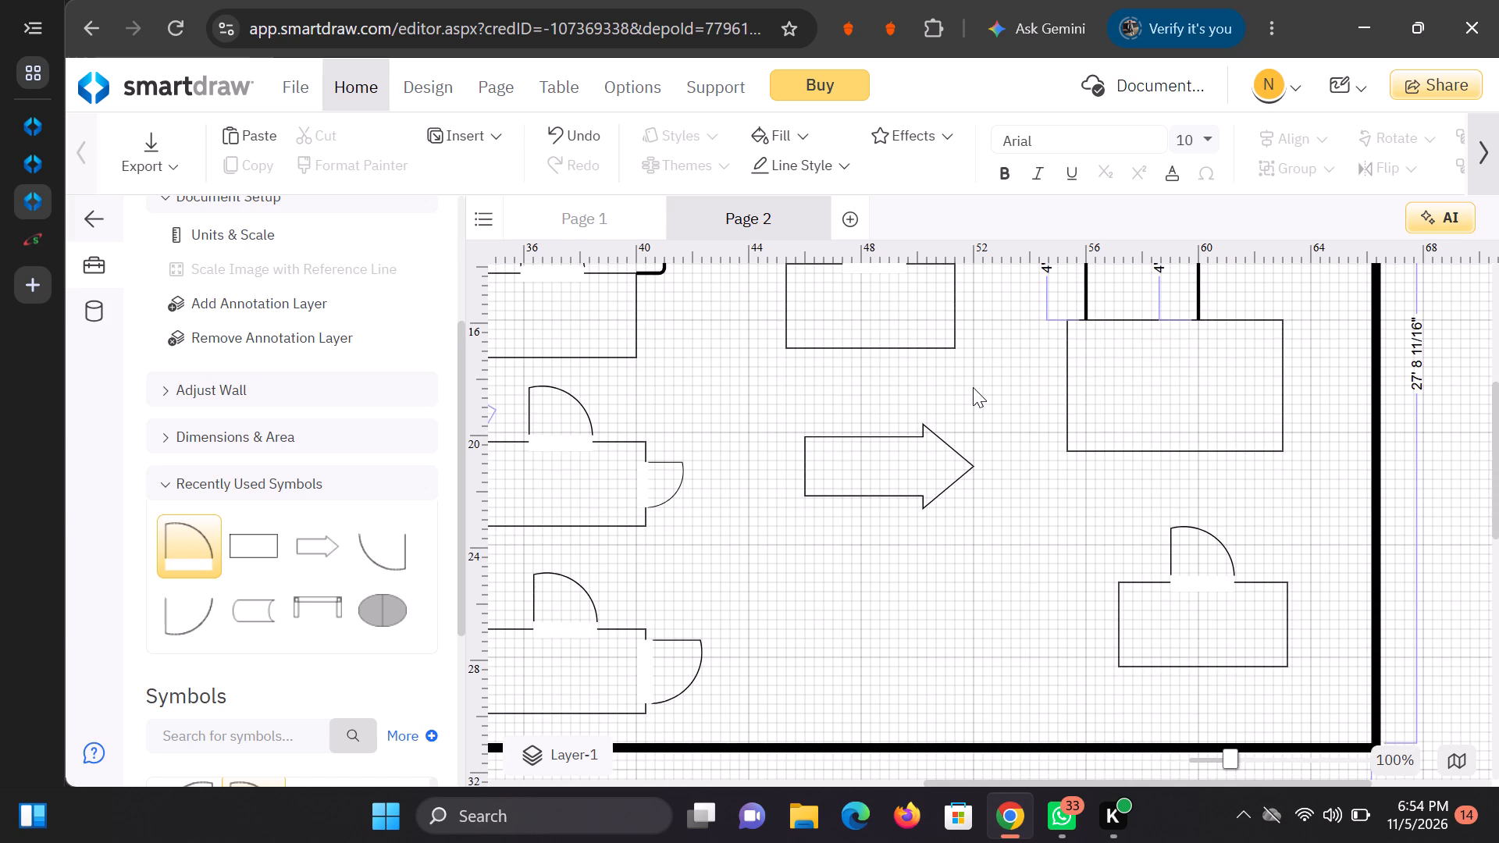
scroll(903, 399, down, 1)
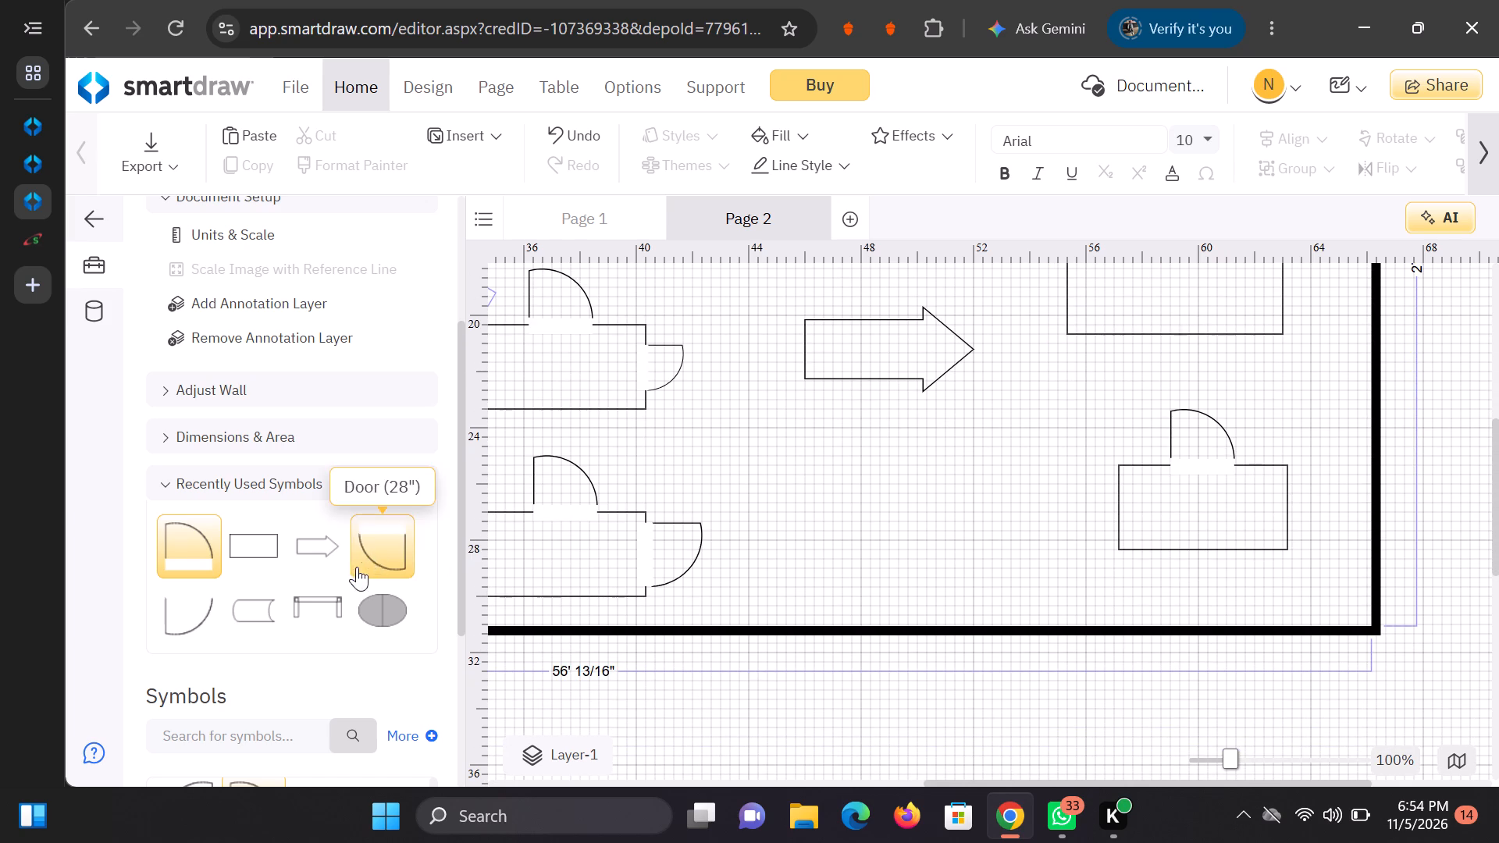
click(330, 599)
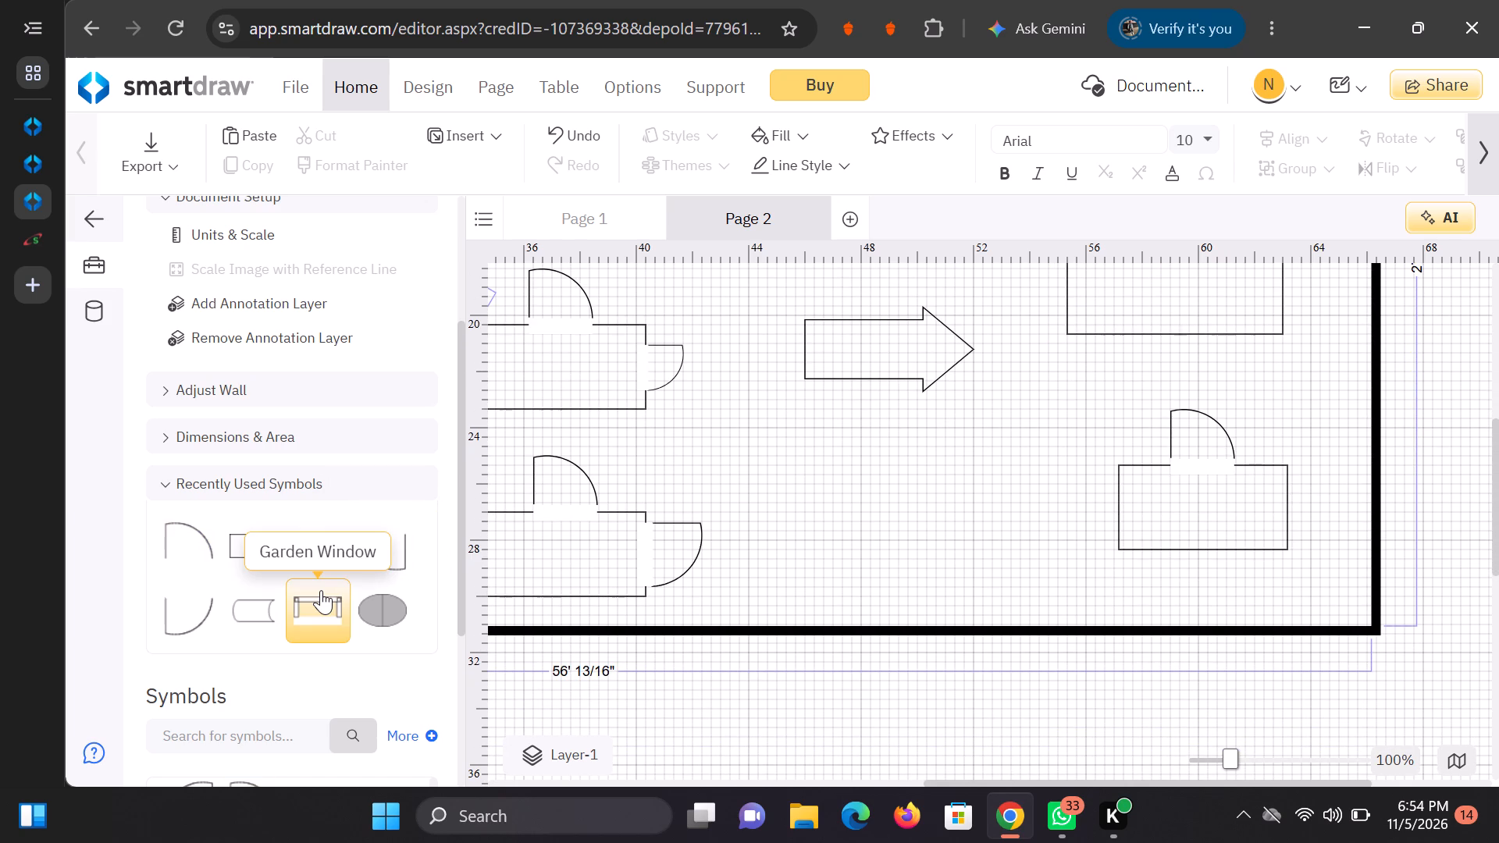
double_click(321, 590)
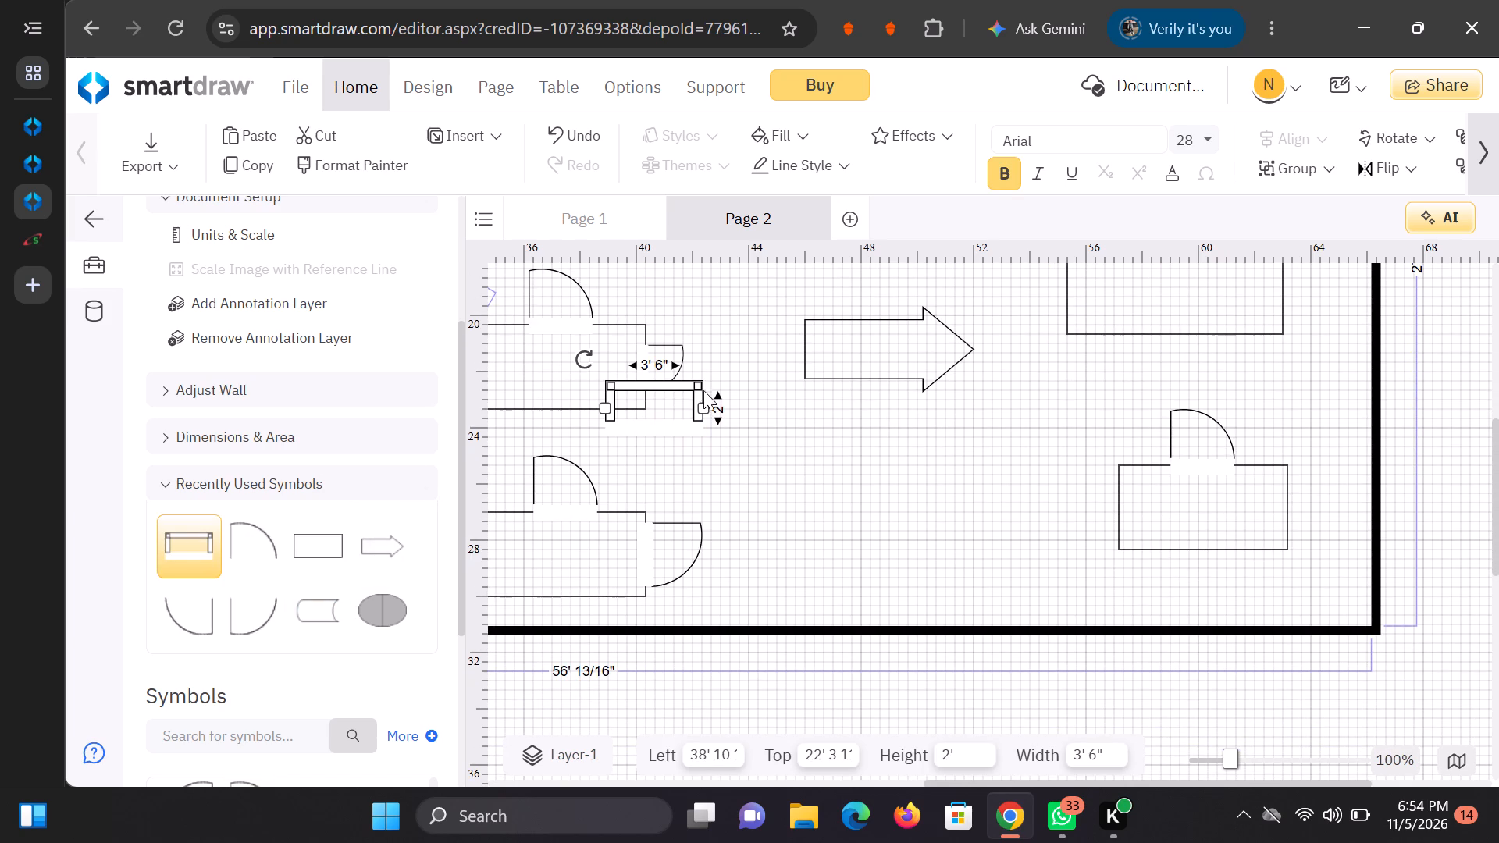
drag(703, 389, 719, 409)
drag(699, 403, 700, 403)
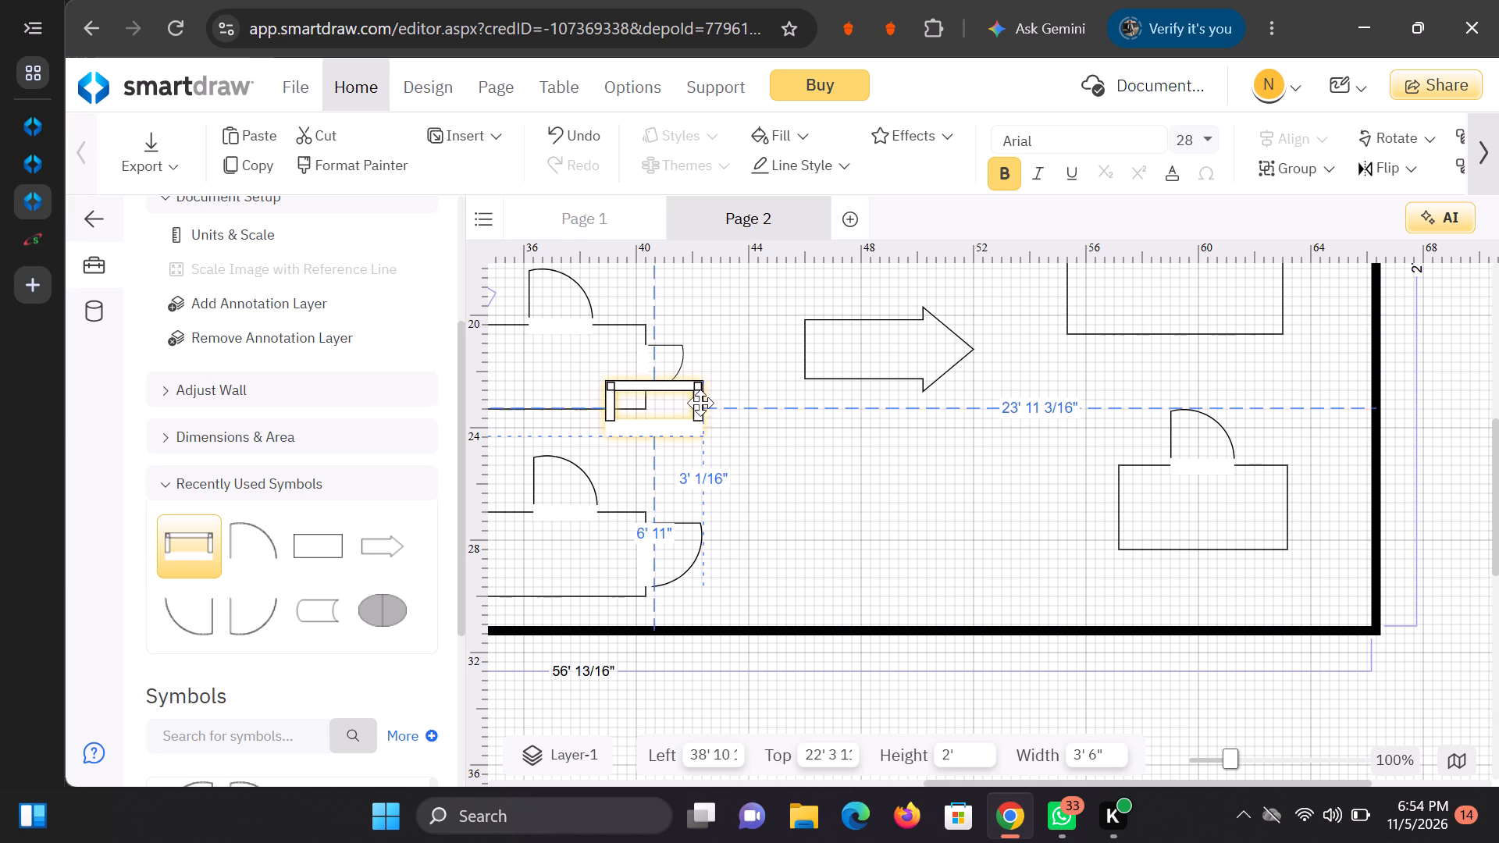
drag(700, 403, 995, 471)
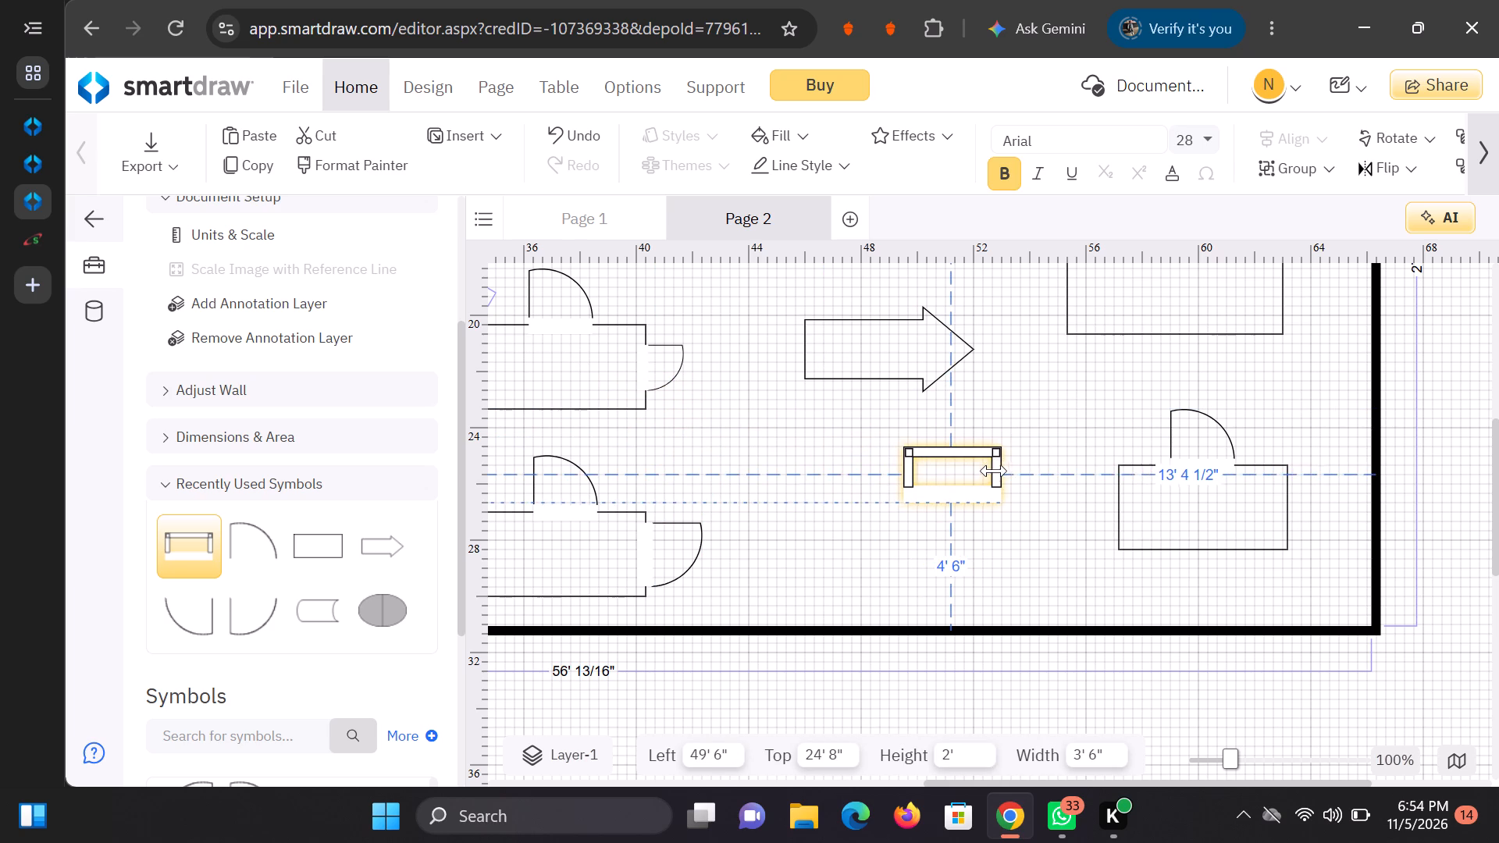
Rotate the Garden Window upside down and attach it to the bottom edge of the lowest rectangle beside the thick vertical wall.
drag(878, 432, 875, 478)
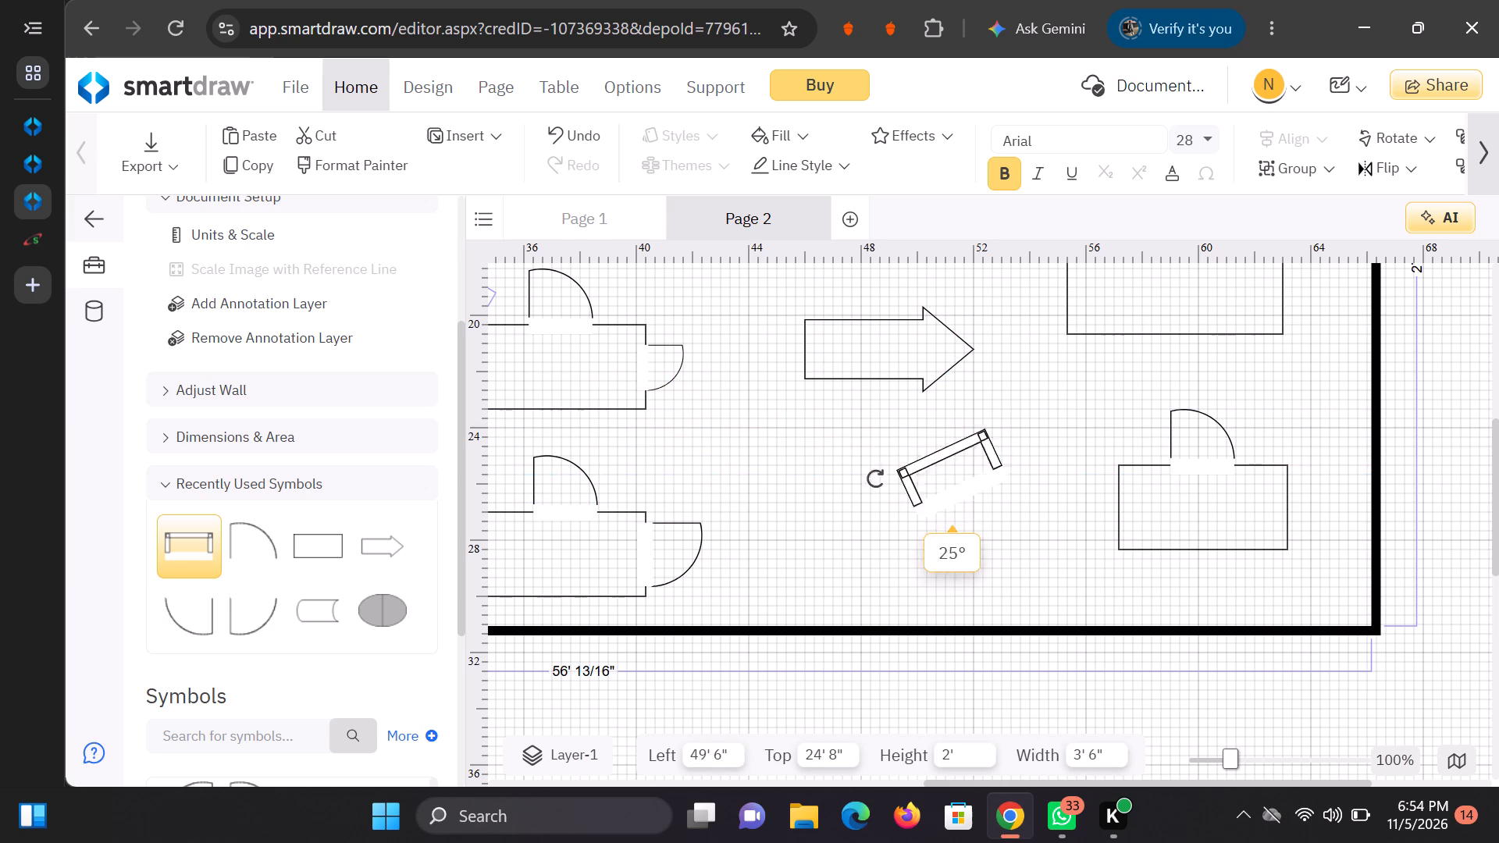
drag(875, 478, 1020, 507)
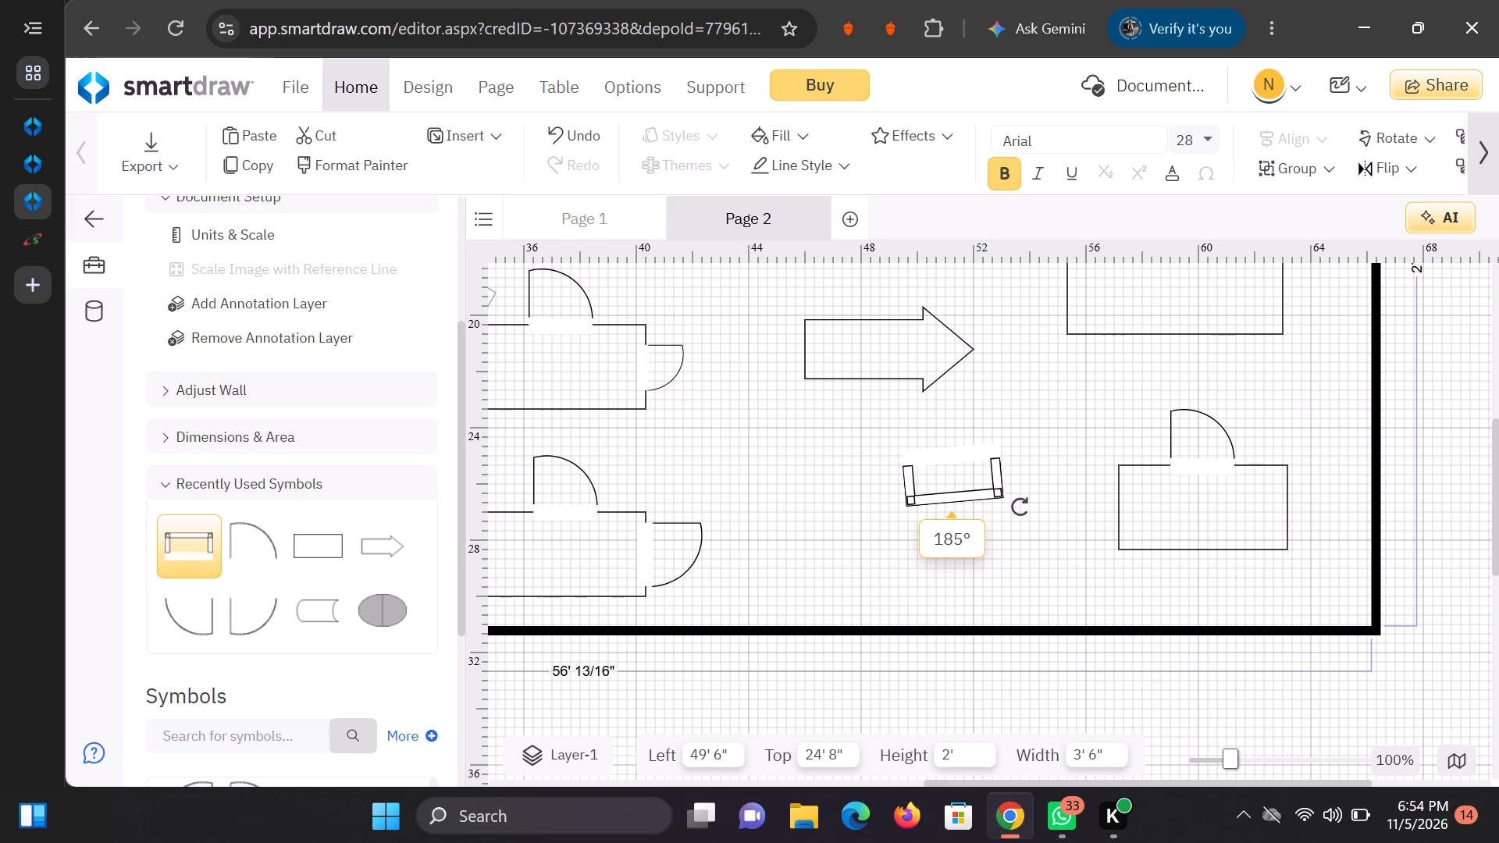
drag(1020, 507, 1020, 513)
drag(950, 496, 954, 501)
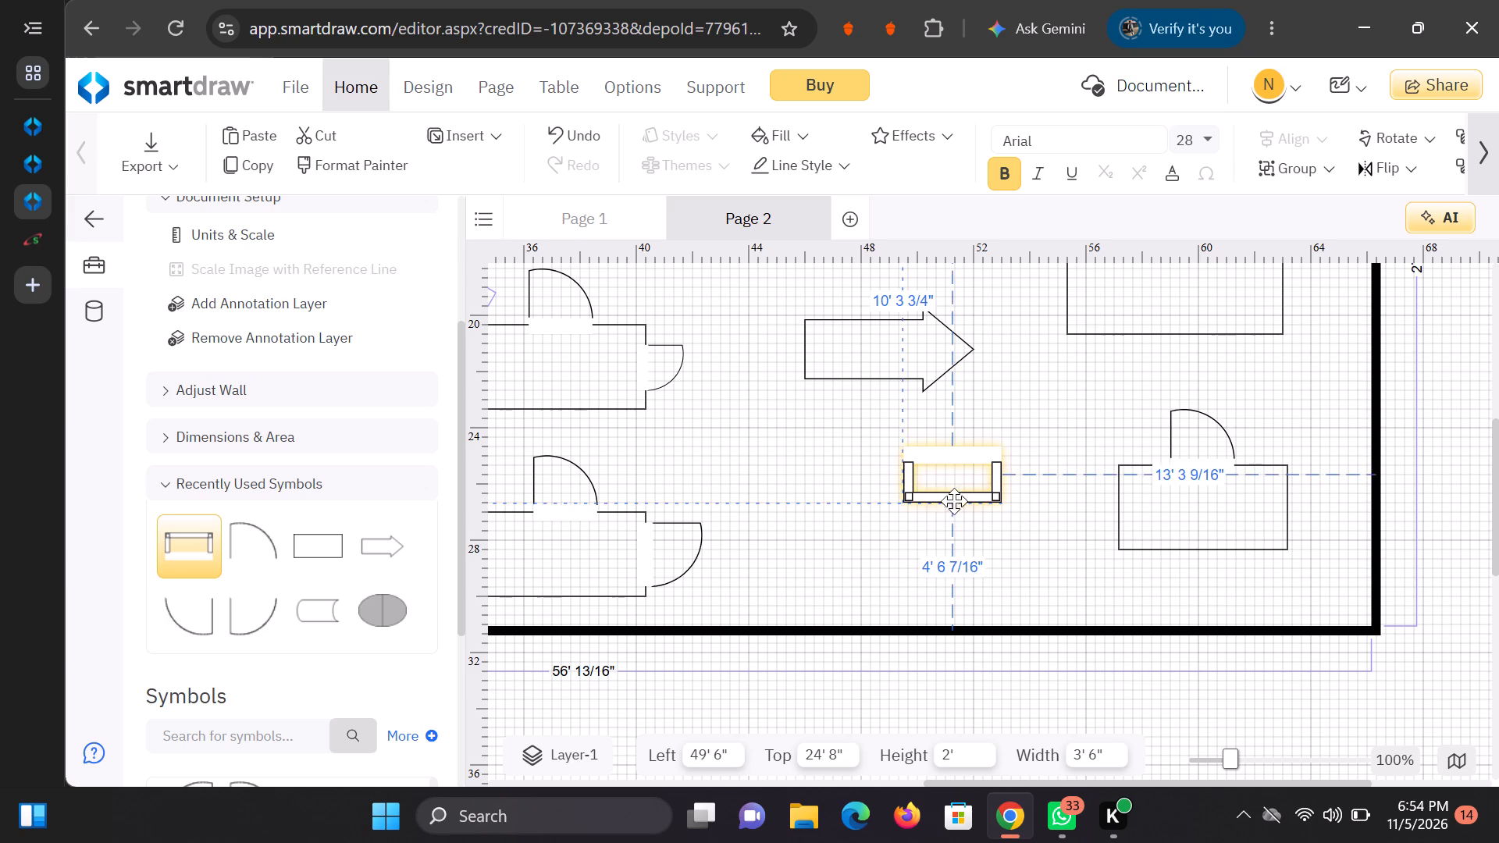
drag(954, 501, 1205, 590)
click(868, 525)
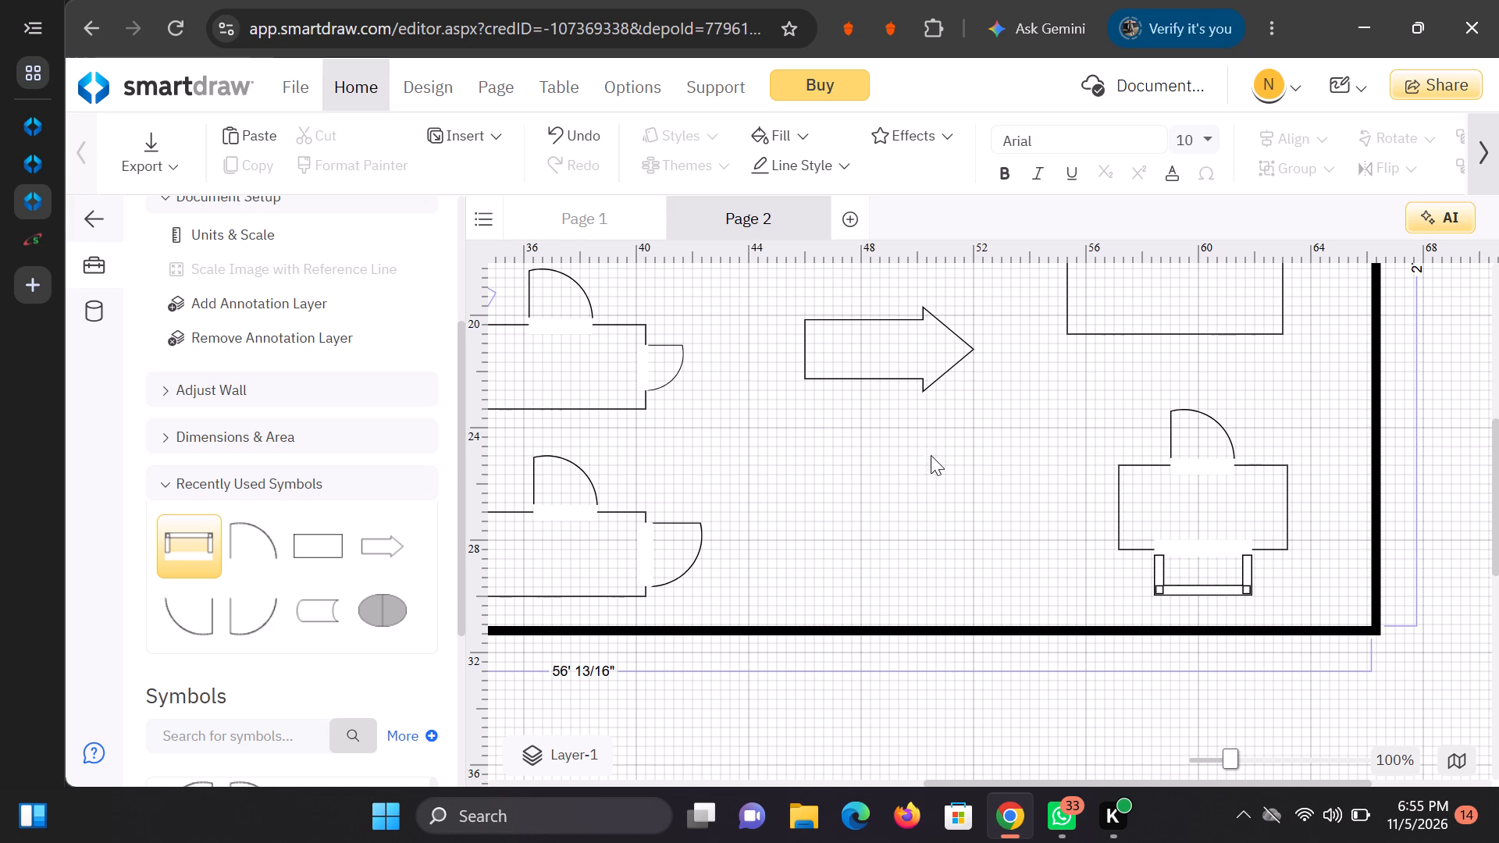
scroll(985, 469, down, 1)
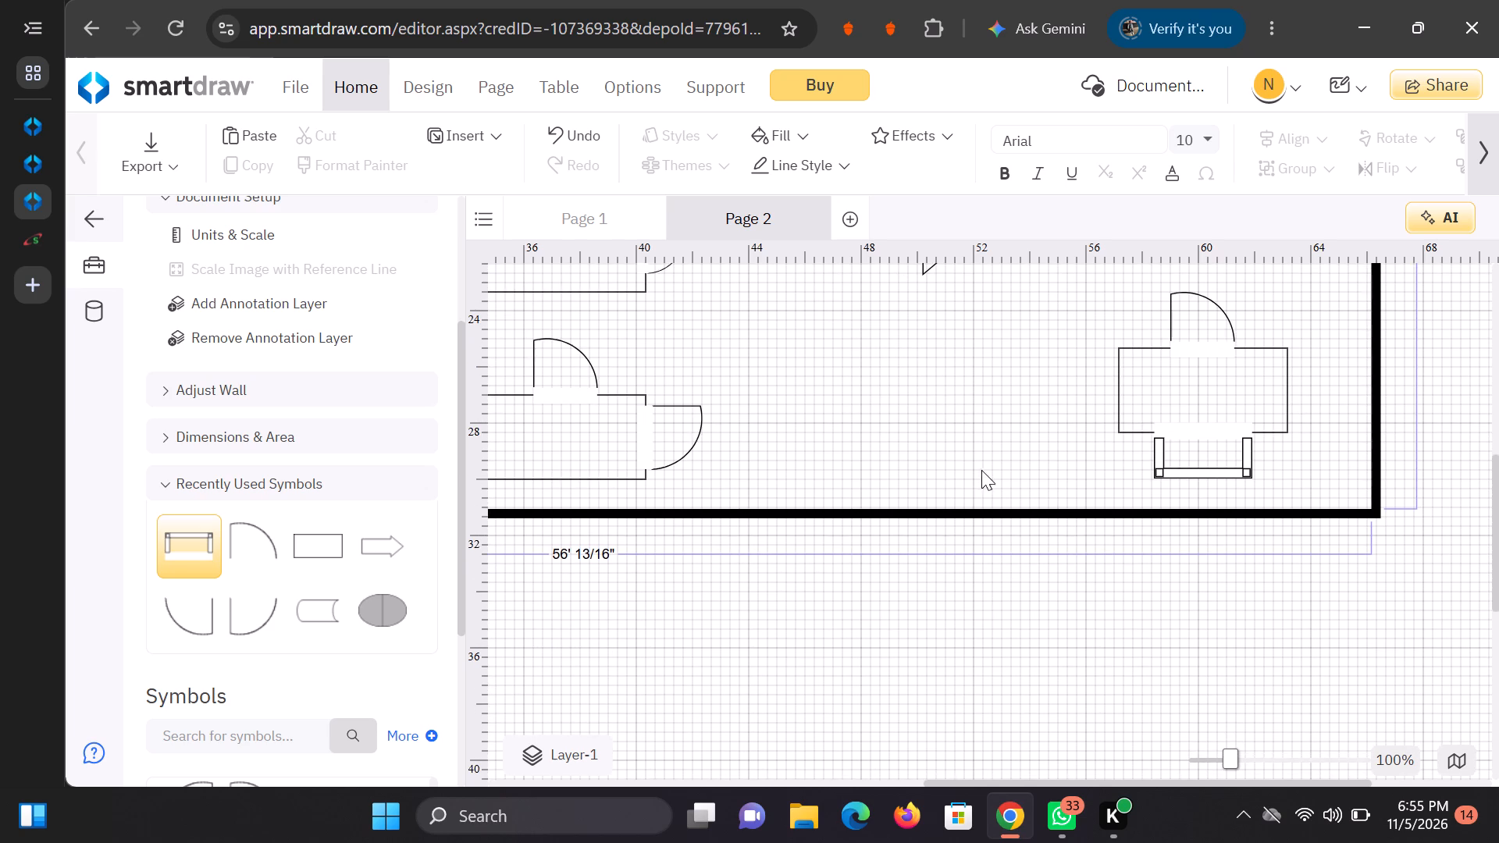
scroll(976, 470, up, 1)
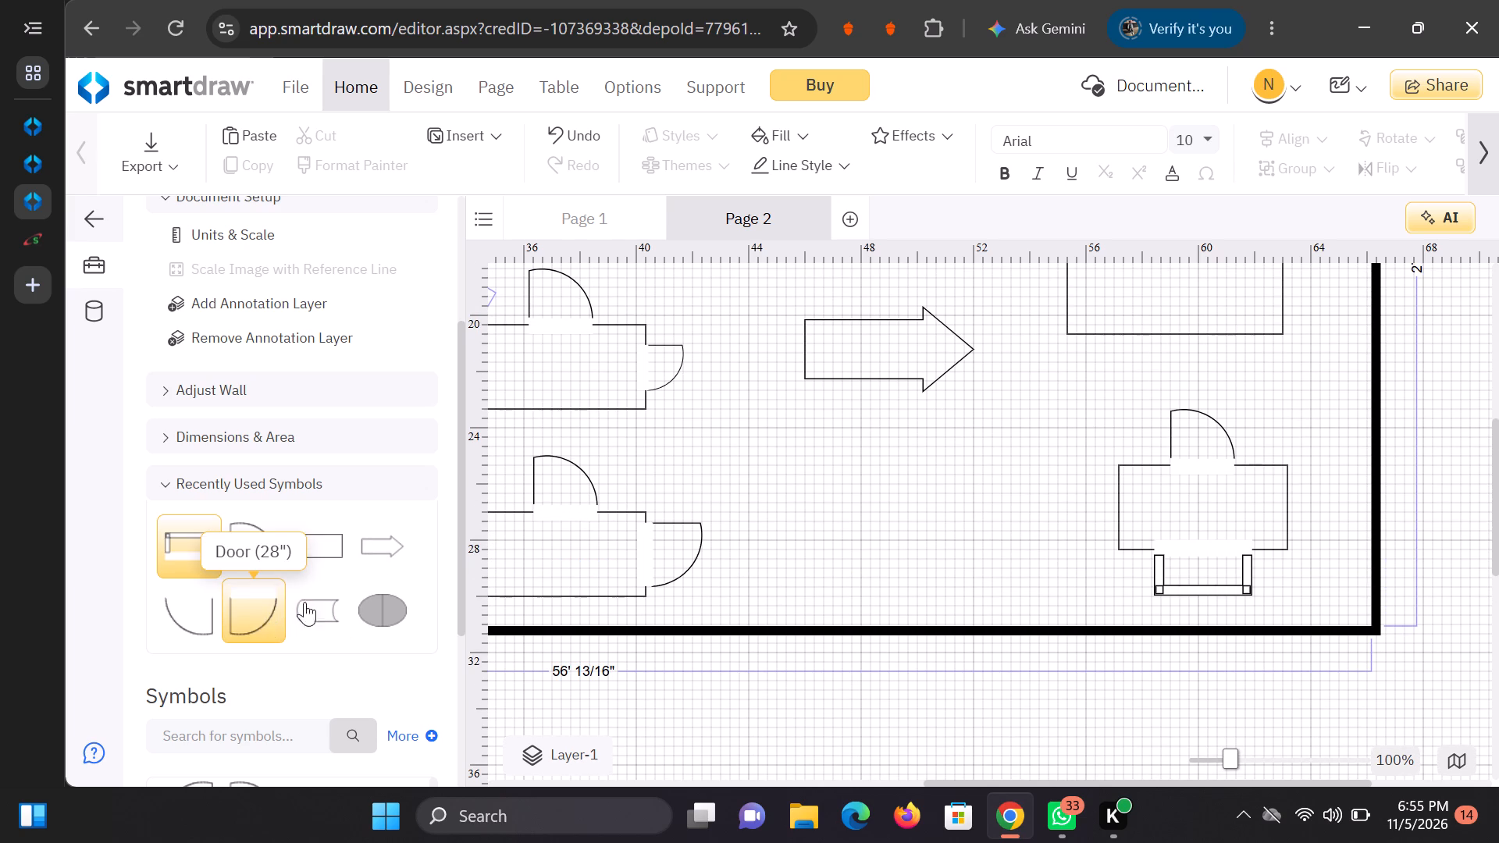
Add a 28" door in the gap between the stacked rectangles and the thick vertical wall, at 764" left, 152" top.
scroll(956, 521, up, 2)
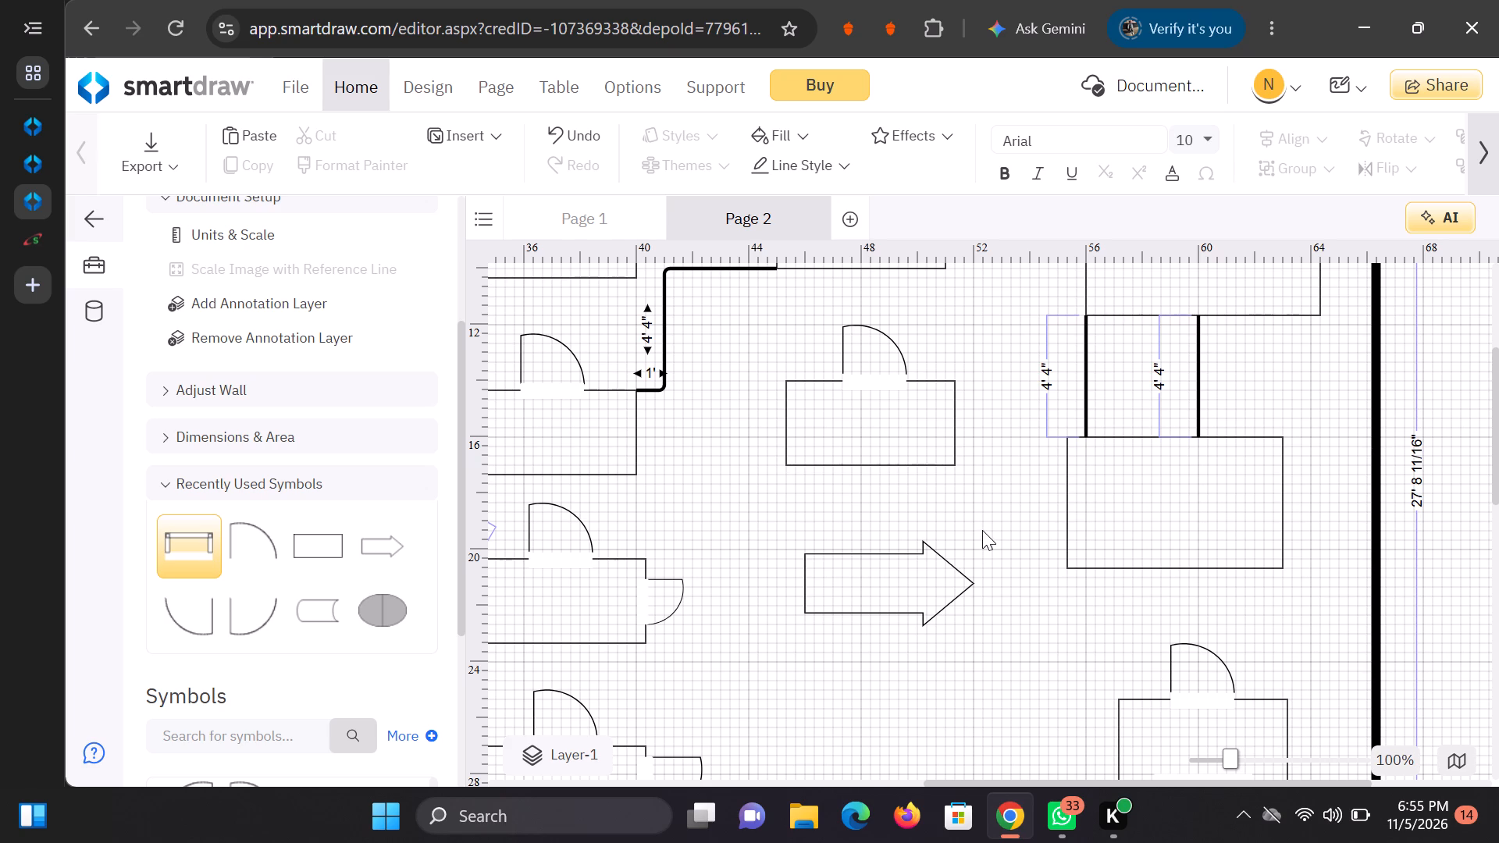
scroll(971, 538, down, 1)
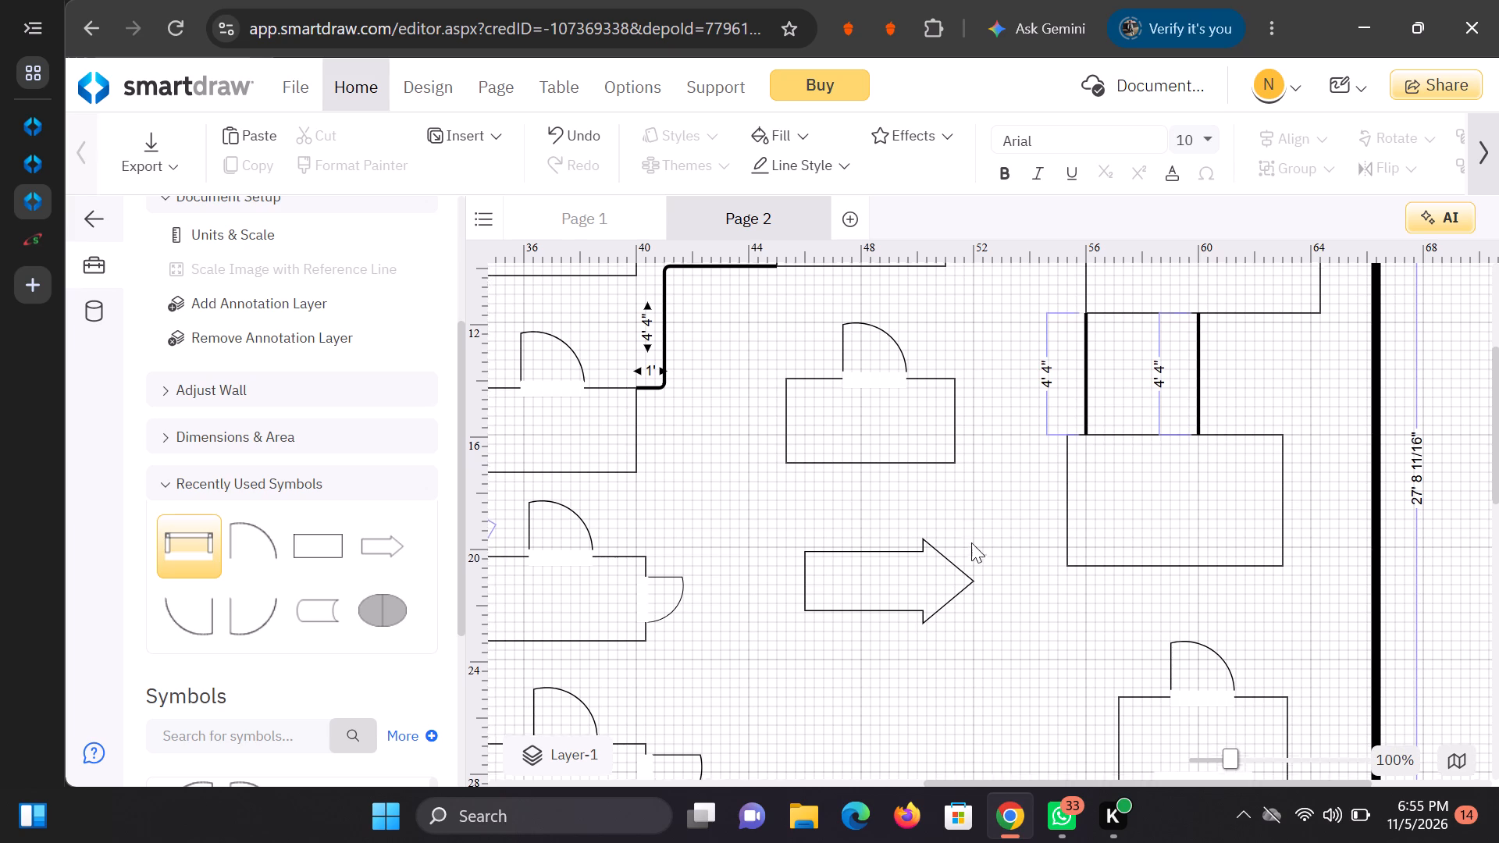
scroll(971, 542, down, 1)
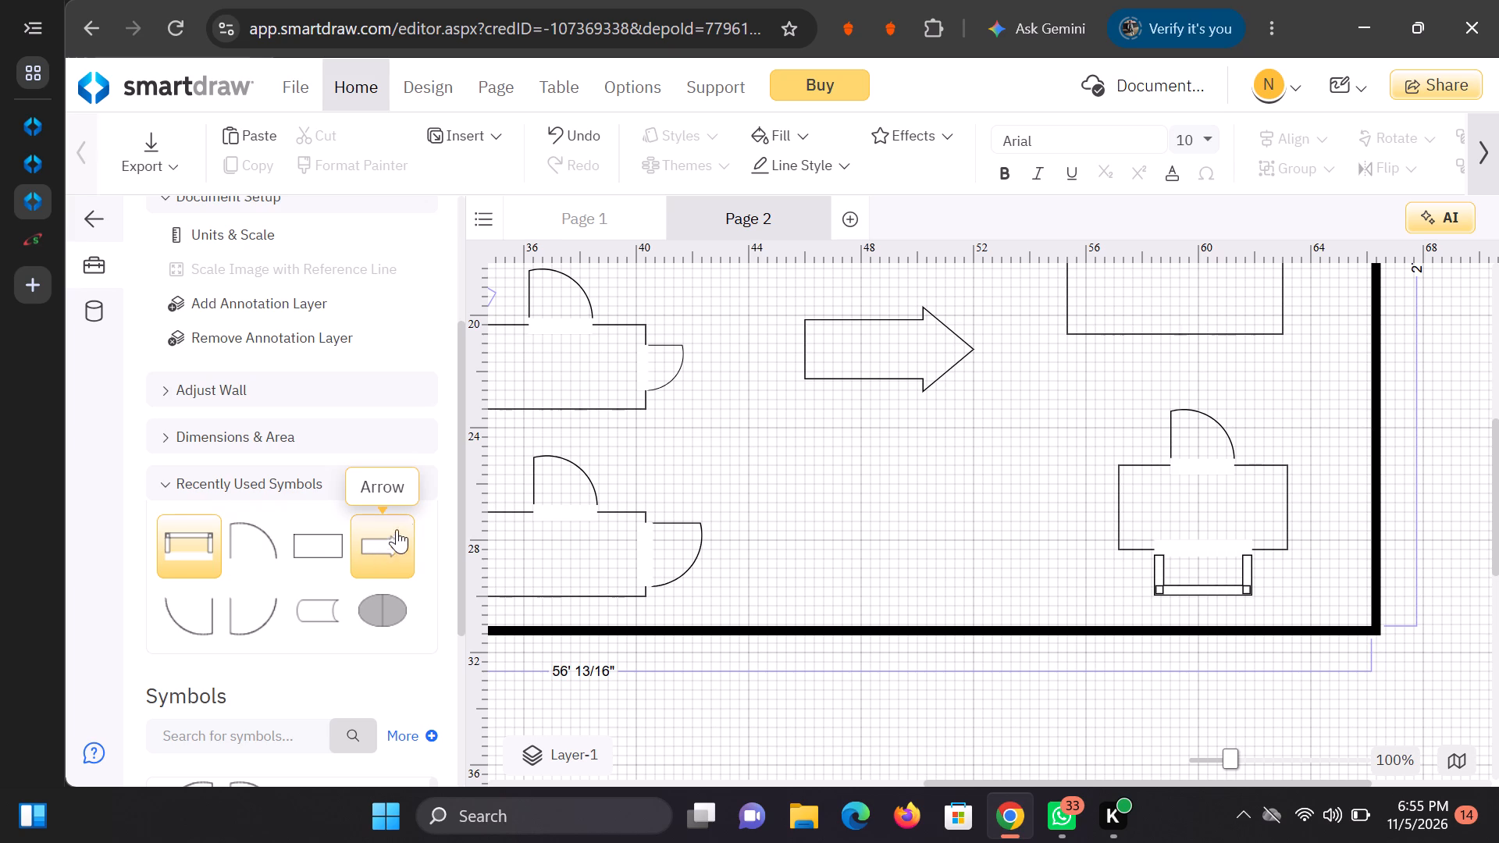
scroll(909, 518, up, 1)
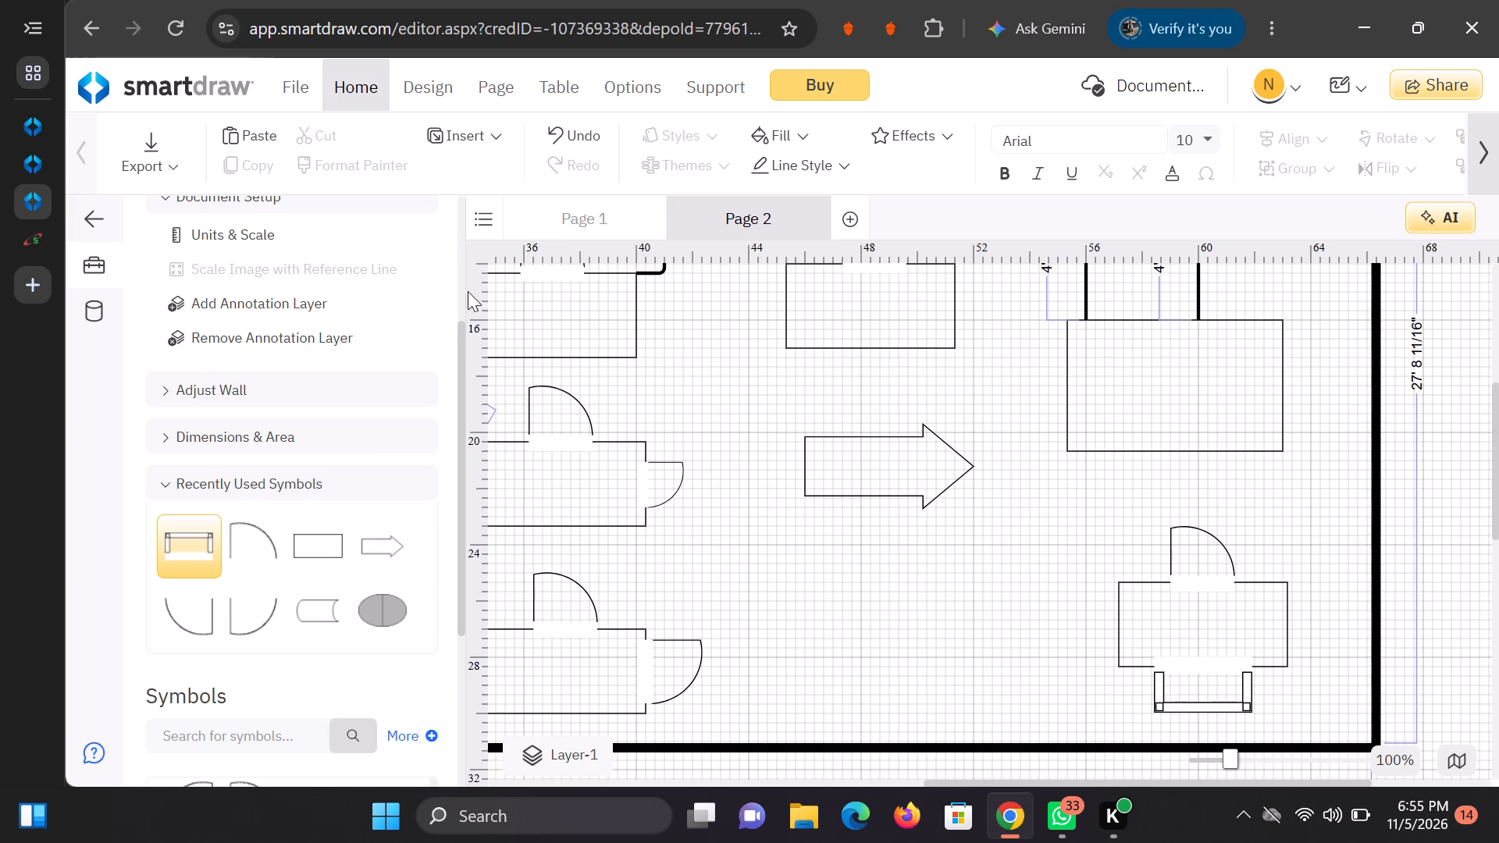
scroll(561, 375, up, 1)
scroll(654, 424, up, 1)
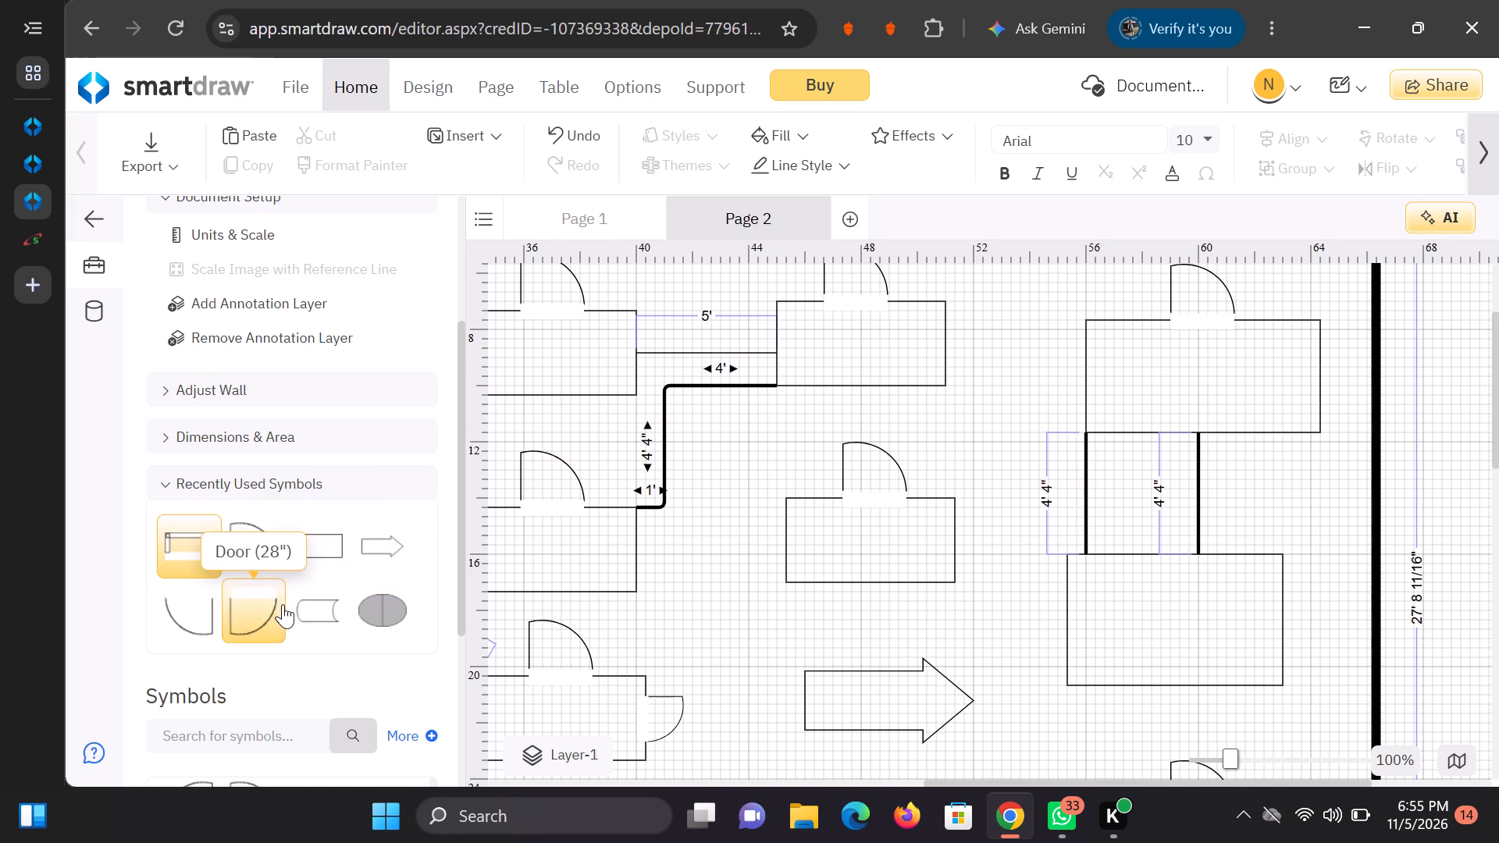
double_click(277, 554)
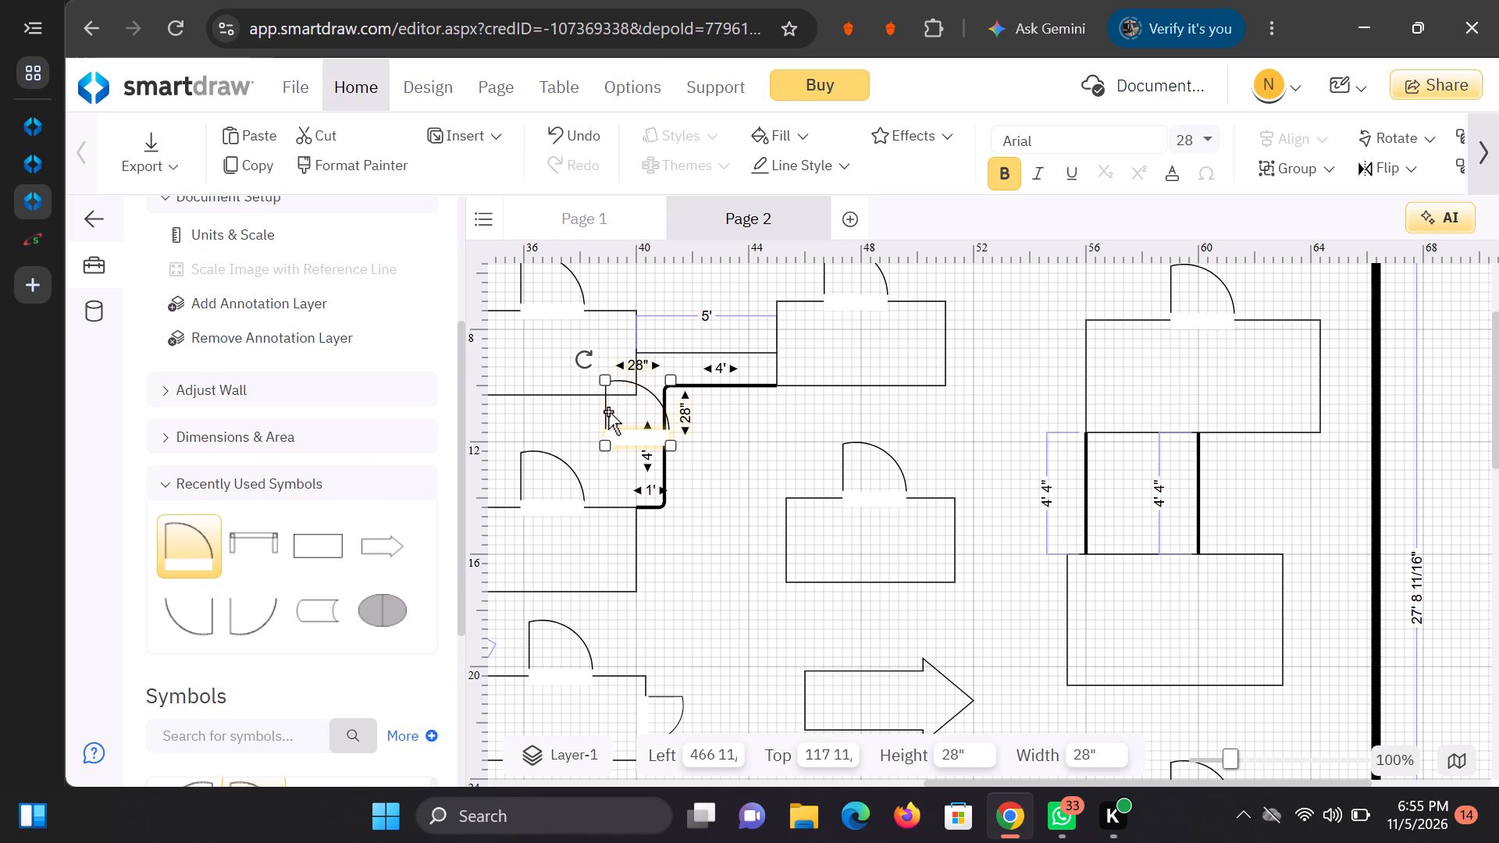
drag(608, 411, 846, 594)
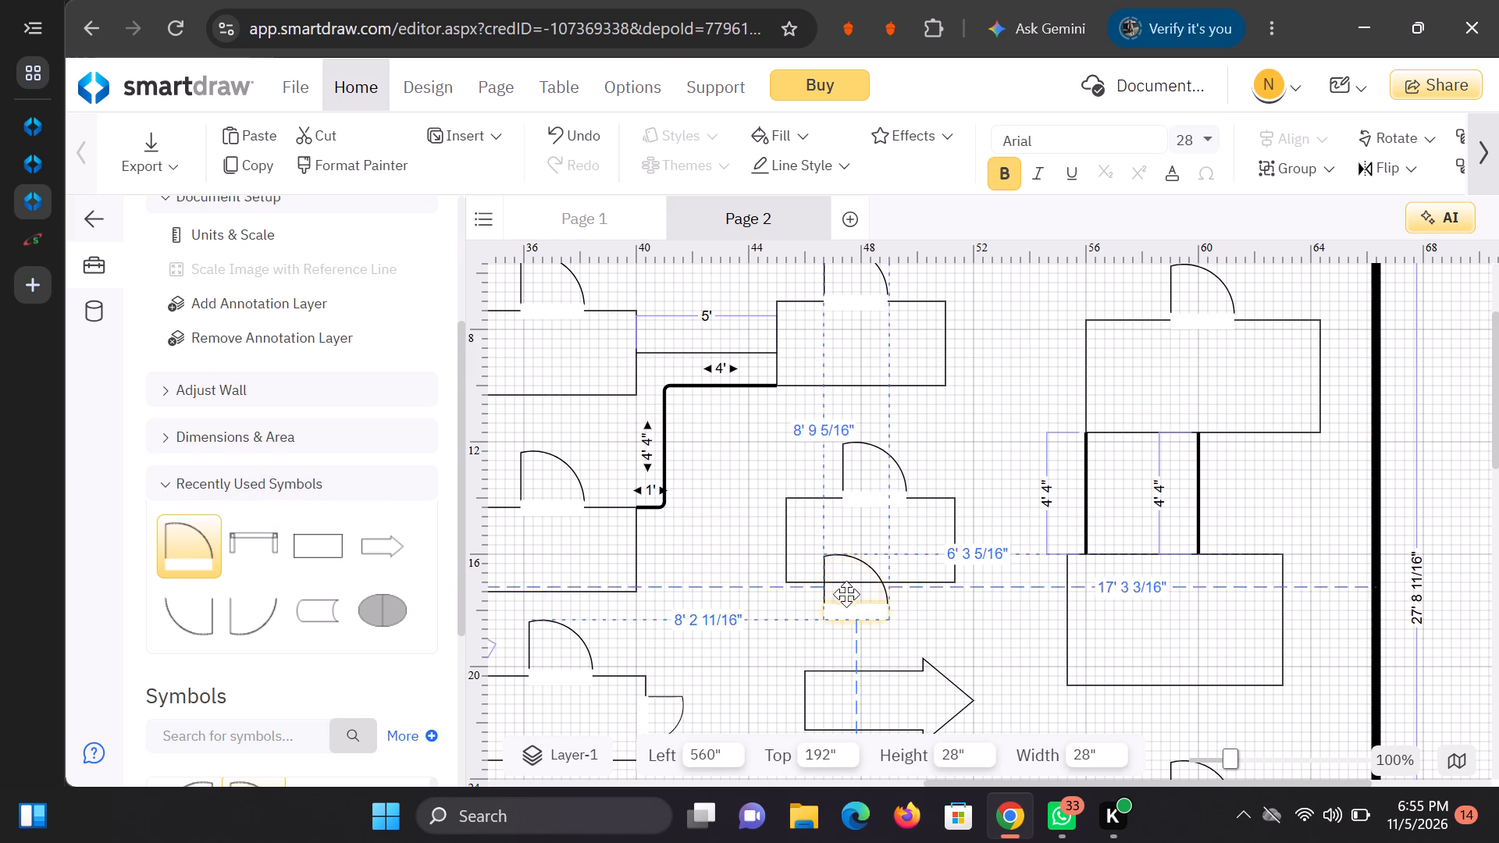
drag(846, 594, 1157, 640)
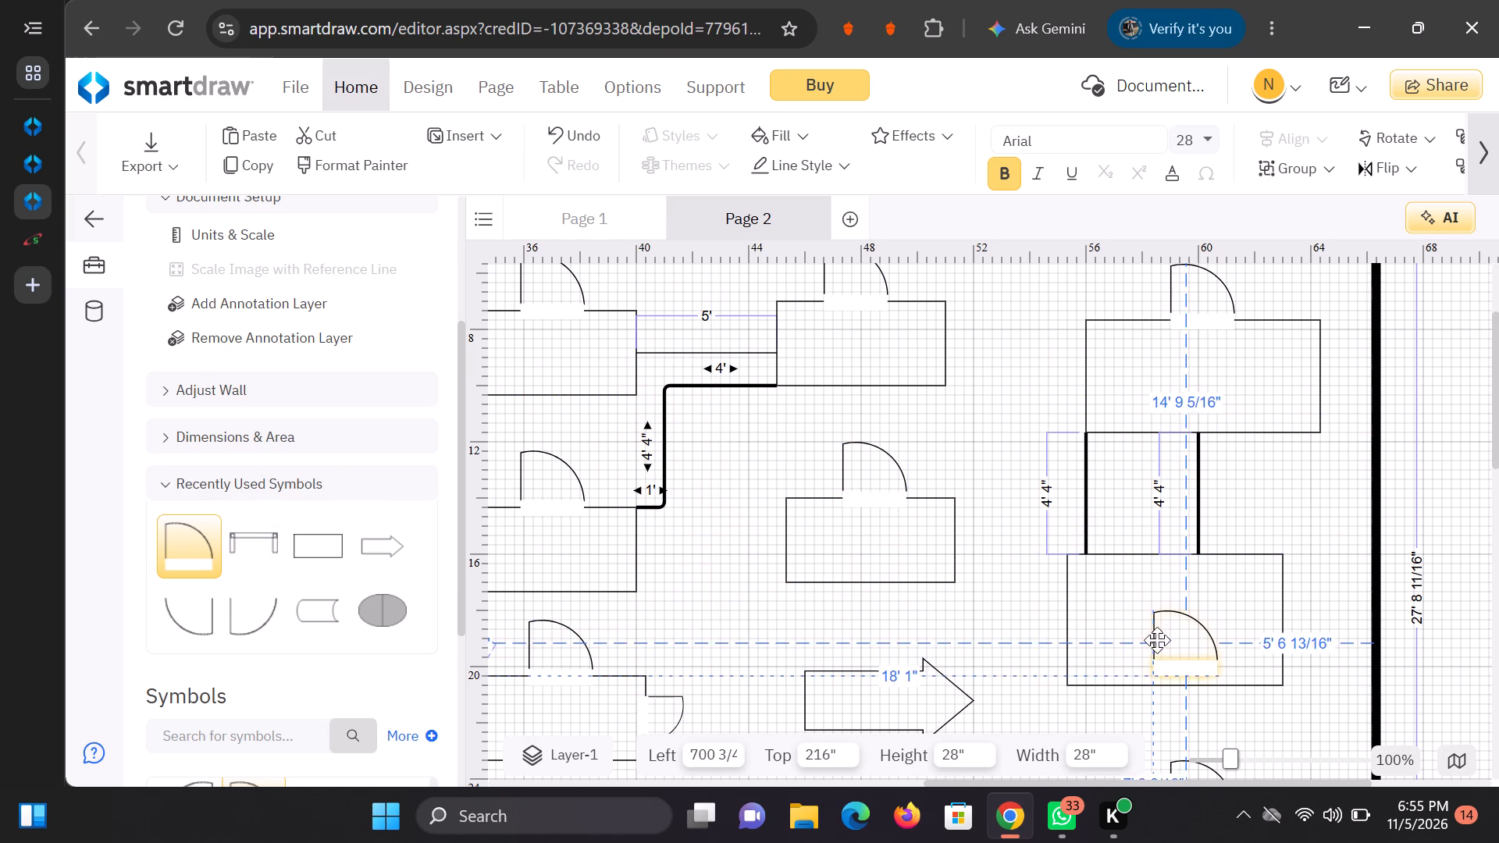
drag(1157, 640, 1291, 503)
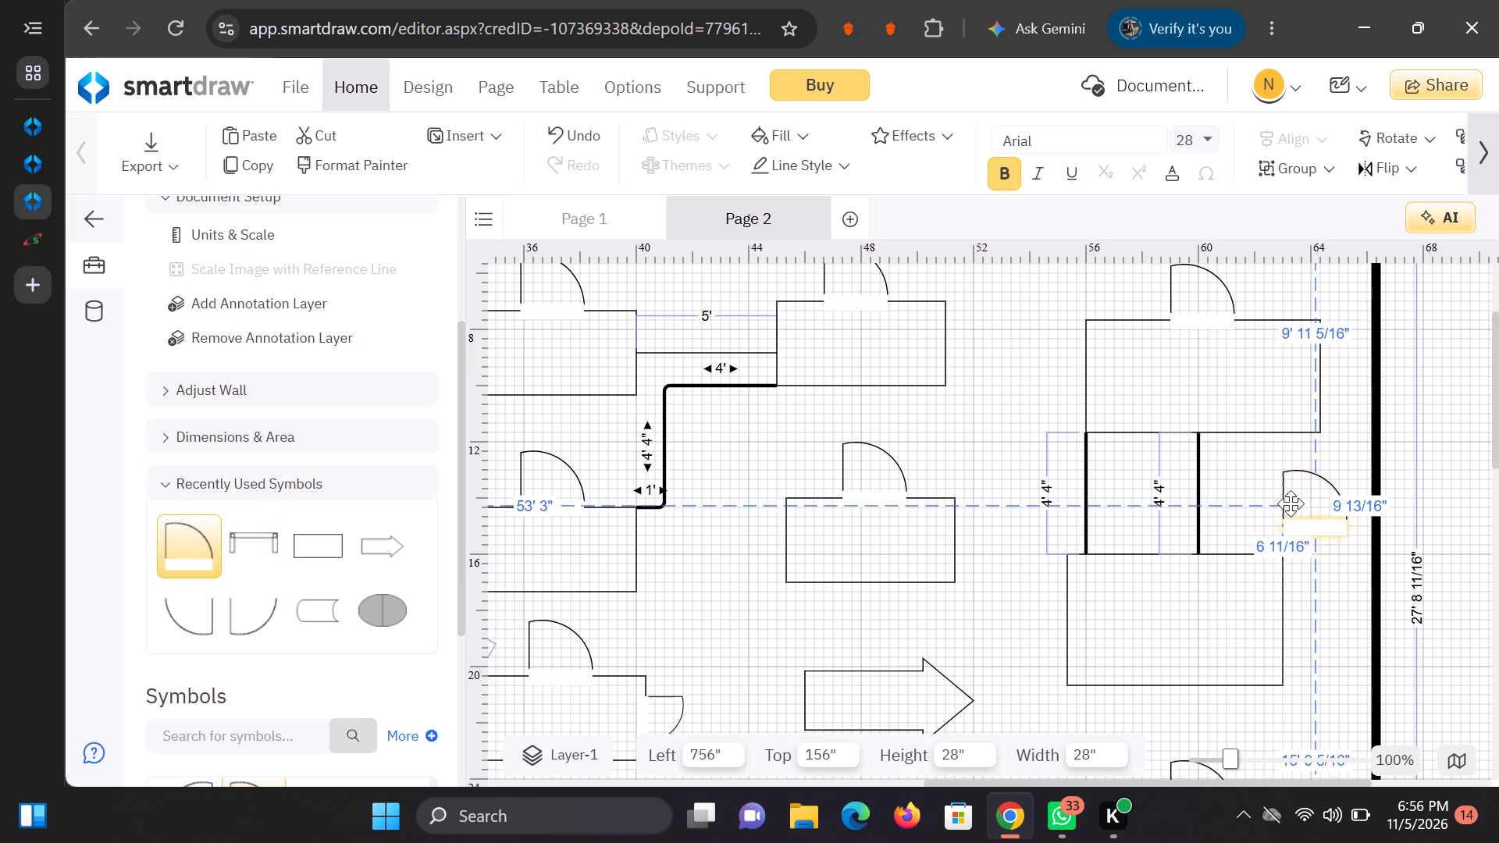
drag(1291, 503, 1303, 496)
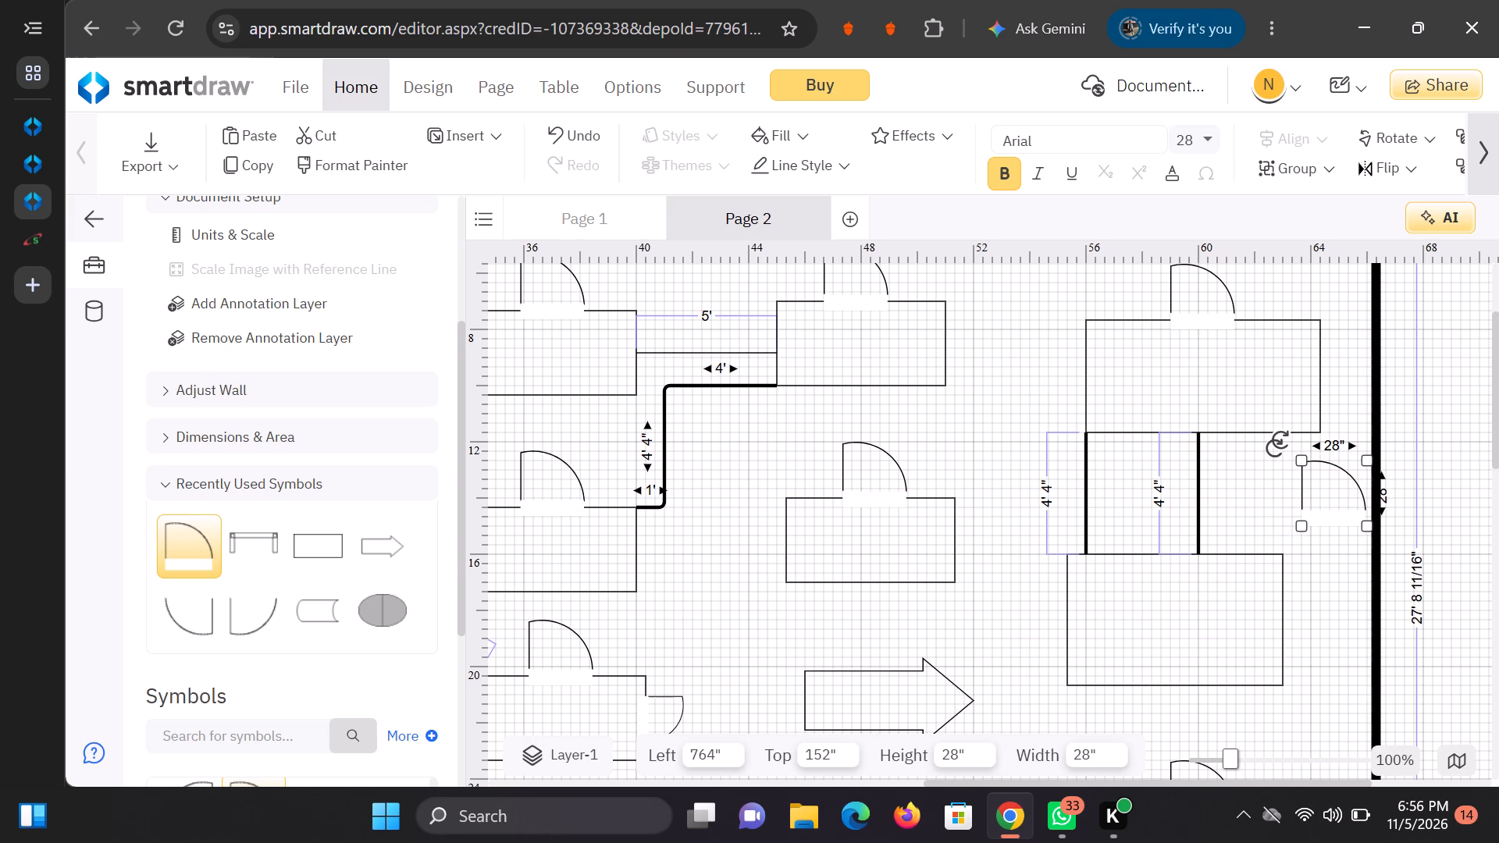
Rotate the new door a quarter turn clockwise and attach it to the right edge of the middle rectangle beside the thick vertical wall, about 208" top.
drag(1274, 448, 1333, 439)
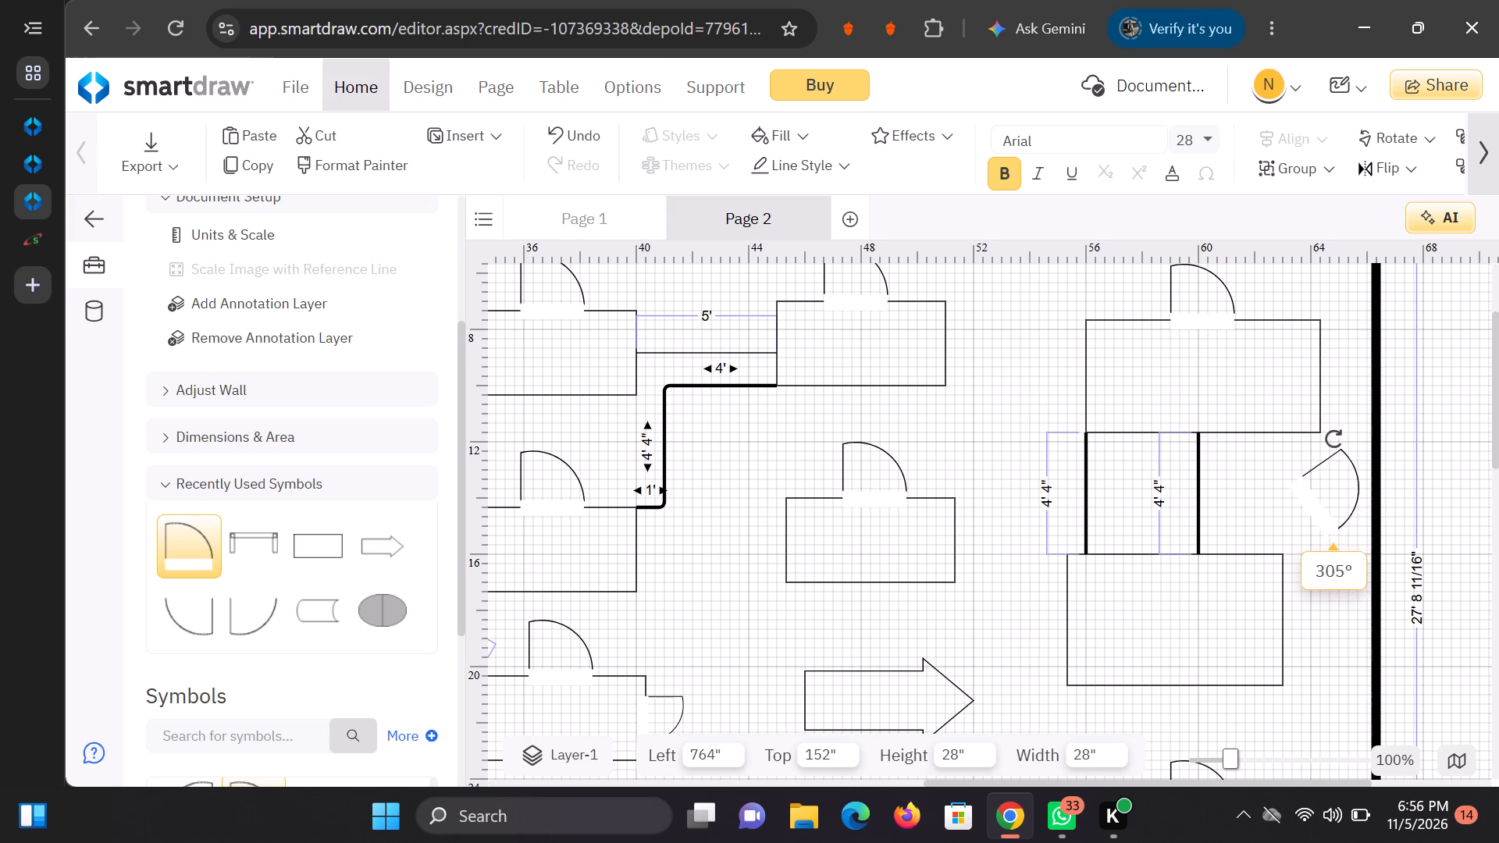
drag(1333, 439, 1367, 446)
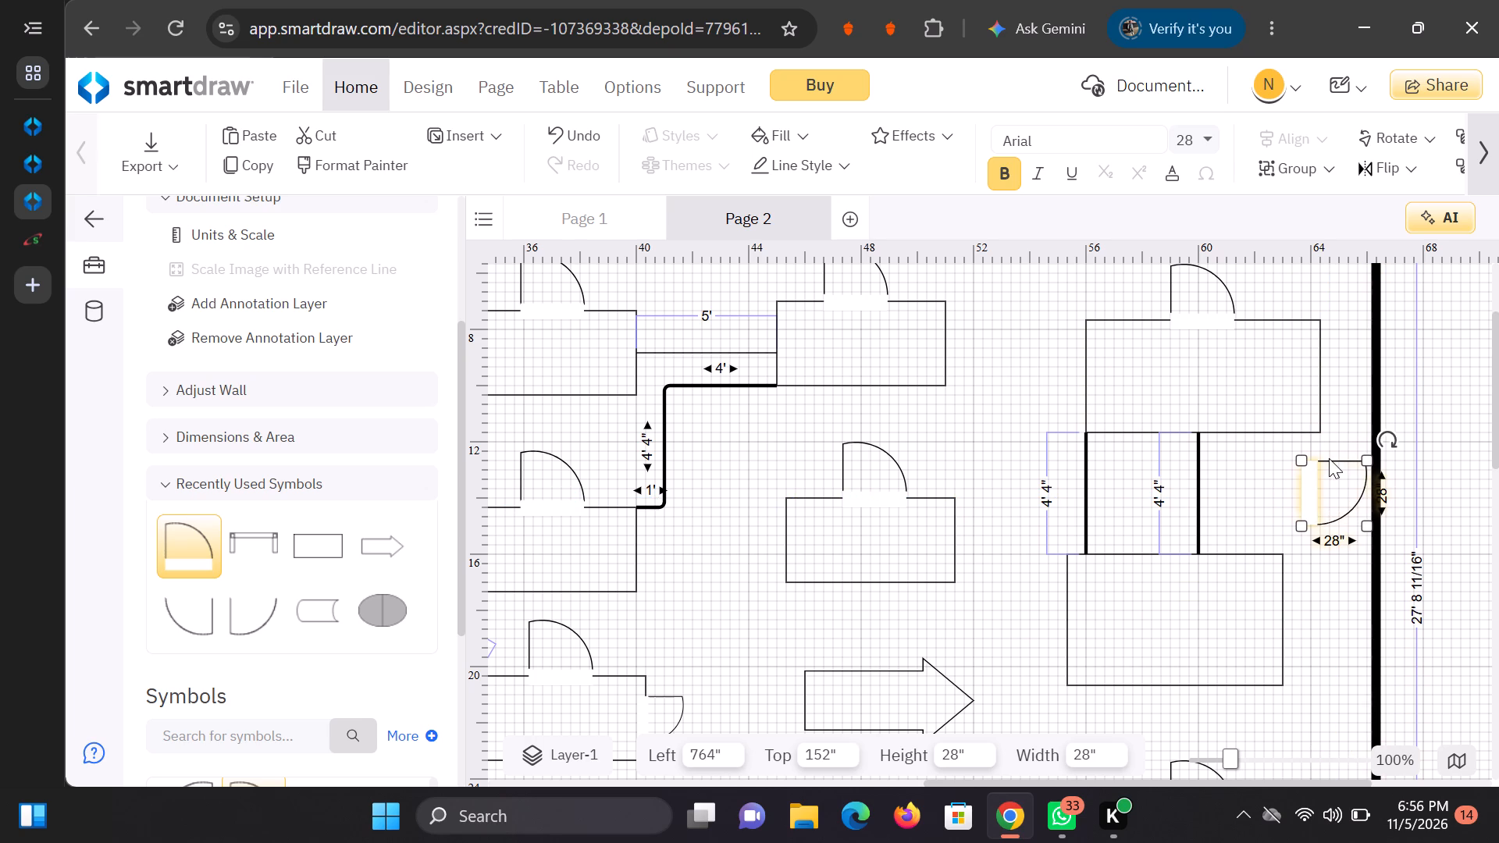
drag(1332, 458, 1331, 478)
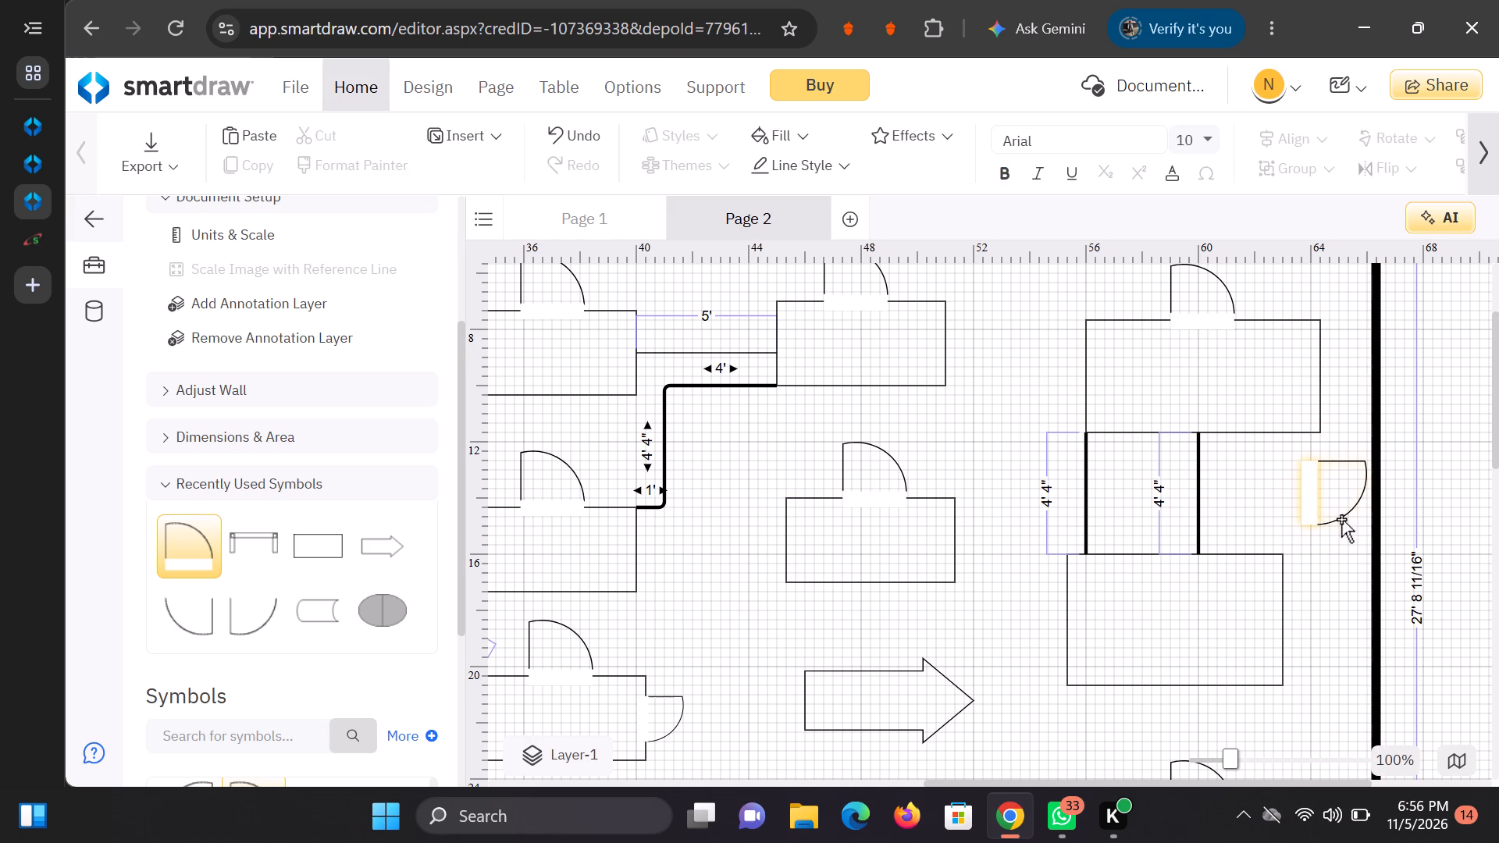
drag(1341, 519, 1308, 633)
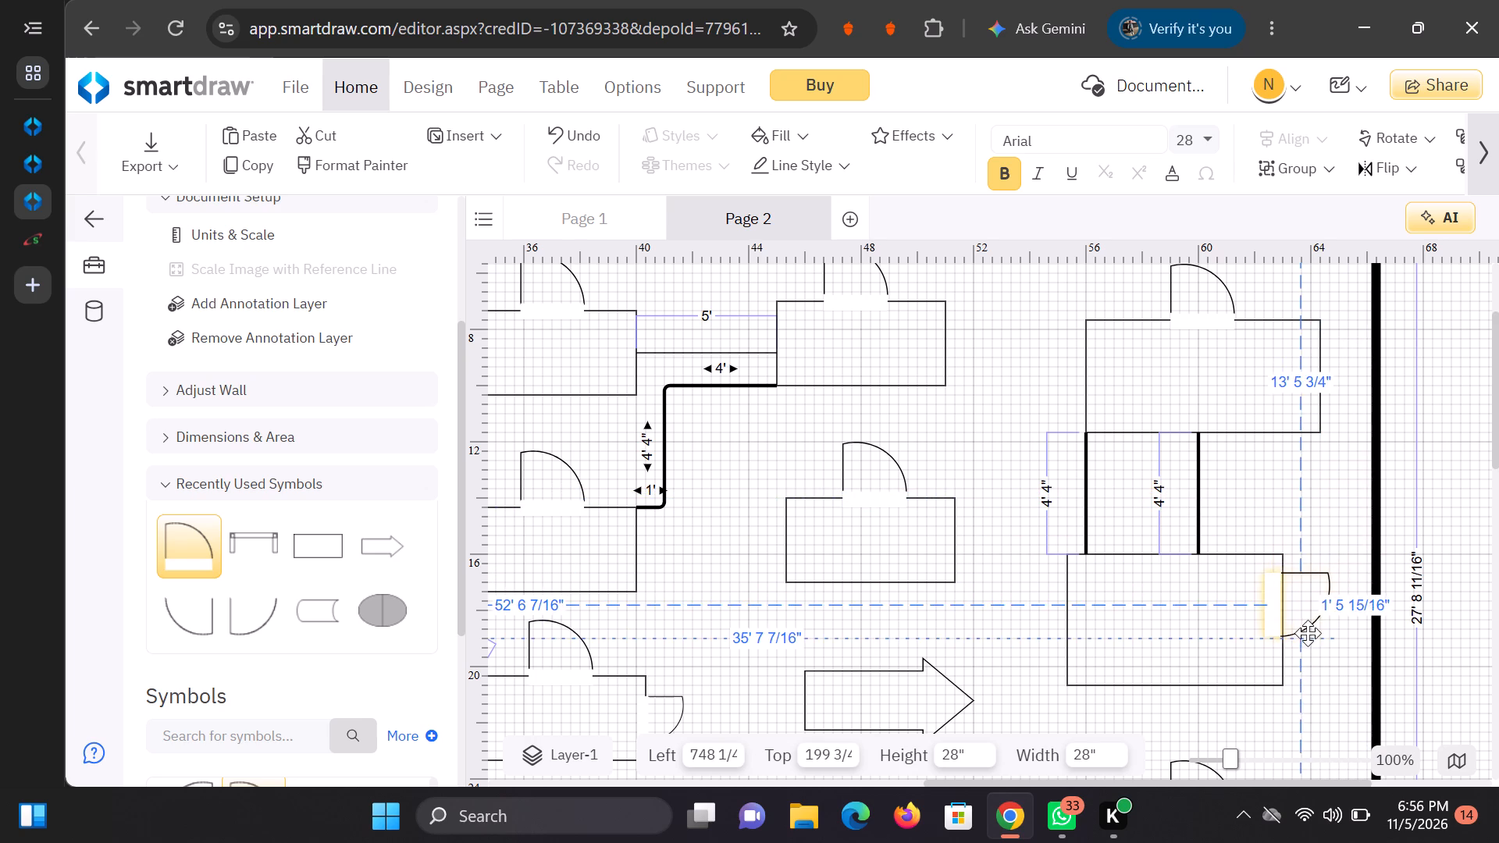
drag(1308, 633, 1310, 637)
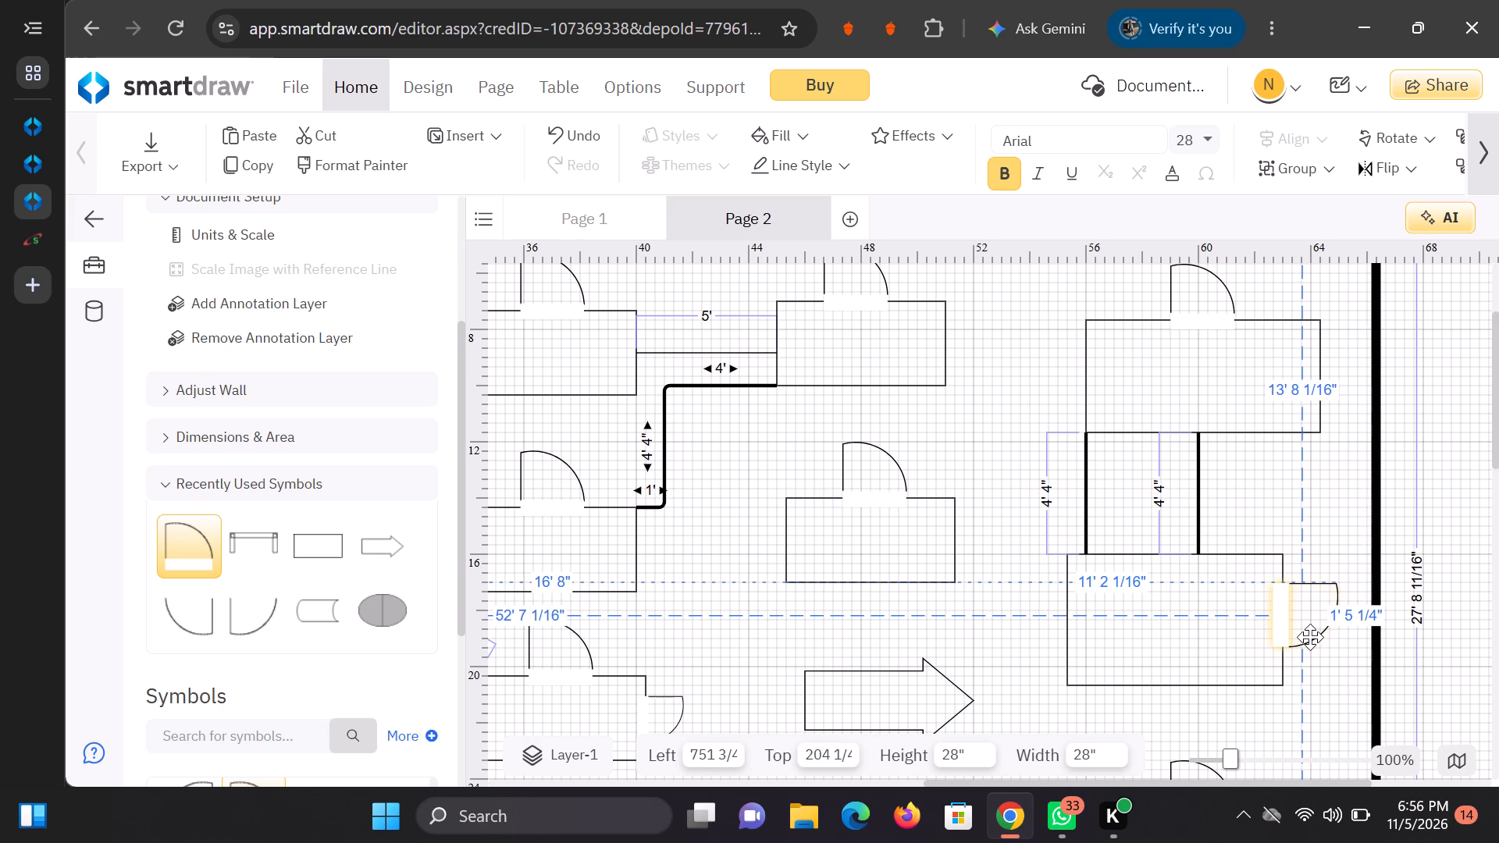
drag(1310, 637, 1313, 648)
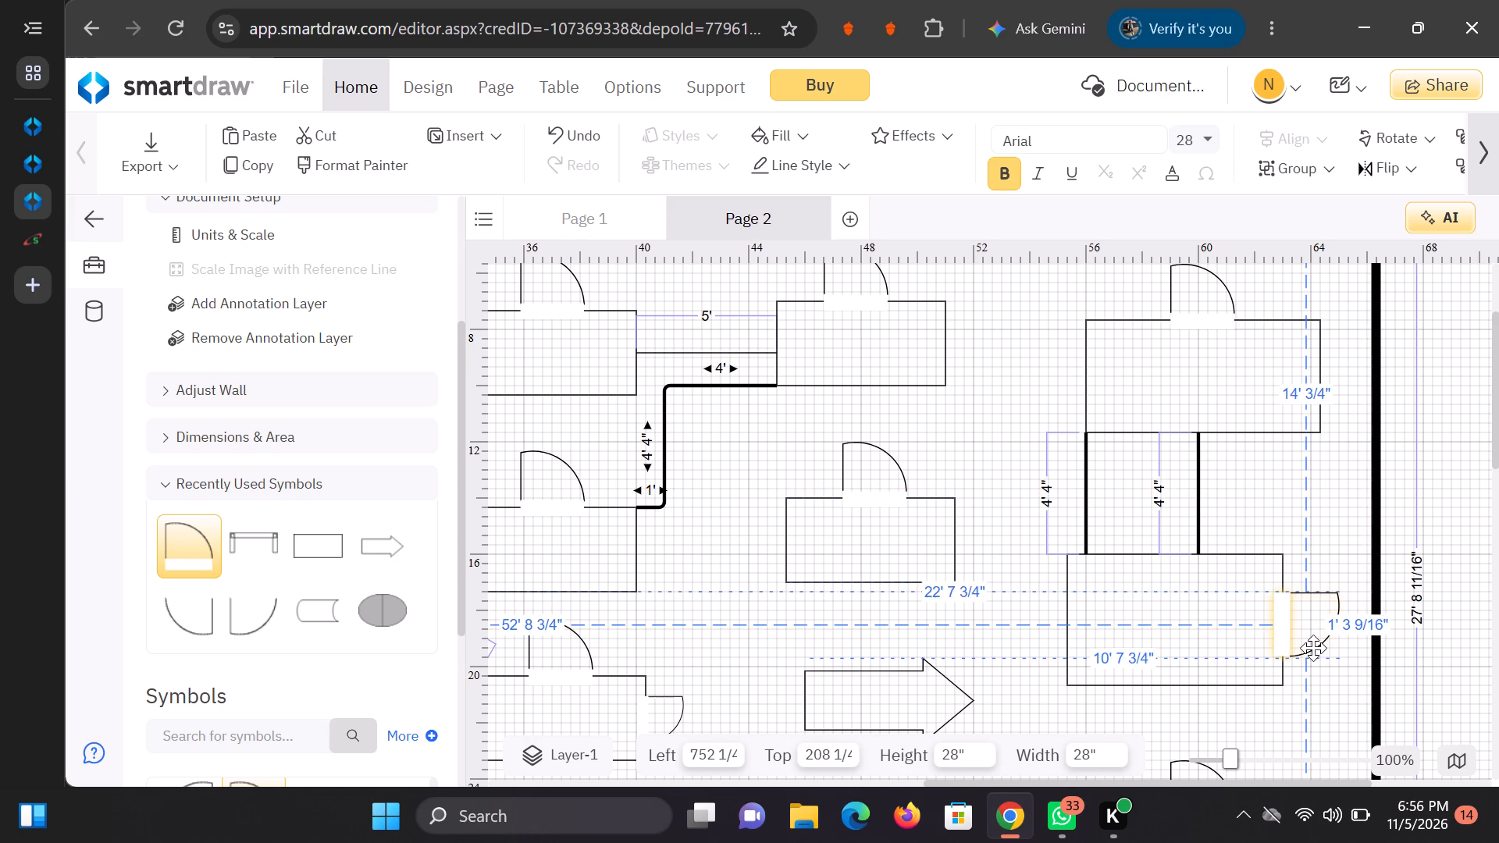
drag(1313, 648, 1312, 649)
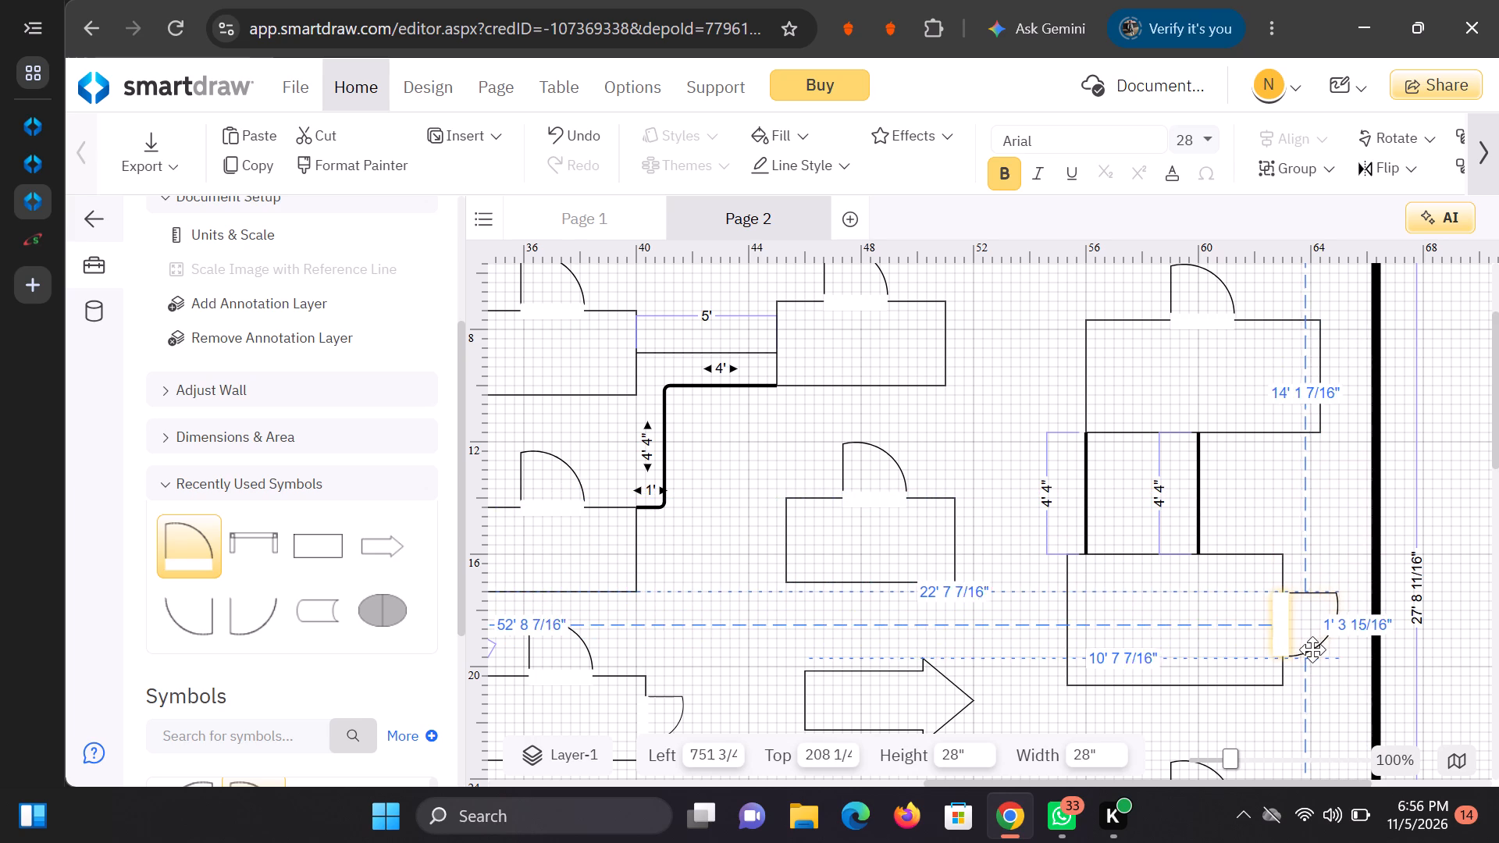
drag(1312, 649, 1311, 649)
click(1339, 532)
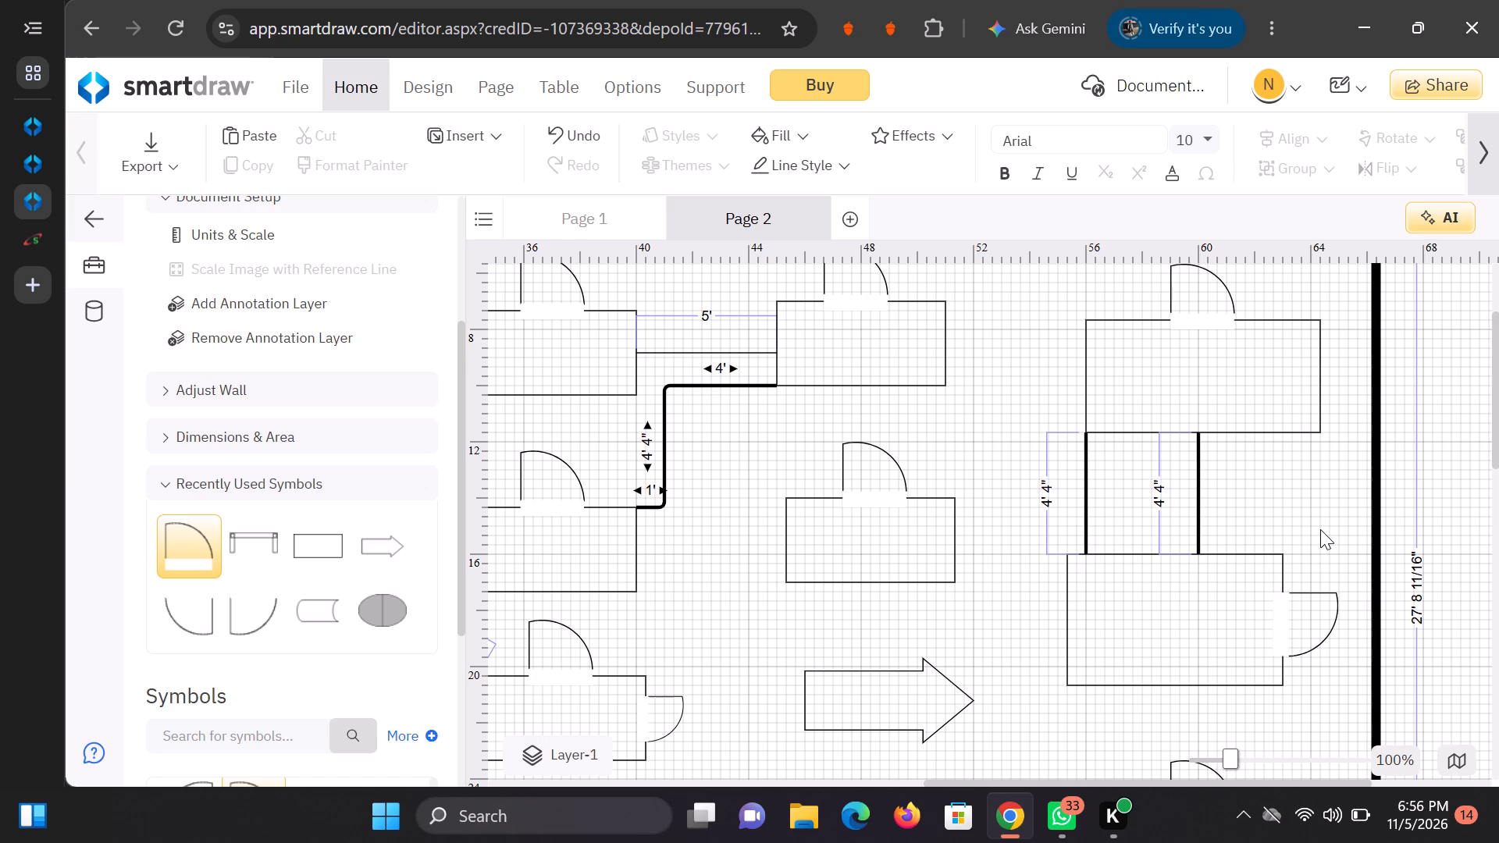
Enlarge the arrow shape by extending its tail and upper side to 8' wide and about 4' 8 1/2" high.
scroll(1308, 528, up, 1)
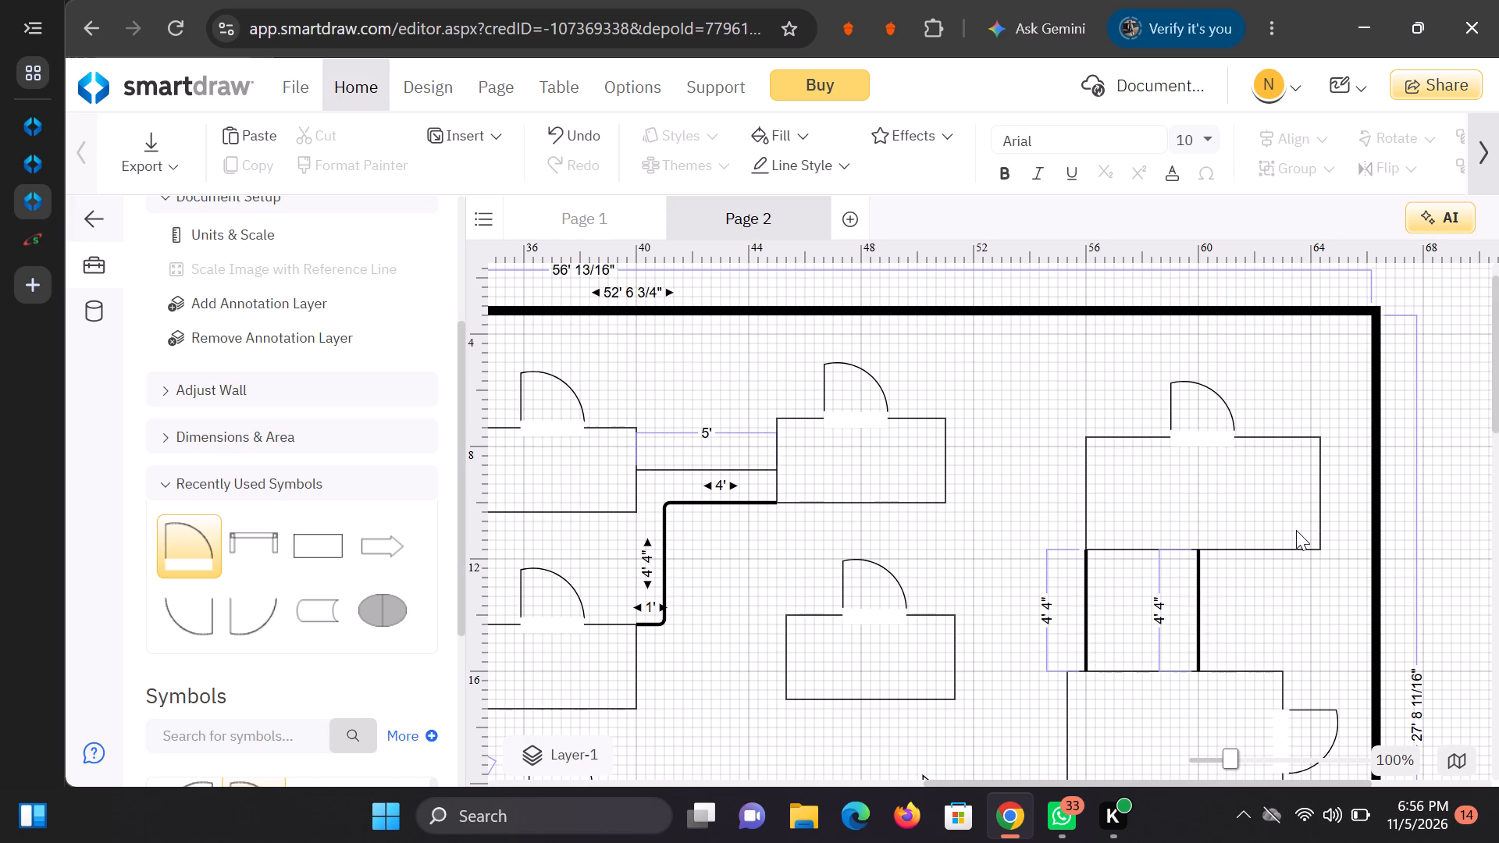
scroll(1129, 544, down, 2)
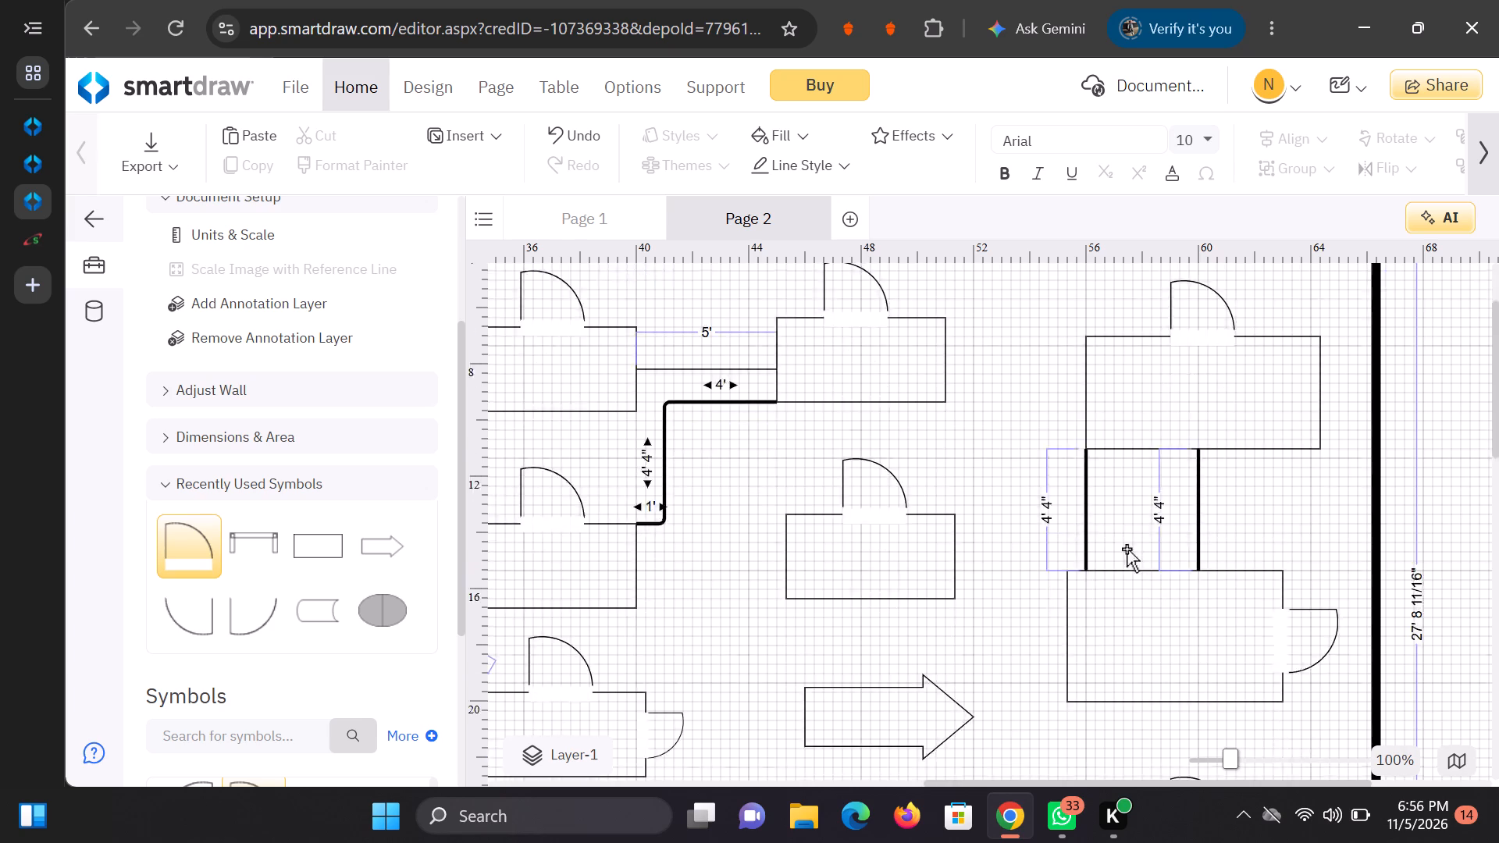
scroll(1127, 549, down, 1)
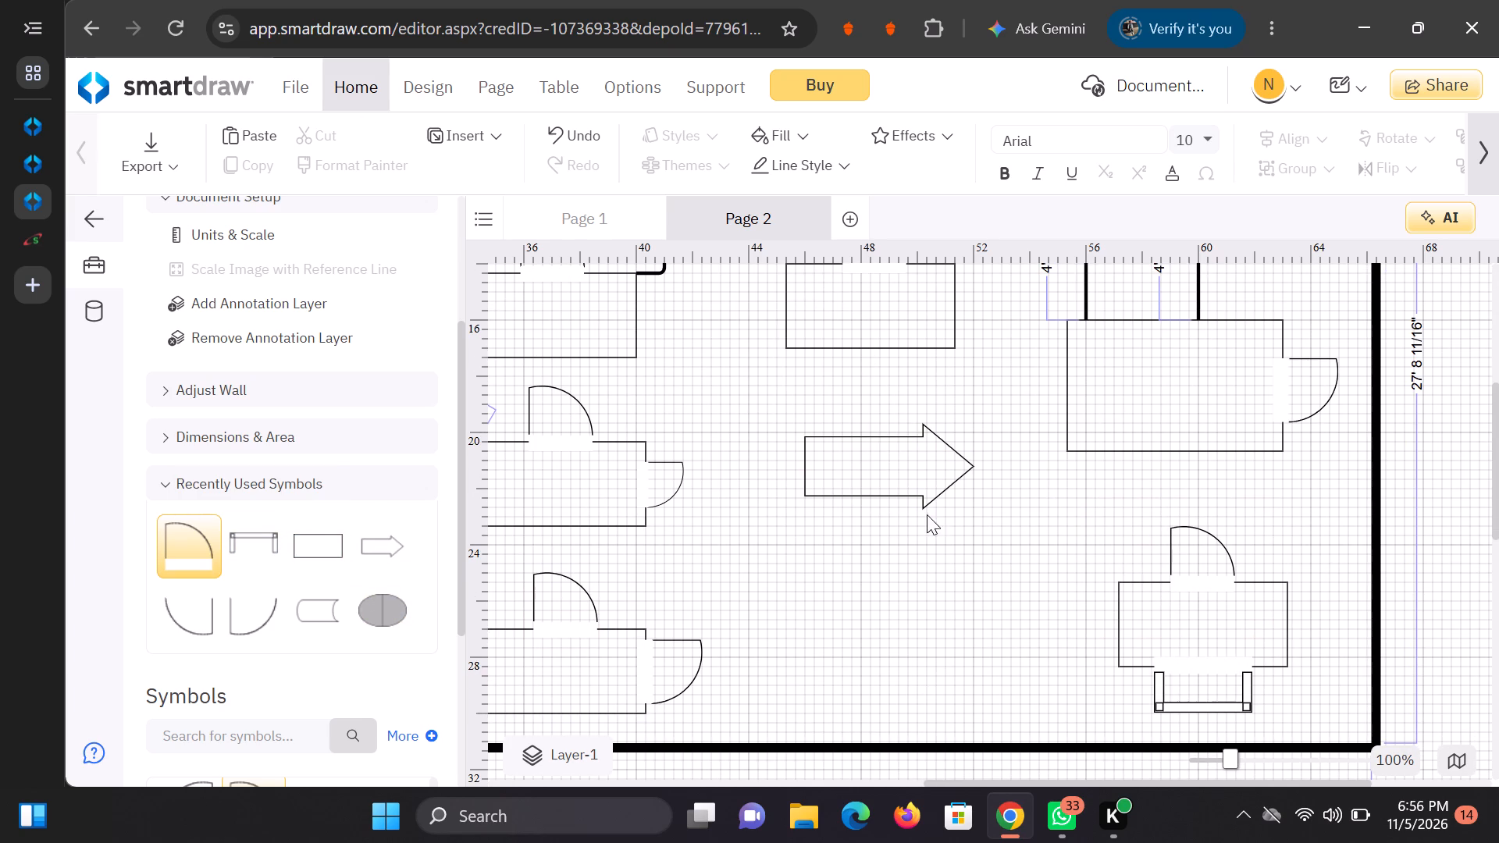
click(802, 468)
drag(803, 468, 747, 481)
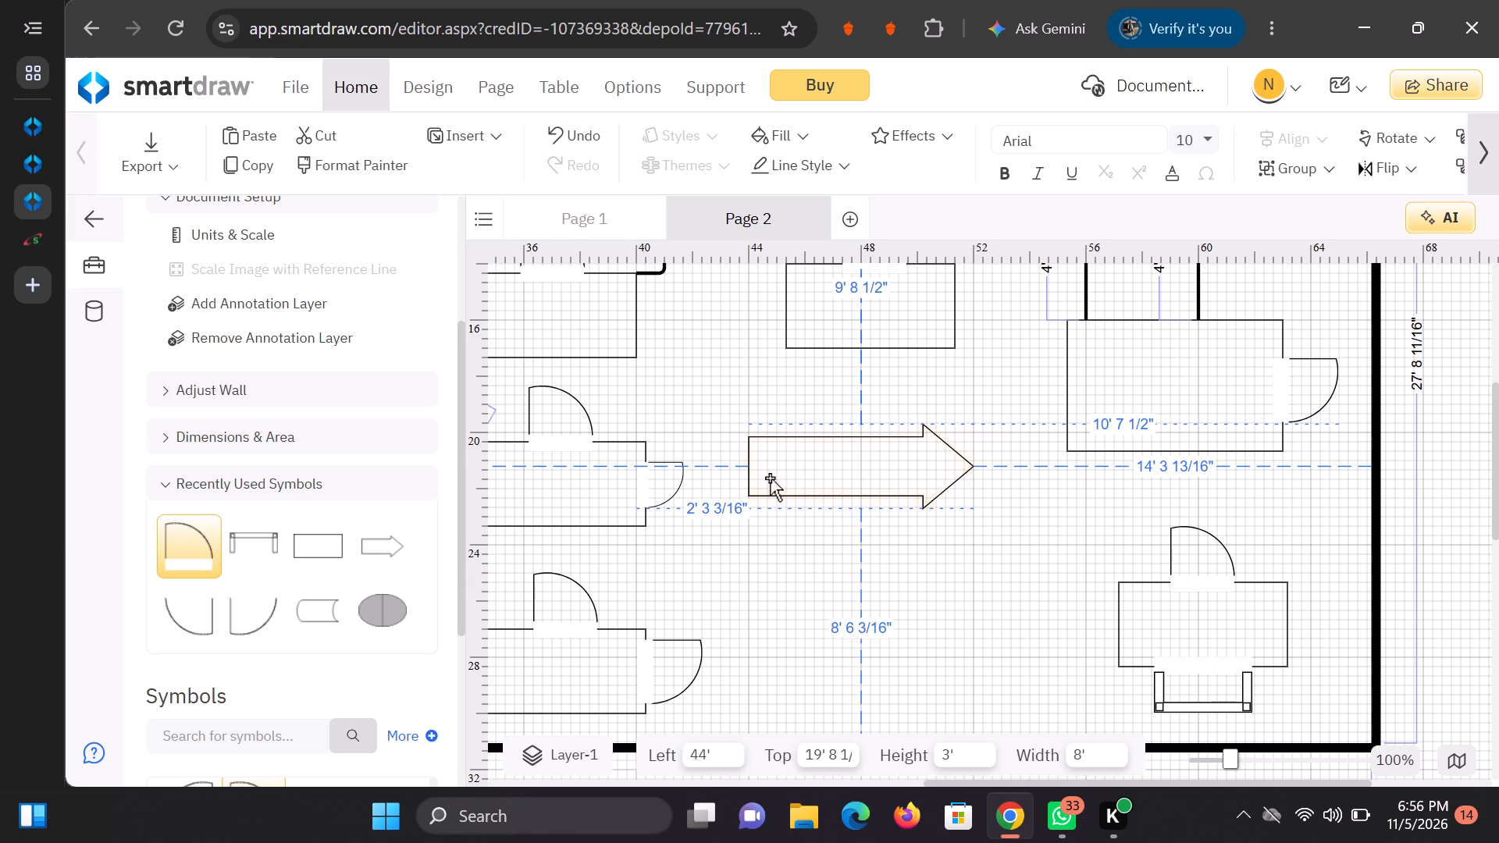
drag(857, 429, 865, 389)
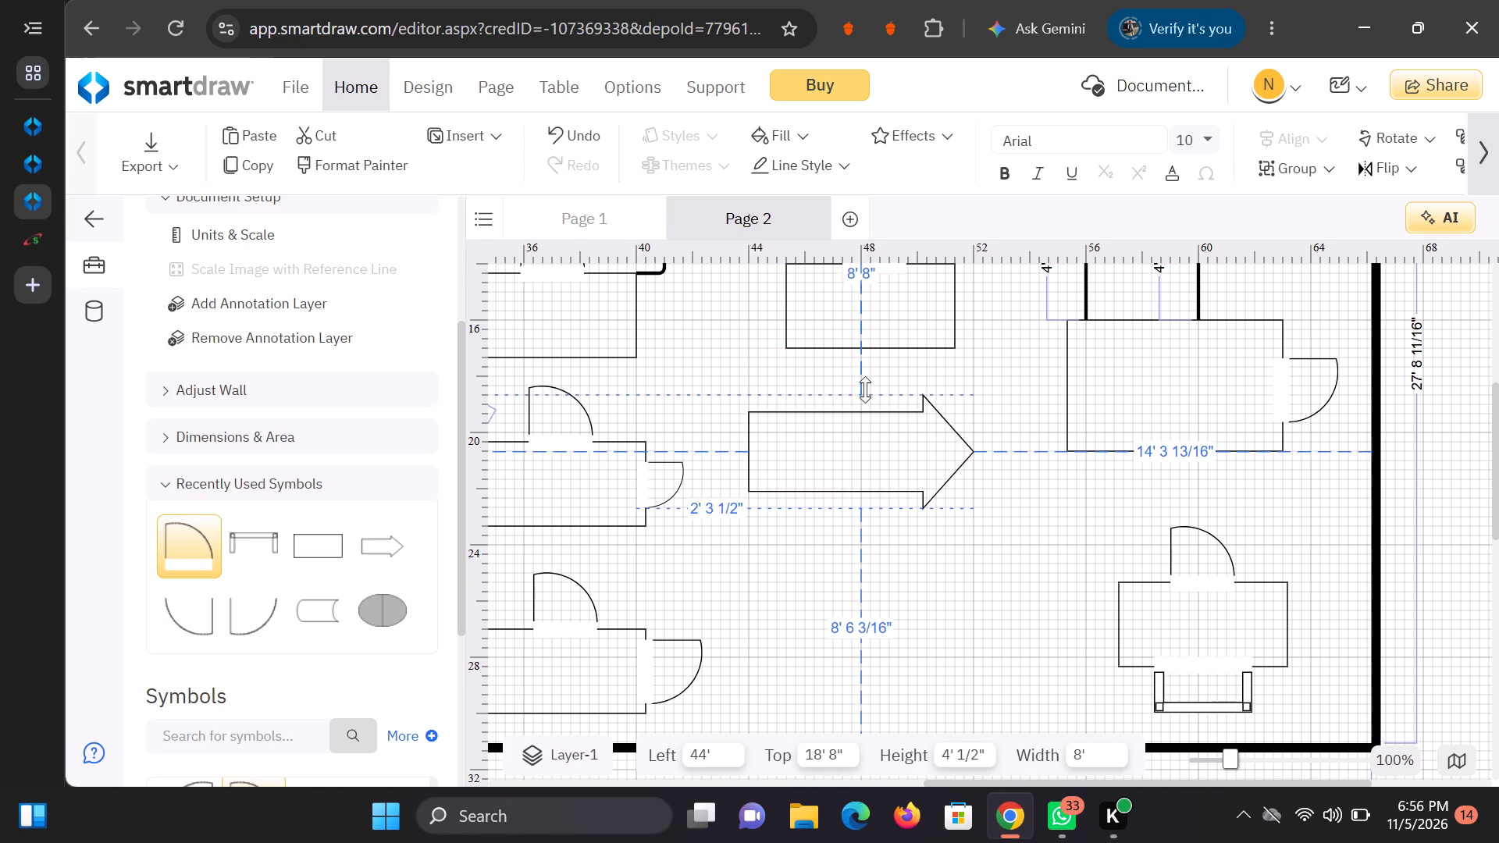
drag(865, 389, 869, 376)
Move the enlarged arrow shape so it sits at 45' 4" left and about 20' 1" top.
click(859, 491)
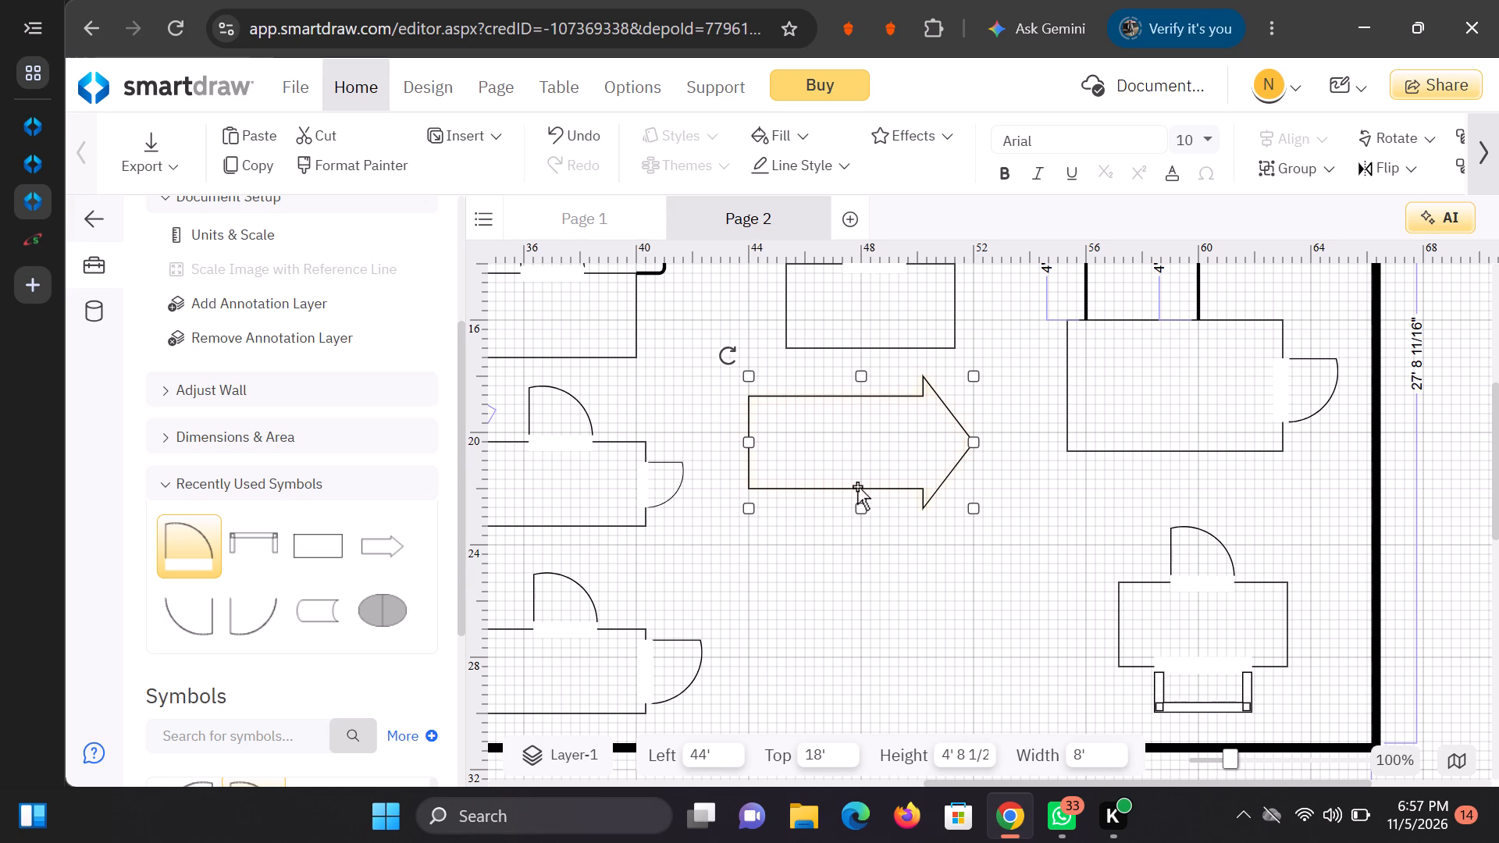
drag(856, 486, 860, 516)
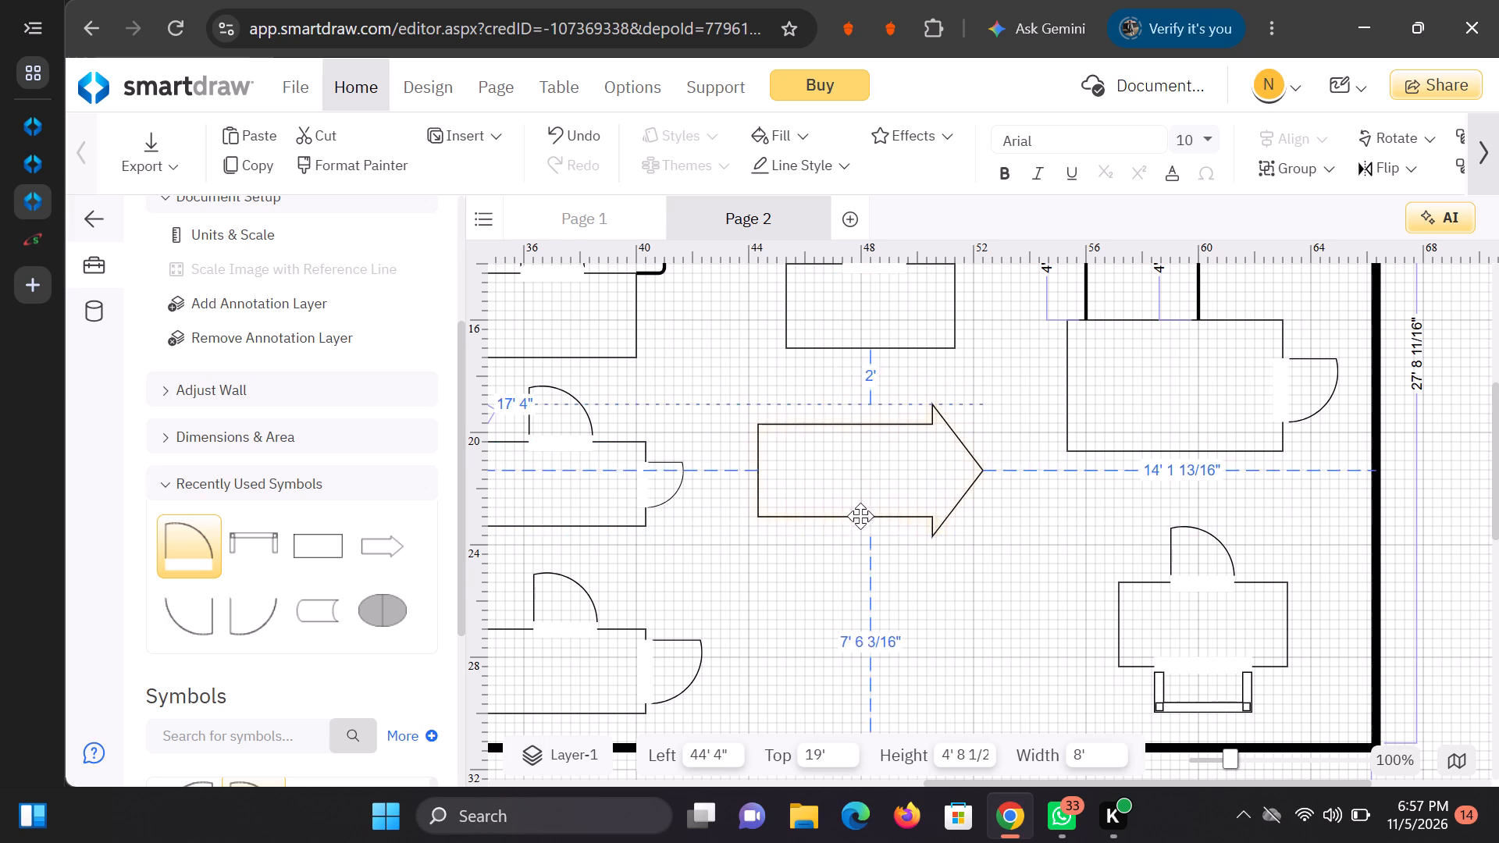
drag(860, 516, 875, 535)
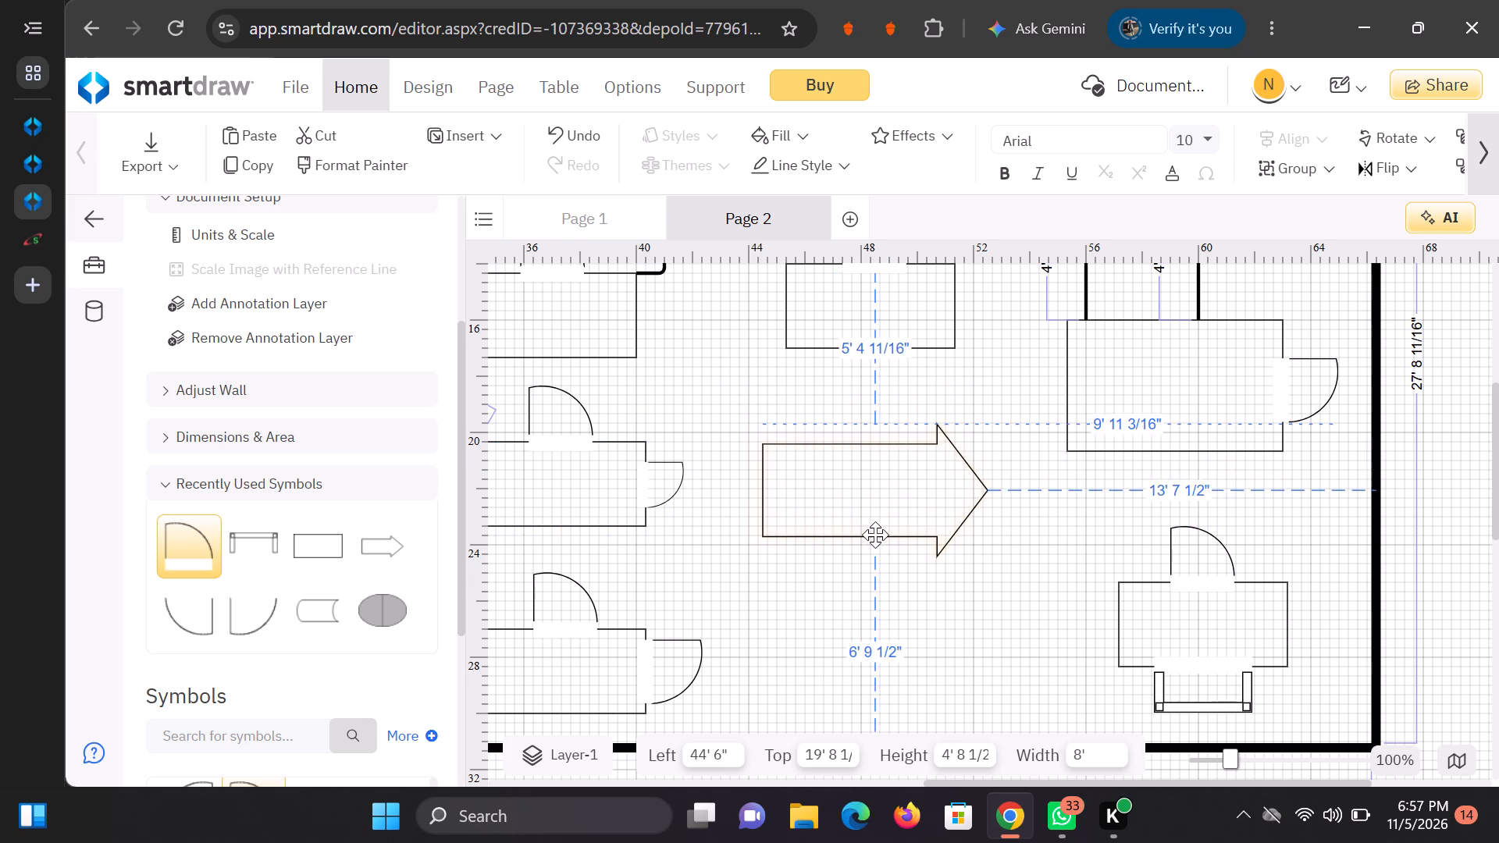
drag(875, 535, 888, 542)
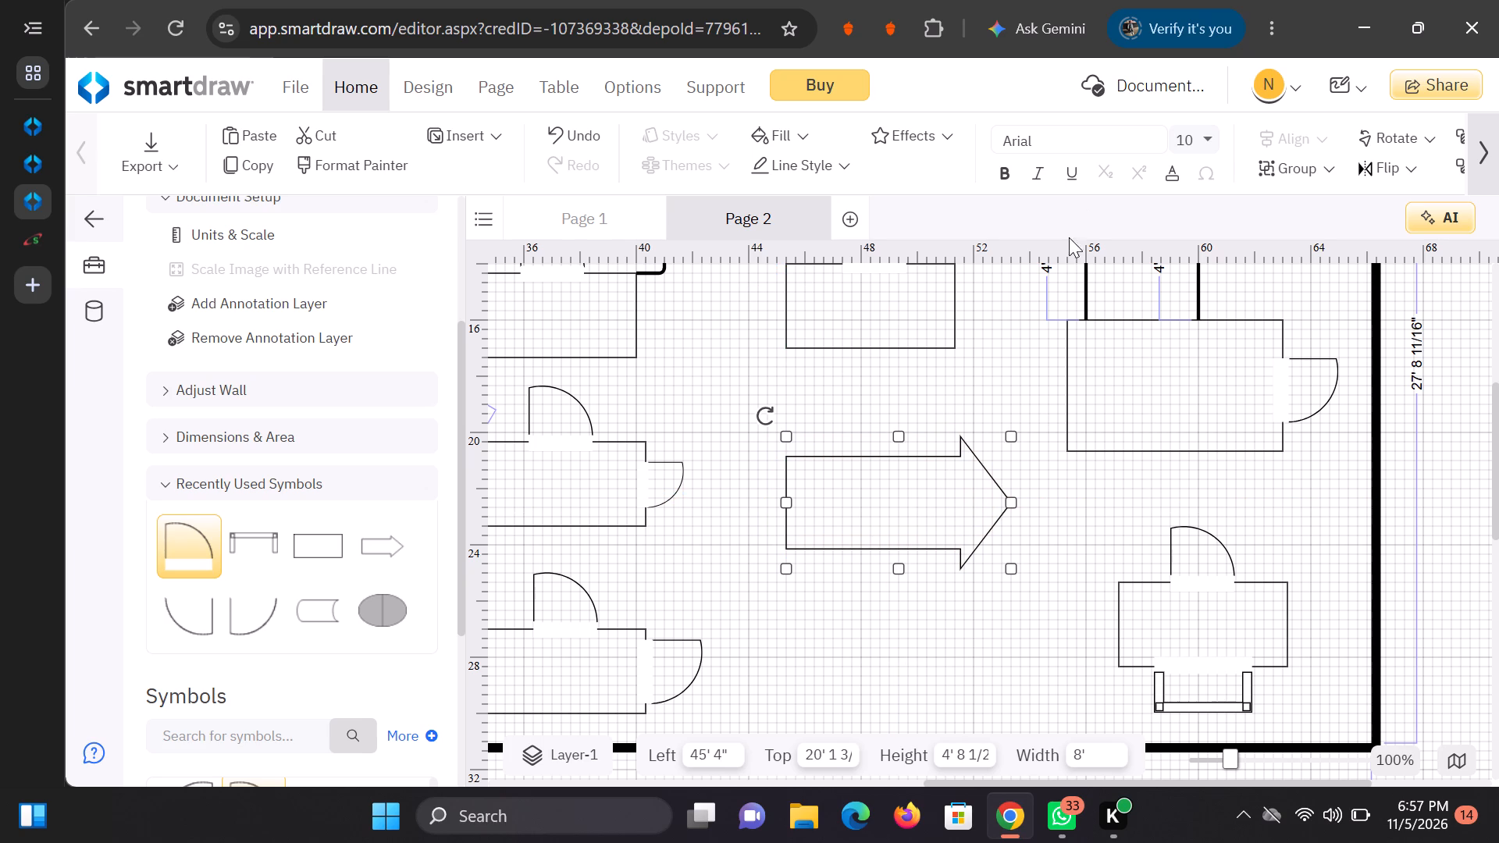
Place a rectangle, 6' wide and 3' high, below the arrow shape at 46' left, about 27' 3" top.
scroll(549, 0, down, 1)
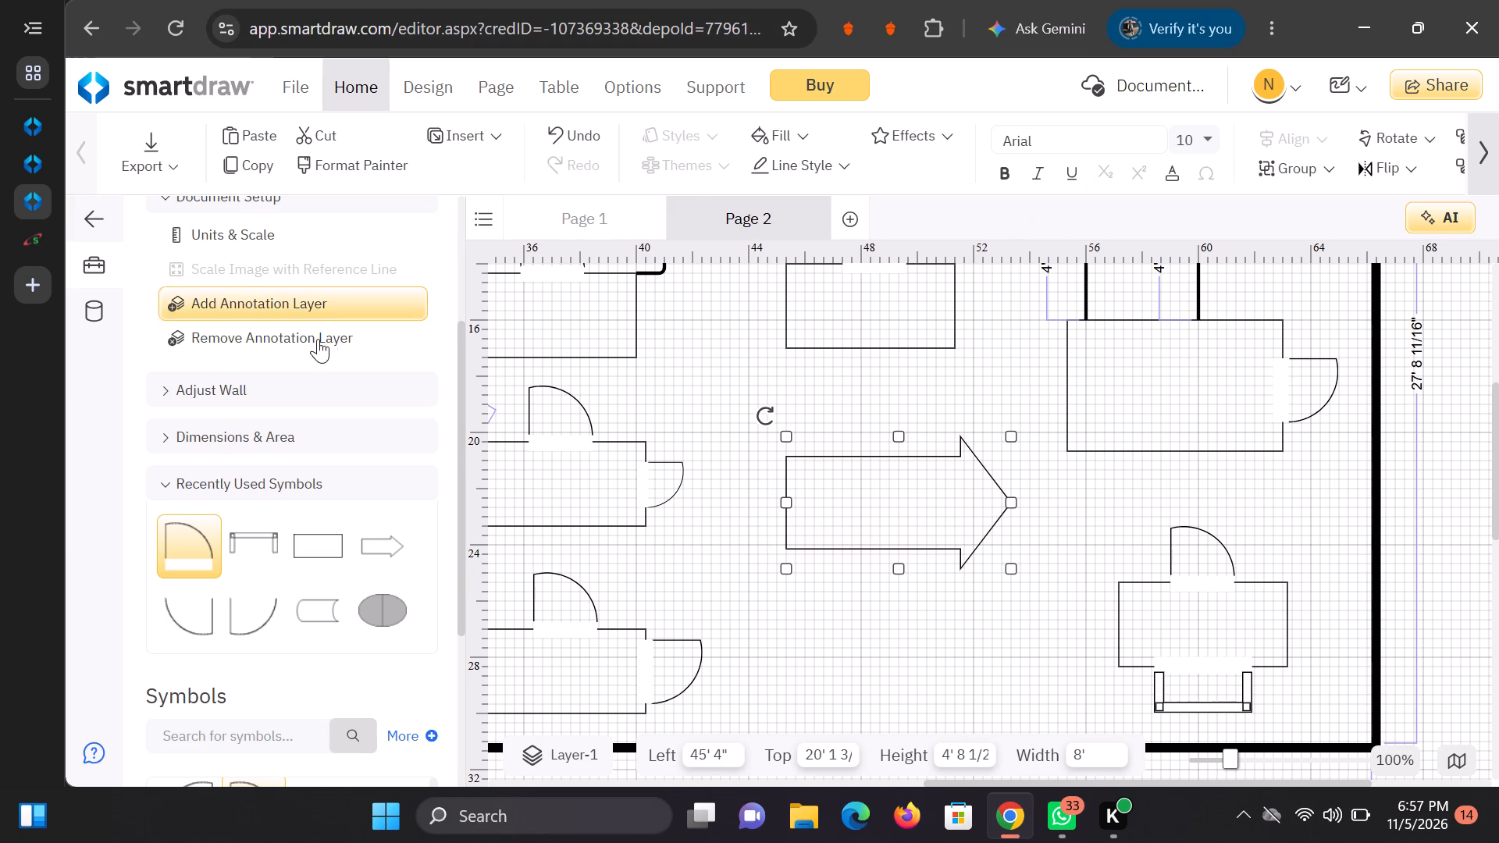
scroll(866, 348, down, 1)
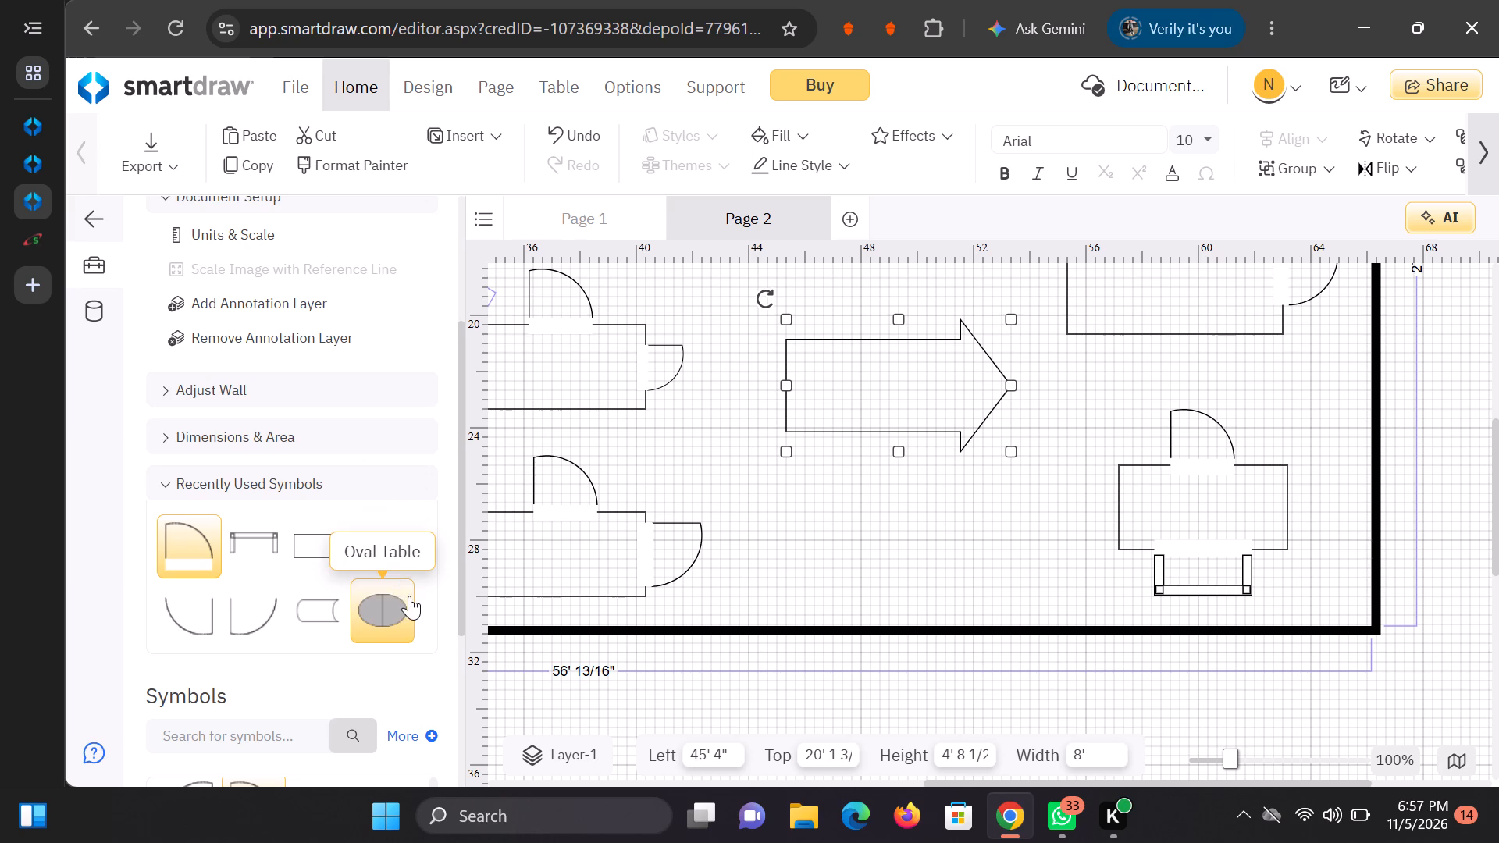
scroll(411, 605, down, 1)
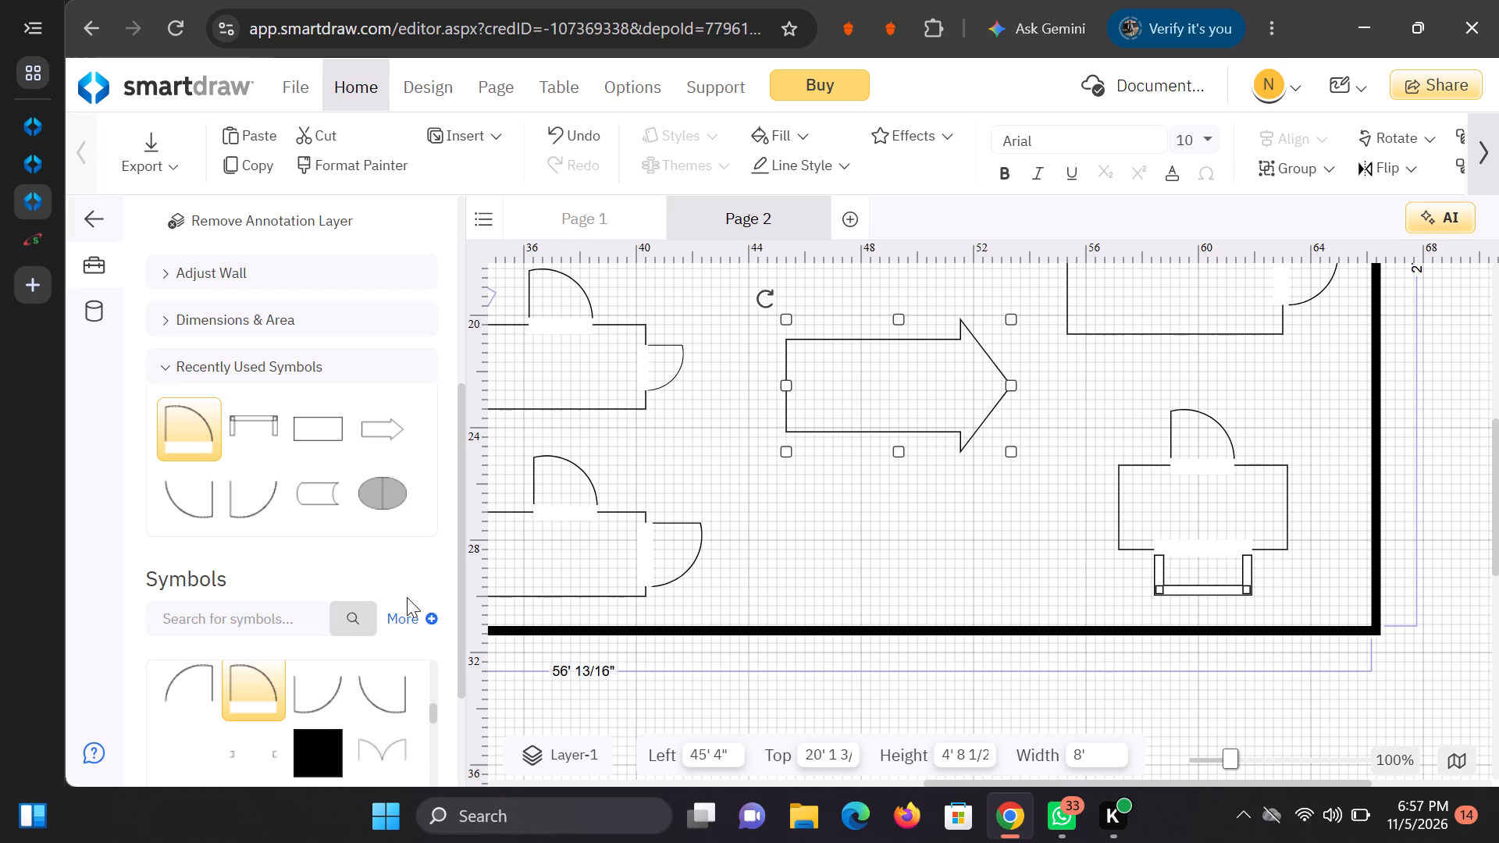
scroll(407, 597, up, 1)
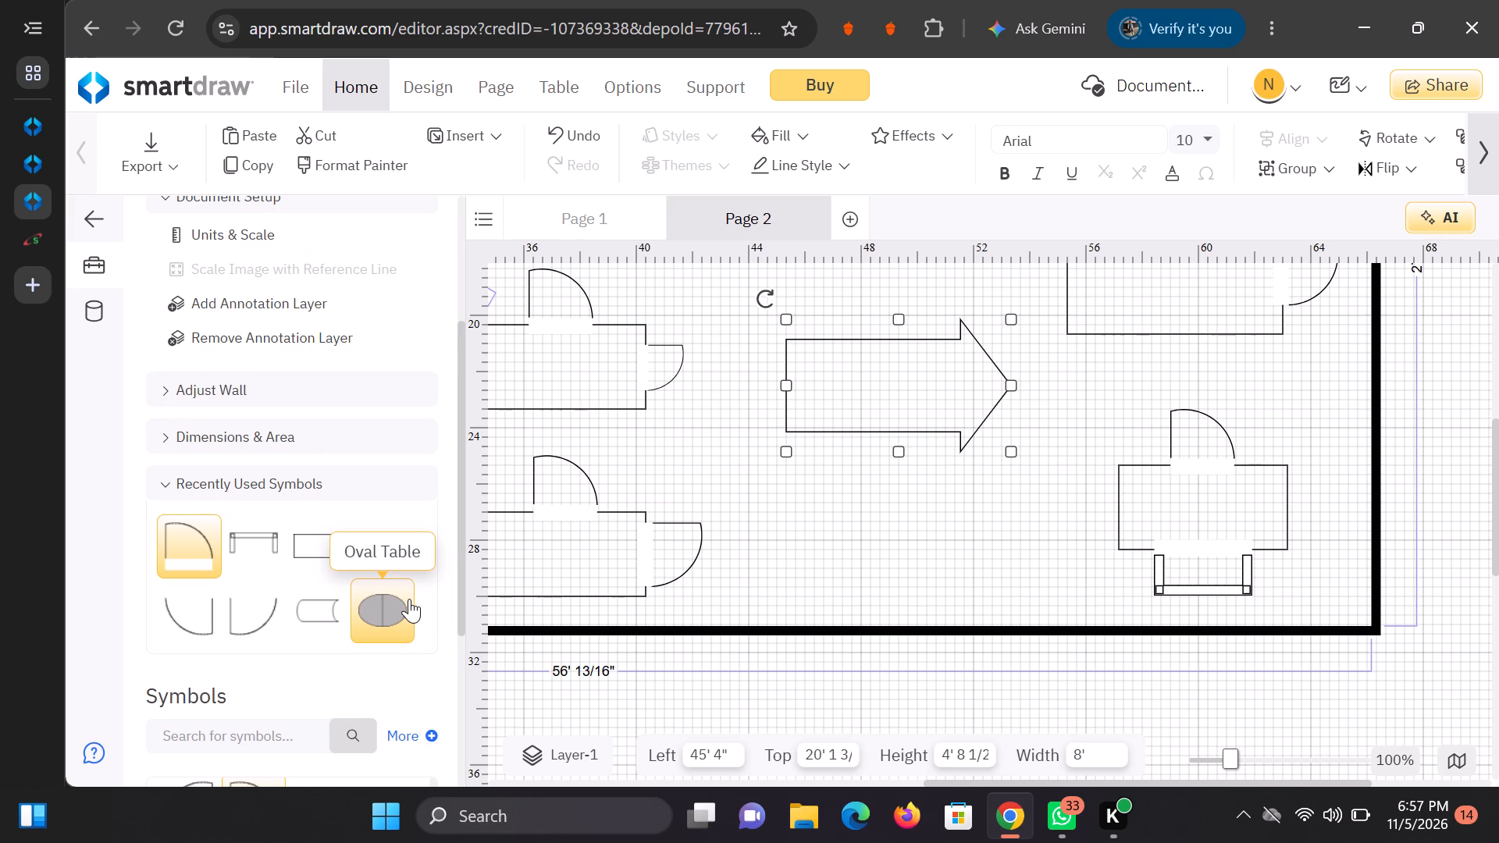
scroll(301, 520, up, 3)
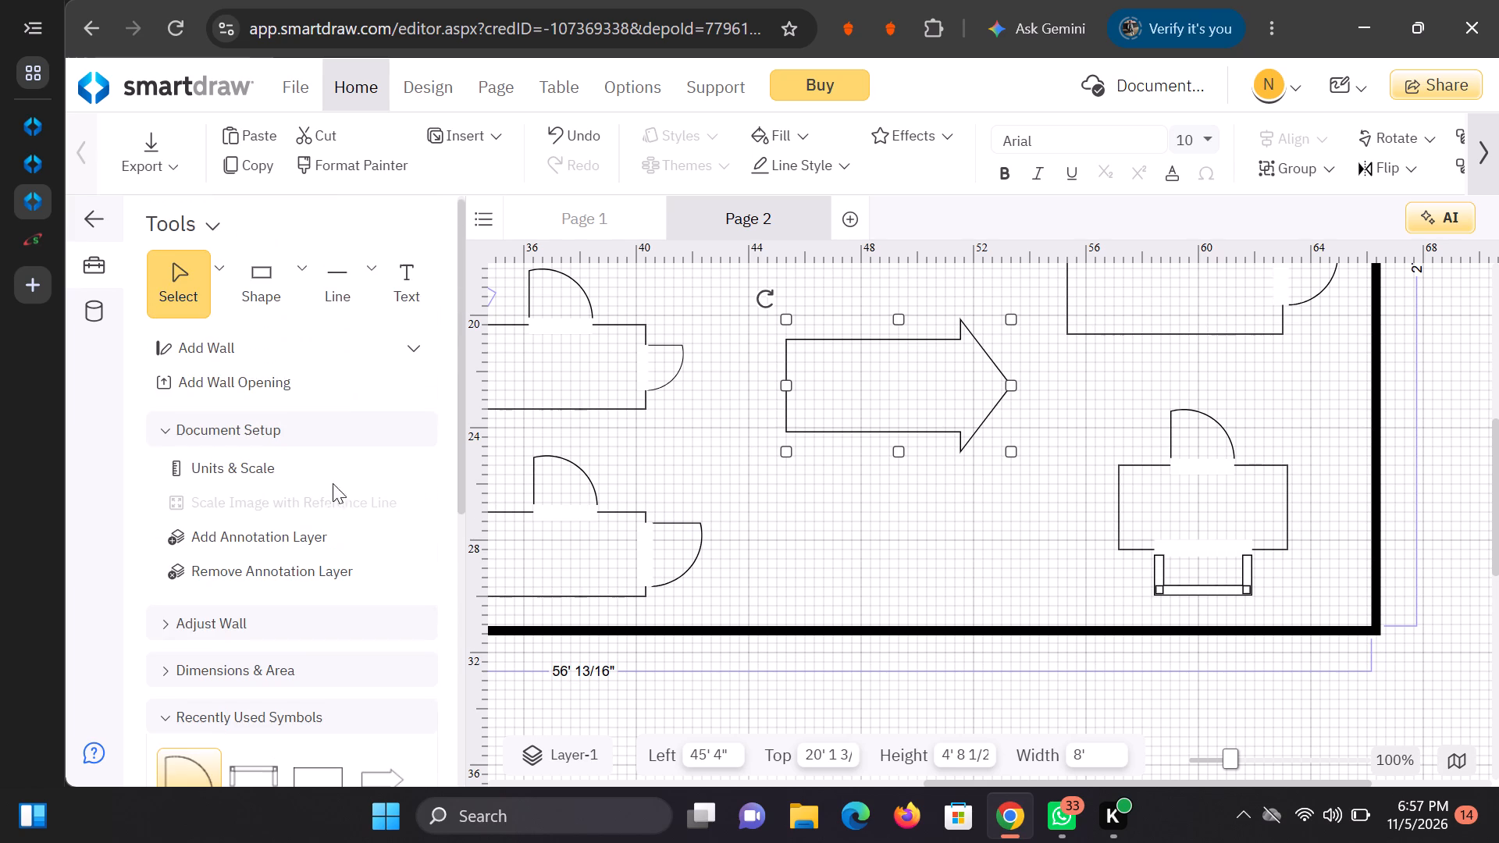
click(284, 276)
click(292, 293)
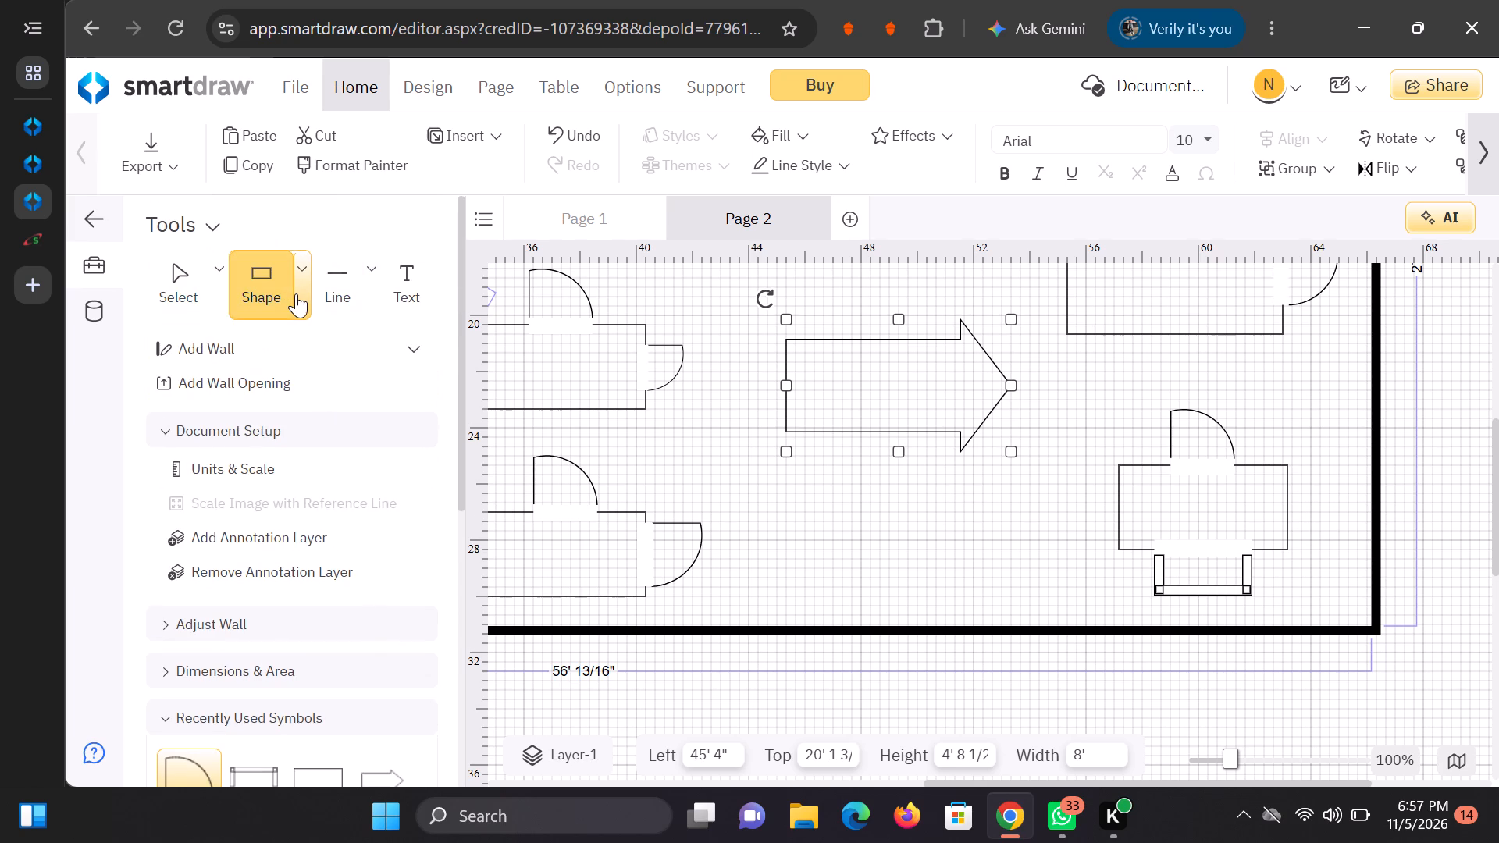
click(305, 303)
click(319, 365)
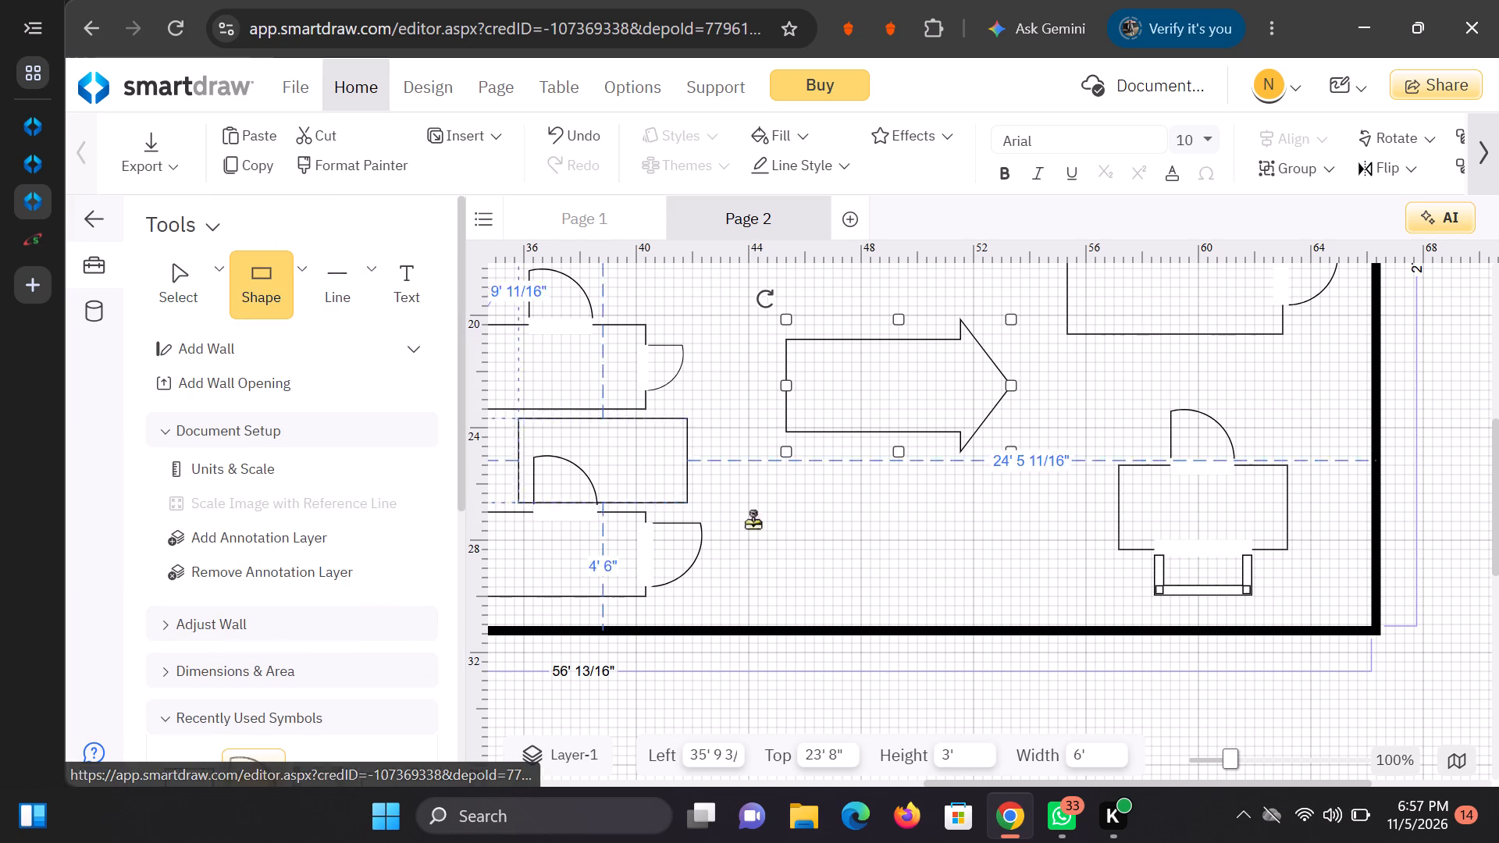
click(885, 560)
scroll(898, 505, up, 2)
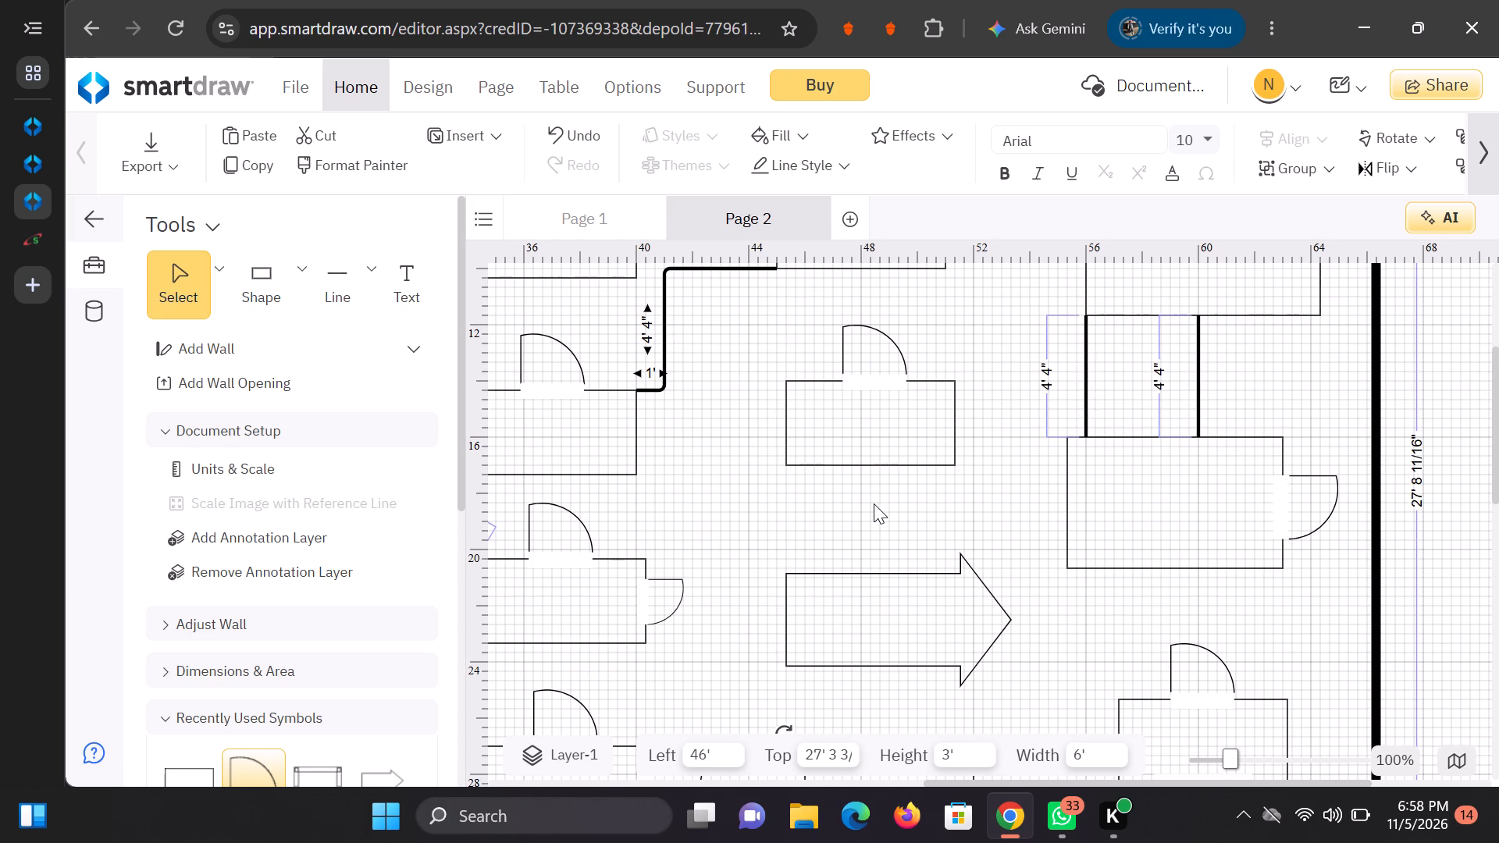
Review the floor plan from the left-hand columns of rectangles and their connecting lines across to the upper-right corner.
drag(534, 449, 536, 449)
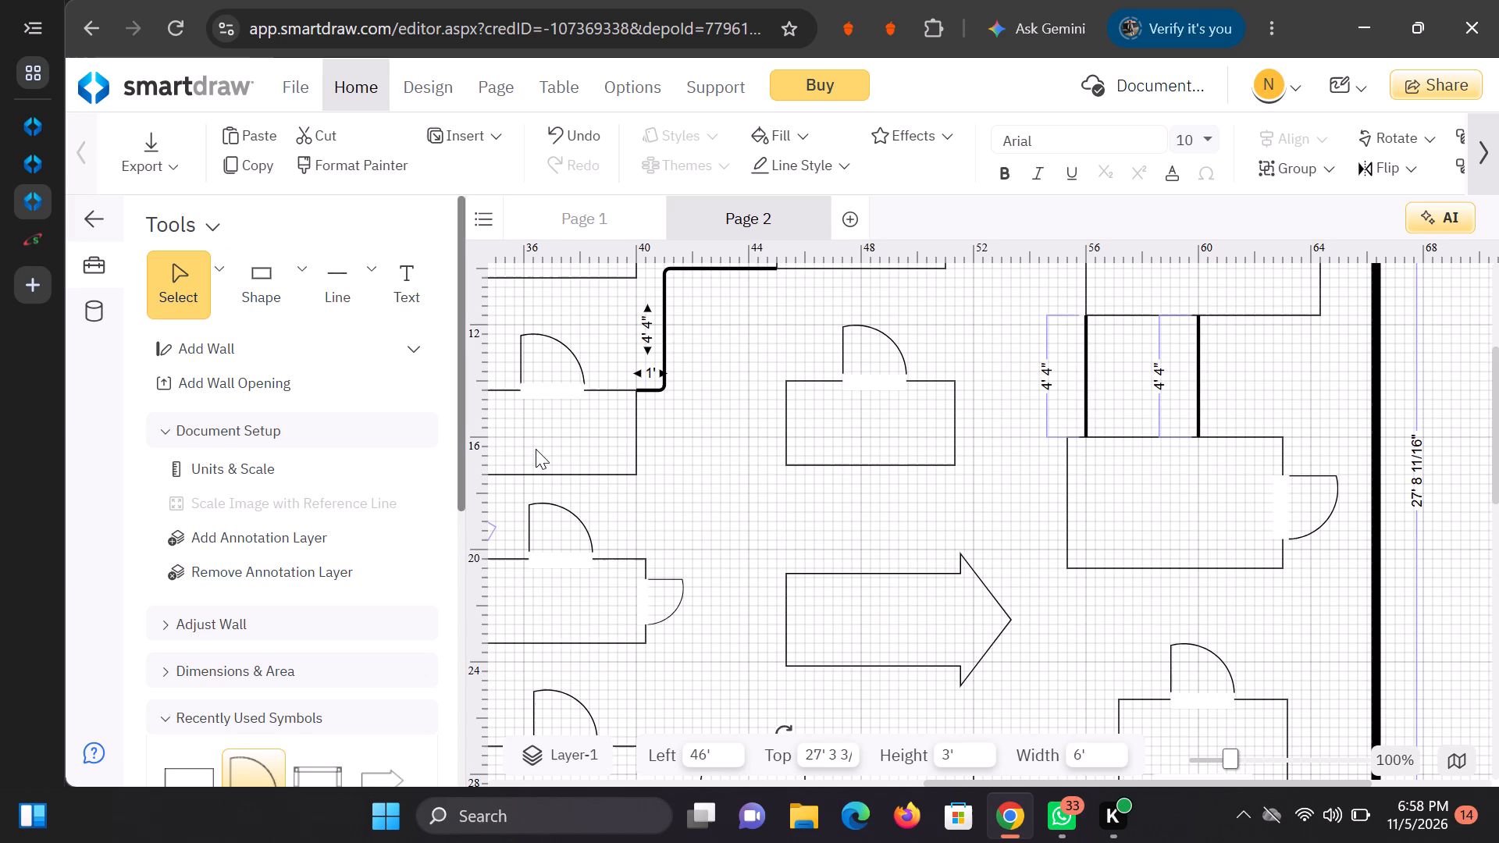
drag(536, 449, 479, 447)
scroll(636, 433, up, 2)
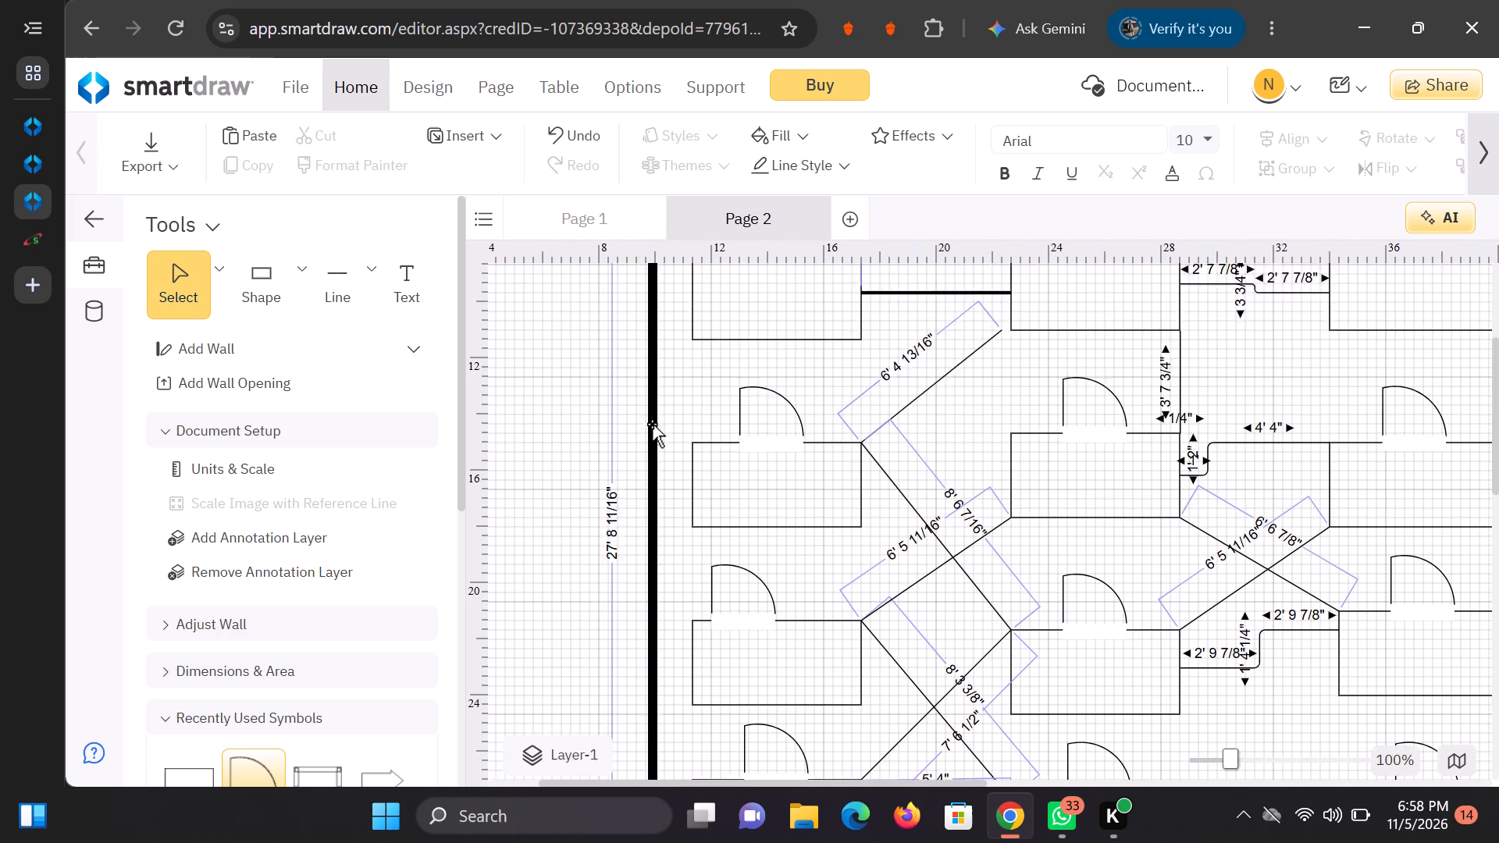
scroll(855, 419, down, 4)
scroll(855, 419, up, 1)
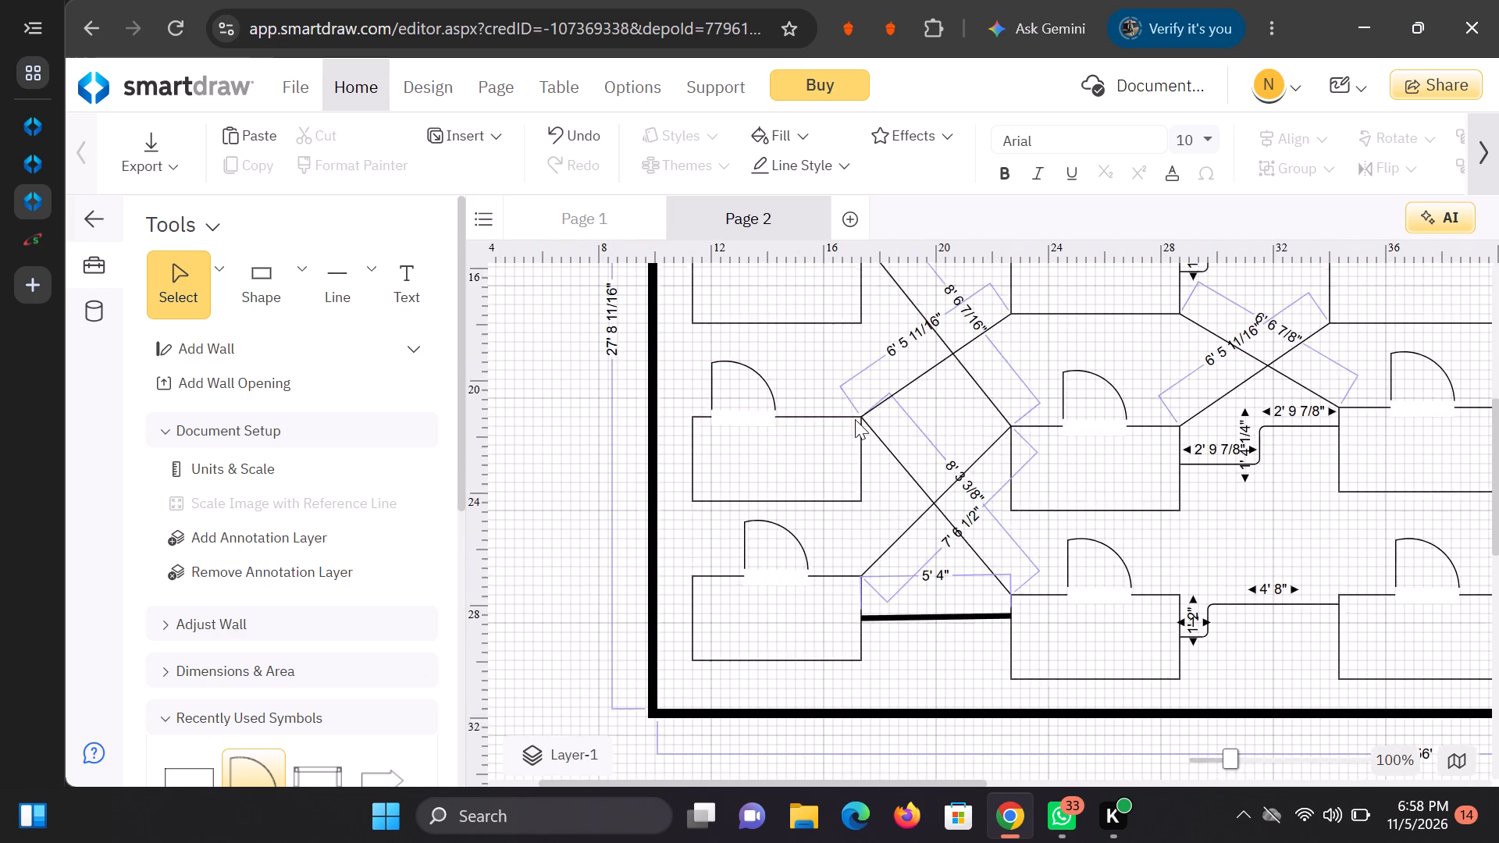
scroll(855, 419, up, 1)
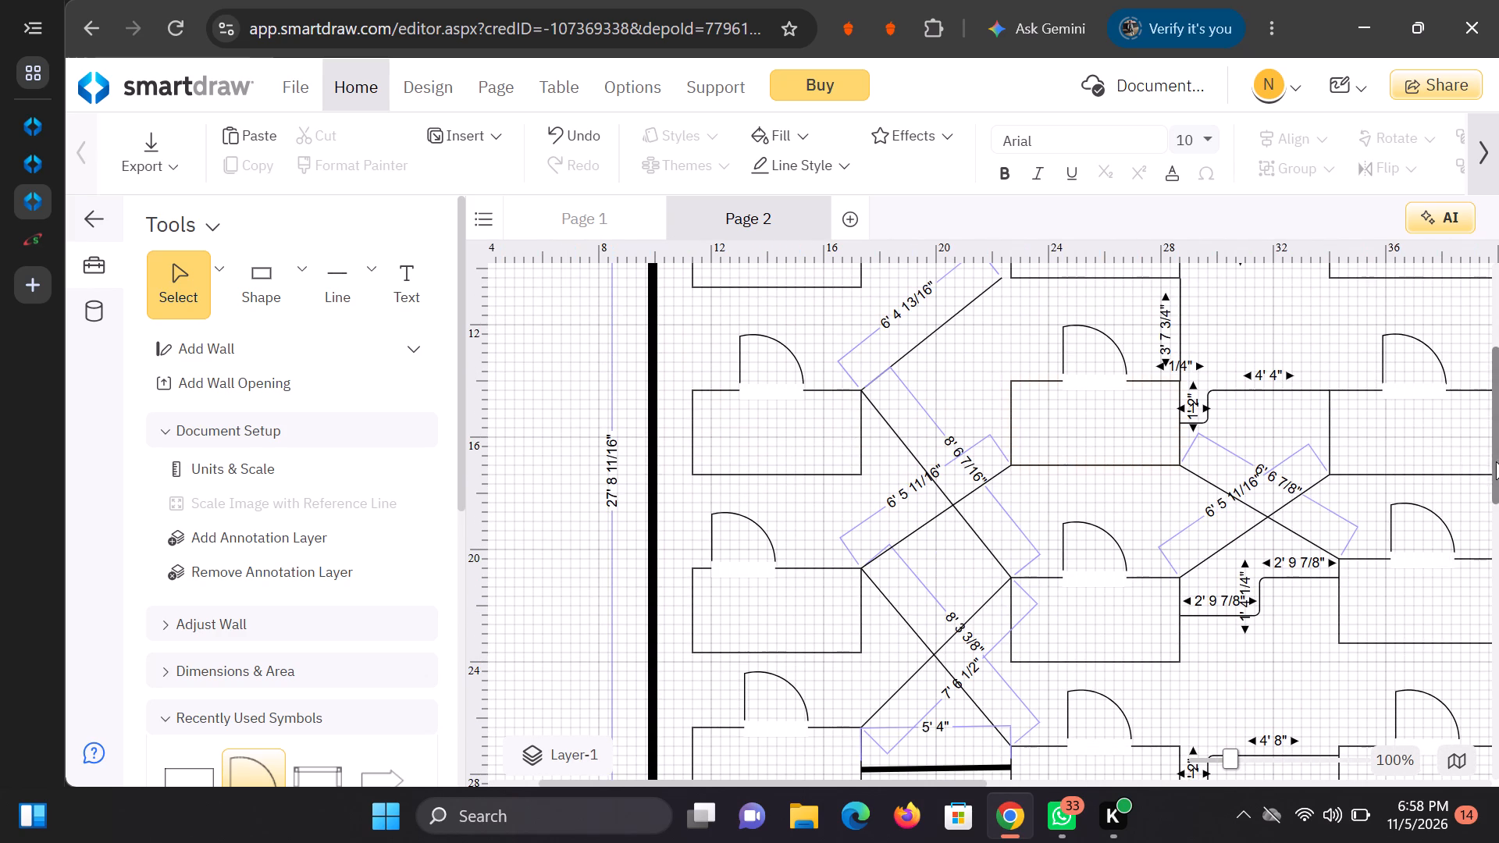
drag(1449, 459, 1487, 448)
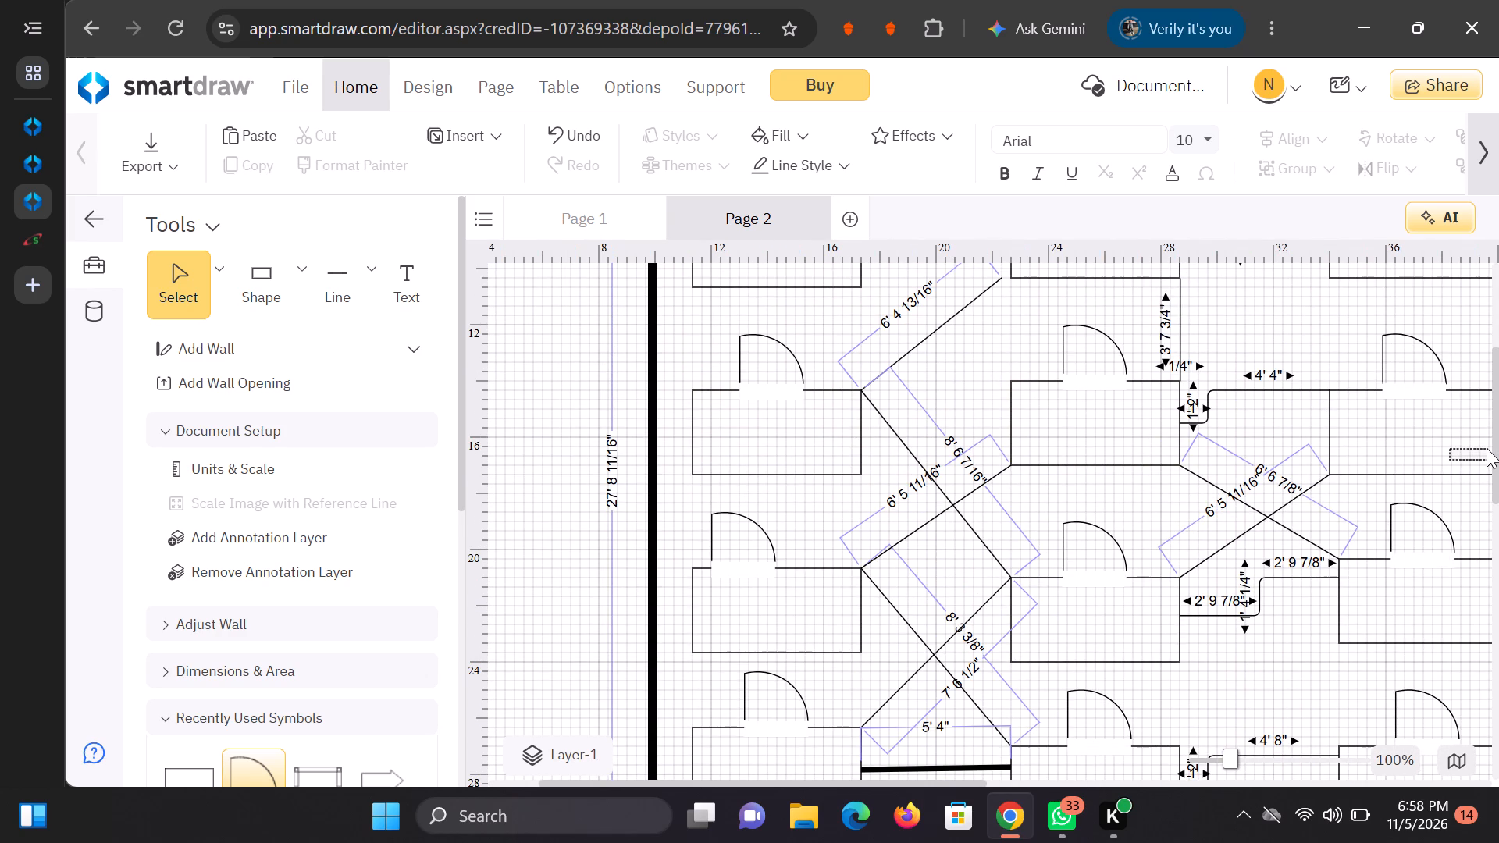
drag(1487, 448, 1490, 448)
scroll(1370, 451, up, 2)
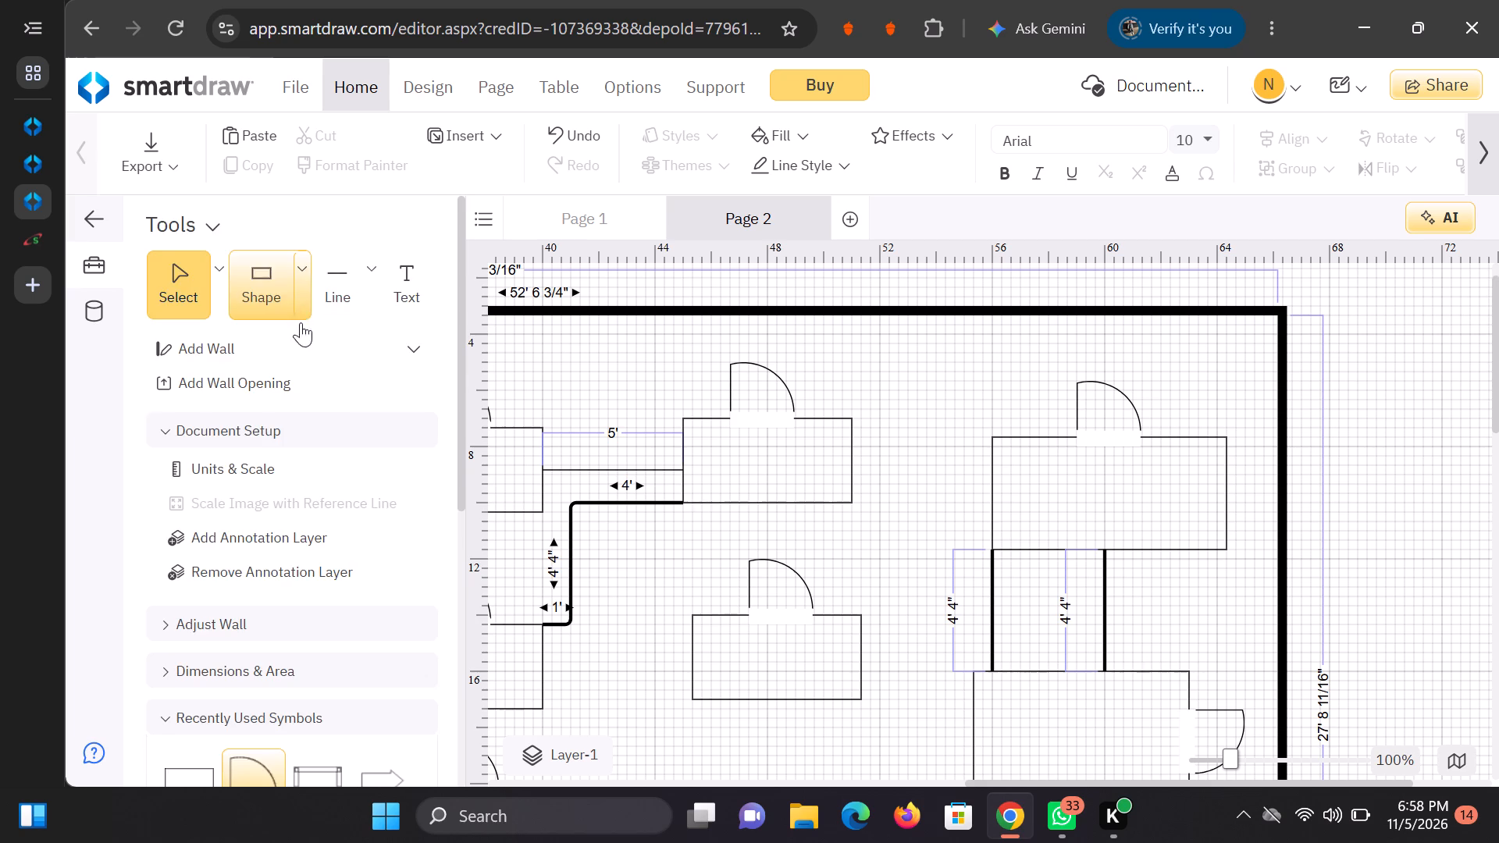
Add a Garden Window, 3' 6" wide and 2' high, in the open space below the top wall at 51' 4" left, 4' 8" top.
scroll(301, 331, down, 7)
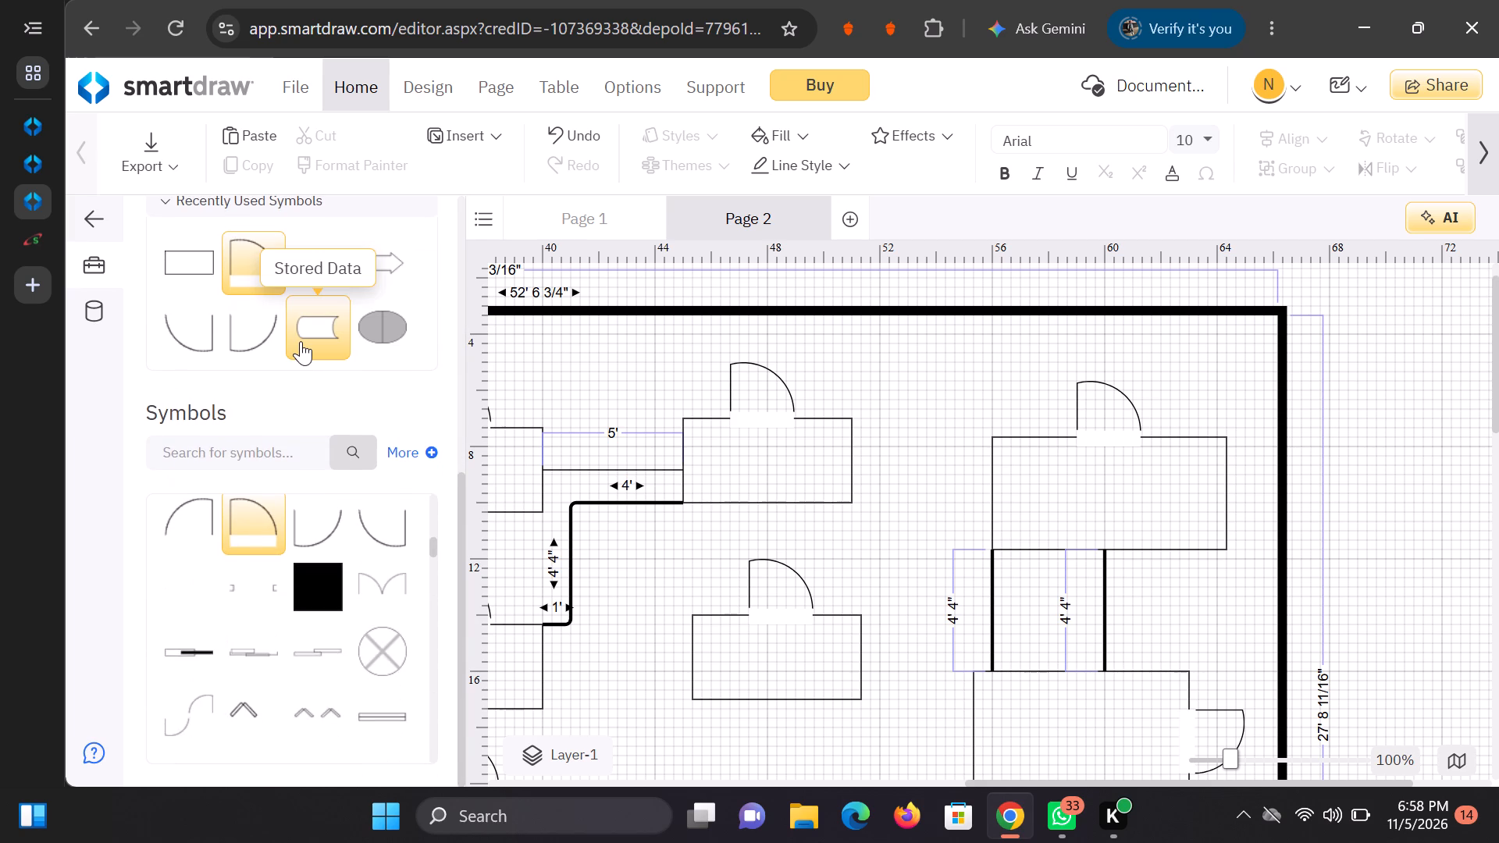
scroll(301, 341, down, 1)
scroll(295, 336, up, 1)
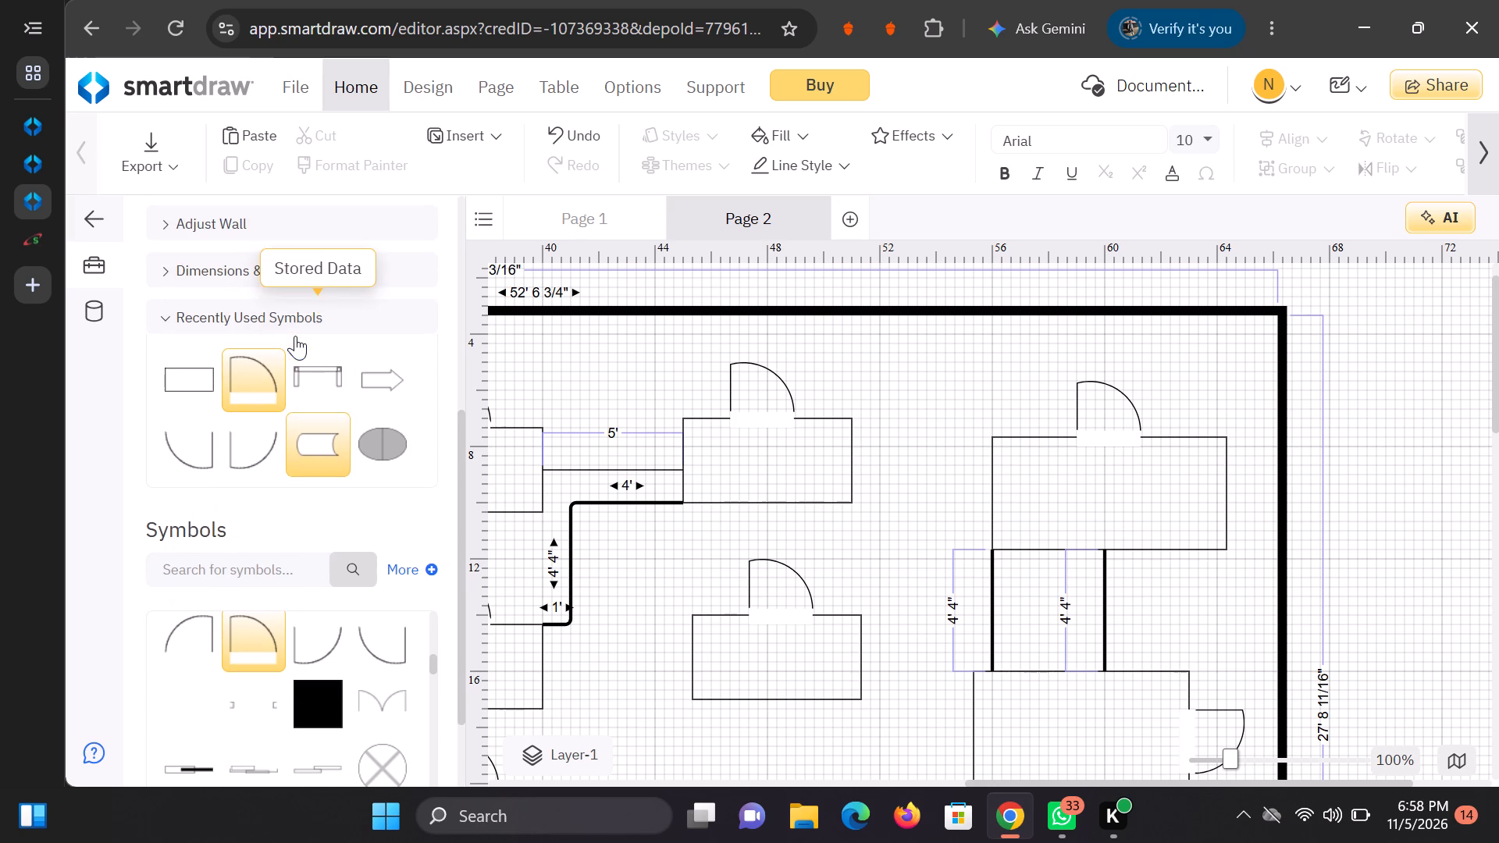
click(307, 365)
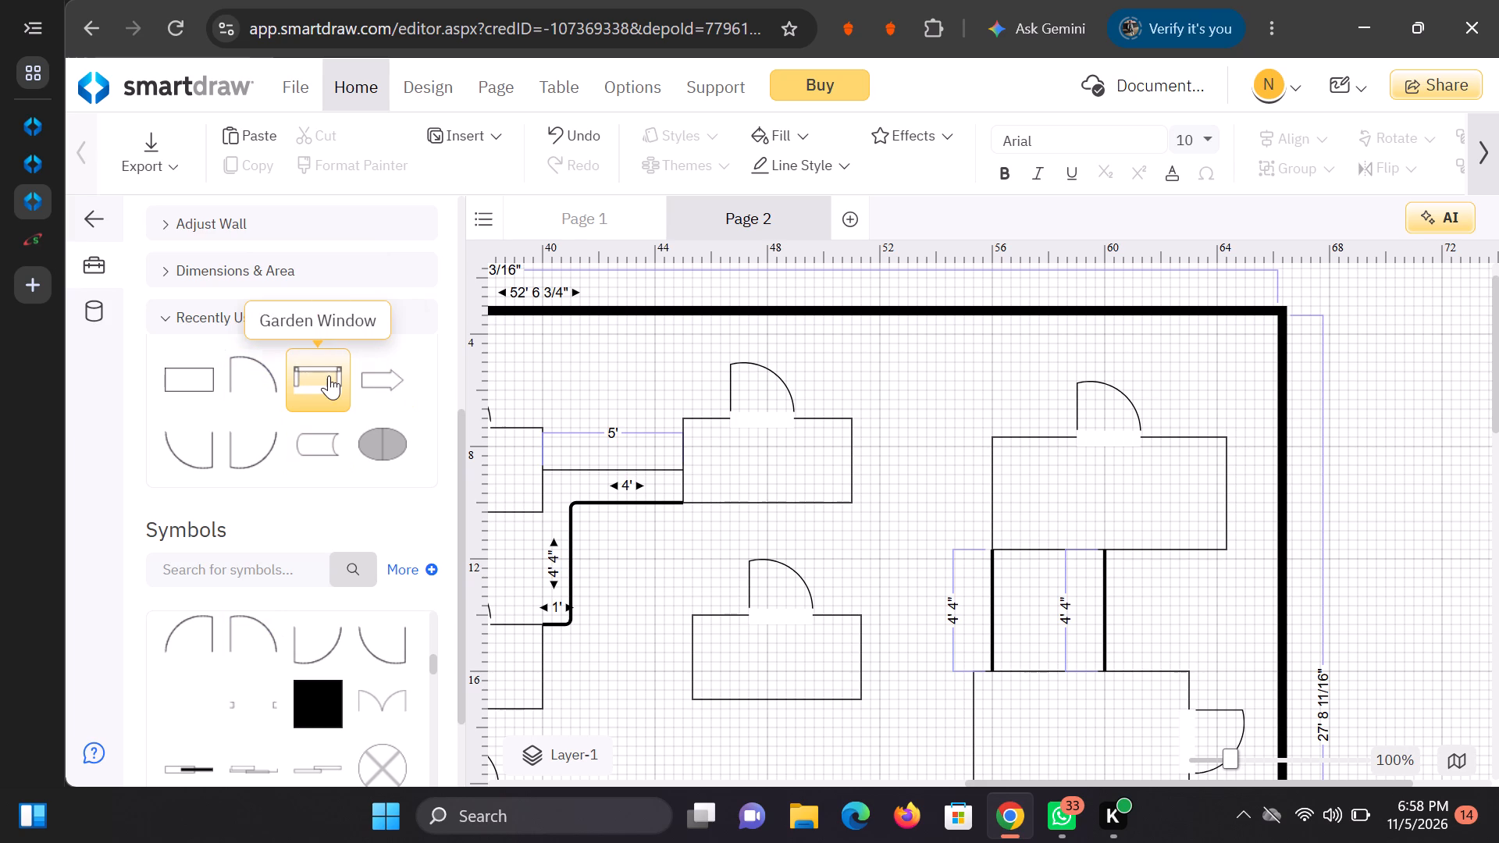
double_click(329, 375)
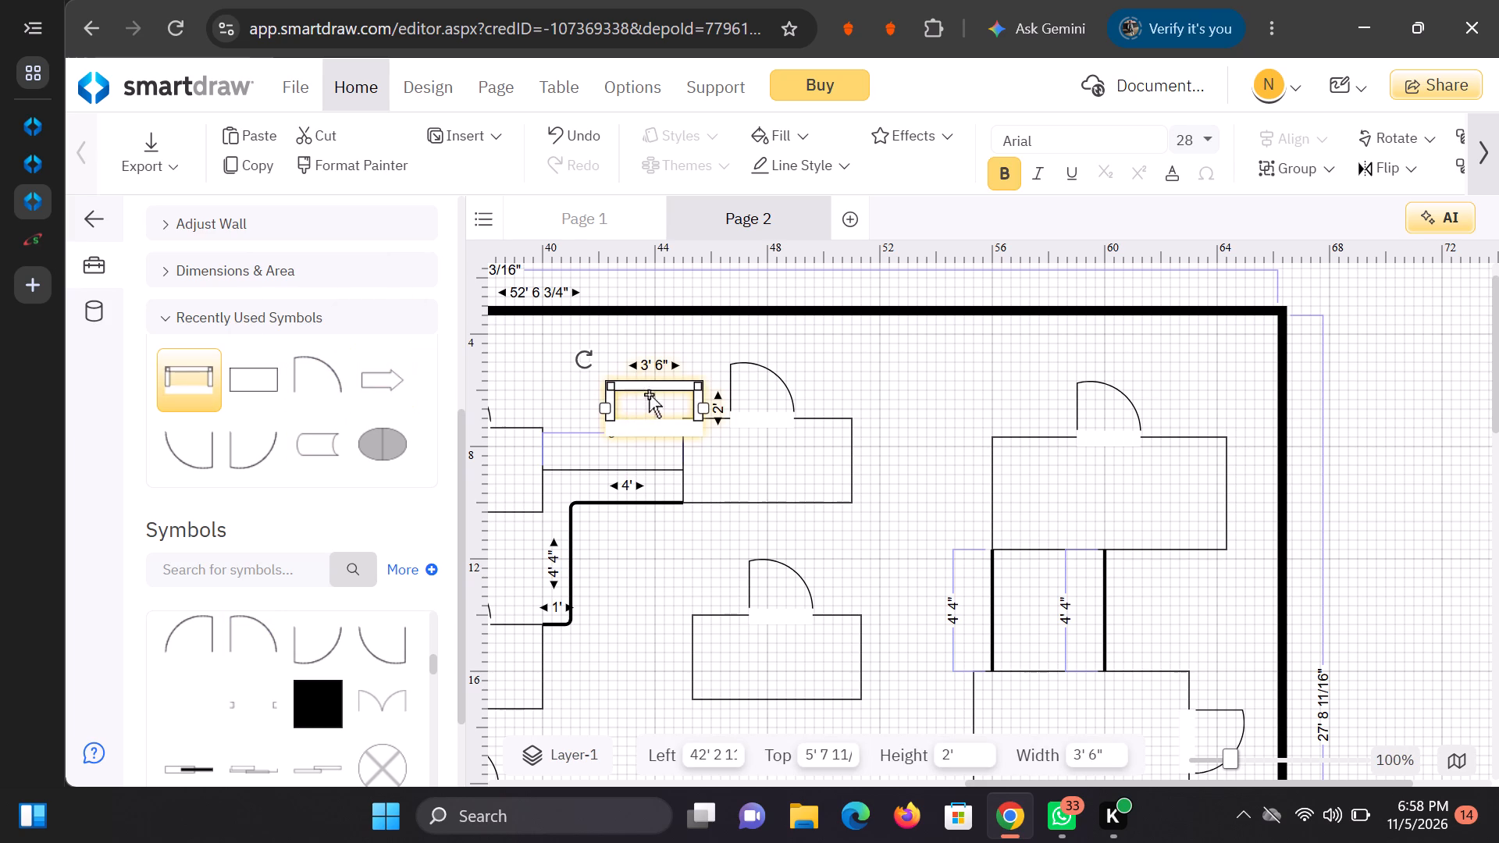
drag(653, 386, 908, 355)
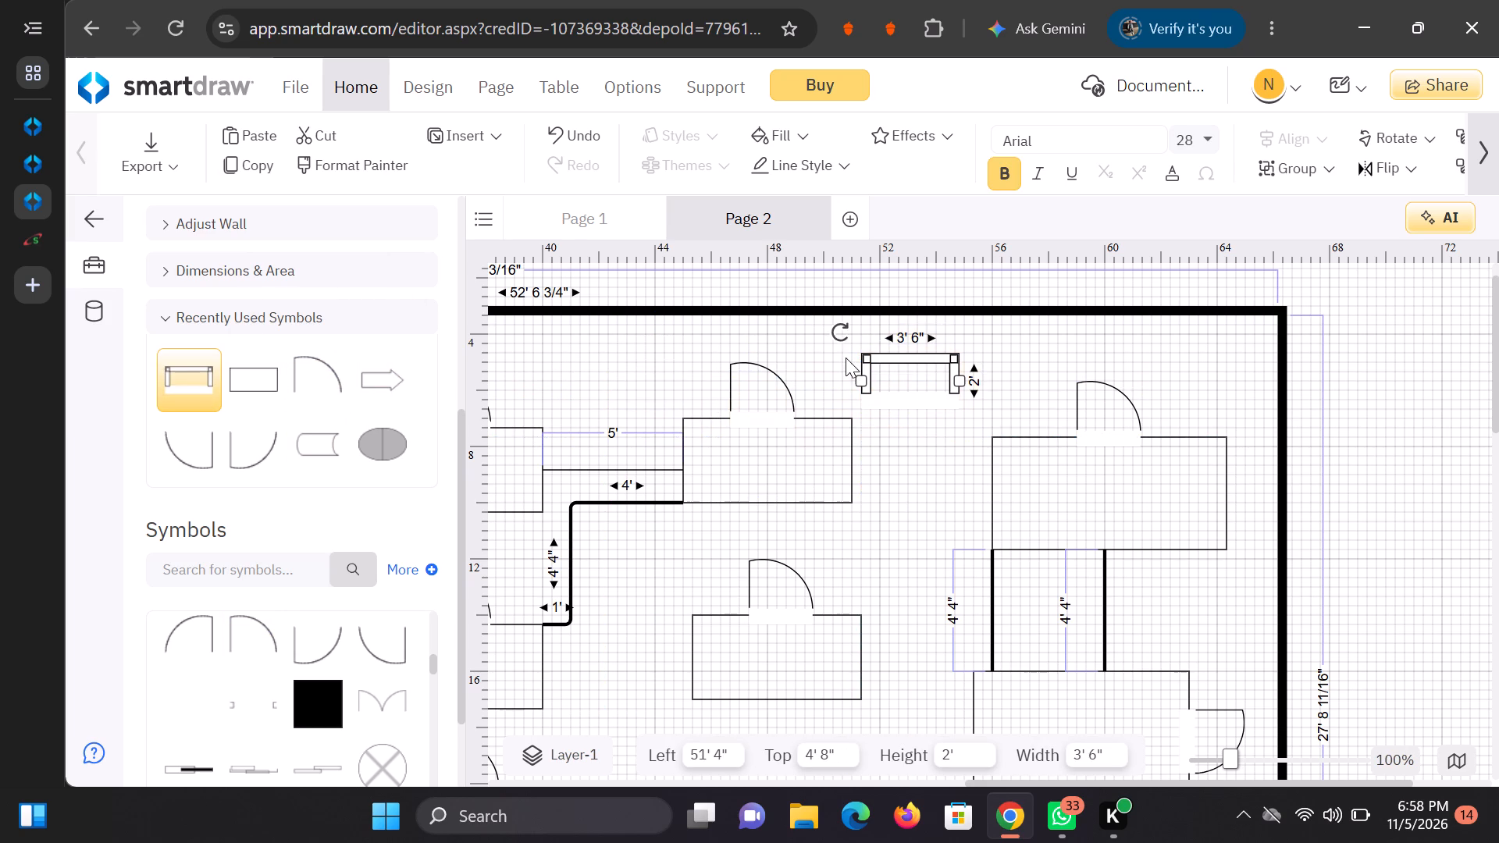
Rotate the garden window a quarter turn counterclockwise and attach it to the left edge of the upper-right rectangle, about 8' 5" top.
drag(838, 334, 894, 404)
drag(882, 389, 949, 512)
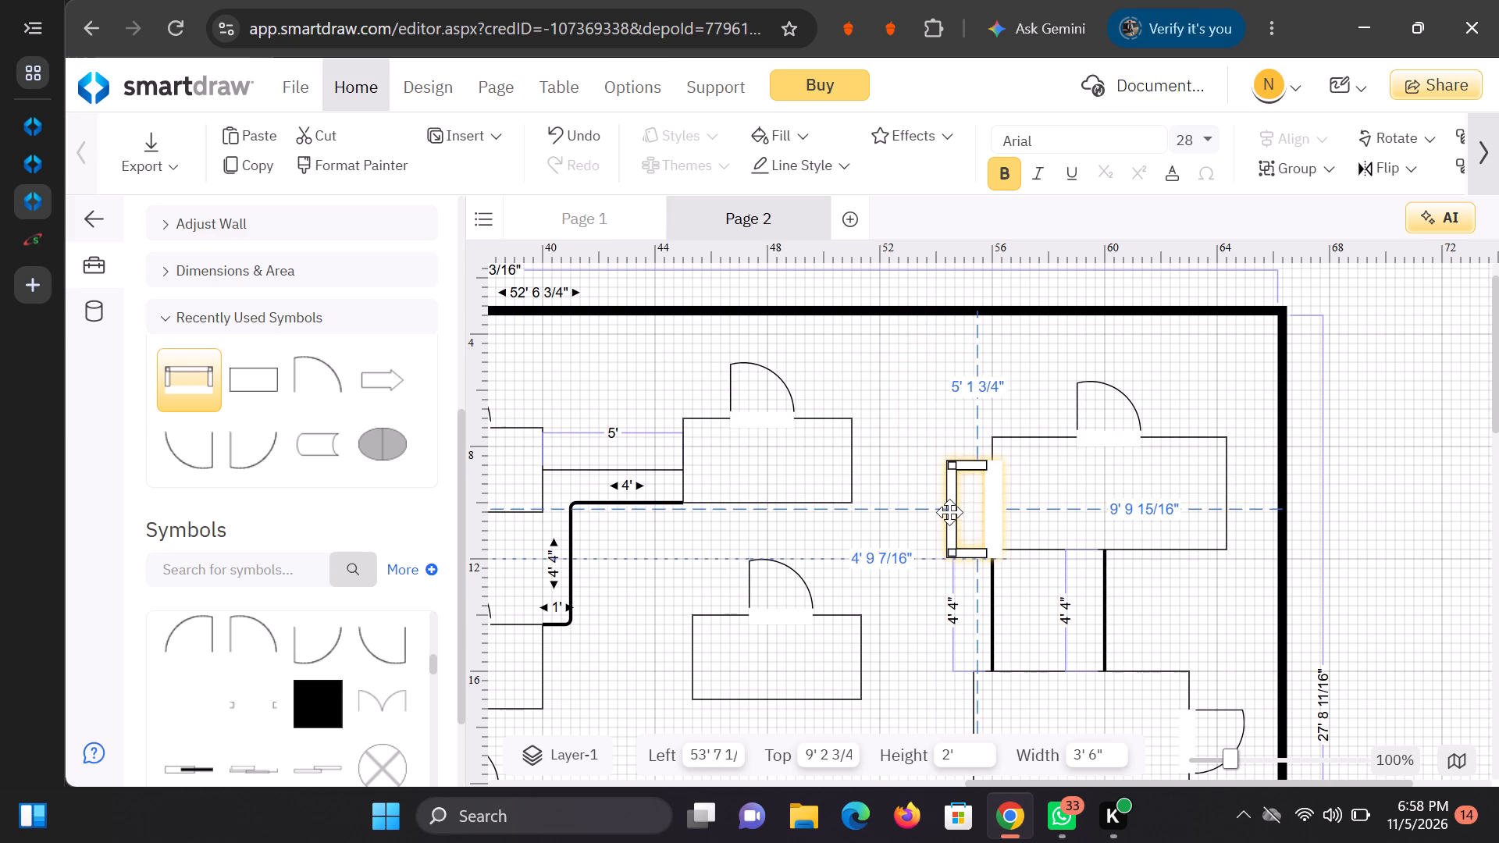
drag(949, 512, 946, 496)
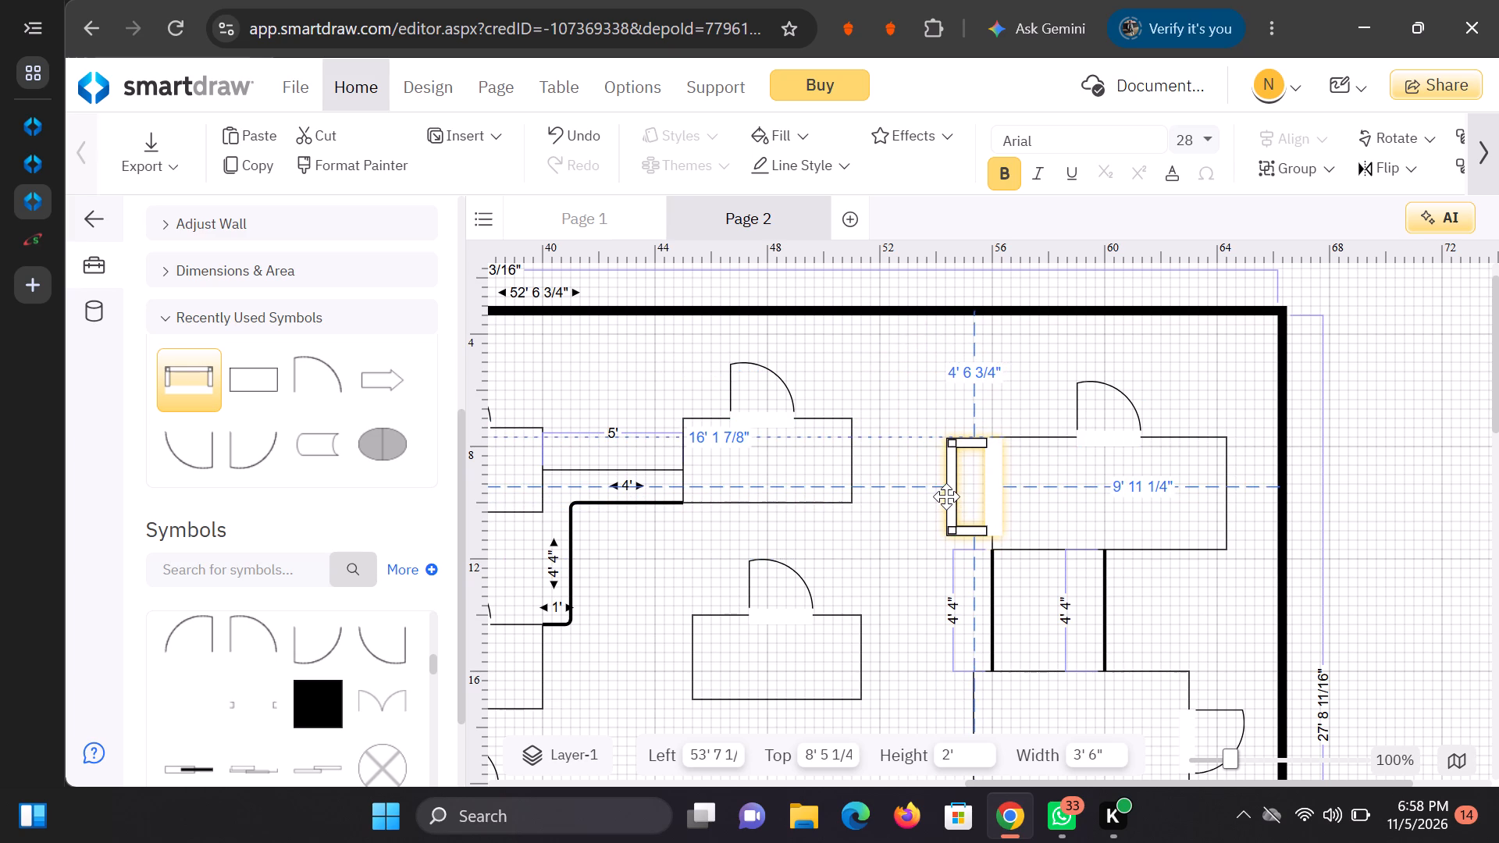
drag(946, 496, 946, 503)
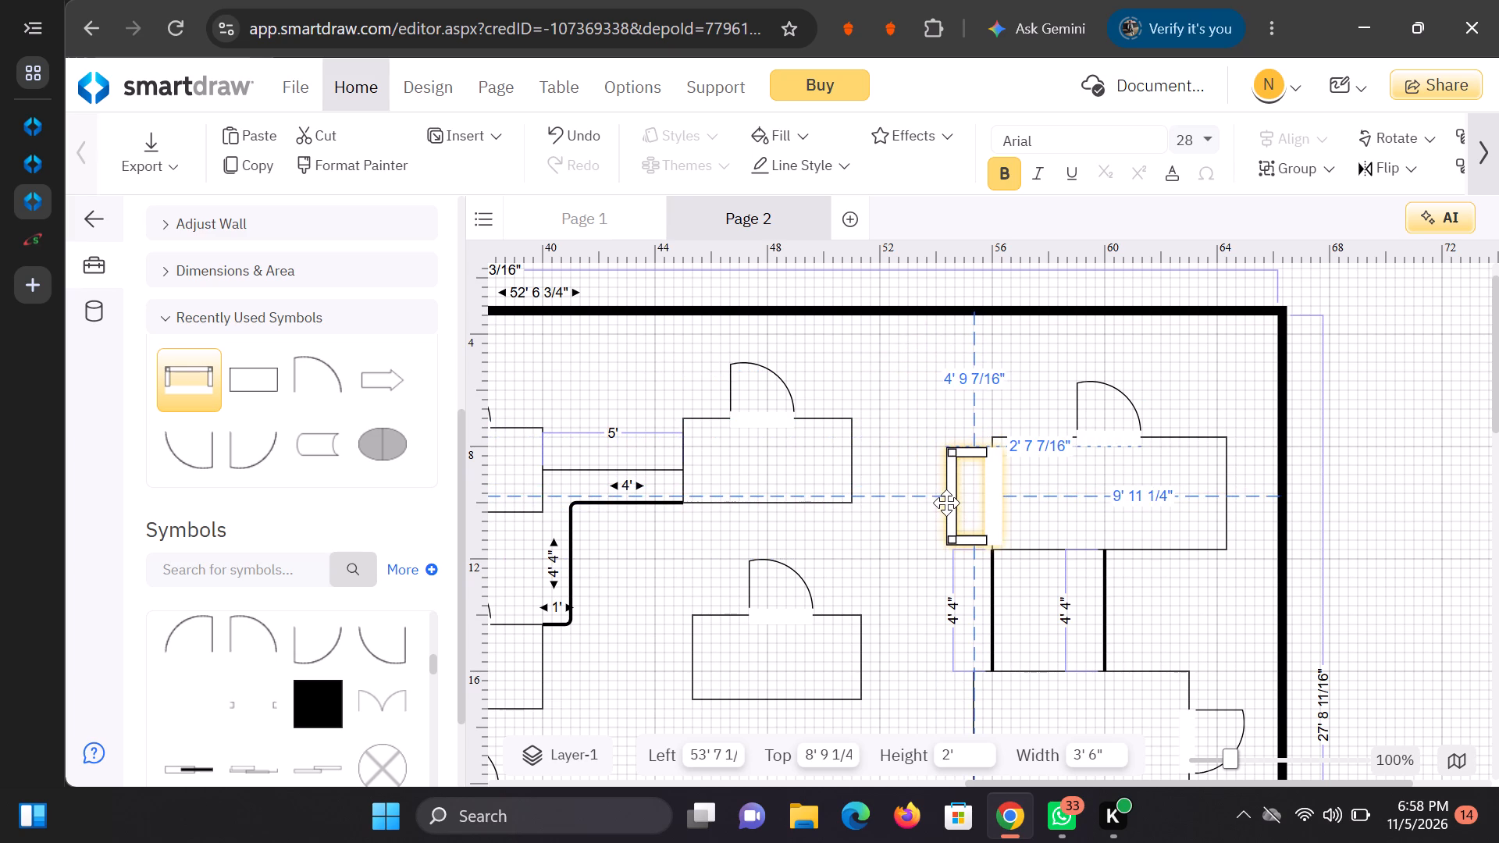
drag(946, 503, 942, 497)
click(945, 360)
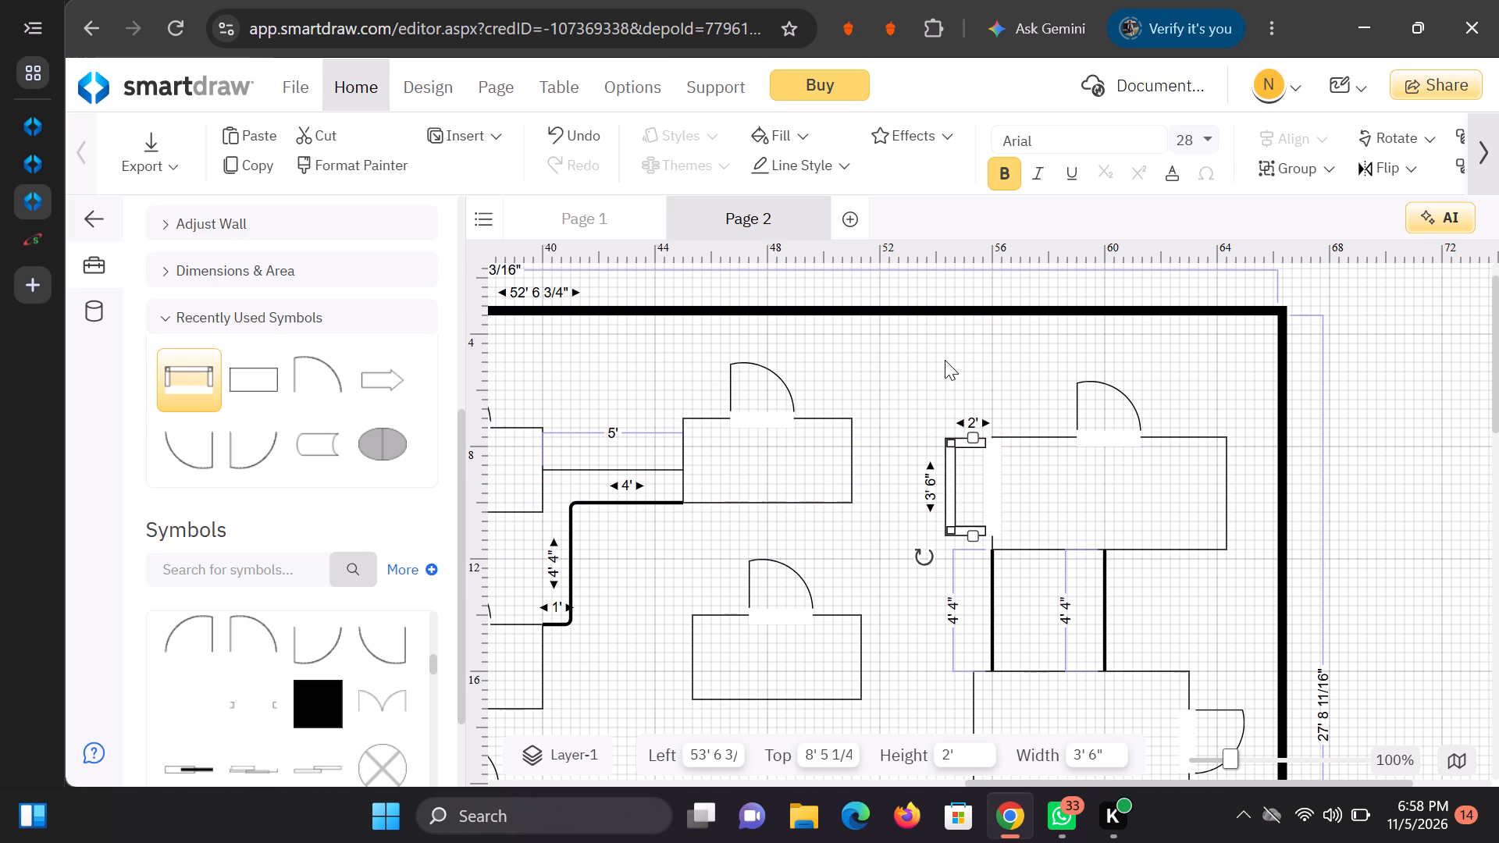